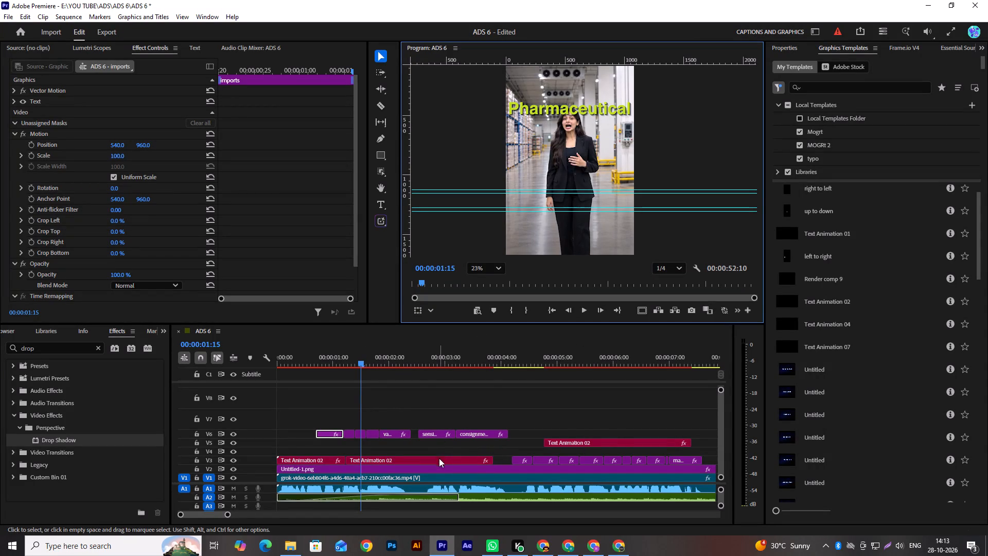
Move the Text Animation 02 clip on V5 earlier so it starts at about 3.5 seconds.
{"action": "left_click_drag", "start_coordinate": [618, 441], "coordinate": [551, 447]}
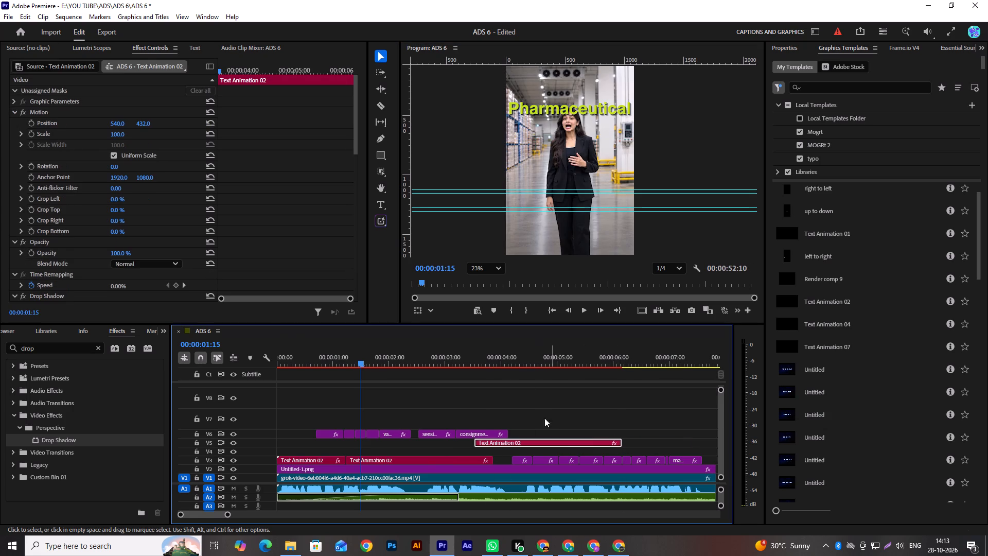
Examine the Drop Shadow effect settings on each of the three Text Animation 02 clips.
{"action": "left_click_drag", "start_coordinate": [537, 365], "coordinate": [433, 402]}
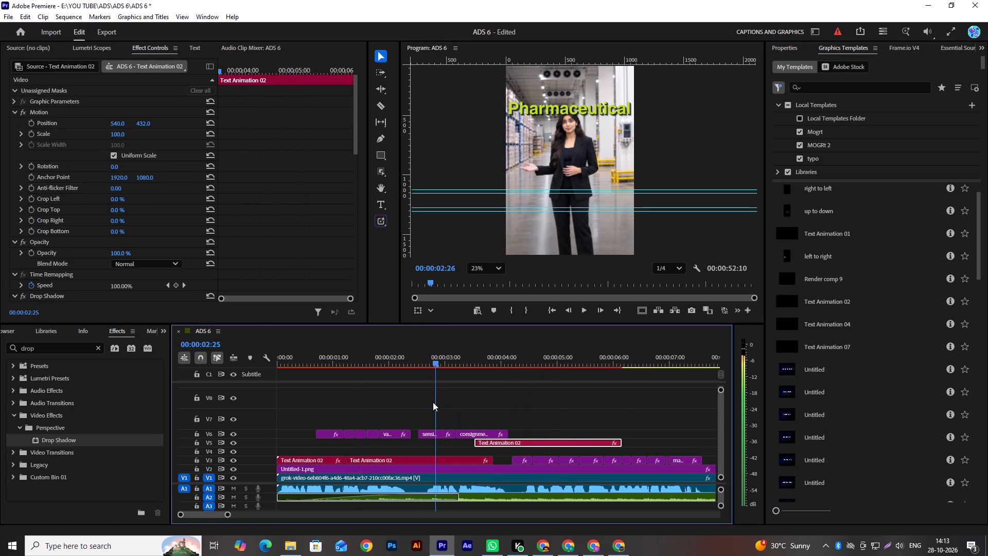
{"action": "left_click_drag", "start_coordinate": [433, 402], "coordinate": [341, 428]}
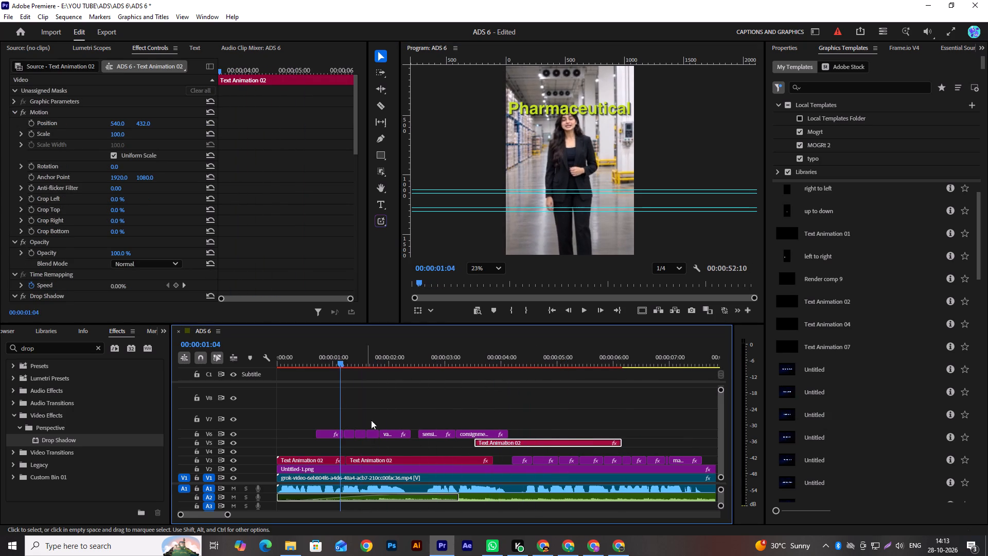
{"action": "left_click", "coordinate": [313, 456]}
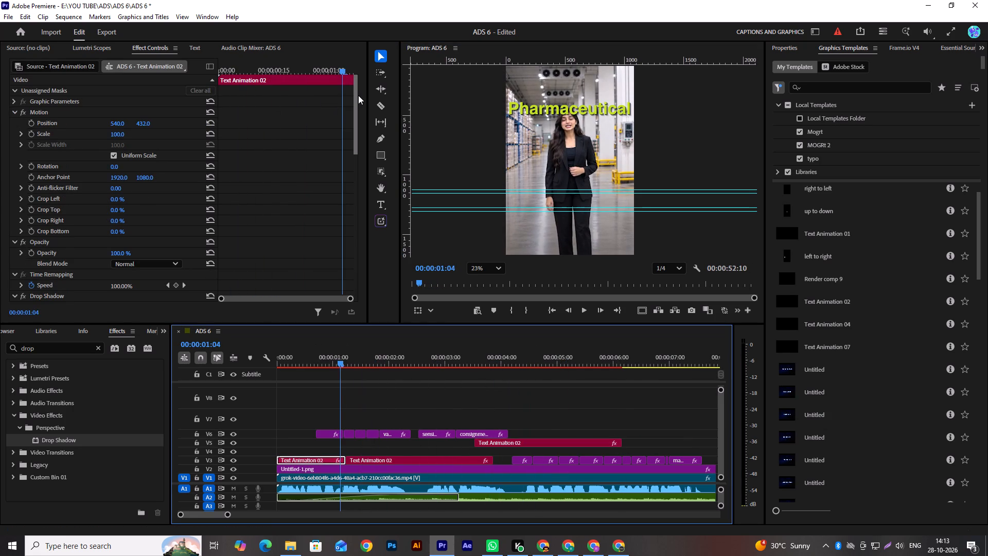
{"action": "left_click_drag", "start_coordinate": [355, 90], "coordinate": [354, 227]}
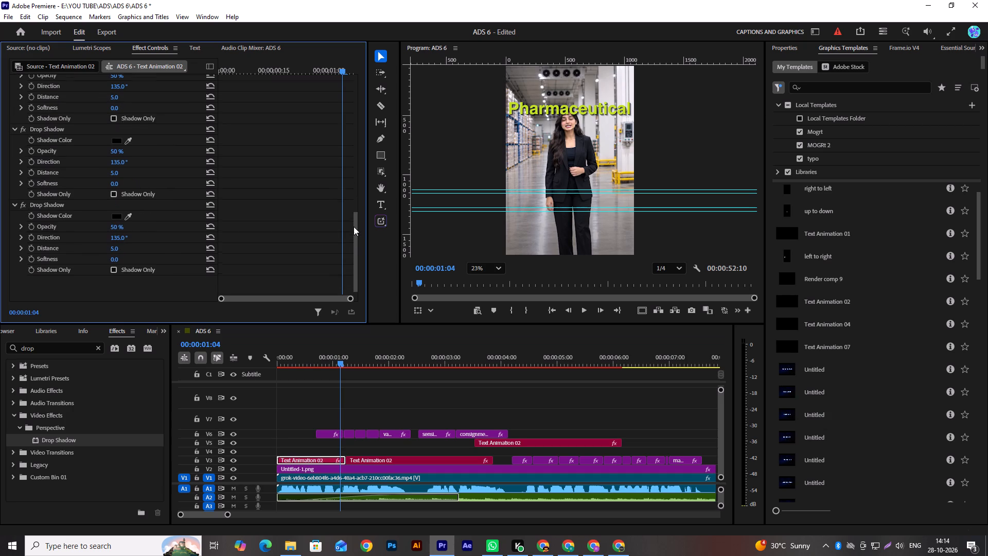
{"action": "left_click_drag", "start_coordinate": [354, 227], "coordinate": [358, 183]}
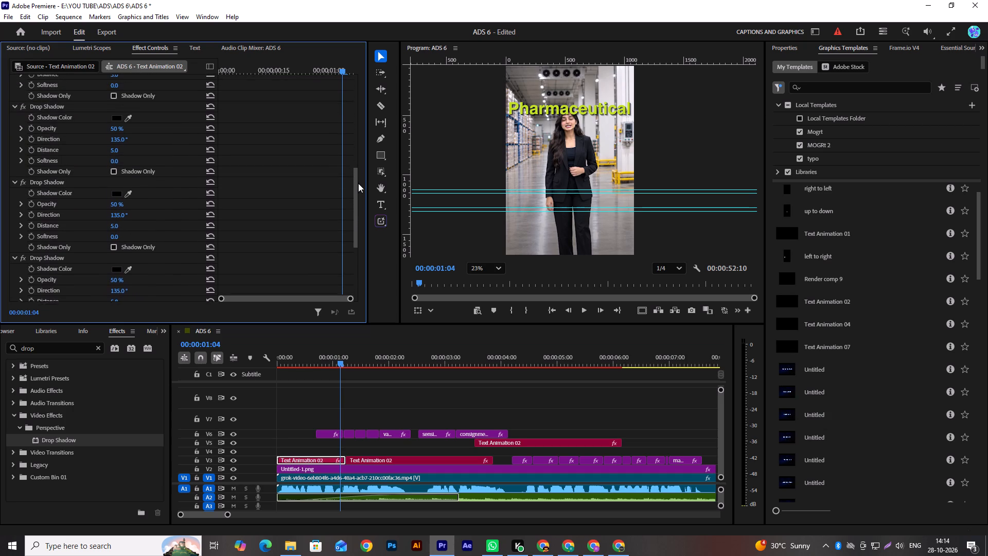
{"action": "left_click_drag", "start_coordinate": [358, 183], "coordinate": [365, 151]}
{"action": "left_click_drag", "start_coordinate": [360, 362], "coordinate": [378, 359]}
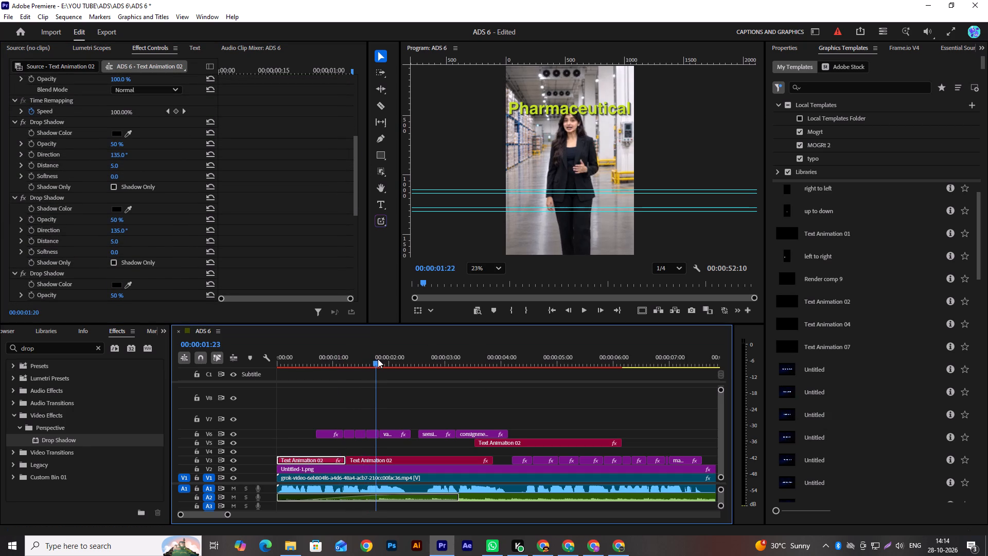
{"action": "left_click_drag", "start_coordinate": [378, 359], "coordinate": [379, 359]}
{"action": "left_click", "coordinate": [382, 458]}
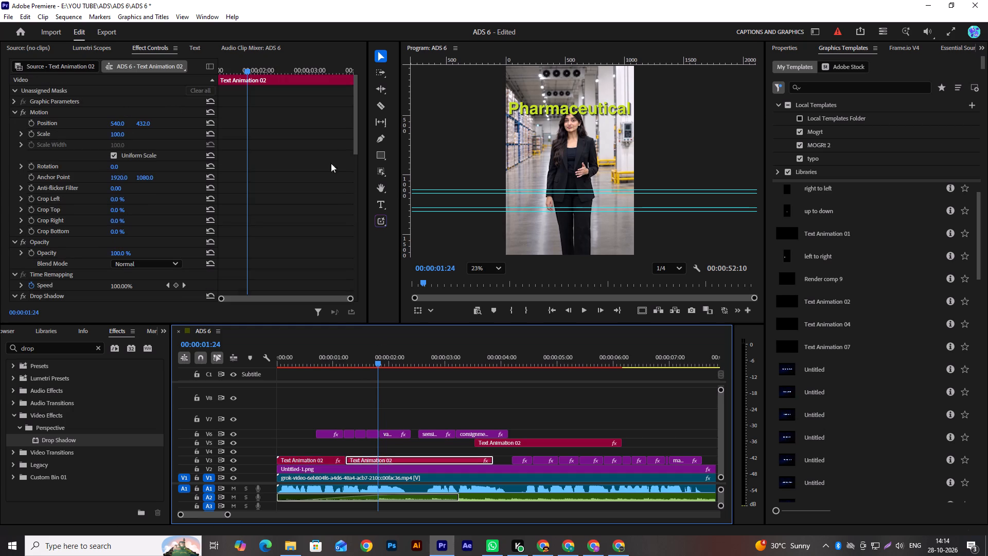
{"action": "left_click_drag", "start_coordinate": [358, 90], "coordinate": [358, 108]}
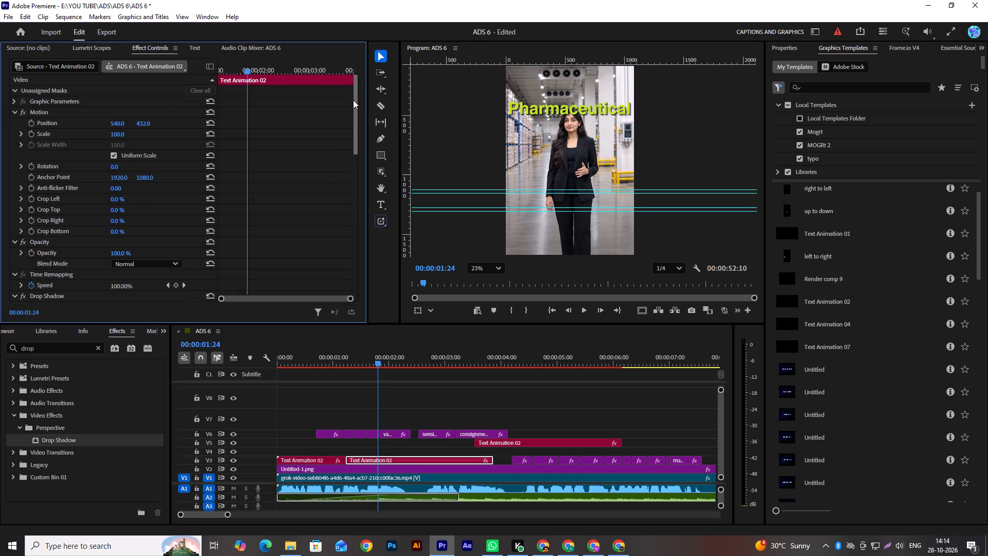
{"action": "left_click_drag", "start_coordinate": [356, 100], "coordinate": [358, 165]}
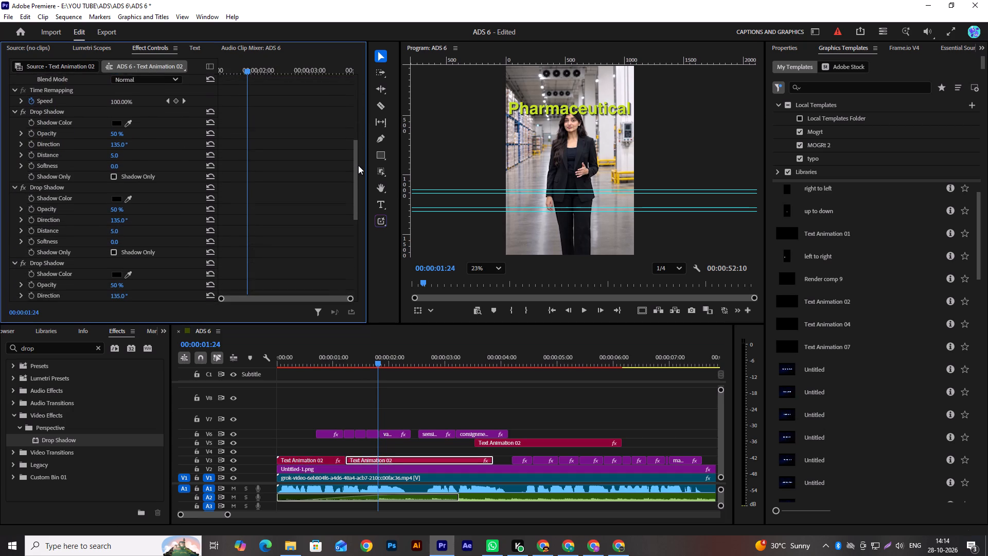
{"action": "left_click_drag", "start_coordinate": [358, 165], "coordinate": [357, 218]}
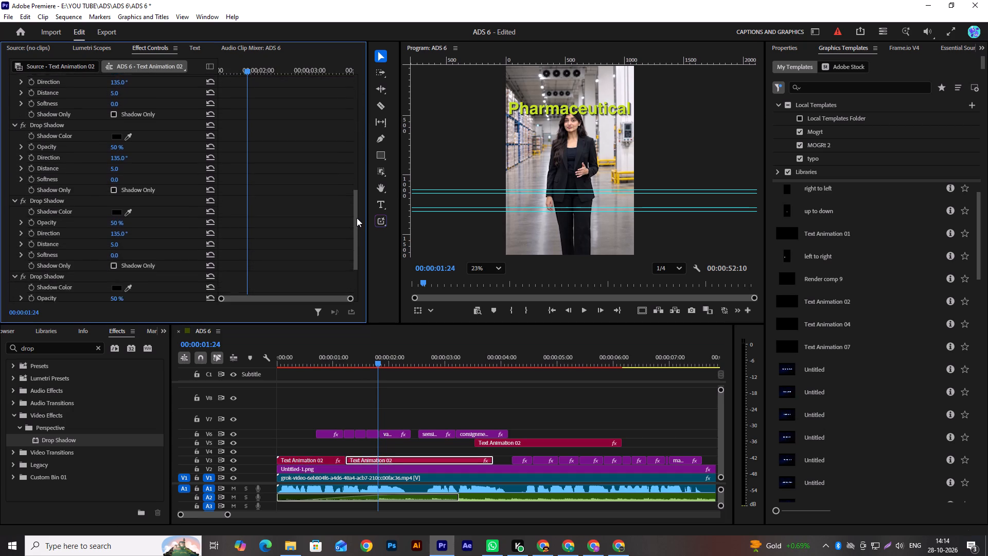
{"action": "left_click_drag", "start_coordinate": [357, 218], "coordinate": [351, 258]}
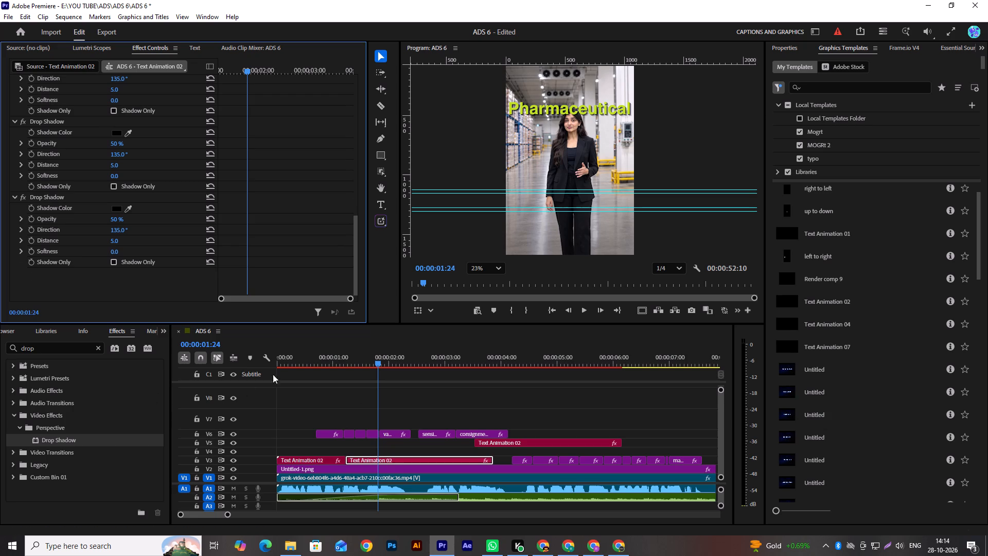
{"action": "left_click", "coordinate": [569, 443]}
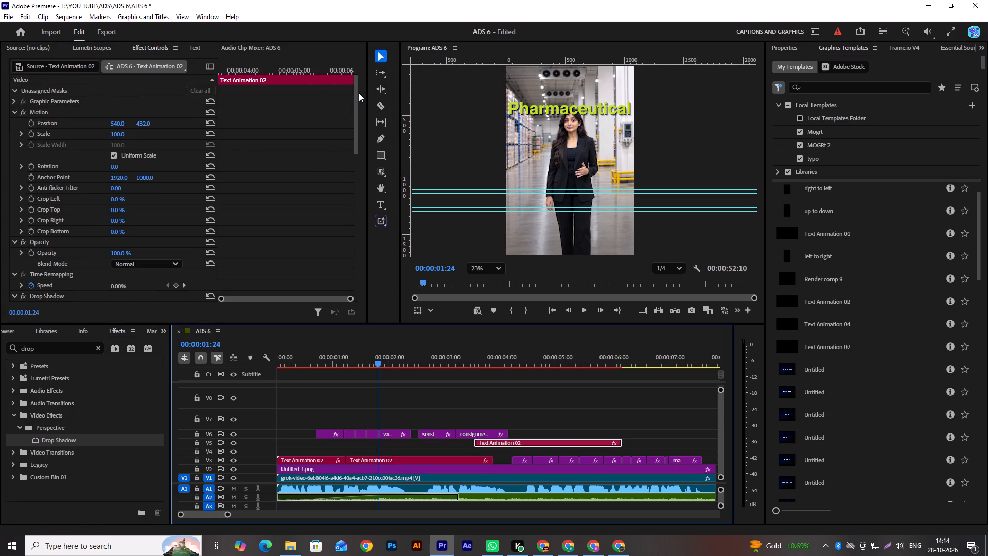
{"action": "left_click_drag", "start_coordinate": [355, 91], "coordinate": [362, 179]}
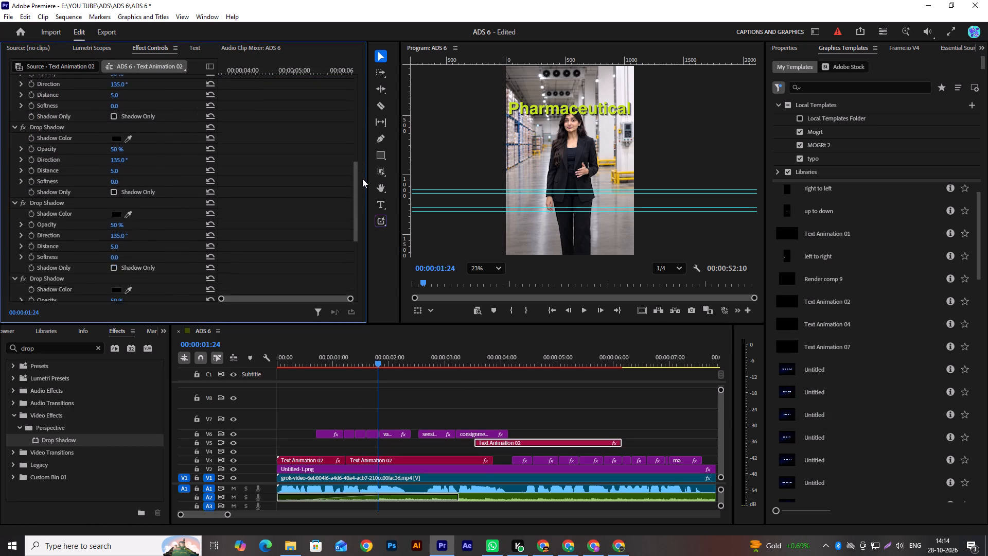
{"action": "left_click_drag", "start_coordinate": [362, 179], "coordinate": [364, 257]}
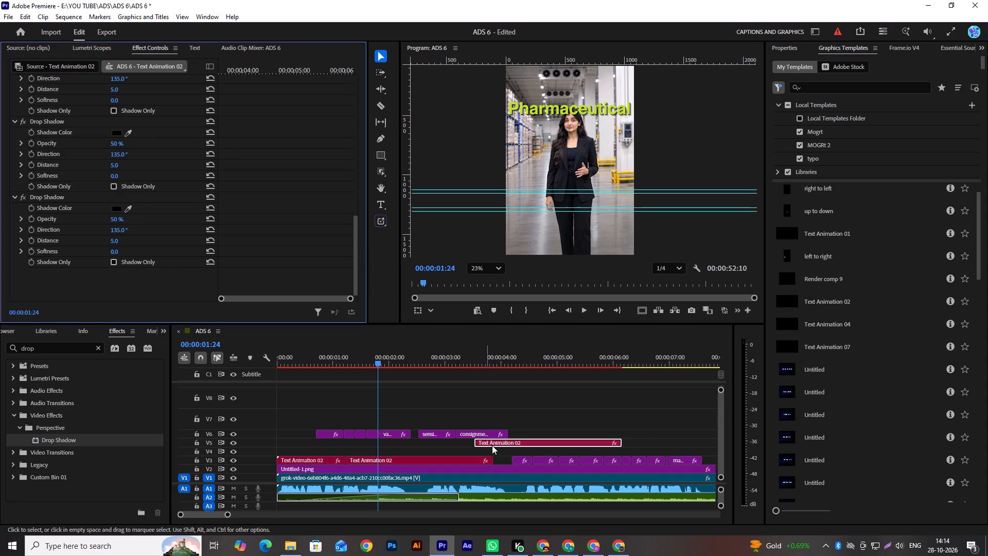
Fit the V5 Text Animation 02 clip into the V3 gap, from the preceding title's end to the next caption's start.
{"action": "left_click_drag", "start_coordinate": [513, 442], "coordinate": [529, 441]}
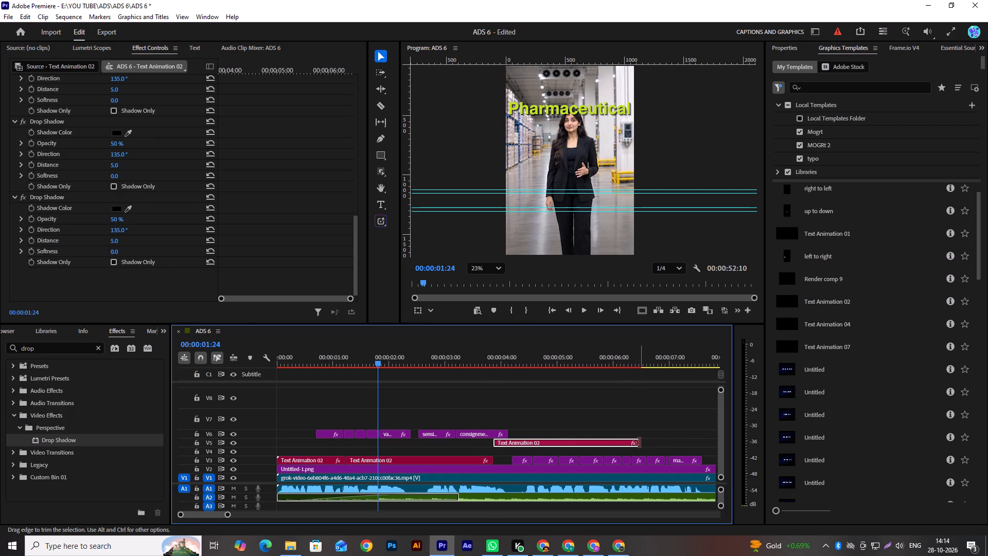
{"action": "left_click_drag", "start_coordinate": [640, 443], "coordinate": [511, 430]}
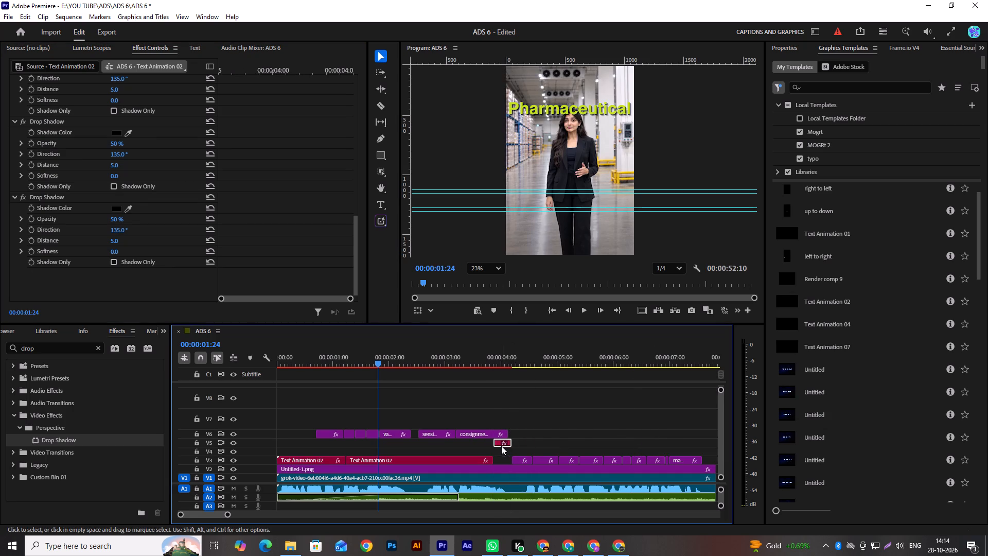
{"action": "left_click_drag", "start_coordinate": [499, 444], "coordinate": [497, 454]}
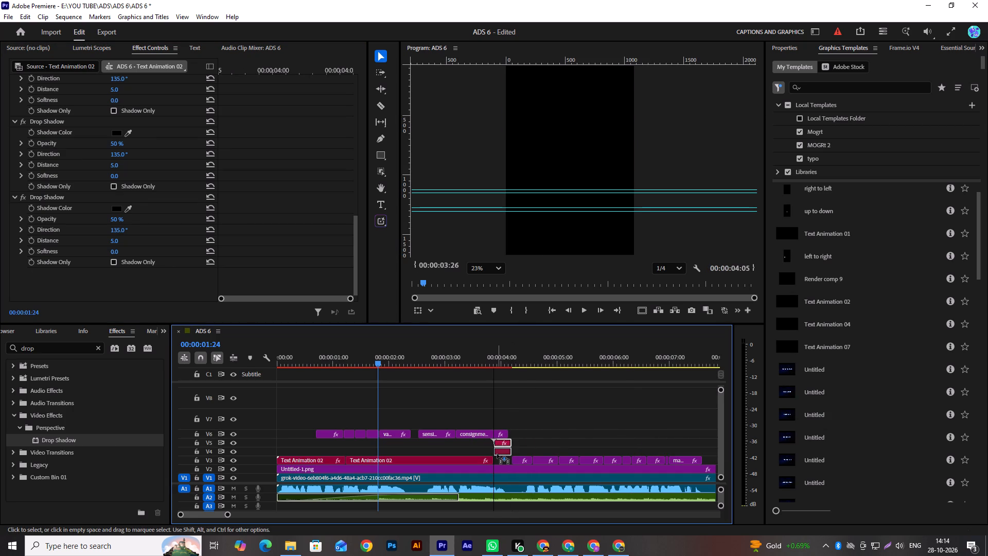
{"action": "left_click_drag", "start_coordinate": [497, 454], "coordinate": [497, 458]}
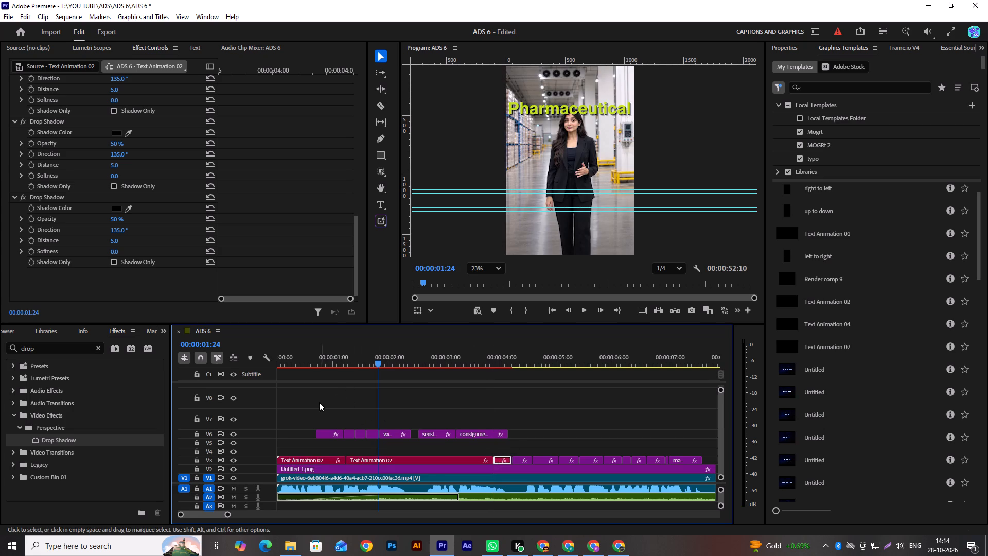
Place the "left to right" graphics template on V7, starting where the "imports" caption on V6 begins.
{"action": "scroll", "coordinate": [319, 402], "scroll_direction": "up", "scroll_amount": 1}
{"action": "scroll", "coordinate": [319, 402], "scroll_direction": "down", "scroll_amount": 1}
{"action": "scroll", "coordinate": [319, 402], "scroll_direction": "up", "scroll_amount": 8}
{"action": "left_click_drag", "start_coordinate": [340, 363], "coordinate": [331, 367]}
{"action": "left_click_drag", "start_coordinate": [336, 366], "coordinate": [330, 372]}
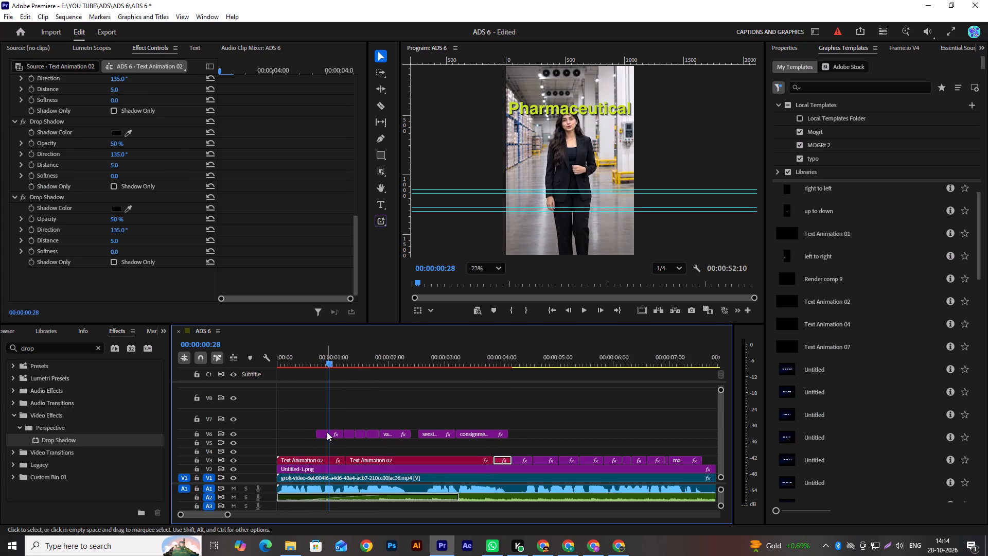
{"action": "left_click", "coordinate": [327, 432]}
{"action": "scroll", "coordinate": [347, 397], "scroll_direction": "up", "scroll_amount": 9}
{"action": "scroll", "coordinate": [347, 397], "scroll_direction": "down", "scroll_amount": 1}
{"action": "scroll", "coordinate": [347, 397], "scroll_direction": "up", "scroll_amount": 2}
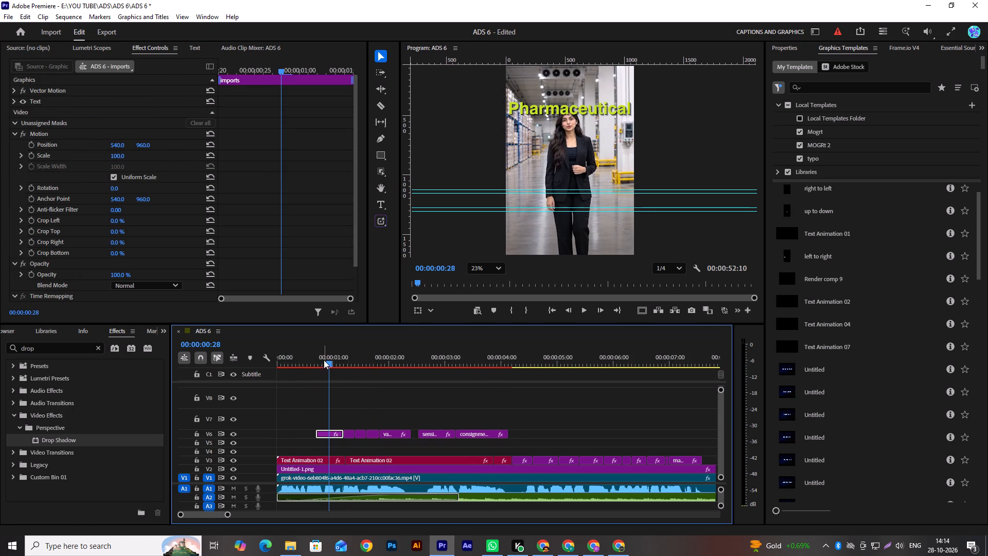
{"action": "left_click", "coordinate": [330, 362]}
{"action": "scroll", "coordinate": [835, 235], "scroll_direction": "up", "scroll_amount": 6}
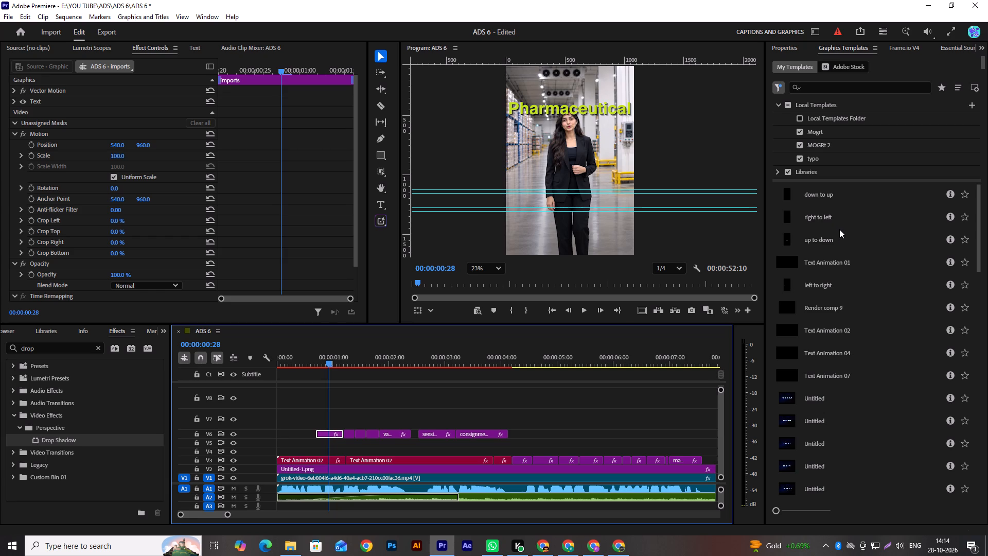
{"action": "left_click_drag", "start_coordinate": [839, 284], "coordinate": [667, 314]}
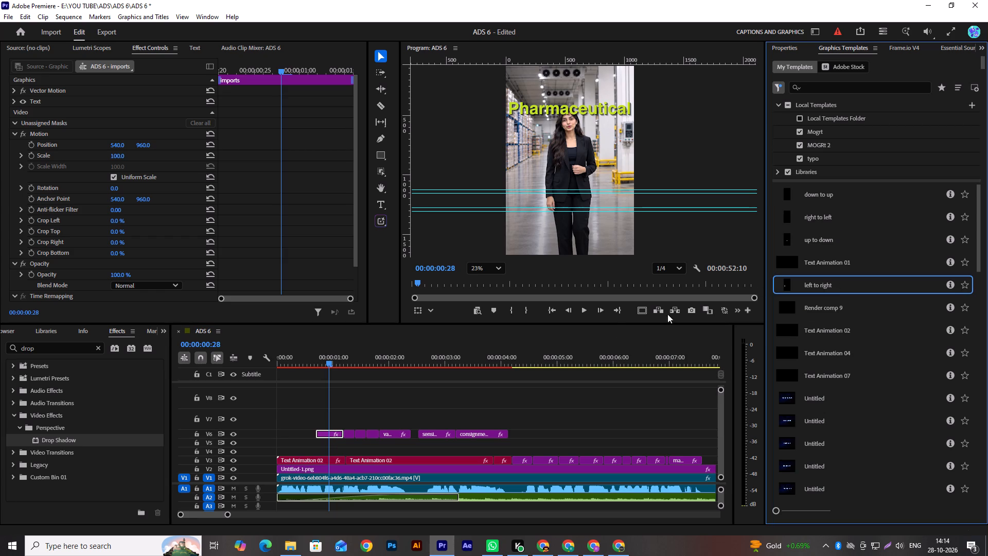
{"action": "left_click_drag", "start_coordinate": [667, 314], "coordinate": [316, 421]}
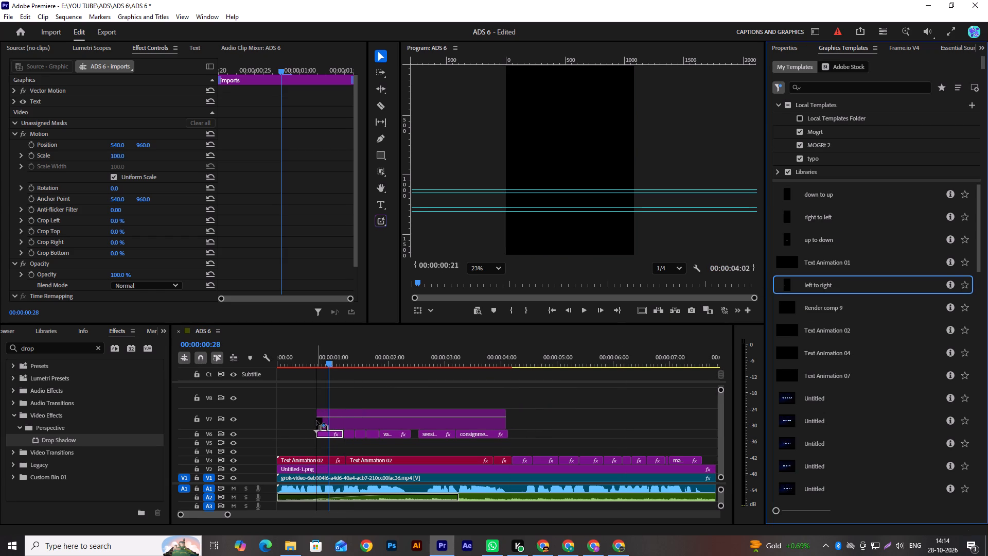
{"action": "left_click_drag", "start_coordinate": [316, 421], "coordinate": [317, 421]}
{"action": "left_click", "coordinate": [326, 419]}
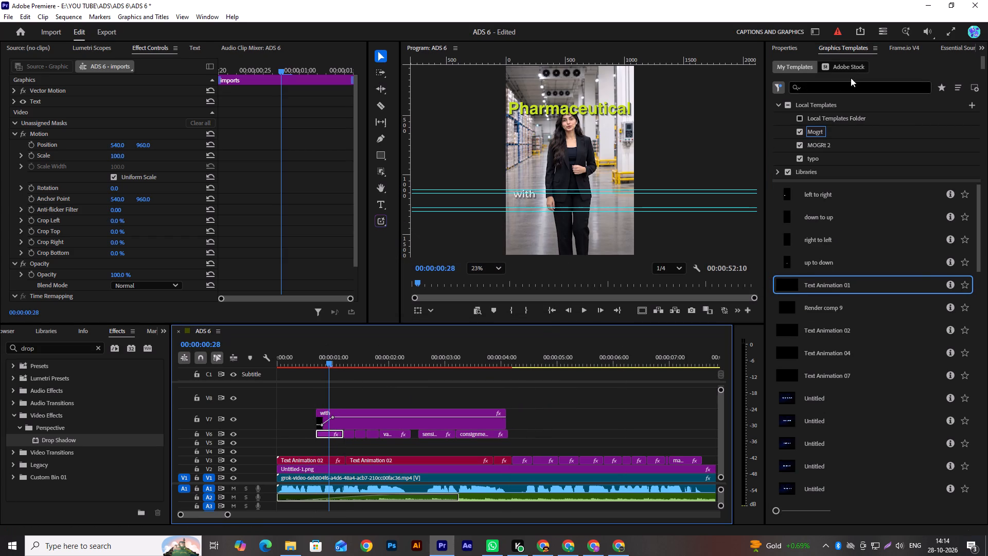
Replace the new template clip's text "with" by "imports".
{"action": "left_click", "coordinate": [783, 46]}
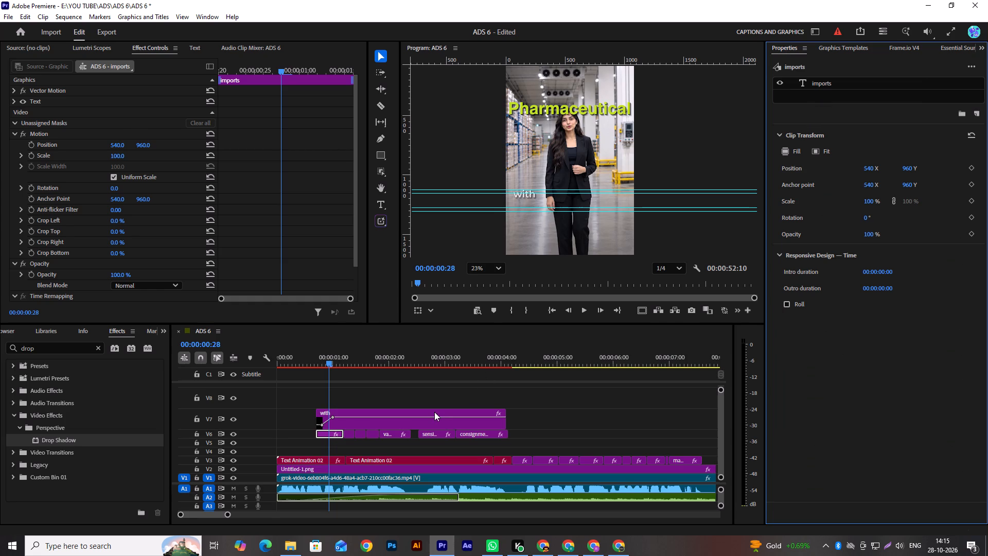
{"action": "left_click", "coordinate": [434, 412]}
{"action": "double_click", "coordinate": [830, 122]}
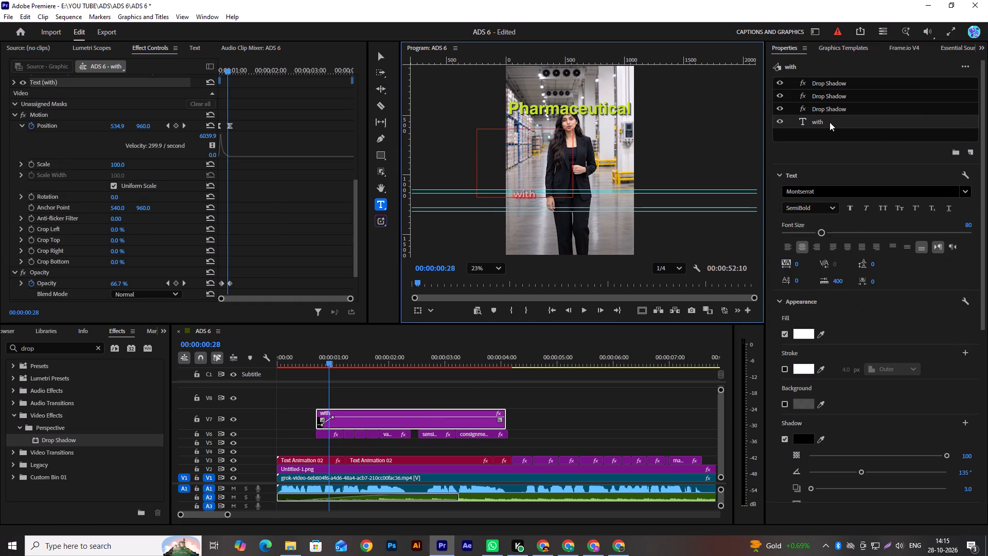
{"action": "type", "text": "imports"}
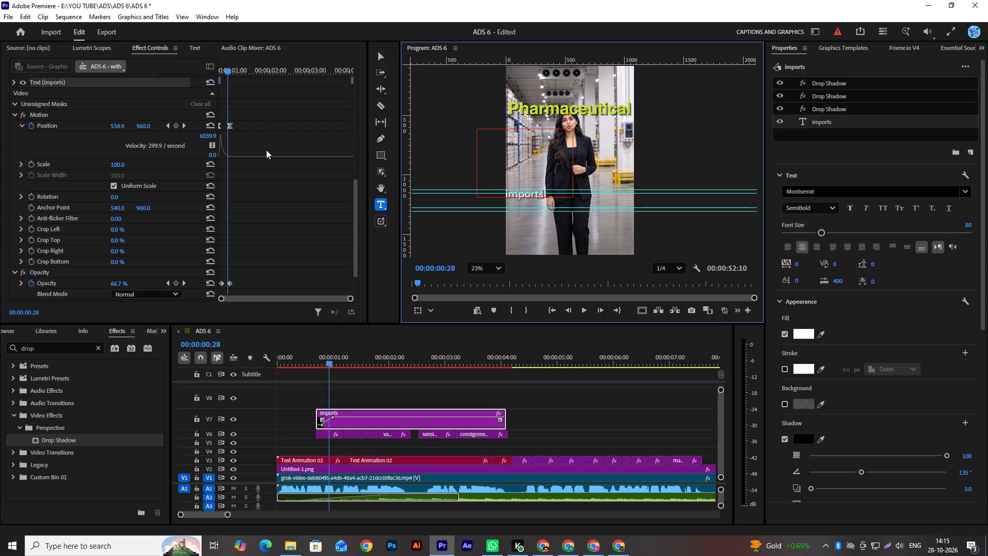
{"action": "left_click", "coordinate": [381, 55]}
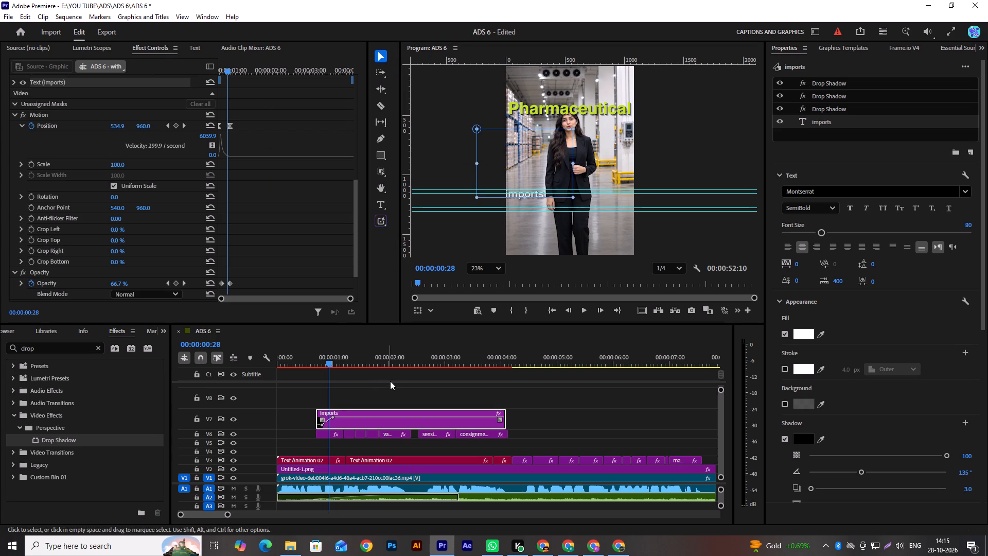
Move the animated "imports" clip down to V4 and trim its end to match the "imports" caption on V6.
{"action": "left_click_drag", "start_coordinate": [356, 425], "coordinate": [354, 451]}
{"action": "left_click_drag", "start_coordinate": [503, 450], "coordinate": [369, 449]}
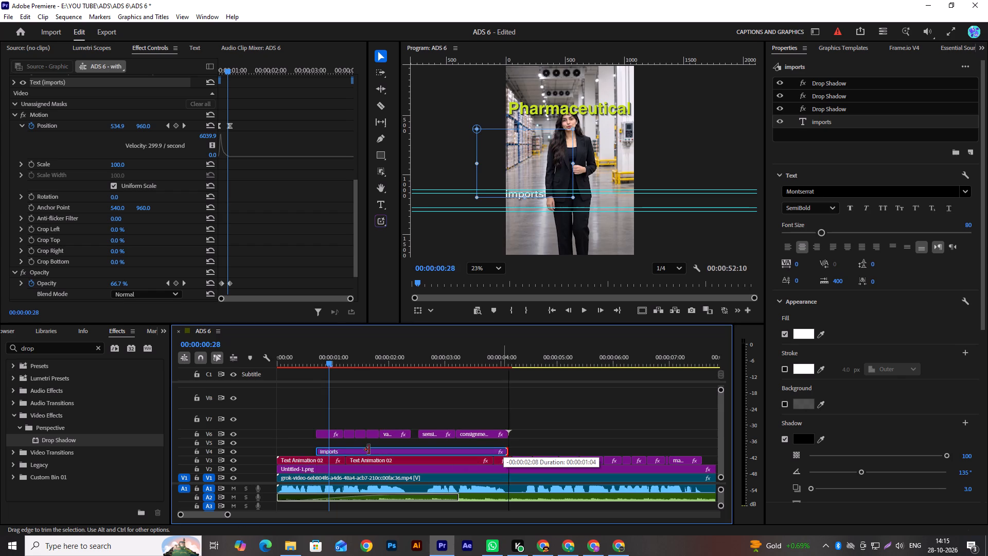
{"action": "left_click_drag", "start_coordinate": [369, 449], "coordinate": [342, 445]}
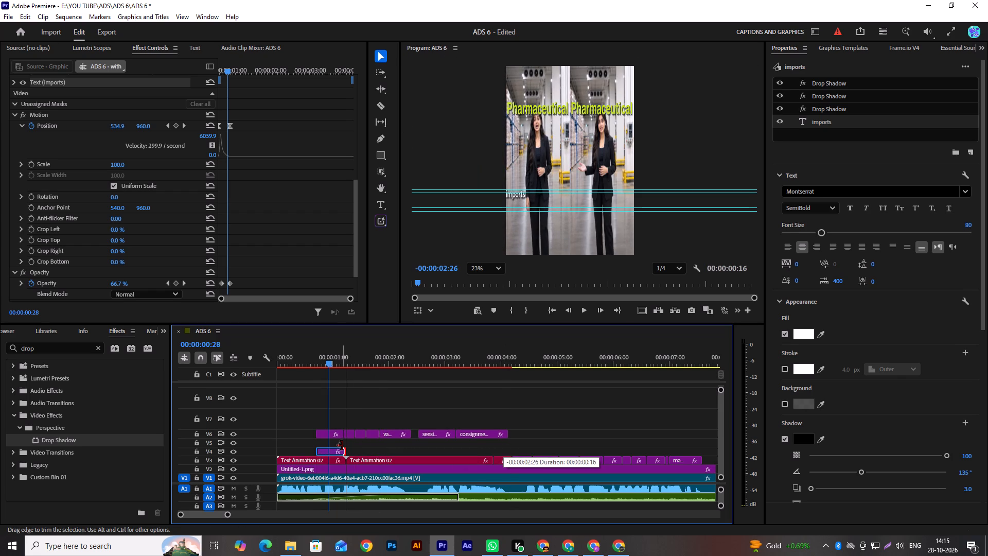
{"action": "left_click_drag", "start_coordinate": [342, 445], "coordinate": [338, 445]}
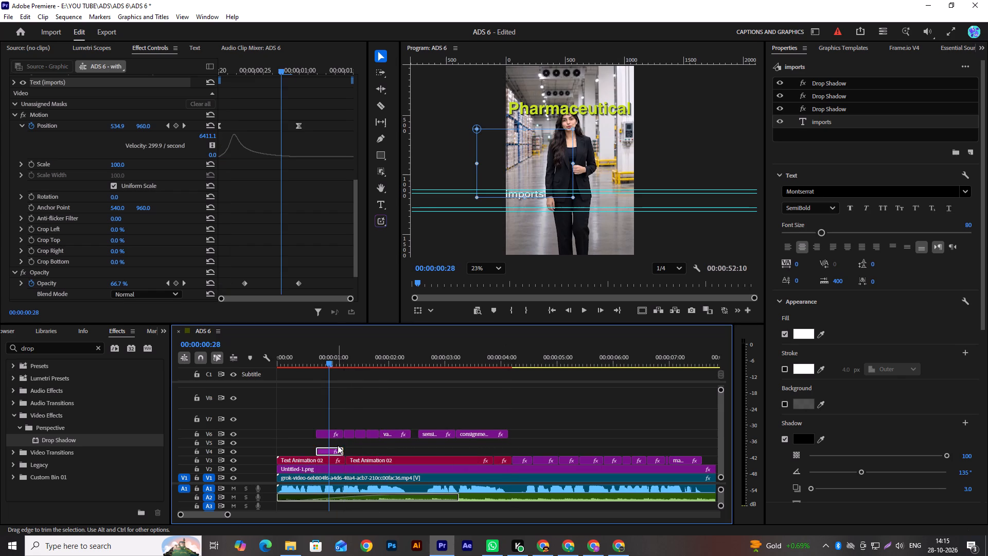
Delete the plain "imports" caption from V6, leaving the animated version on V4.
{"action": "scroll", "coordinate": [343, 438], "scroll_direction": "up", "scroll_amount": 9, "text": "alt"}
{"action": "scroll", "coordinate": [343, 438], "scroll_direction": "down", "scroll_amount": 1}
{"action": "scroll", "coordinate": [343, 438], "scroll_direction": "up", "scroll_amount": 3}
{"action": "scroll", "coordinate": [379, 443], "scroll_direction": "up", "scroll_amount": 2, "text": "alt"}
{"action": "scroll", "coordinate": [379, 443], "scroll_direction": "down", "scroll_amount": 1, "text": "alt"}
{"action": "scroll", "coordinate": [379, 443], "scroll_direction": "up", "scroll_amount": 4, "text": "alt"}
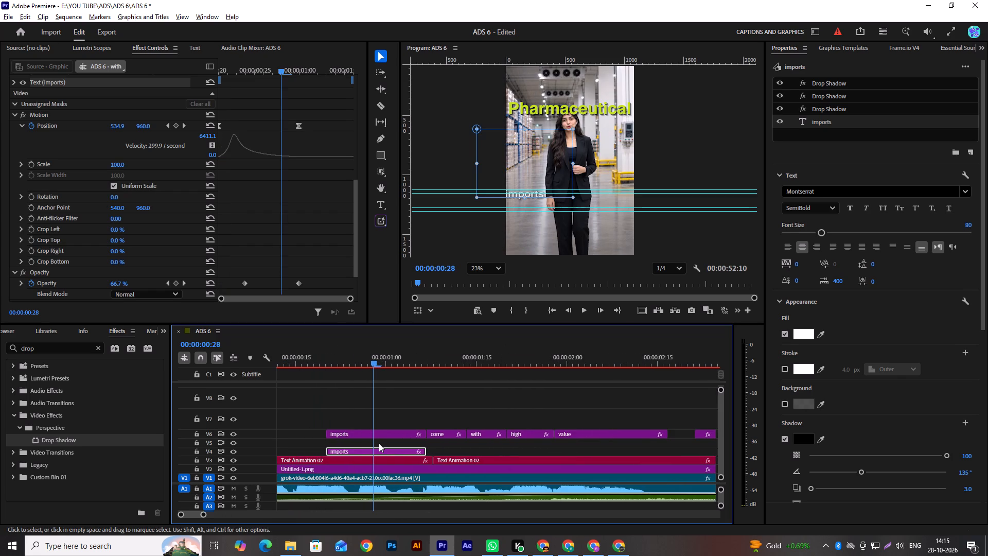
{"action": "scroll", "coordinate": [379, 443], "scroll_direction": "down", "scroll_amount": 6, "text": "alt"}
{"action": "left_click", "coordinate": [366, 433]}
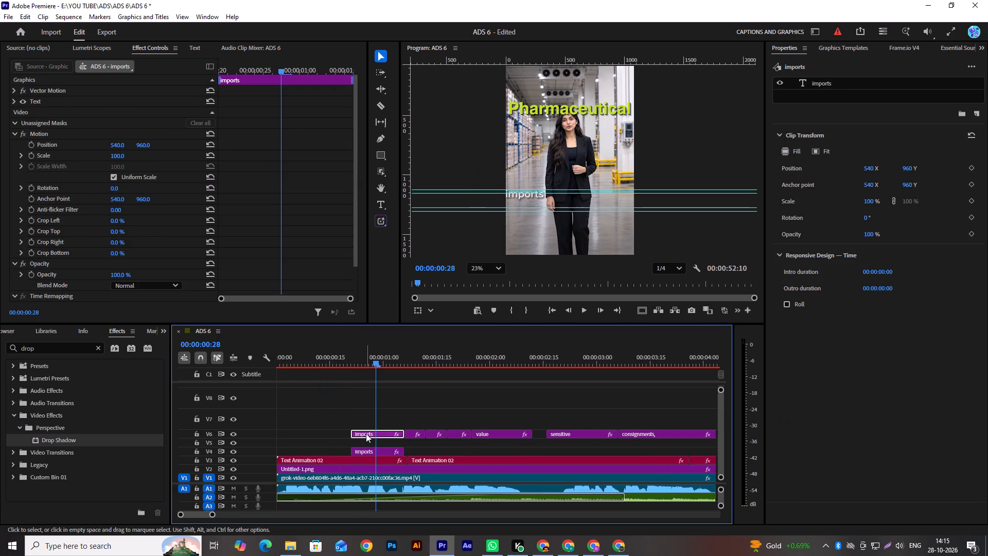
{"action": "key", "text": "Delete"}
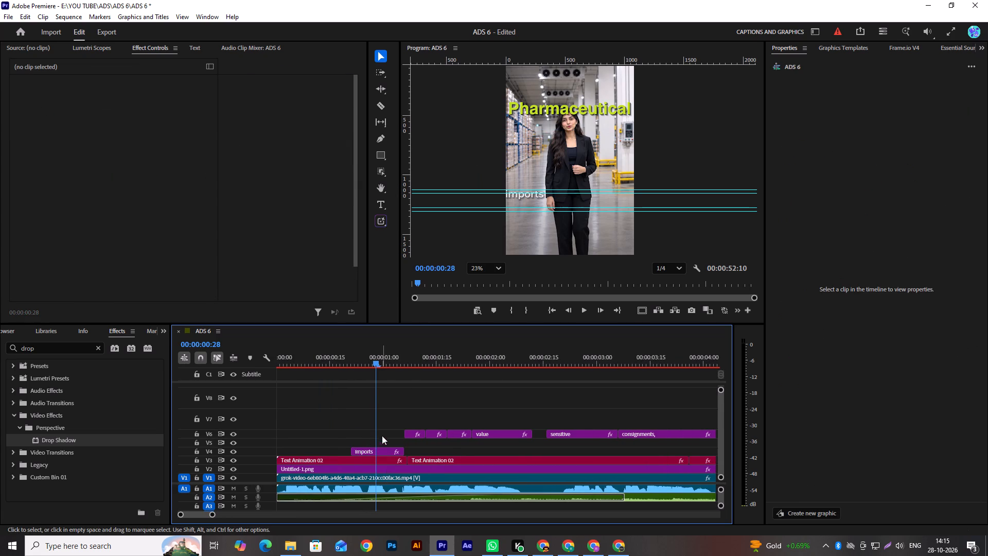
Set the ending Position keyframe of the animated "imports" clip to 1251, 352, placing the word beneath "Pharmaceutical".
{"action": "left_click", "coordinate": [383, 453]}
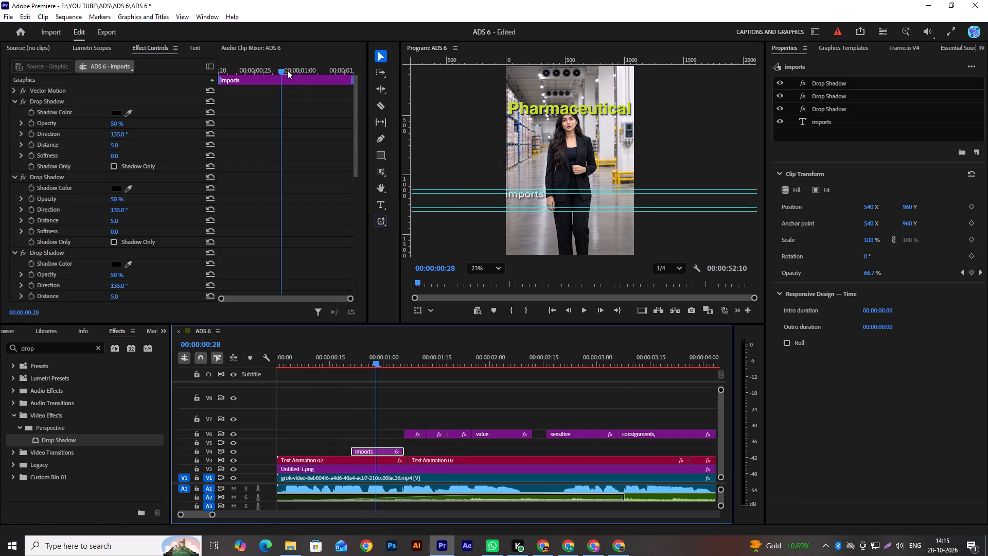
{"action": "left_click_drag", "start_coordinate": [357, 144], "coordinate": [351, 242]}
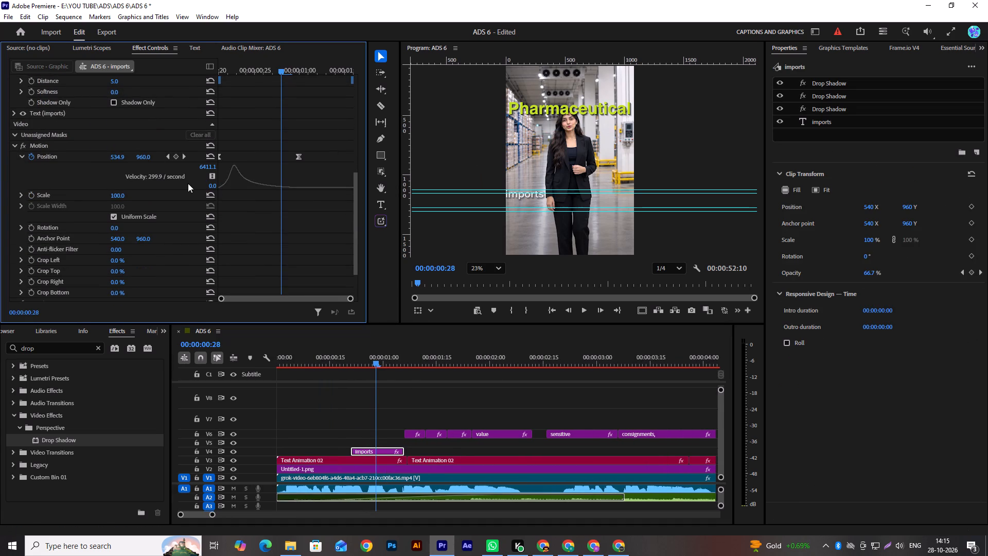
{"action": "left_click", "coordinate": [186, 151]}
{"action": "left_click", "coordinate": [186, 153]}
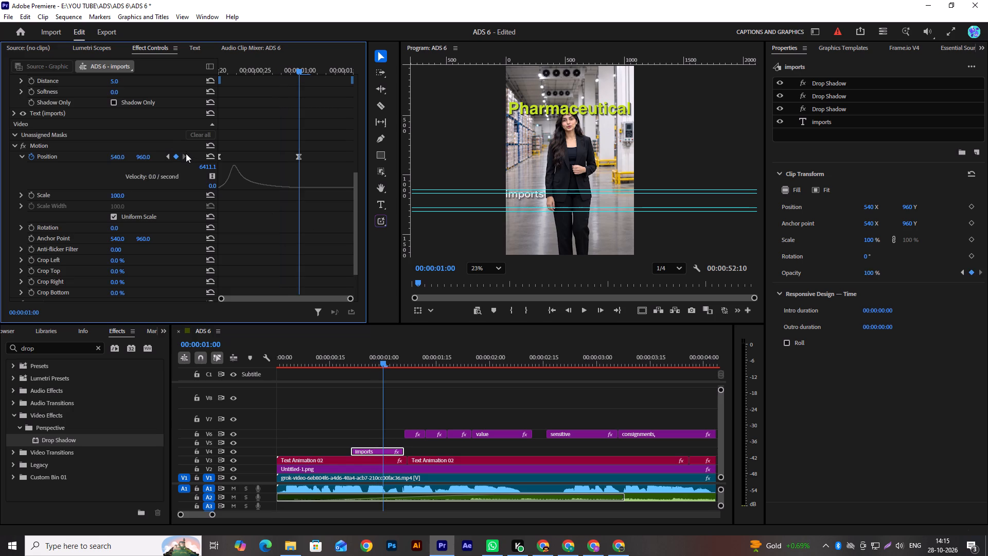
{"action": "left_click_drag", "start_coordinate": [144, 158], "coordinate": [14, 195]}
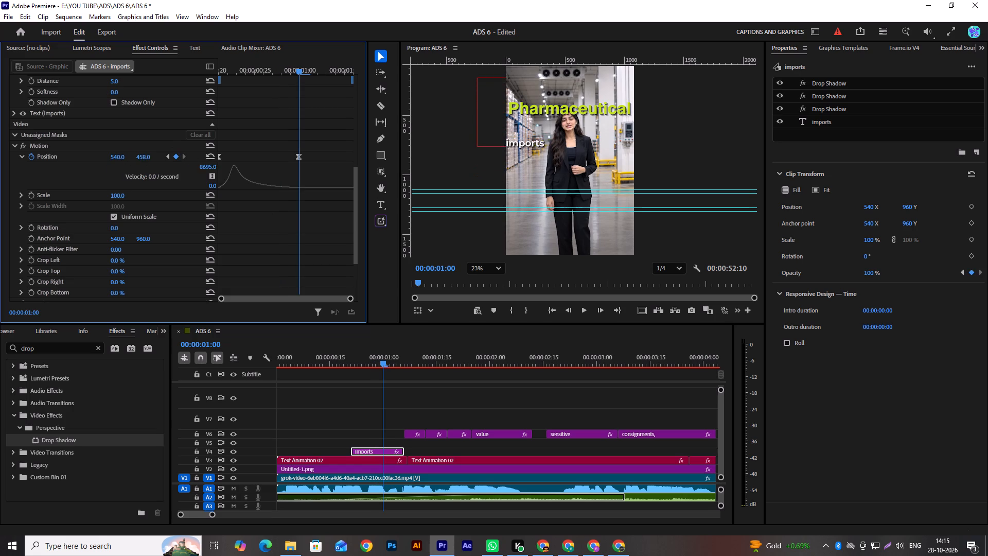
{"action": "left_click_drag", "start_coordinate": [14, 195], "coordinate": [119, 165]}
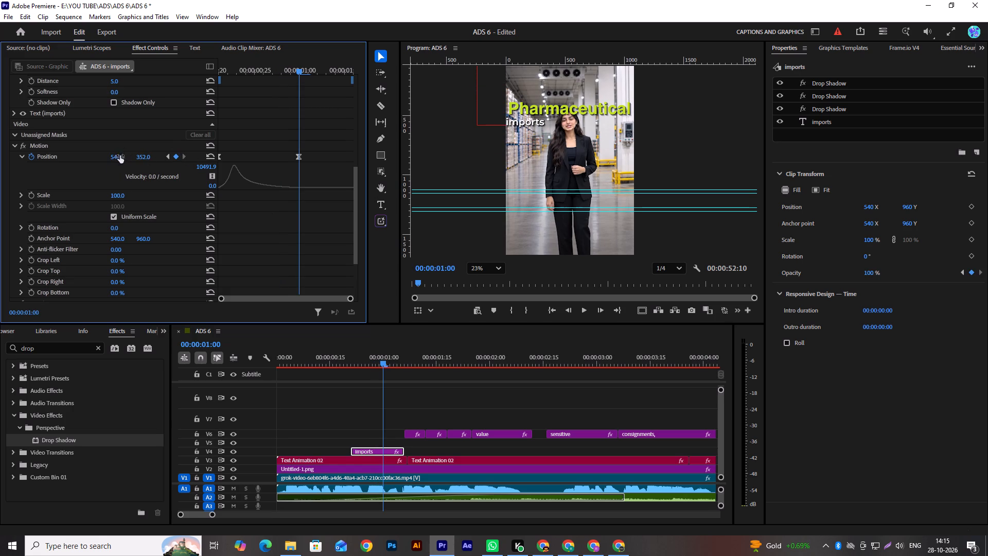
{"action": "left_click_drag", "start_coordinate": [117, 157], "coordinate": [482, 181]}
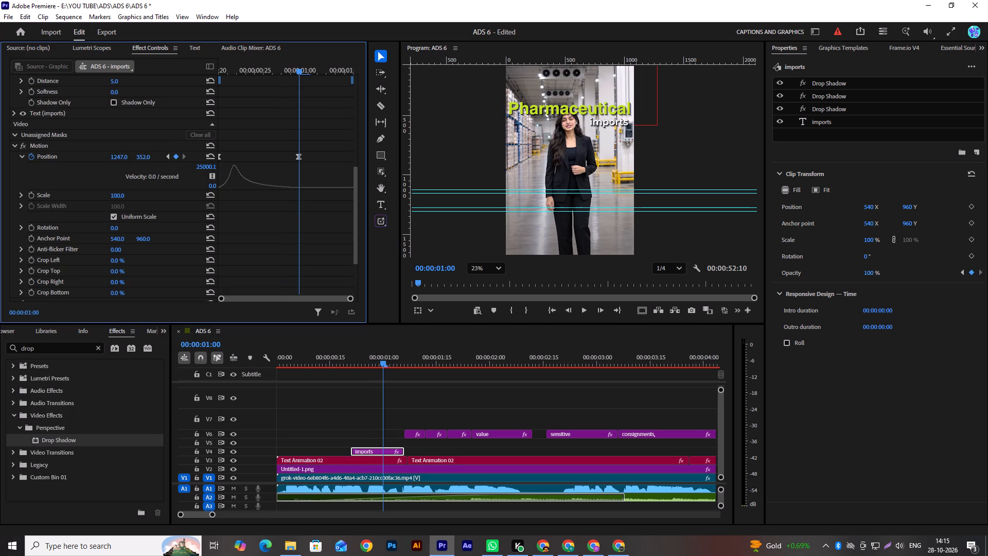
{"action": "left_click_drag", "start_coordinate": [482, 181], "coordinate": [486, 182]}
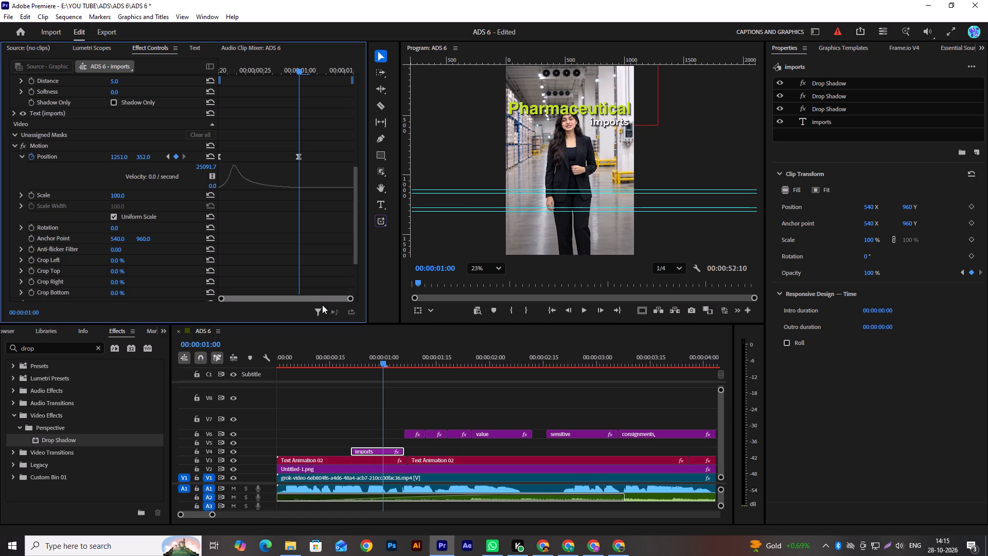
Set the vertical Position of the "imports" clip's first keyframe to 352 so the word slides in horizontally.
{"action": "left_click", "coordinate": [374, 363]}
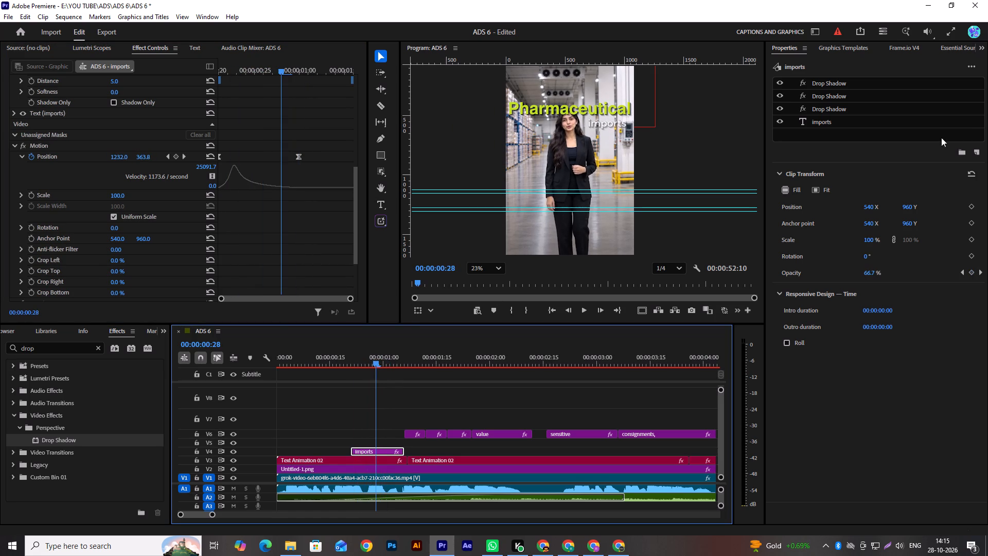
{"action": "left_click", "coordinate": [845, 50]}
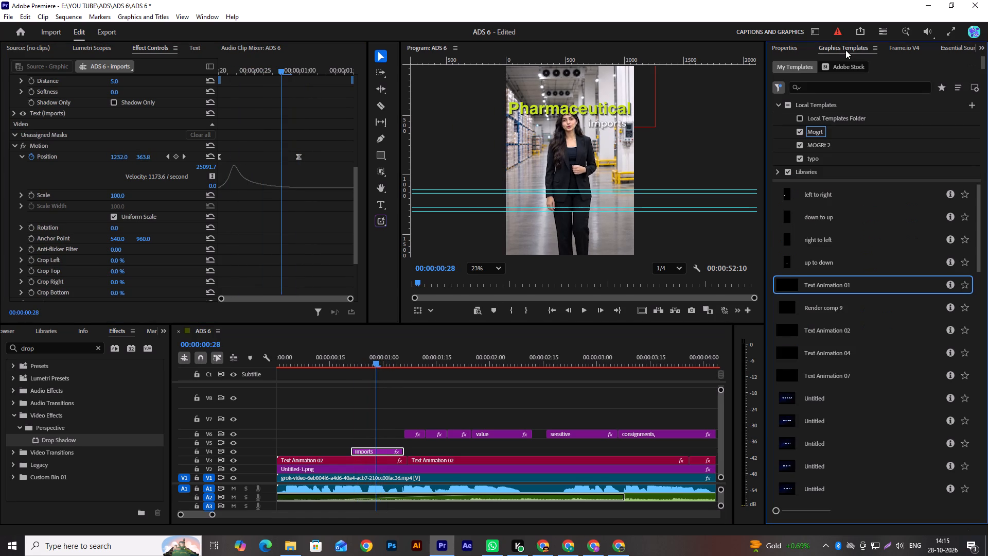
{"action": "scroll", "coordinate": [818, 284], "scroll_direction": "up", "scroll_amount": 6}
{"action": "left_click_drag", "start_coordinate": [378, 360], "coordinate": [368, 362]}
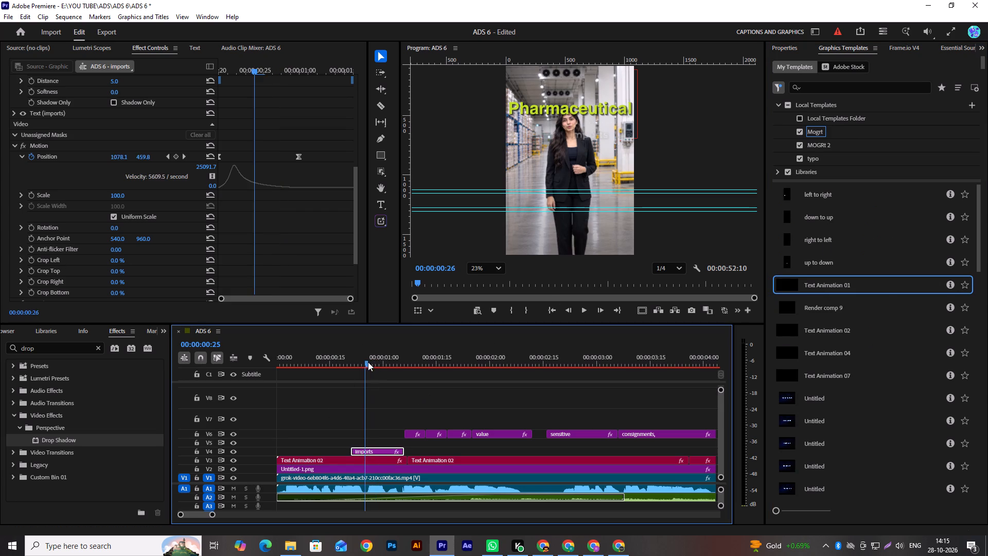
{"action": "left_click_drag", "start_coordinate": [368, 362], "coordinate": [369, 368]}
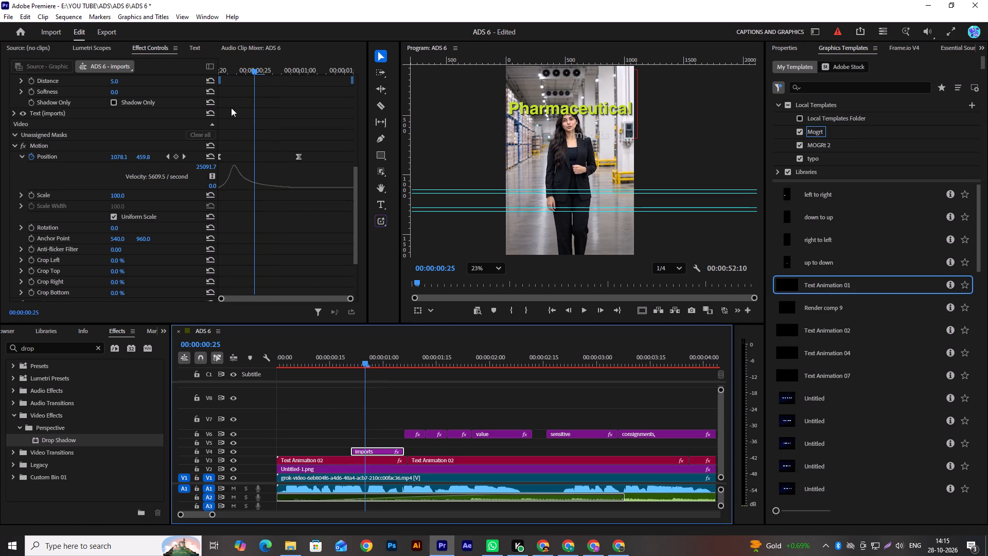
{"action": "left_click_drag", "start_coordinate": [256, 69], "coordinate": [268, 74]}
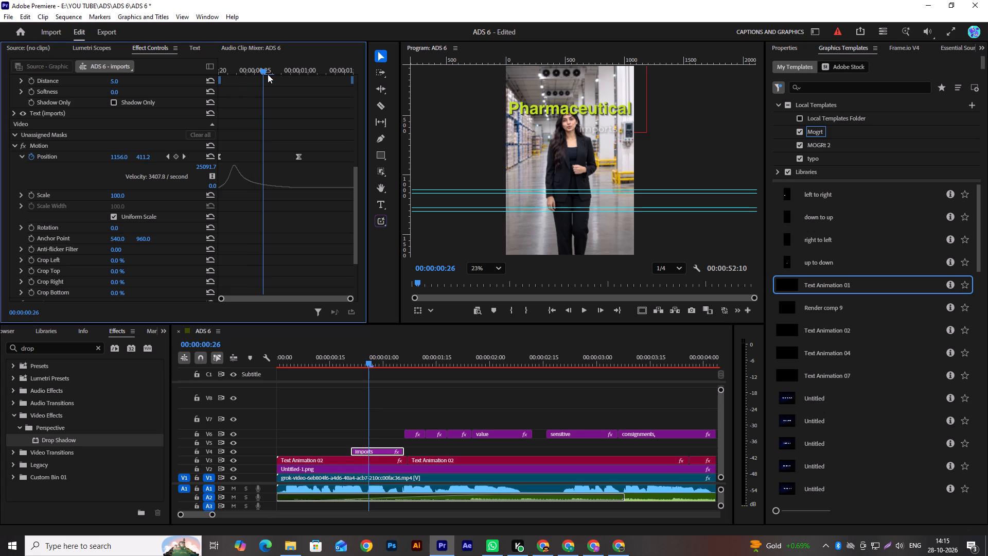
{"action": "left_click_drag", "start_coordinate": [268, 74], "coordinate": [275, 94]}
{"action": "left_click", "coordinate": [190, 160]}
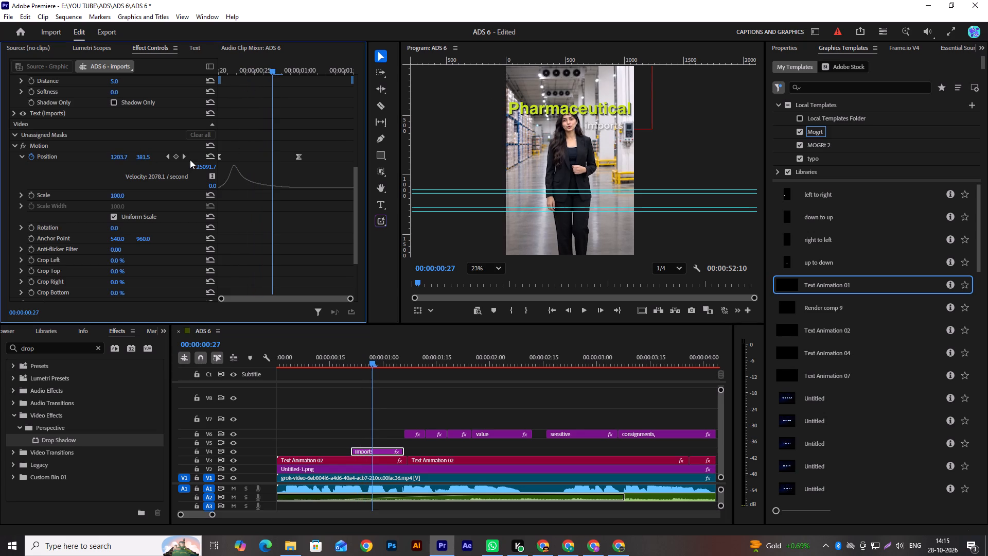
{"action": "left_click", "coordinate": [188, 155]}
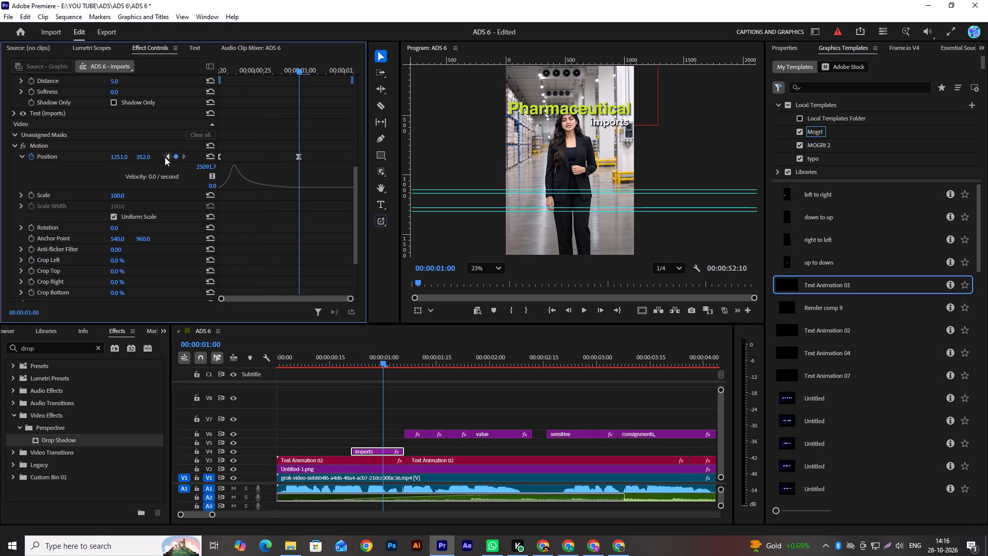
{"action": "left_click", "coordinate": [165, 157]}
{"action": "left_click", "coordinate": [148, 154]}
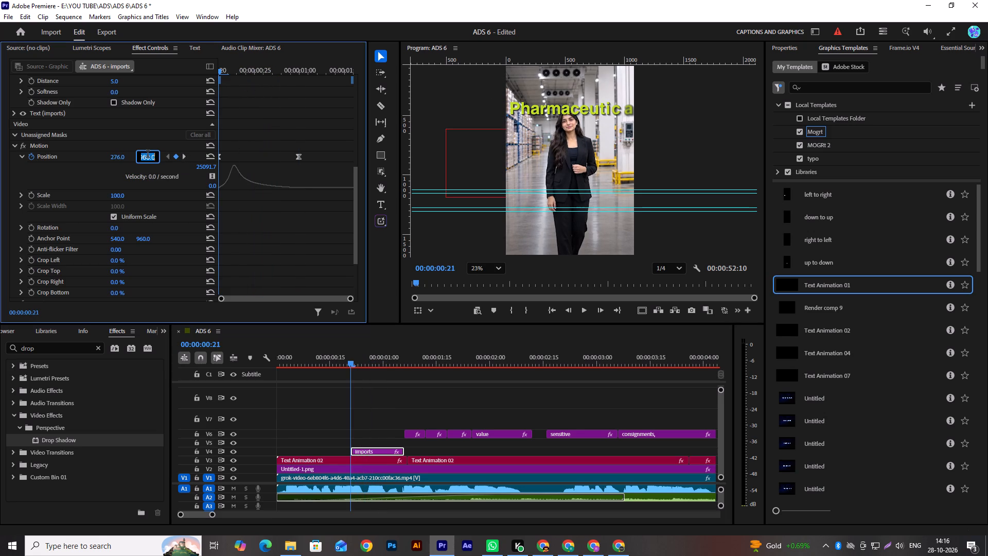
{"action": "type", "text": "352"}
{"action": "key", "text": "Return"}
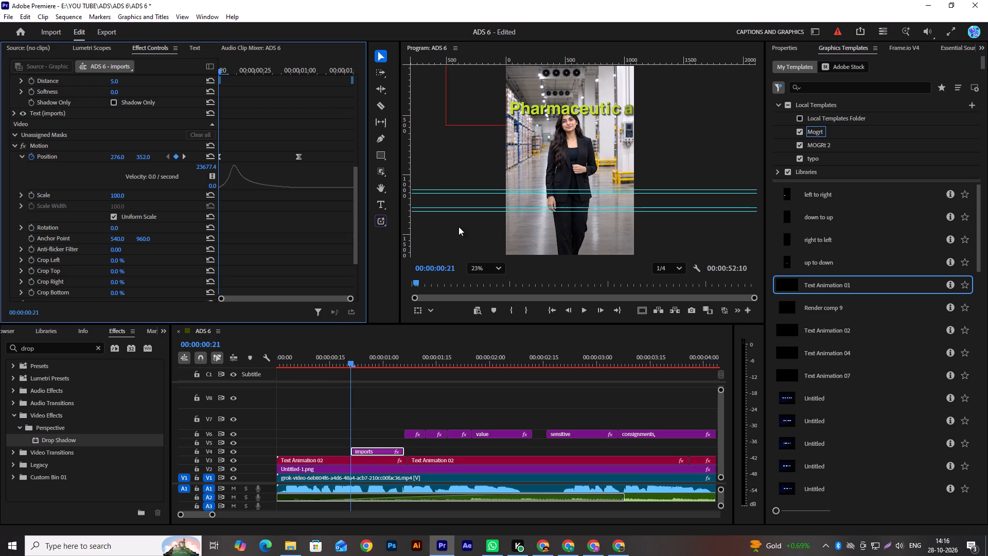
Play back and scrub the start of the "imports" clip to check its entrance animation.
{"action": "left_click_drag", "start_coordinate": [231, 75], "coordinate": [285, 86]}
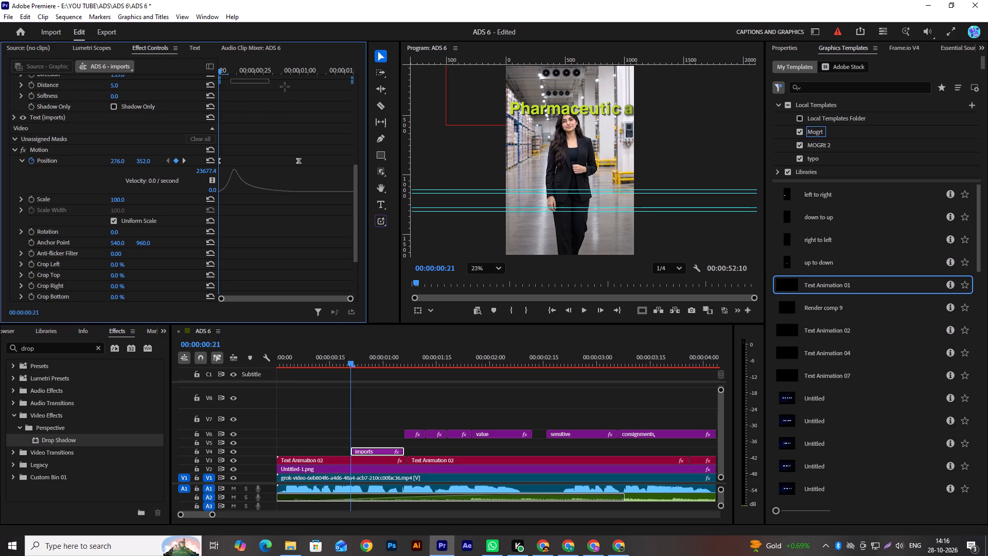
{"action": "left_click_drag", "start_coordinate": [285, 86], "coordinate": [287, 86]}
{"action": "left_click_drag", "start_coordinate": [243, 69], "coordinate": [223, 110]}
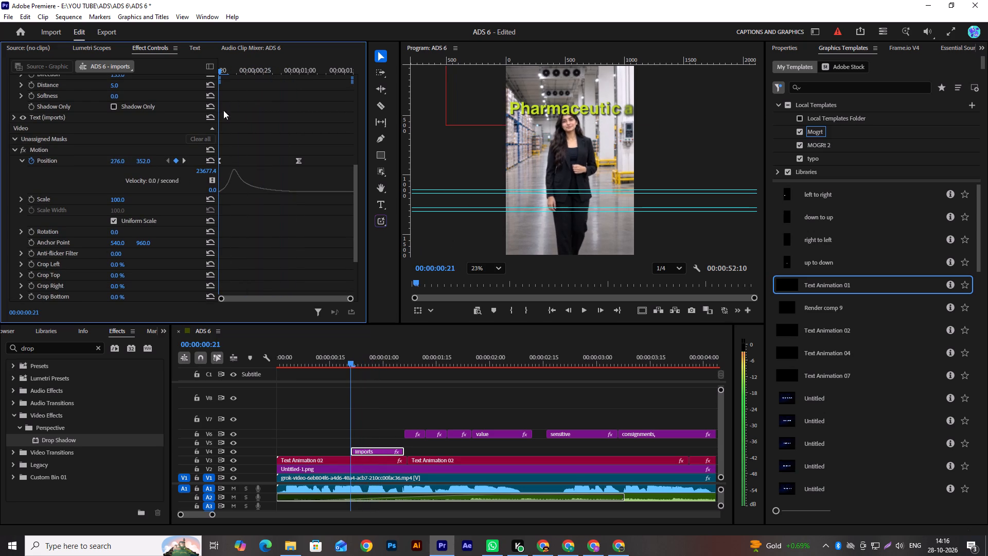
{"action": "left_click_drag", "start_coordinate": [223, 110], "coordinate": [219, 105]}
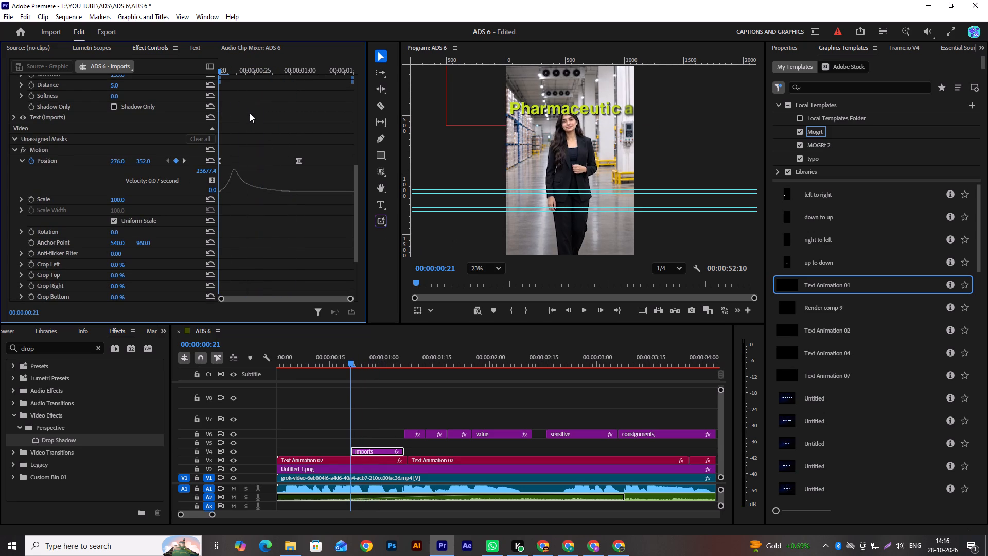
{"action": "scroll", "coordinate": [883, 229], "scroll_direction": "up", "scroll_amount": 6}
{"action": "key", "text": "space"}
{"action": "key", "text": "space"}
{"action": "left_click_drag", "start_coordinate": [365, 356], "coordinate": [364, 389]}
Extend the end of the animated "imports" clip on V4 to where the "and" caption on V3 starts, and preview it.
{"action": "left_click_drag", "start_coordinate": [402, 449], "coordinate": [403, 448]}
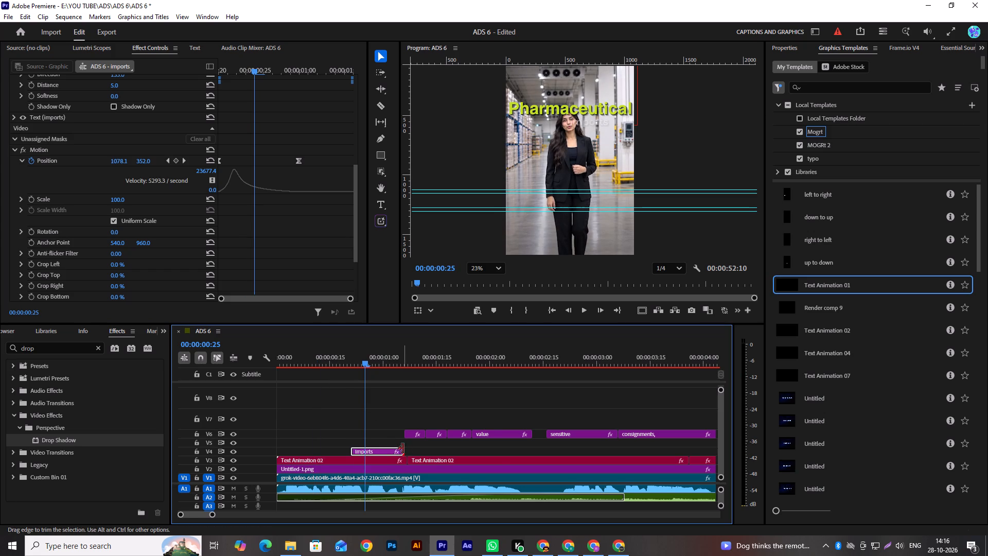
{"action": "left_click_drag", "start_coordinate": [403, 448], "coordinate": [536, 450]}
{"action": "scroll", "coordinate": [545, 445], "scroll_direction": "down", "scroll_amount": 3, "text": "alt"}
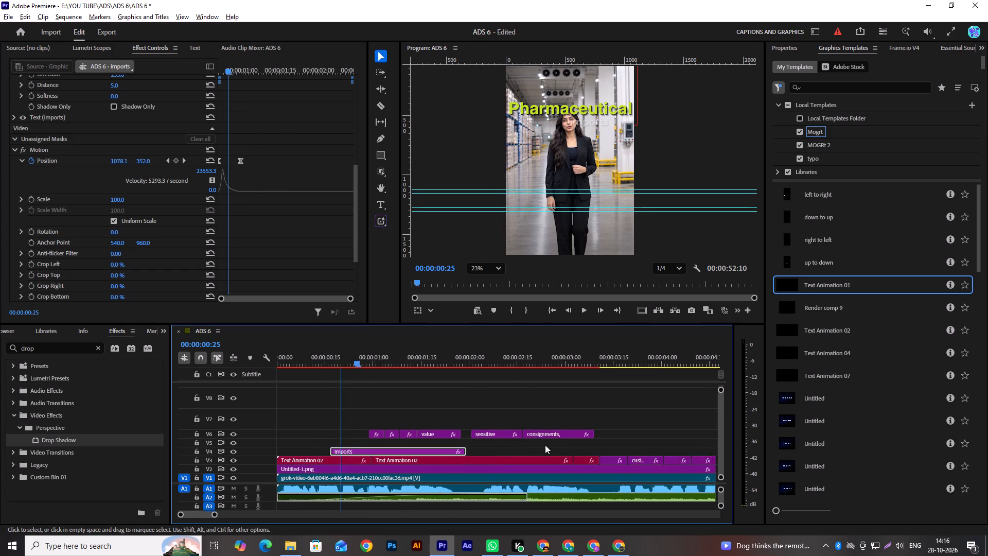
{"action": "scroll", "coordinate": [545, 445], "scroll_direction": "down", "scroll_amount": 3, "text": "alt"}
{"action": "left_click_drag", "start_coordinate": [415, 452], "coordinate": [475, 455]}
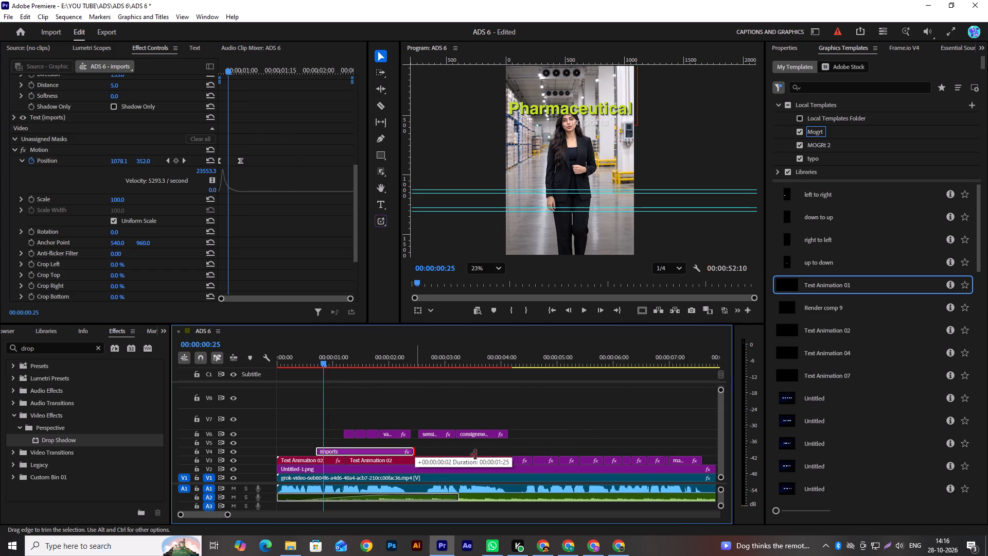
{"action": "left_click_drag", "start_coordinate": [475, 455], "coordinate": [511, 451]}
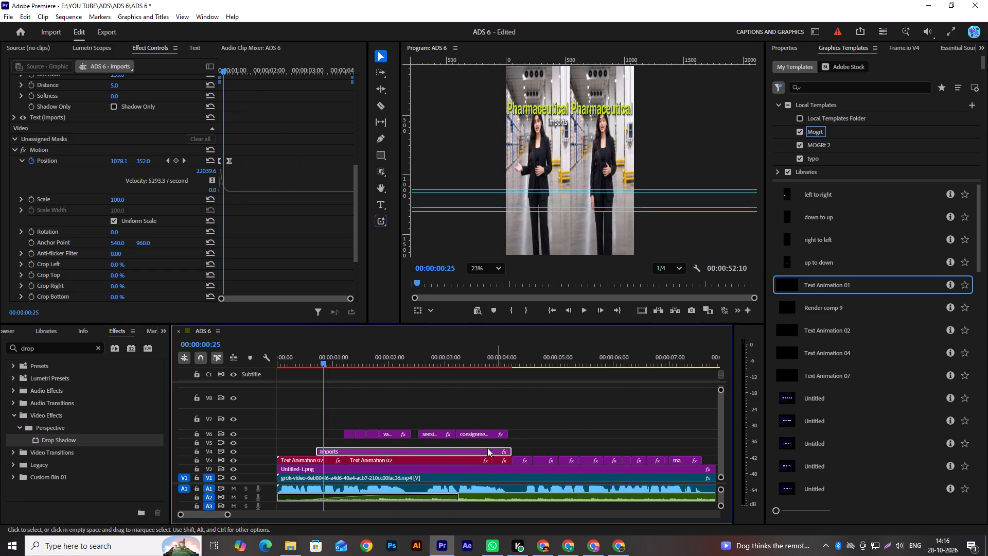
{"action": "scroll", "coordinate": [383, 443], "scroll_direction": "up", "scroll_amount": 12, "text": "alt"}
{"action": "scroll", "coordinate": [384, 440], "scroll_direction": "up", "scroll_amount": 7}
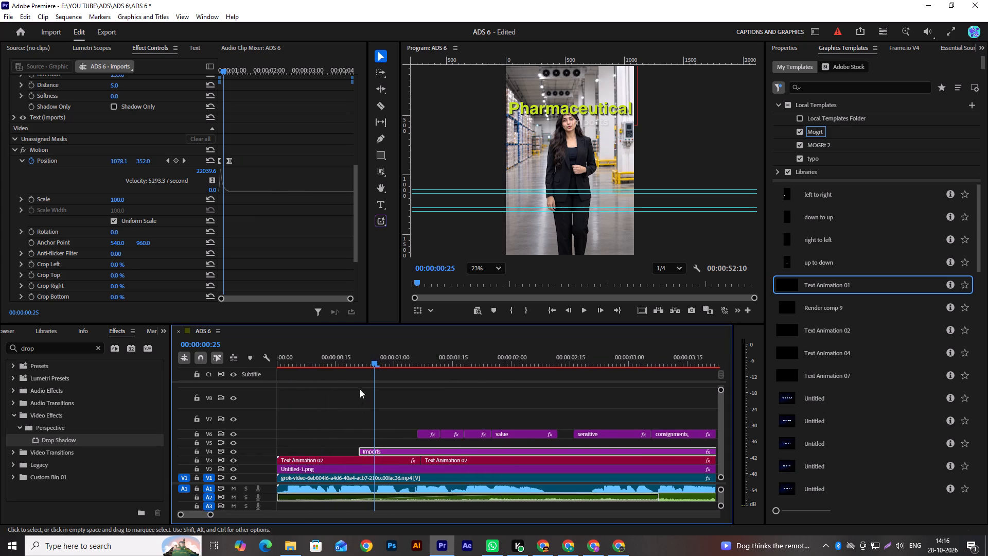
{"action": "left_click_drag", "start_coordinate": [366, 362], "coordinate": [209, 379]}
{"action": "key", "text": "space"}
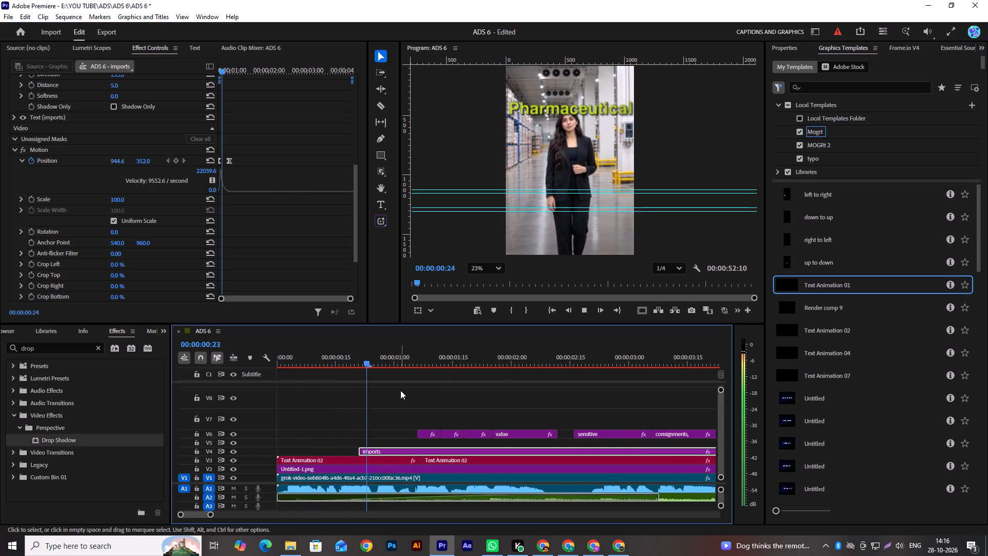
{"action": "key", "text": "space"}
Move the plain "come" caption from V6 down to V5.
{"action": "scroll", "coordinate": [437, 392], "scroll_direction": "down", "scroll_amount": 1}
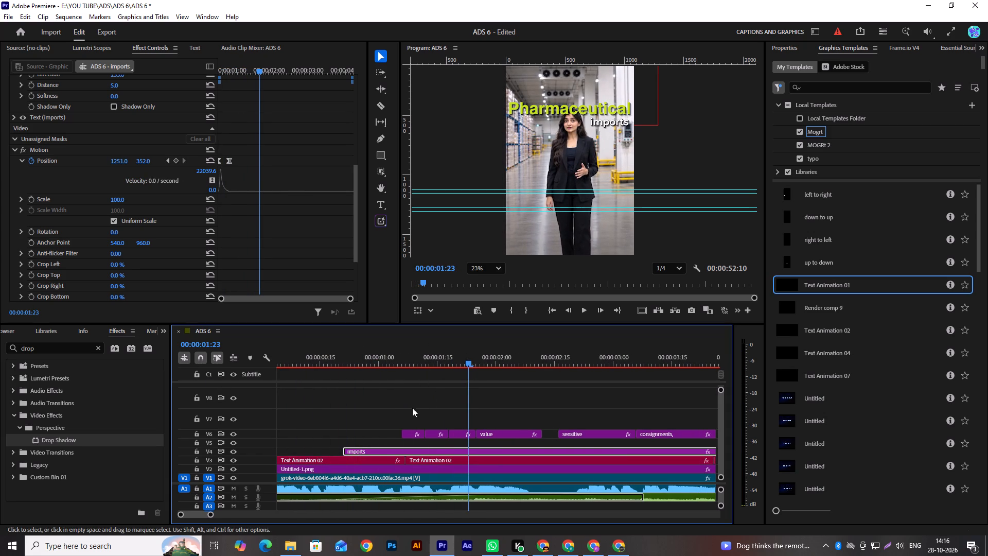
{"action": "left_click_drag", "start_coordinate": [413, 433], "coordinate": [413, 440]}
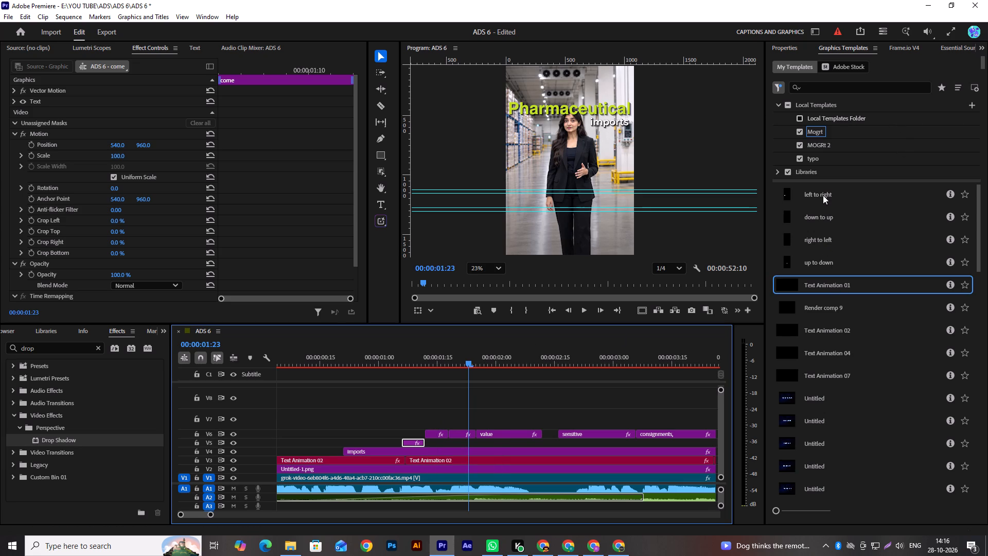
Place the "left to right" graphics template on V7, starting shortly before the "come" caption.
{"action": "left_click_drag", "start_coordinate": [823, 195], "coordinate": [404, 430]}
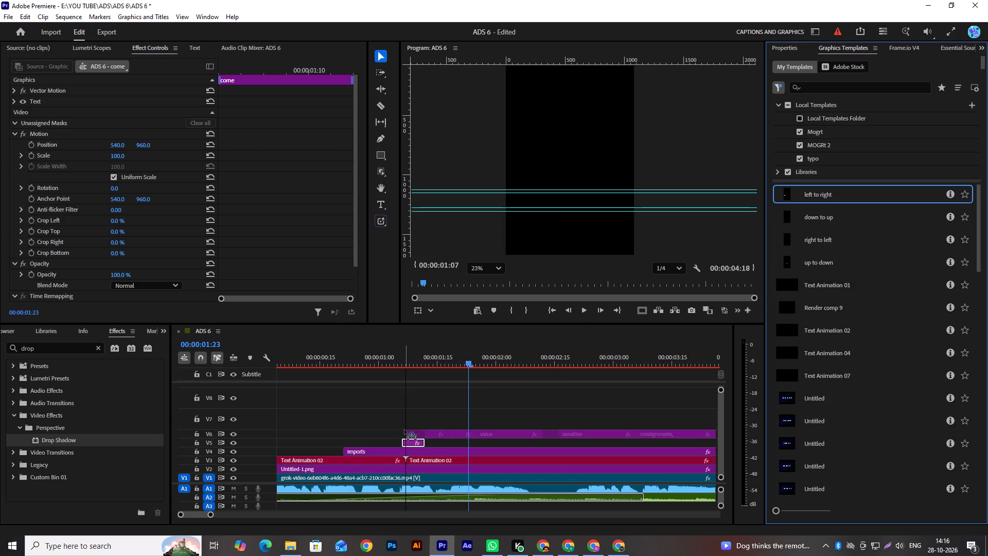
{"action": "left_click_drag", "start_coordinate": [404, 430], "coordinate": [369, 417]}
{"action": "scroll", "coordinate": [369, 417], "scroll_direction": "down", "scroll_amount": 6, "text": "alt"}
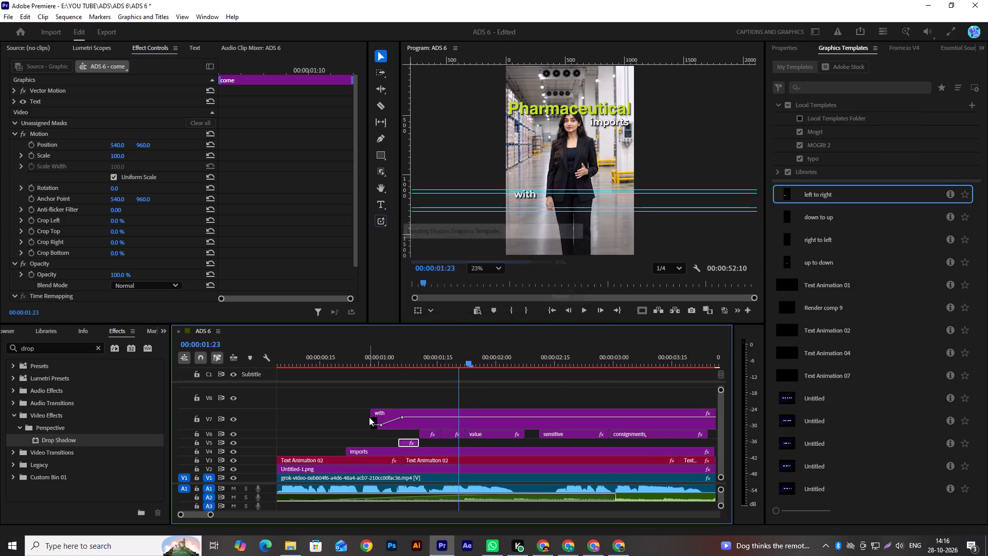
{"action": "scroll", "coordinate": [455, 402], "scroll_direction": "down", "scroll_amount": 6}
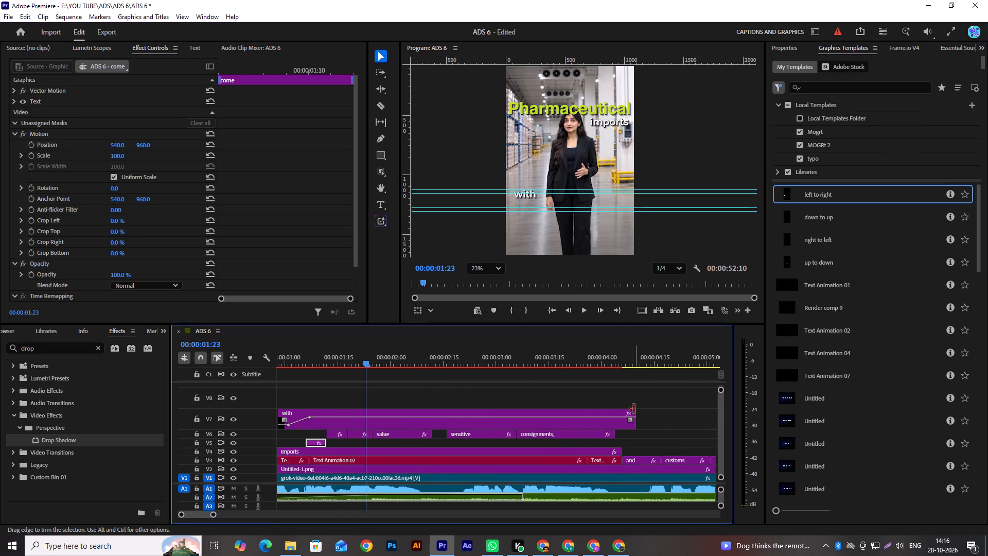
Align the V7 template clip's start with the "come" caption on V5 and its end with the "imports" clip's end.
{"action": "left_click_drag", "start_coordinate": [634, 409], "coordinate": [563, 410]}
{"action": "scroll", "coordinate": [417, 408], "scroll_direction": "up", "scroll_amount": 5}
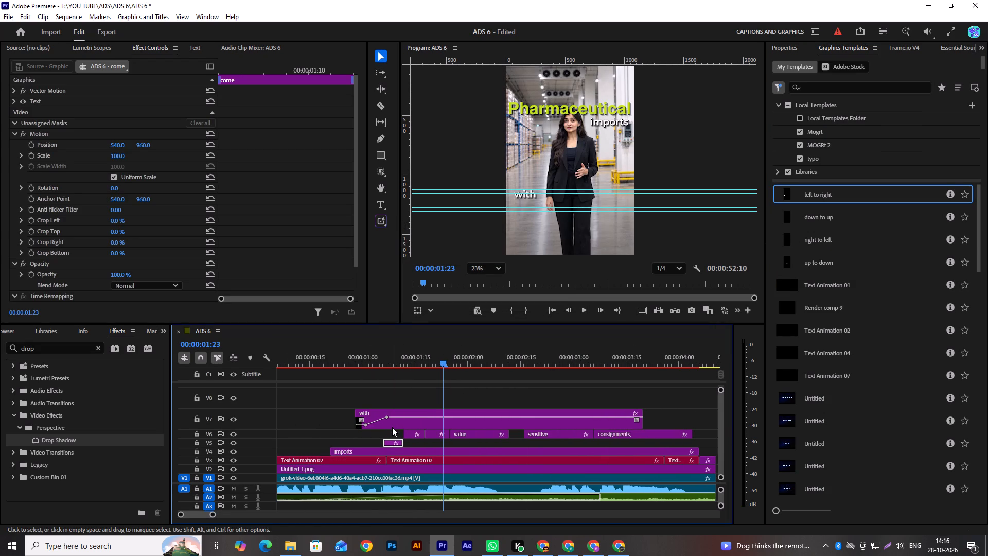
{"action": "left_click_drag", "start_coordinate": [392, 428], "coordinate": [414, 424]}
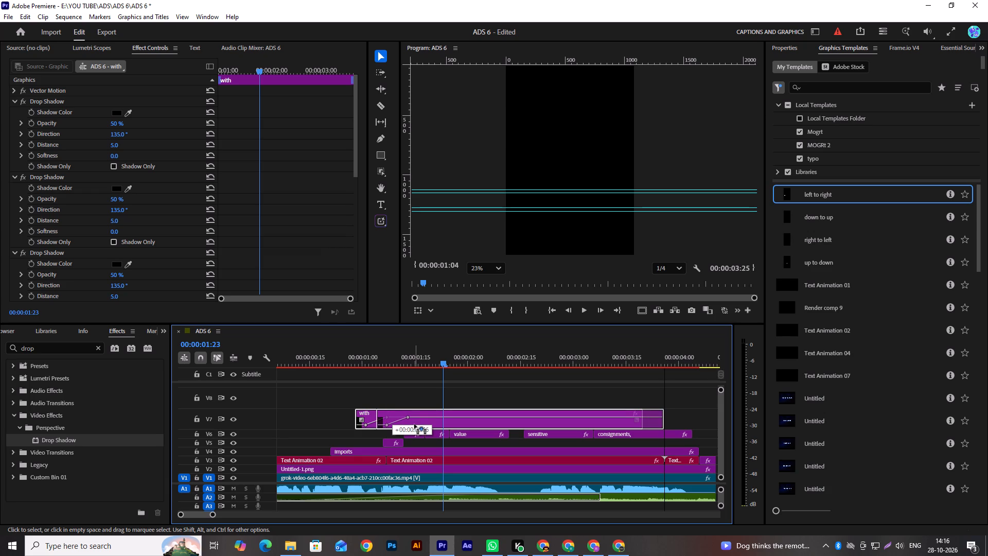
{"action": "left_click_drag", "start_coordinate": [414, 424], "coordinate": [418, 423]}
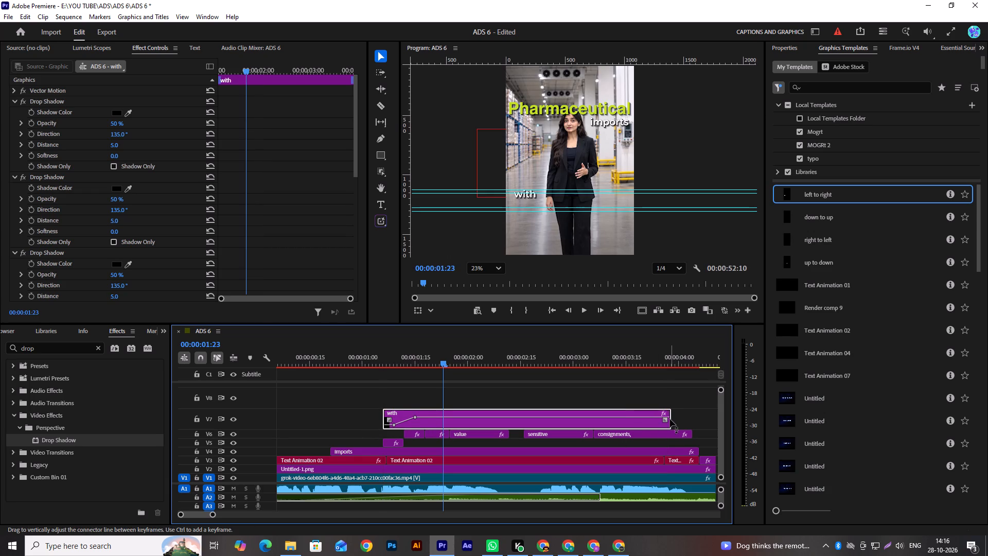
{"action": "left_click_drag", "start_coordinate": [671, 413], "coordinate": [694, 415]}
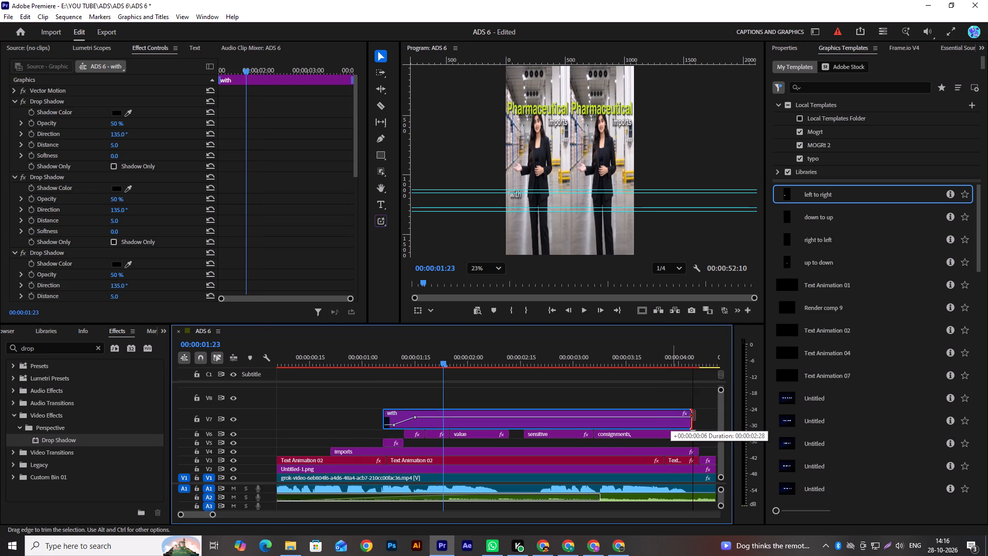
{"action": "left_click_drag", "start_coordinate": [694, 415], "coordinate": [697, 415]}
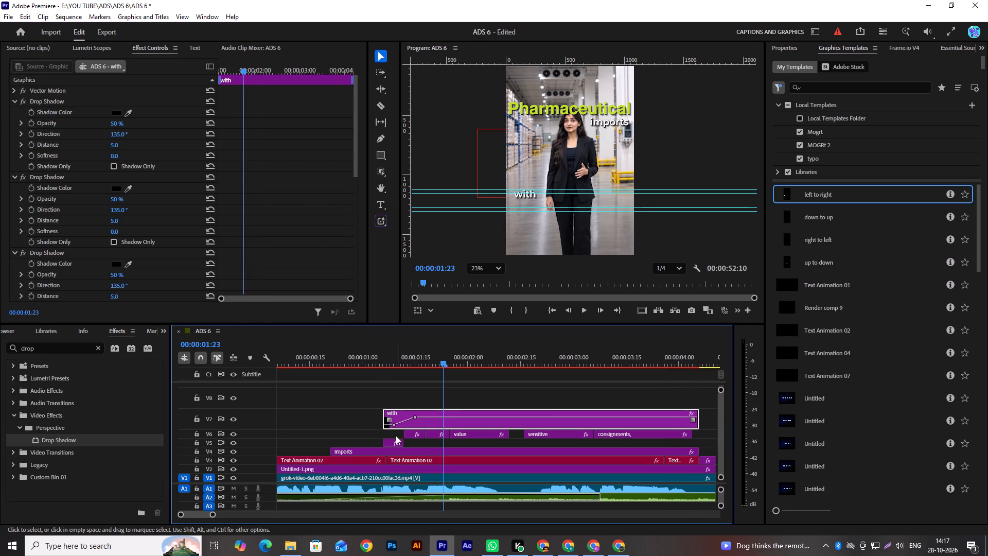
Change the text of the V7 template clip to "come" and view it at its second position keyframe.
{"action": "left_click_drag", "start_coordinate": [389, 364], "coordinate": [400, 366]}
{"action": "left_click", "coordinate": [483, 266]}
{"action": "left_click", "coordinate": [475, 294]}
{"action": "left_click", "coordinate": [485, 290]}
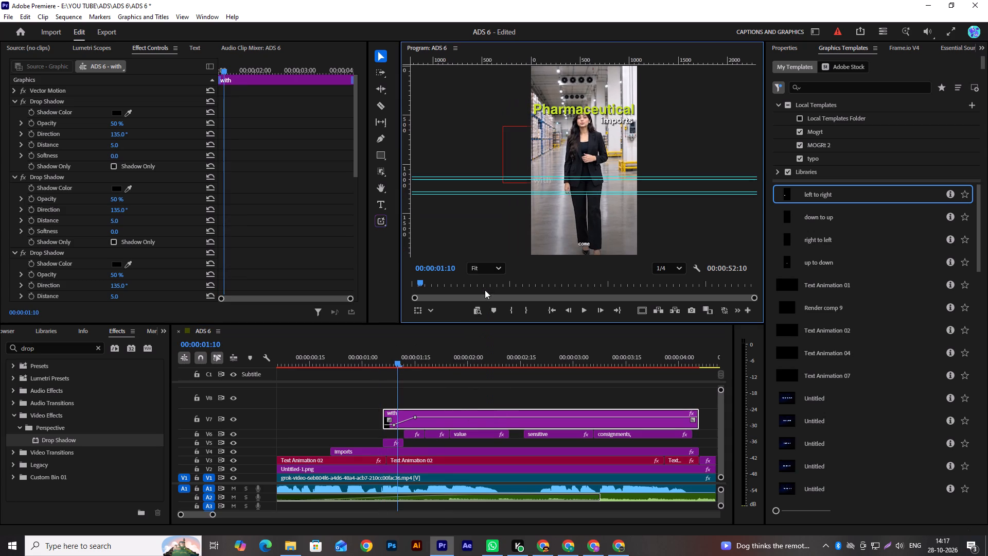
{"action": "scroll", "coordinate": [605, 251], "scroll_direction": "up", "scroll_amount": 3}
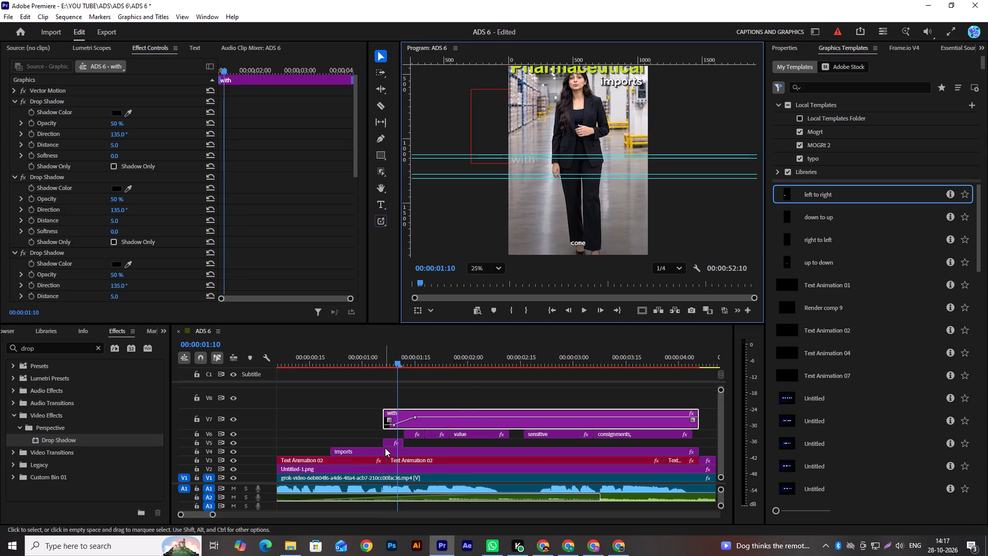
{"action": "left_click_drag", "start_coordinate": [380, 360], "coordinate": [365, 366]}
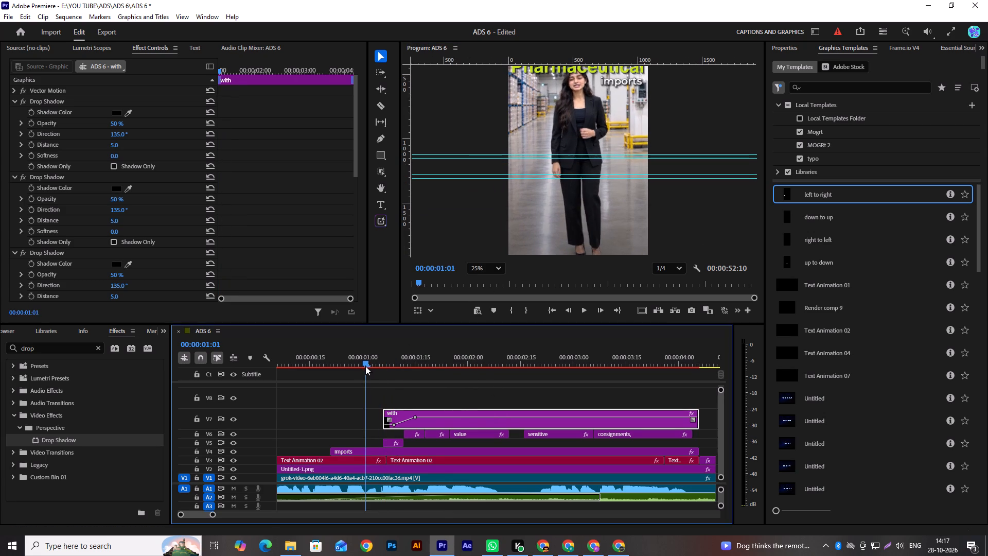
{"action": "left_click_drag", "start_coordinate": [365, 366], "coordinate": [391, 370]}
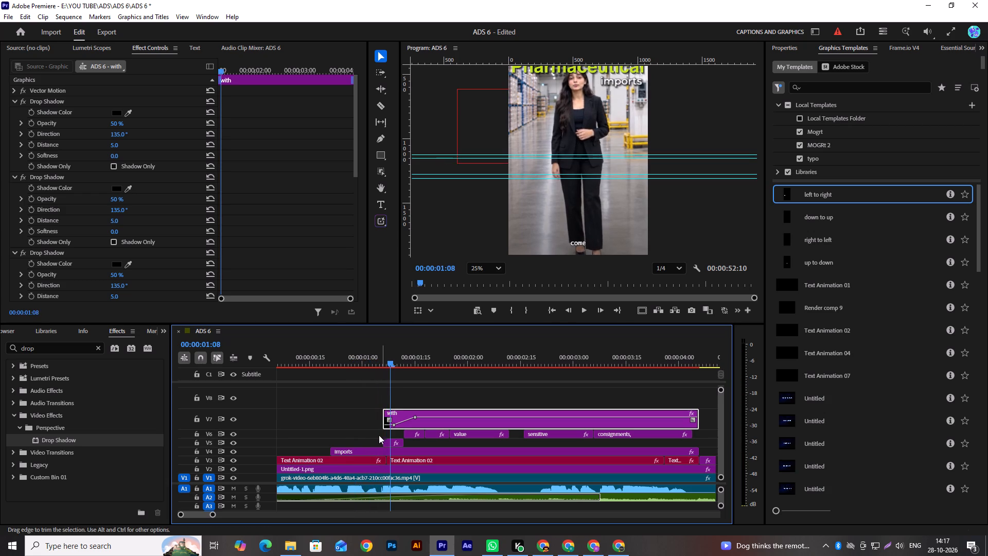
{"action": "left_click", "coordinate": [392, 439]}
{"action": "left_click", "coordinate": [788, 48]}
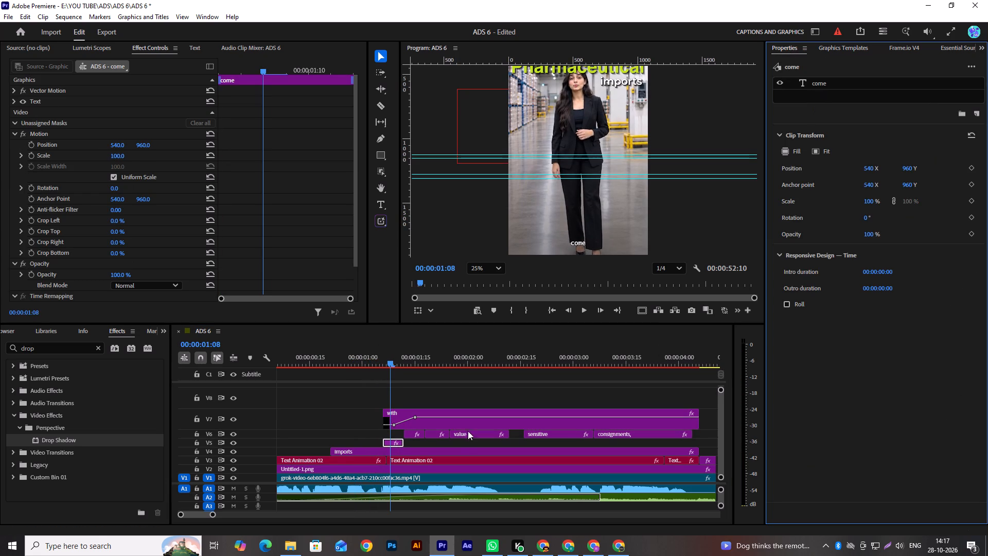
{"action": "left_click", "coordinate": [454, 426]}
{"action": "double_click", "coordinate": [821, 123]}
{"action": "key", "text": "c"}
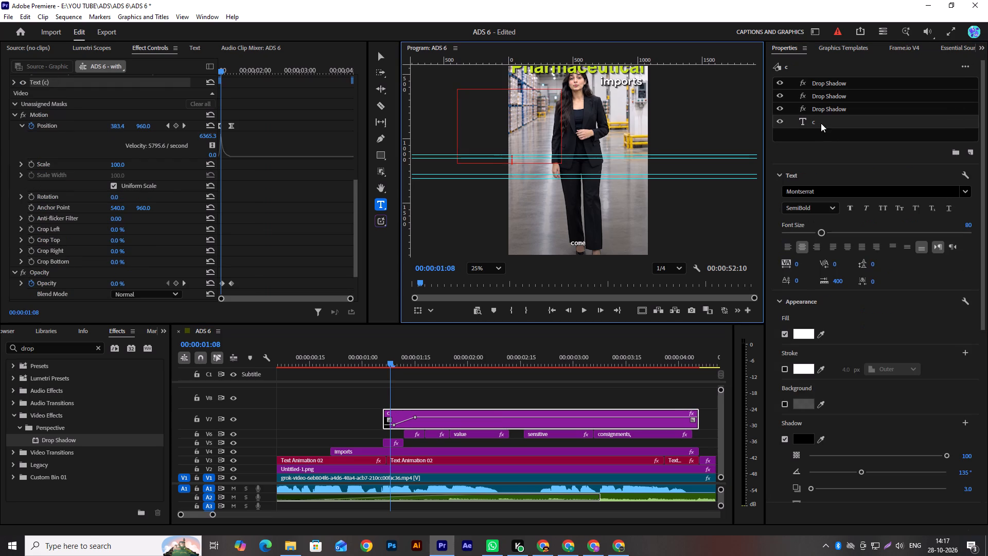
{"action": "type", "text": "ome"}
{"action": "left_click", "coordinate": [184, 126]}
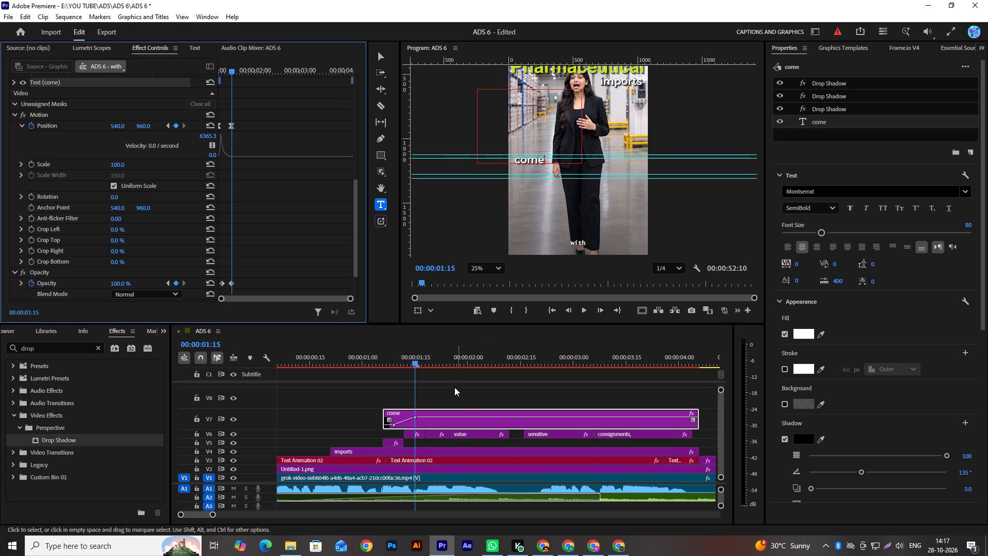
Place the Text Animation 03 graphics template on V8, starting level with the animated "come" clip.
{"action": "left_click", "coordinate": [860, 47]}
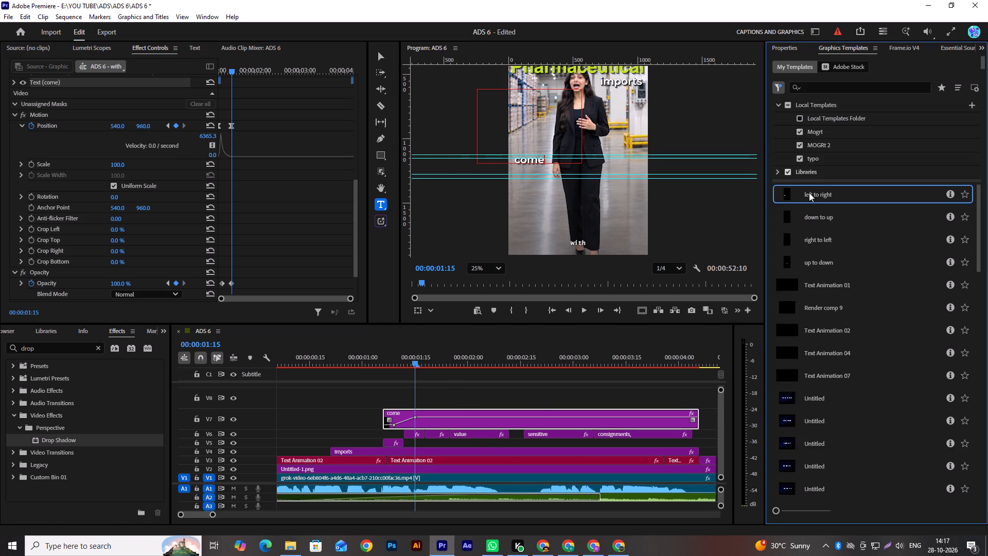
{"action": "scroll", "coordinate": [840, 298], "scroll_direction": "down", "scroll_amount": 13}
{"action": "scroll", "coordinate": [840, 298], "scroll_direction": "up", "scroll_amount": 1}
{"action": "scroll", "coordinate": [840, 298], "scroll_direction": "down", "scroll_amount": 1}
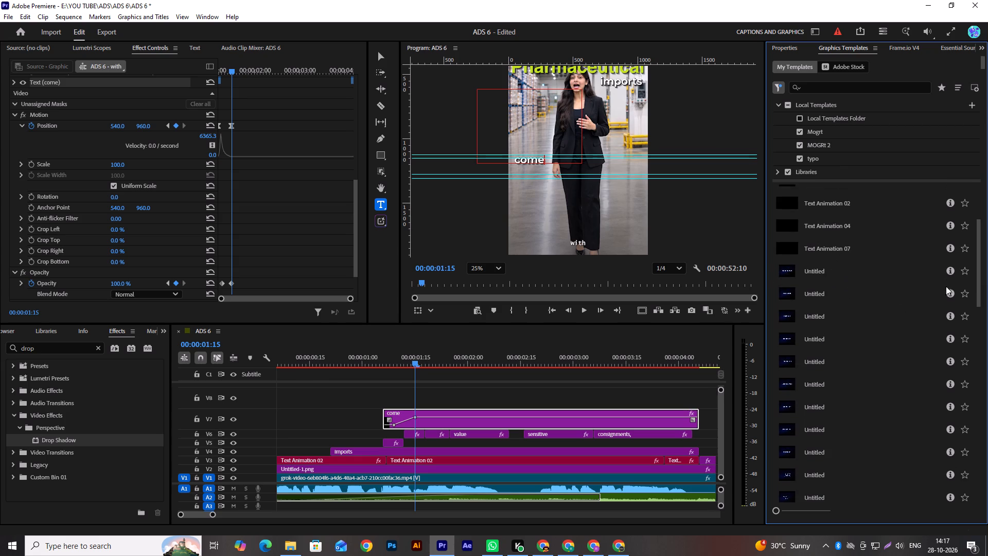
{"action": "left_click_drag", "start_coordinate": [979, 247], "coordinate": [986, 430]}
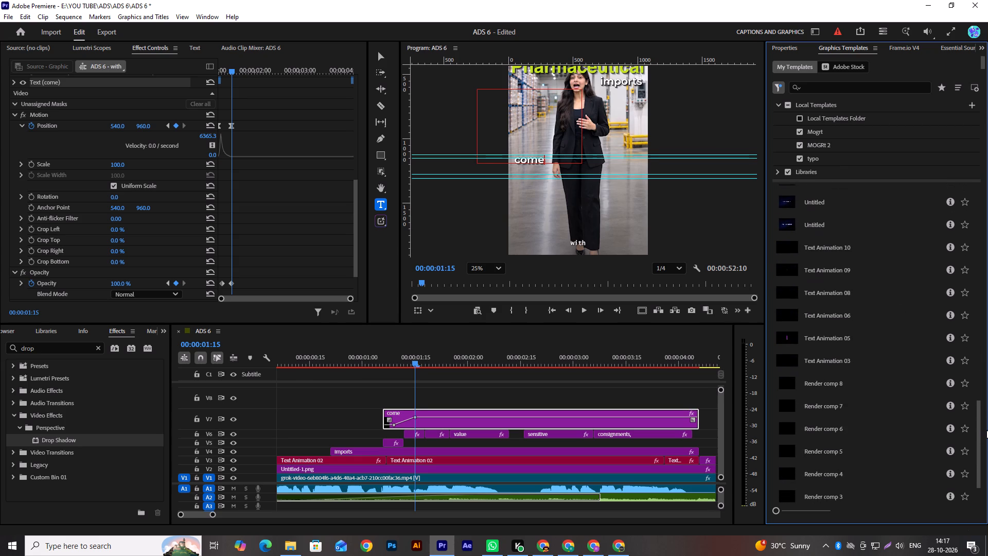
{"action": "left_click_drag", "start_coordinate": [986, 430], "coordinate": [981, 448]}
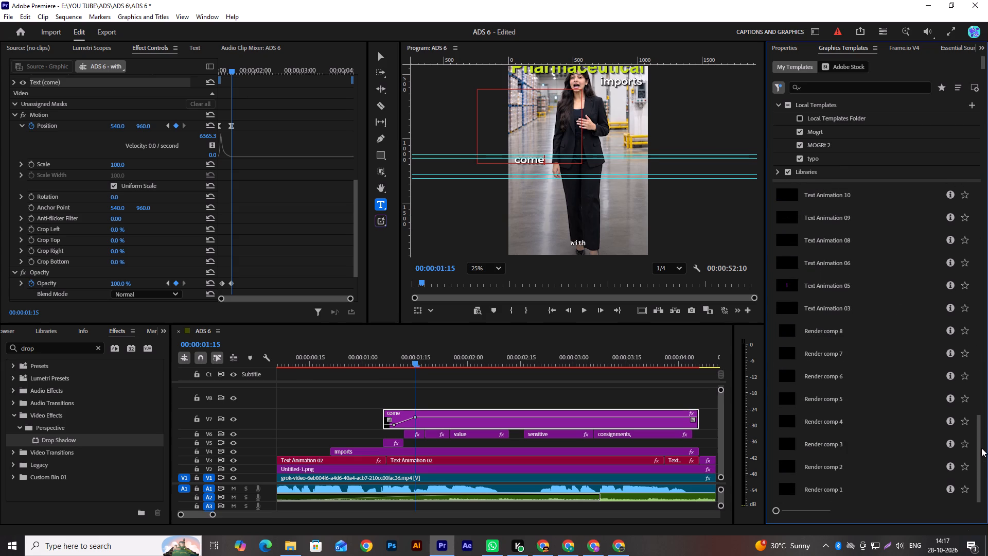
{"action": "left_click_drag", "start_coordinate": [981, 448], "coordinate": [980, 435]}
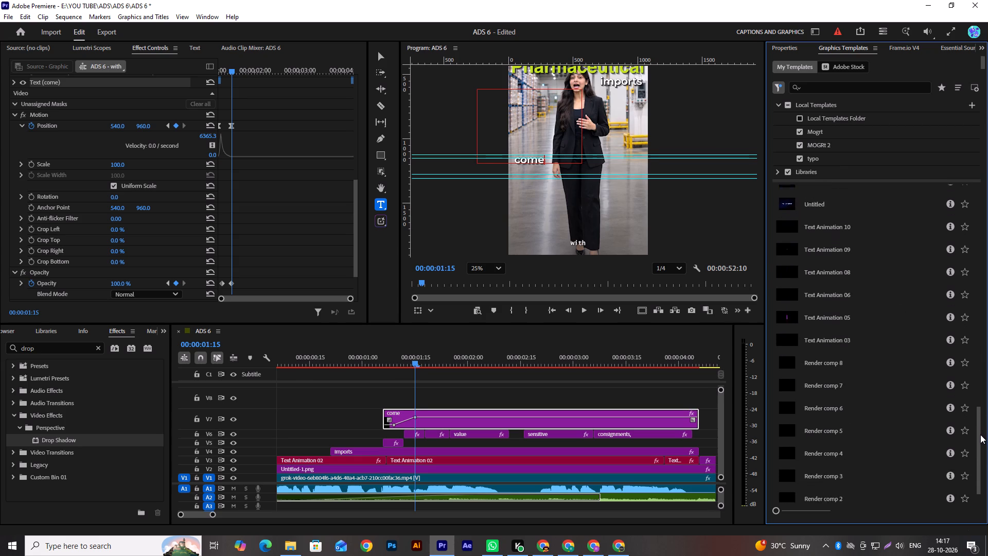
{"action": "left_click_drag", "start_coordinate": [980, 435], "coordinate": [983, 423]}
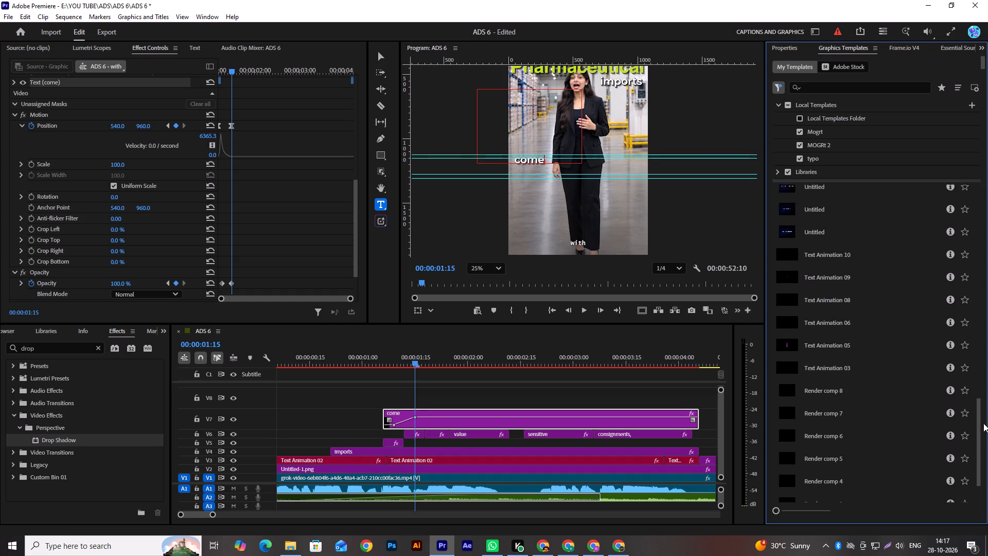
{"action": "left_click_drag", "start_coordinate": [983, 423], "coordinate": [984, 423]}
{"action": "left_click_drag", "start_coordinate": [840, 379], "coordinate": [714, 396]}
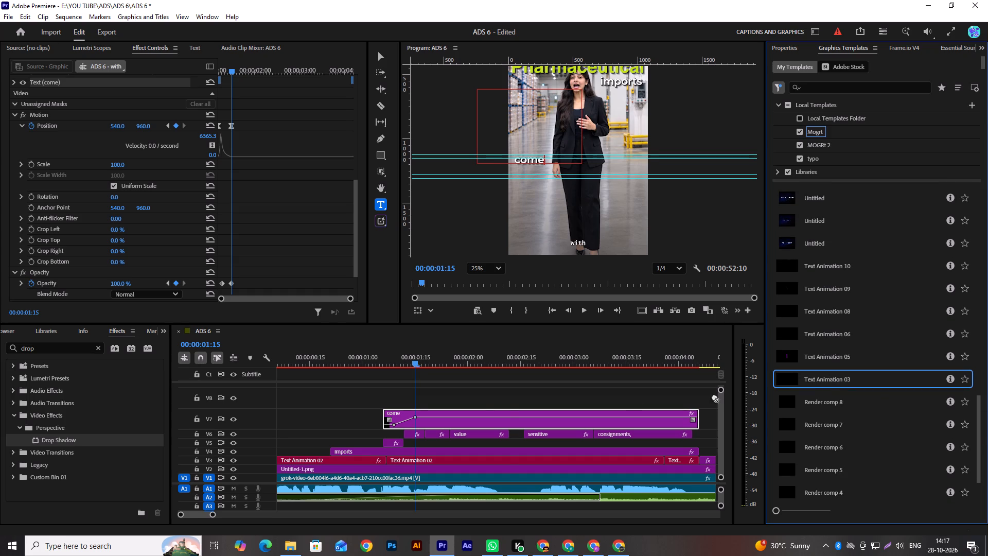
{"action": "left_click_drag", "start_coordinate": [714, 396], "coordinate": [383, 392]}
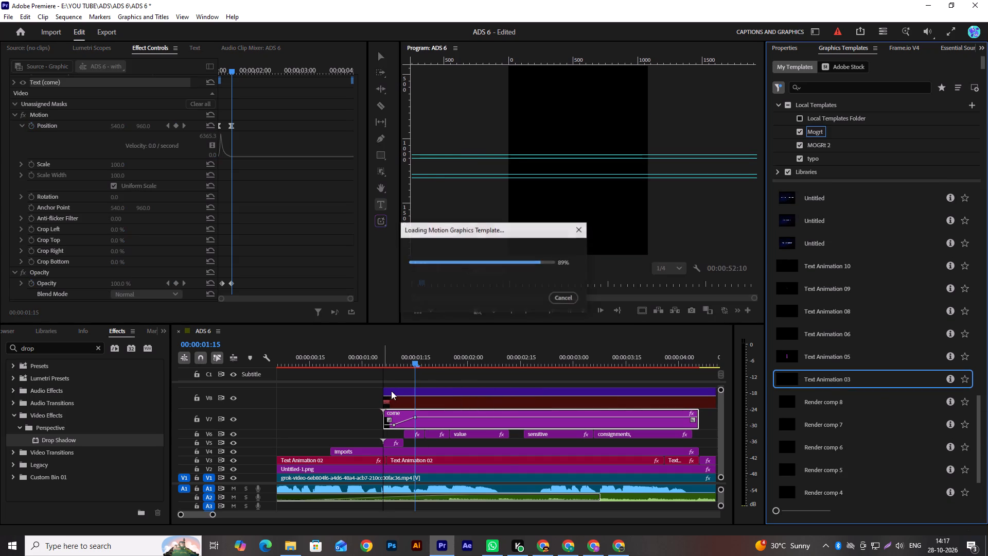
{"action": "left_click", "coordinate": [422, 399]}
Replace the Text Animation 03 clip's placeholder text with "High value".
{"action": "left_click_drag", "start_coordinate": [417, 363], "coordinate": [399, 364]}
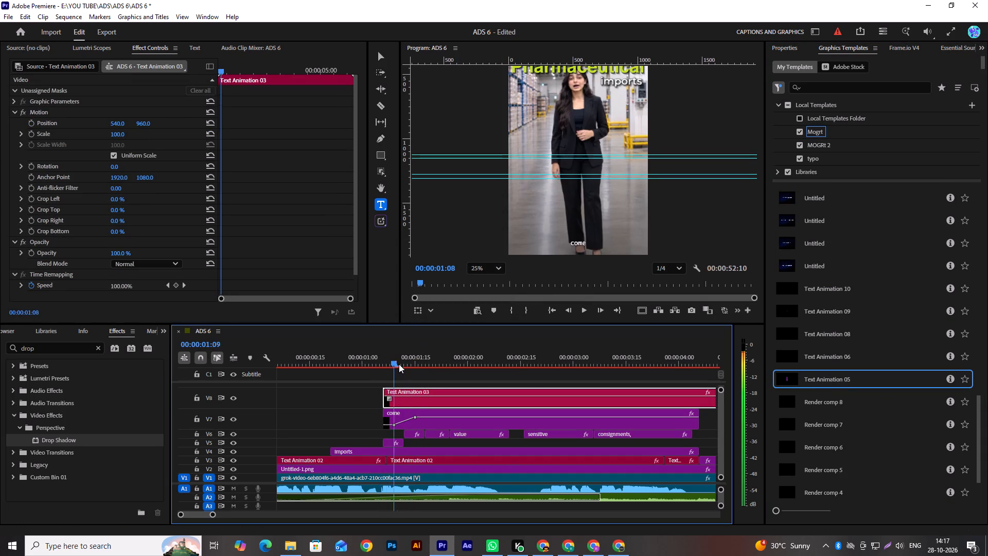
{"action": "left_click_drag", "start_coordinate": [399, 364], "coordinate": [490, 376]}
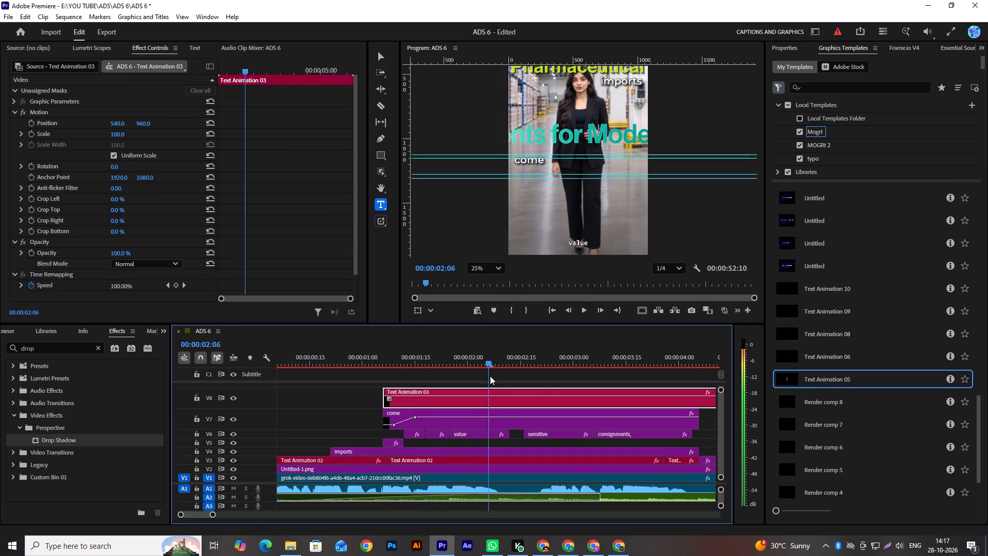
{"action": "left_click_drag", "start_coordinate": [490, 376], "coordinate": [546, 383]}
{"action": "left_click", "coordinate": [793, 46]}
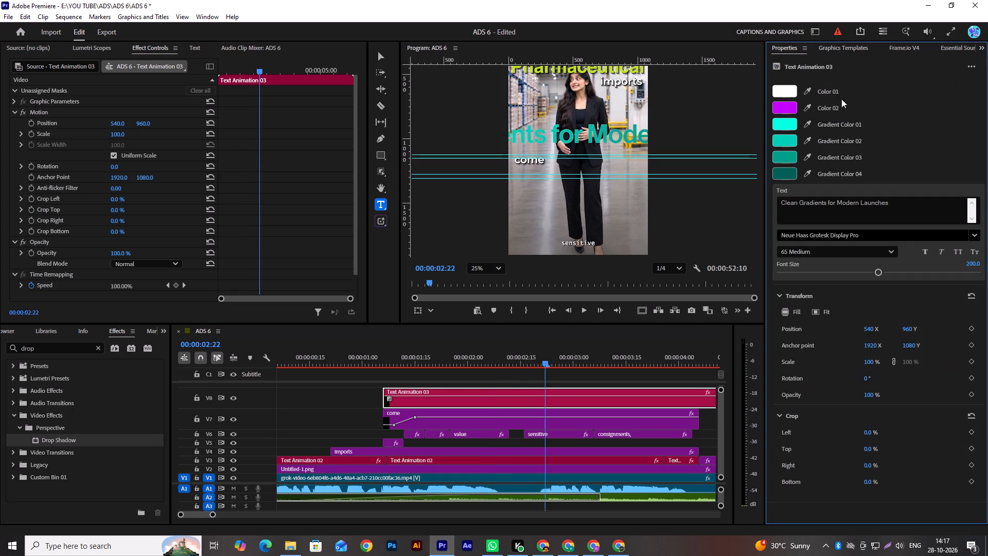
{"action": "left_click", "coordinate": [870, 203]}
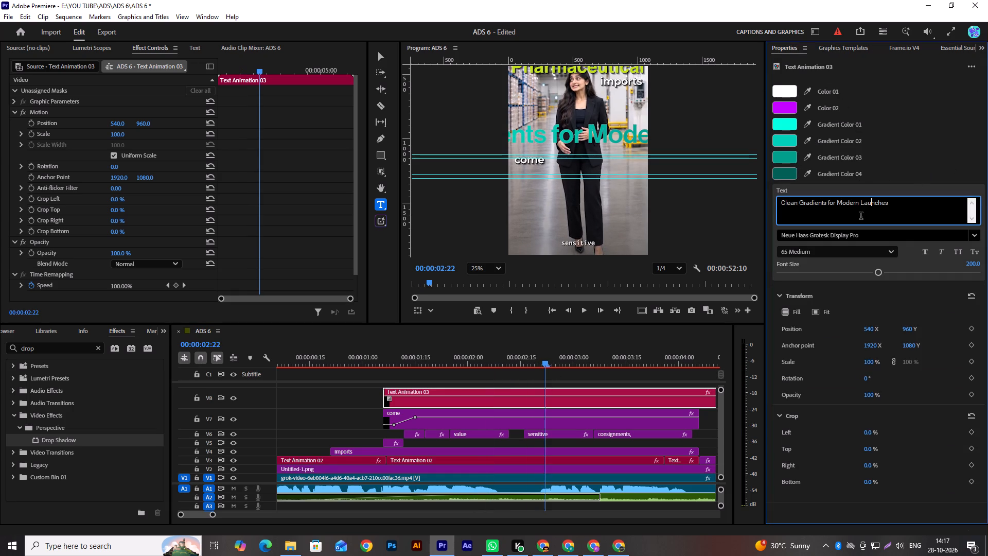
{"action": "key", "text": "ctrl+a"}
{"action": "key", "text": "shift+h"}
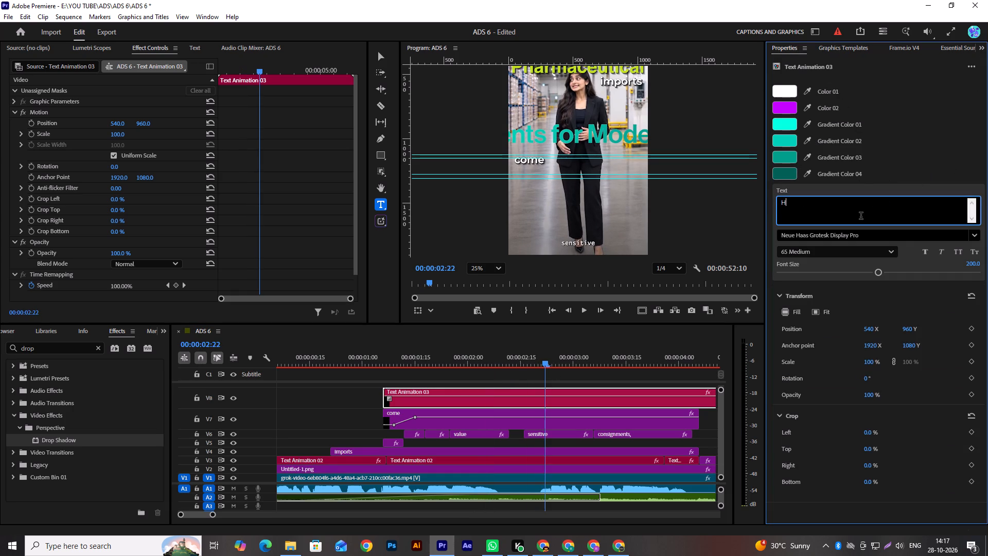
{"action": "type", "text": "igh Value"}
{"action": "key", "text": "BackSpace"}
{"action": "key", "text": "BackSpace"}
{"action": "key", "text": "BackSpace"}
{"action": "key", "text": "BackSpace"}
{"action": "key", "text": "BackSpace"}
{"action": "key", "text": "BackSpace"}
{"action": "type", "text": "va"}
{"action": "key", "text": "BackSpace"}
{"action": "key", "text": "BackSpace"}
{"action": "key", "text": "space"}
{"action": "type", "text": "va"}
{"action": "type", "text": "lue"}
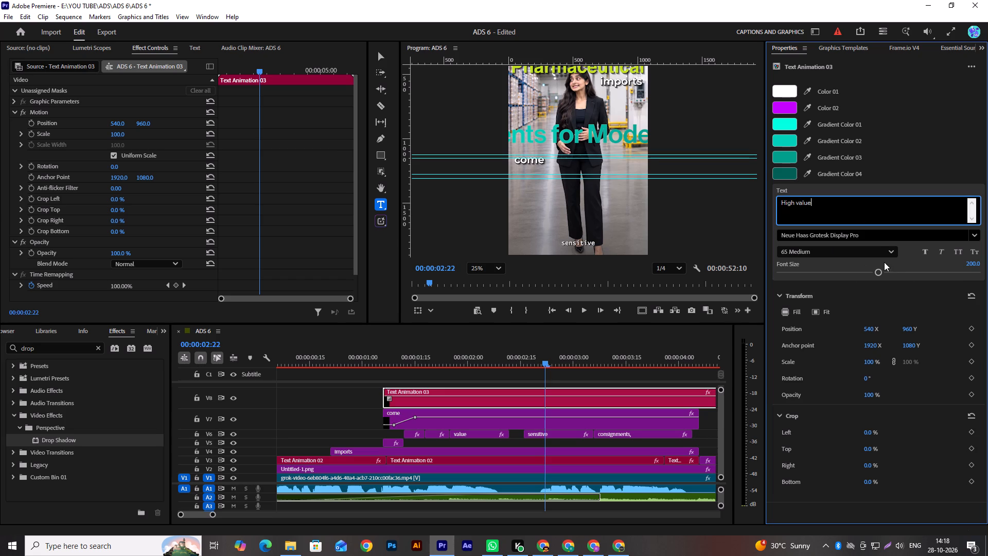
Set the "High value" text to font size 160 in Helvetica LT Pro Bold.
{"action": "left_click", "coordinate": [966, 264]}
{"action": "type", "text": "160"}
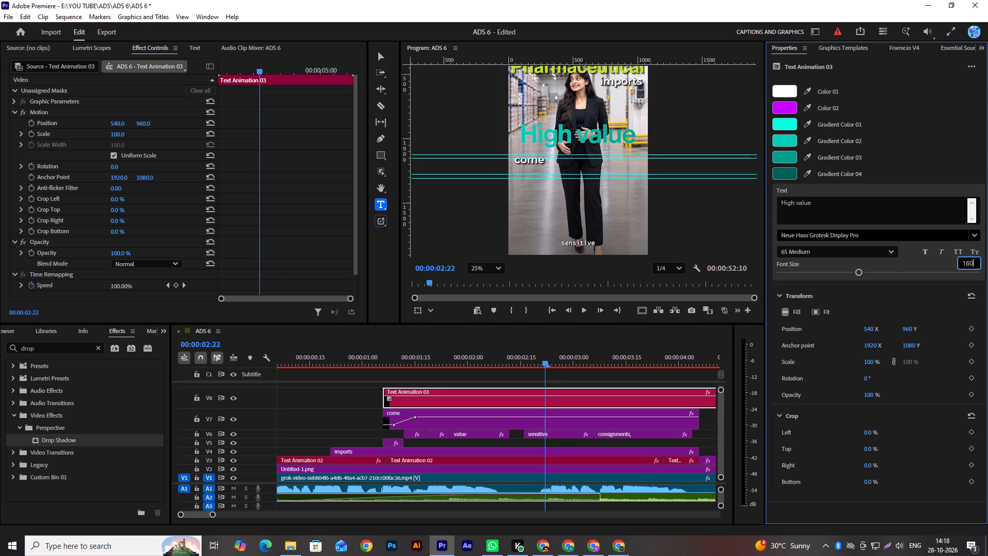
{"action": "key", "text": "Return"}
{"action": "left_click", "coordinate": [848, 240]}
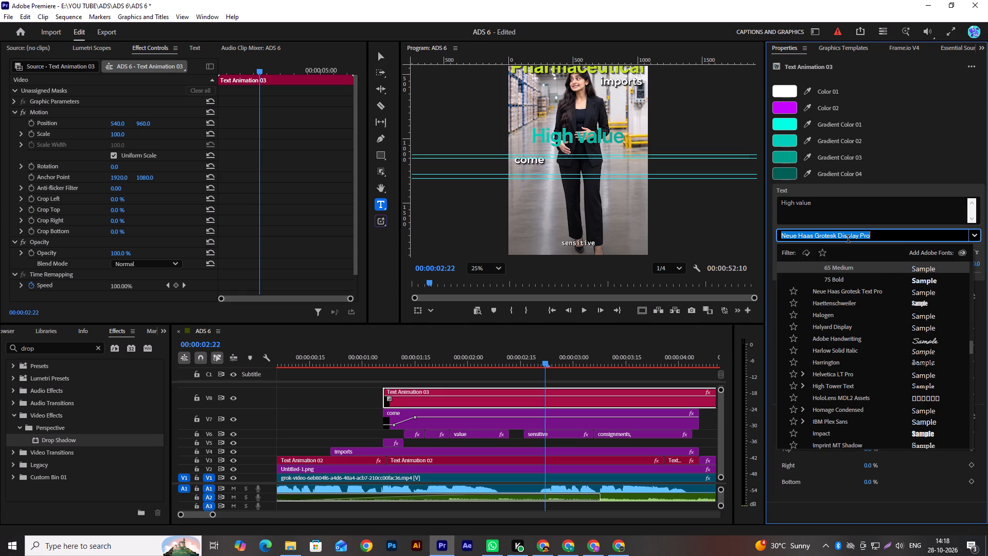
{"action": "type", "text": "hel"}
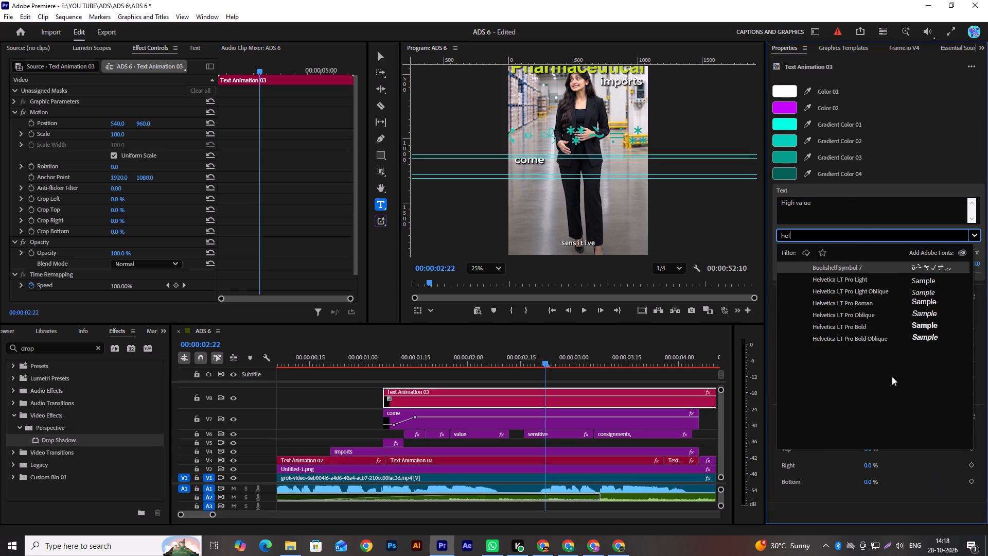
{"action": "left_click", "coordinate": [859, 323]}
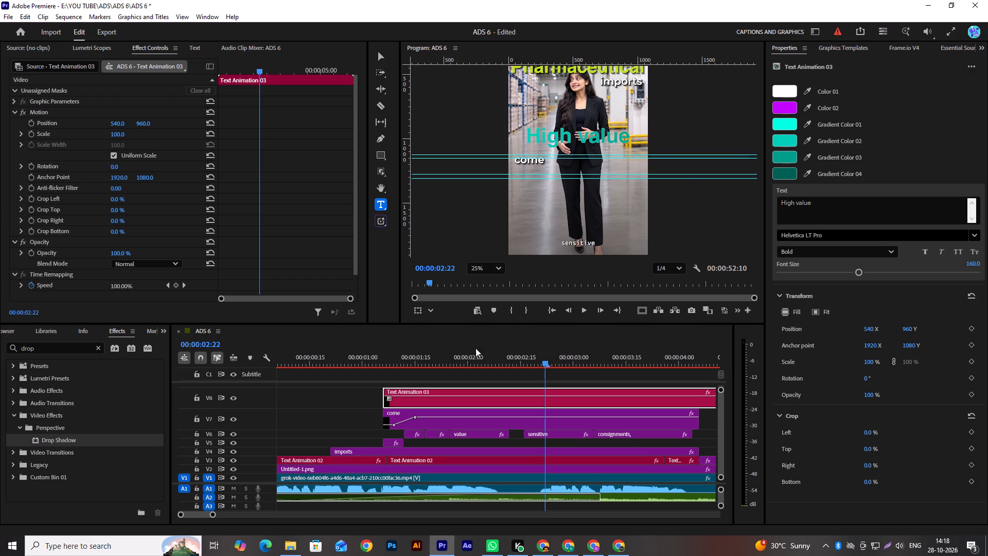
Play back the "High value" clip from just before its start to check its entrance animation.
{"action": "left_click_drag", "start_coordinate": [460, 368], "coordinate": [402, 392]}
{"action": "left_click_drag", "start_coordinate": [404, 367], "coordinate": [380, 369]}
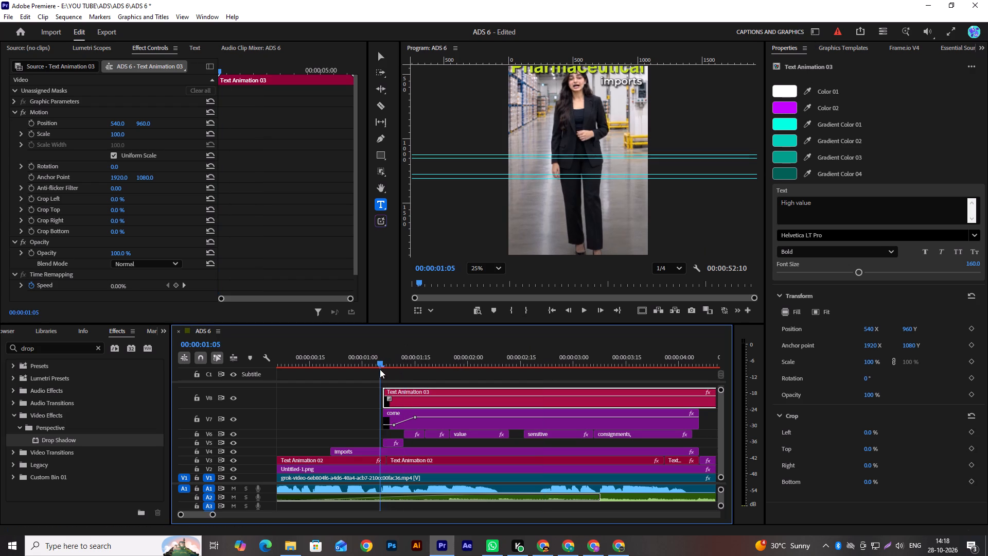
{"action": "left_click_drag", "start_coordinate": [380, 369], "coordinate": [378, 370]}
{"action": "key", "text": "space"}
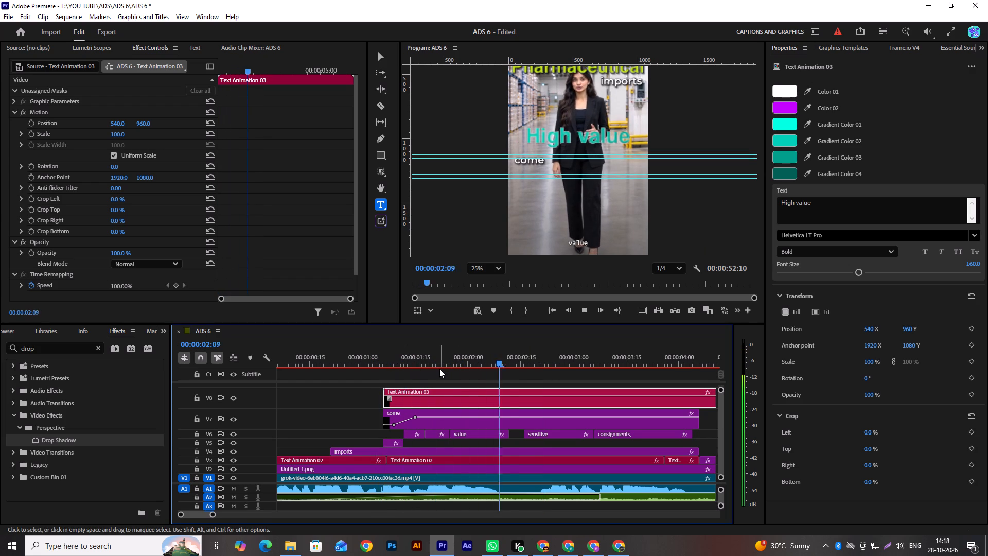
{"action": "key", "text": "space"}
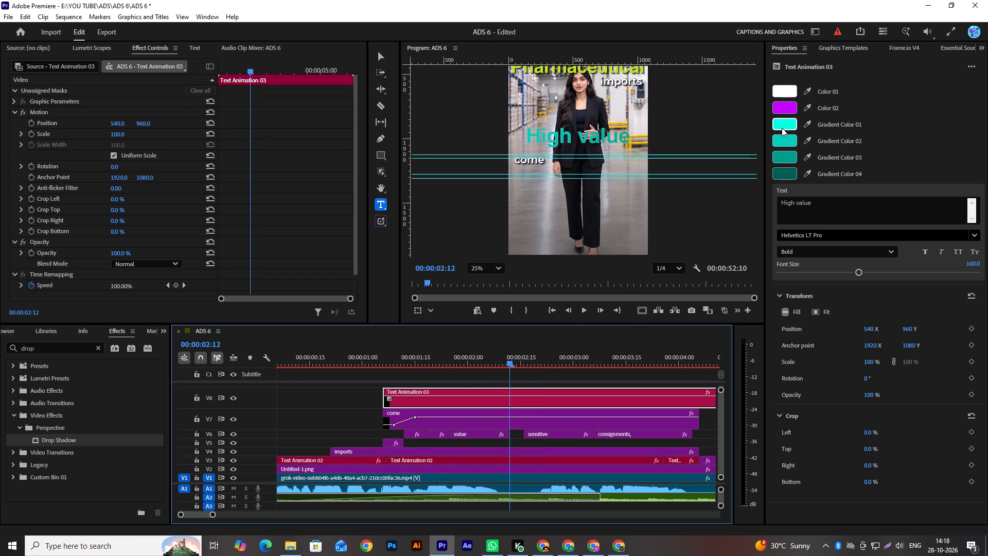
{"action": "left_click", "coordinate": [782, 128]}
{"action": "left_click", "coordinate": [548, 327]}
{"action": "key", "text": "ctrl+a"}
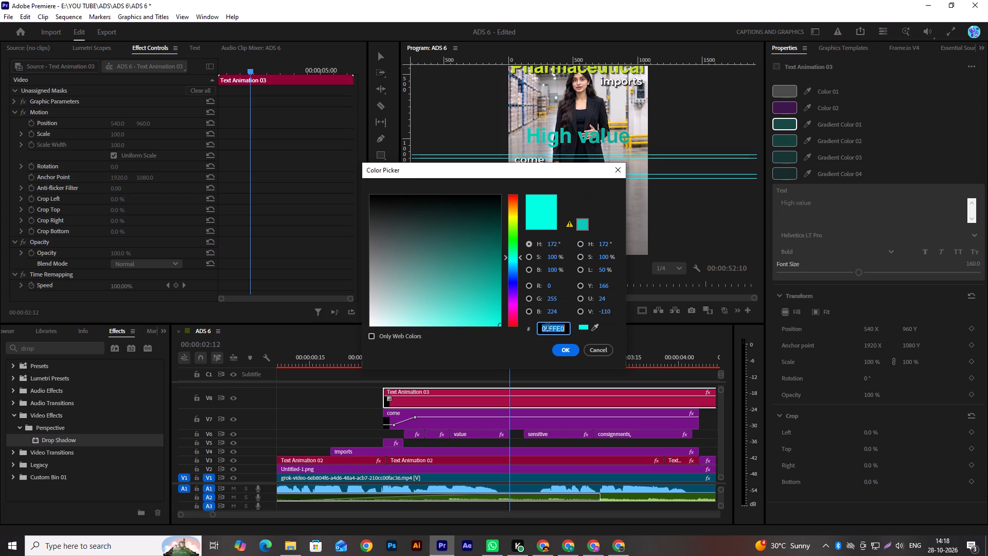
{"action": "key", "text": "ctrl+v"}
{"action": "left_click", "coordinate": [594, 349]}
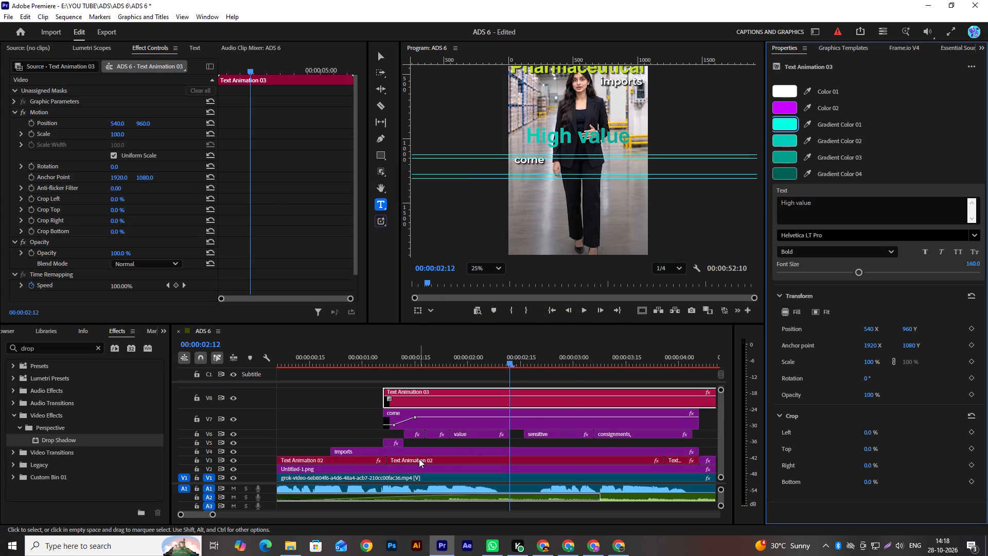
Copy the hex code BCDE15 from Color 01 of the "Pharmaceutical" Text Animation 02 title clip.
{"action": "left_click", "coordinate": [419, 459]}
{"action": "left_click", "coordinate": [786, 93]}
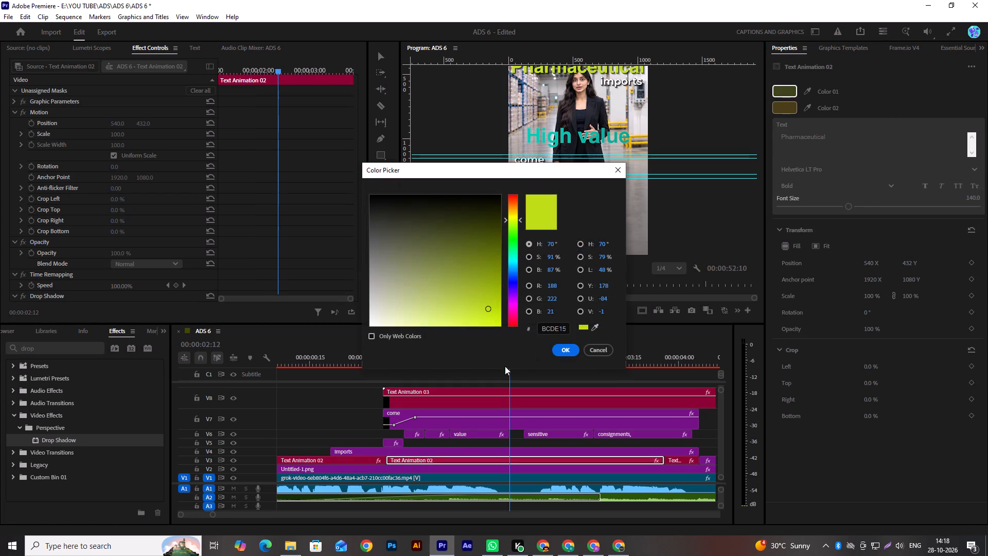
{"action": "left_click", "coordinate": [558, 326]}
{"action": "key", "text": "ctrl+a"}
{"action": "key", "text": "ctrl+c"}
{"action": "left_click", "coordinate": [598, 346]}
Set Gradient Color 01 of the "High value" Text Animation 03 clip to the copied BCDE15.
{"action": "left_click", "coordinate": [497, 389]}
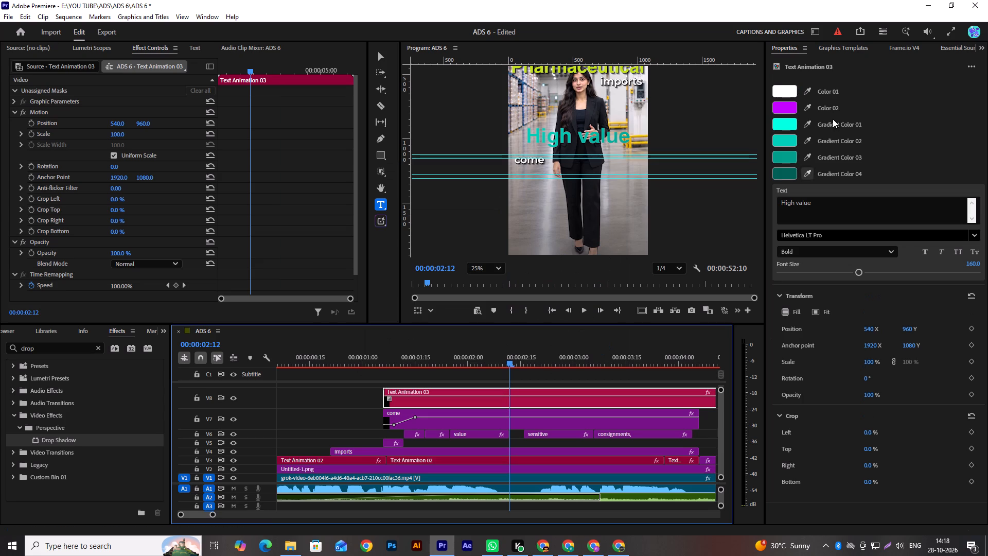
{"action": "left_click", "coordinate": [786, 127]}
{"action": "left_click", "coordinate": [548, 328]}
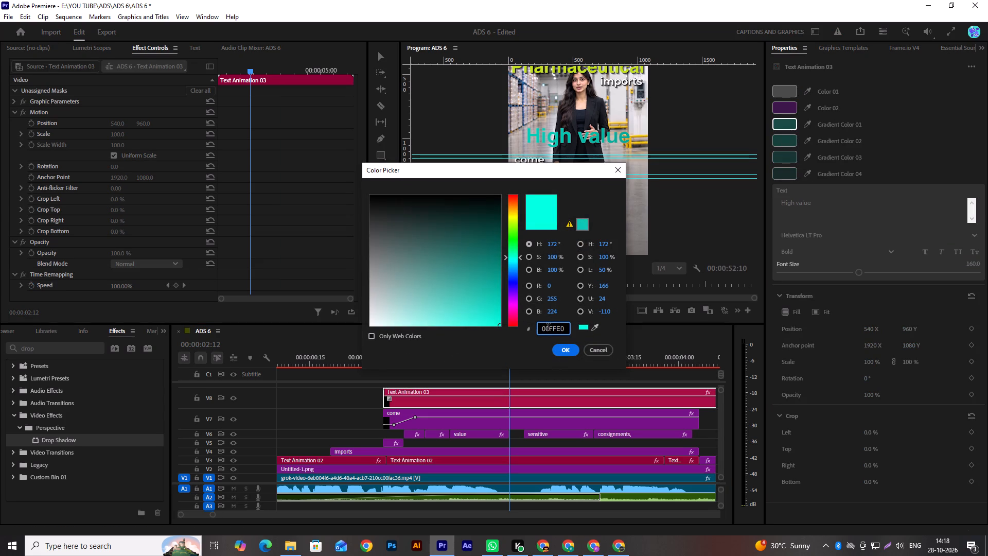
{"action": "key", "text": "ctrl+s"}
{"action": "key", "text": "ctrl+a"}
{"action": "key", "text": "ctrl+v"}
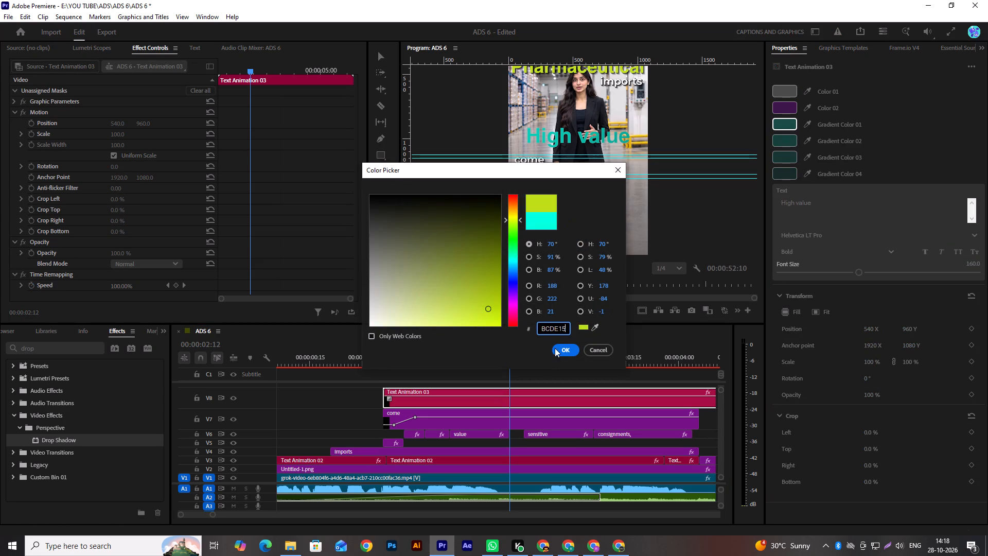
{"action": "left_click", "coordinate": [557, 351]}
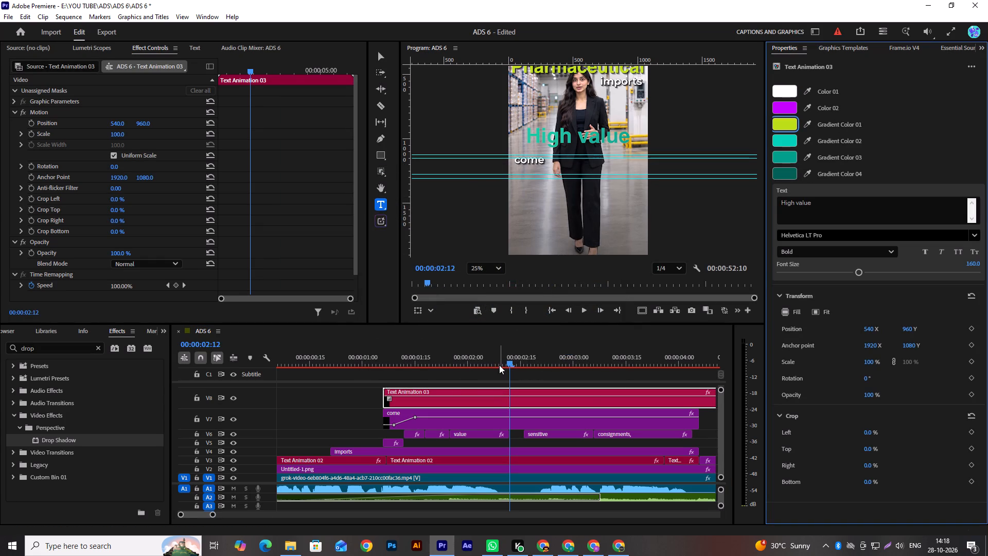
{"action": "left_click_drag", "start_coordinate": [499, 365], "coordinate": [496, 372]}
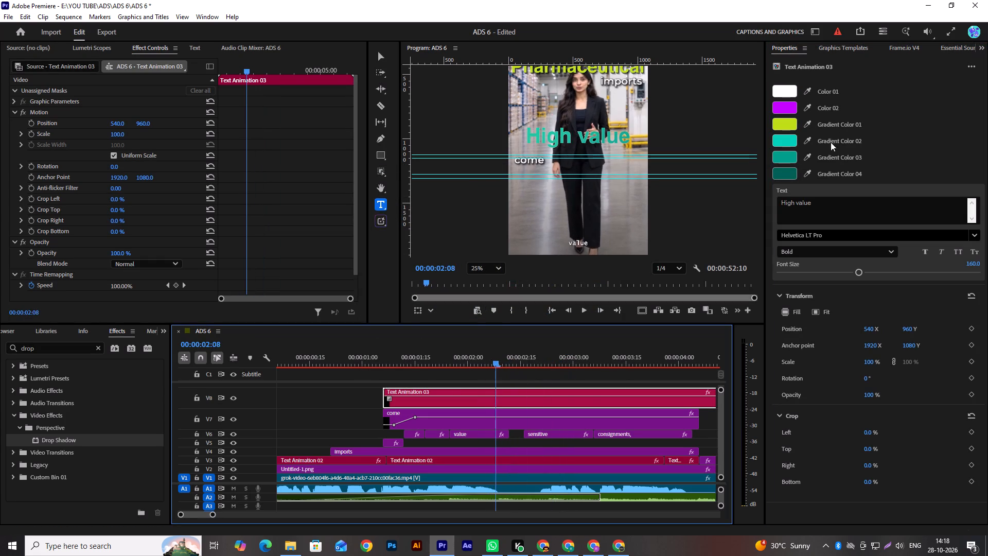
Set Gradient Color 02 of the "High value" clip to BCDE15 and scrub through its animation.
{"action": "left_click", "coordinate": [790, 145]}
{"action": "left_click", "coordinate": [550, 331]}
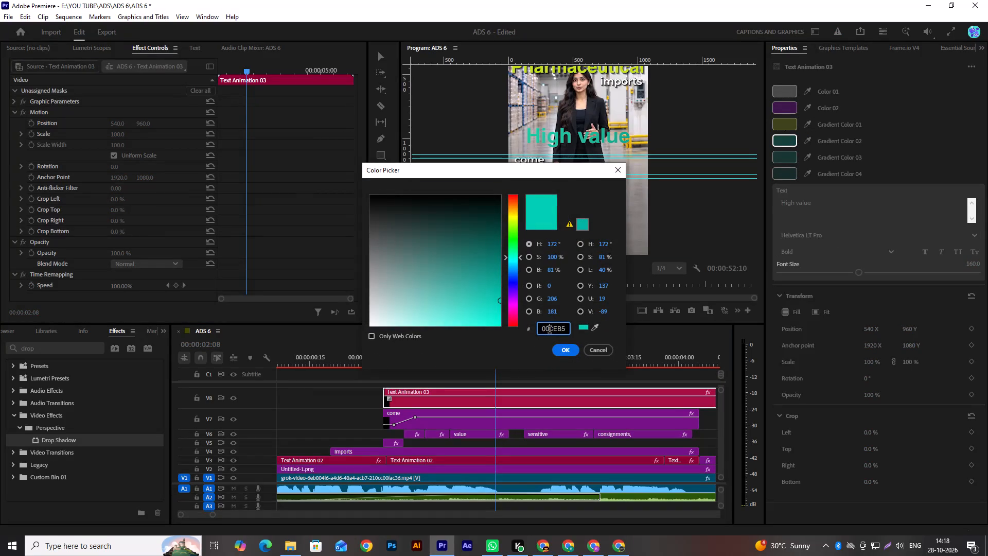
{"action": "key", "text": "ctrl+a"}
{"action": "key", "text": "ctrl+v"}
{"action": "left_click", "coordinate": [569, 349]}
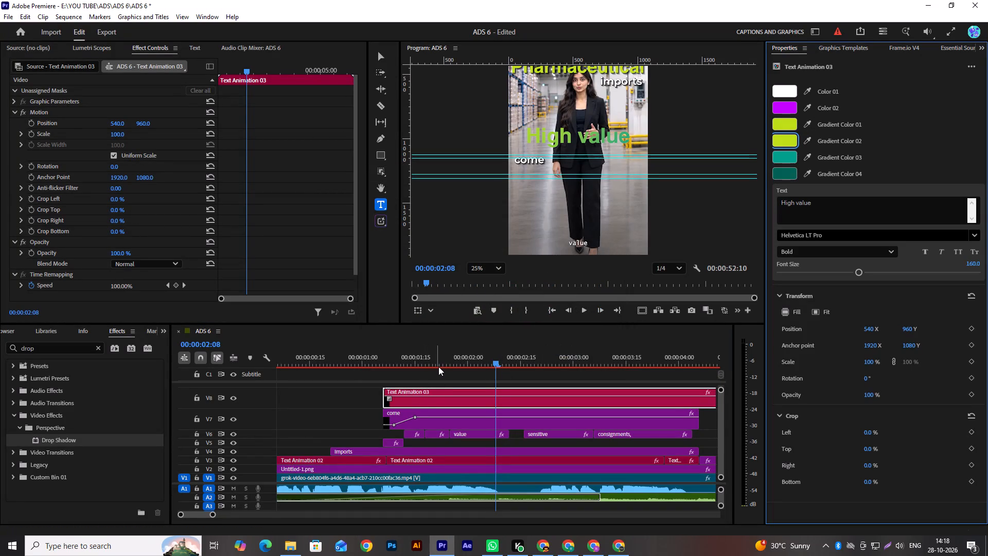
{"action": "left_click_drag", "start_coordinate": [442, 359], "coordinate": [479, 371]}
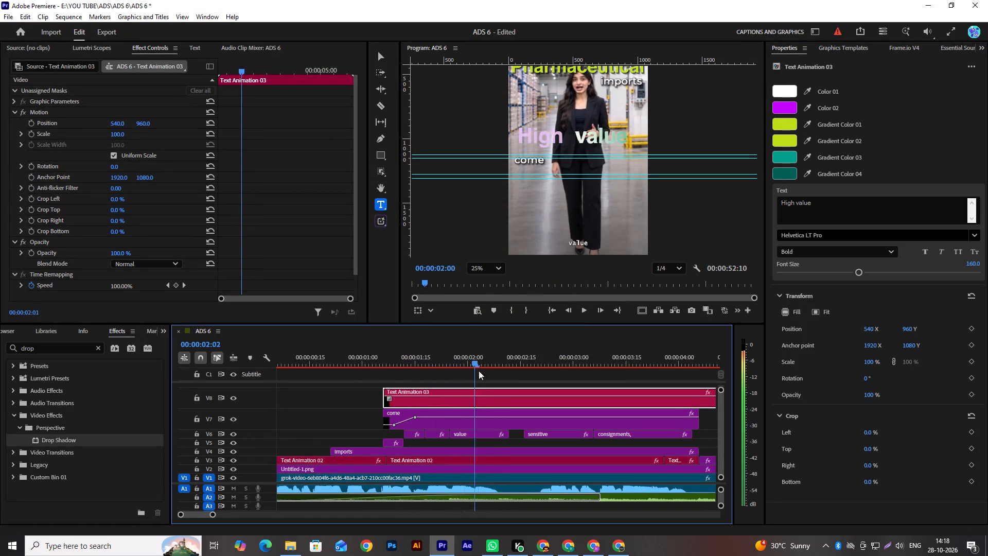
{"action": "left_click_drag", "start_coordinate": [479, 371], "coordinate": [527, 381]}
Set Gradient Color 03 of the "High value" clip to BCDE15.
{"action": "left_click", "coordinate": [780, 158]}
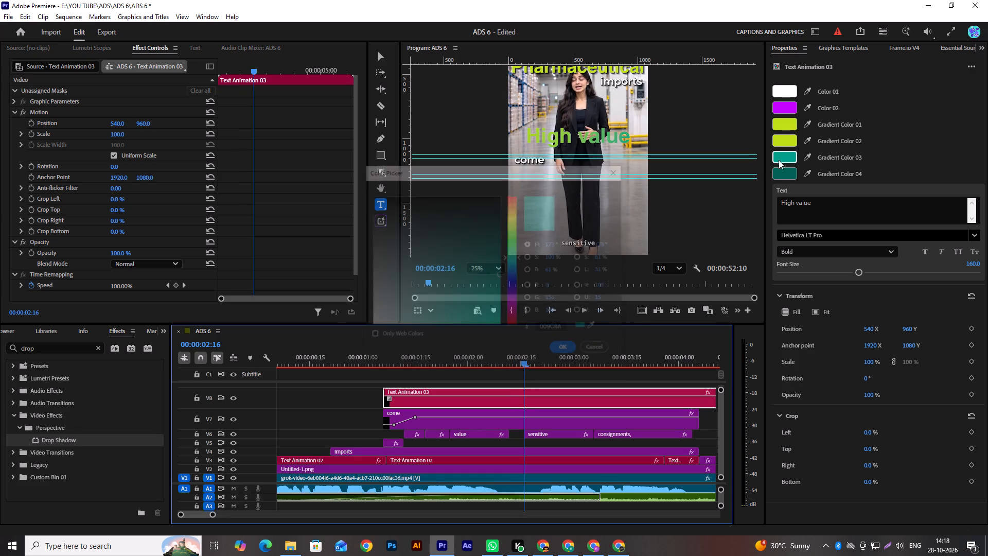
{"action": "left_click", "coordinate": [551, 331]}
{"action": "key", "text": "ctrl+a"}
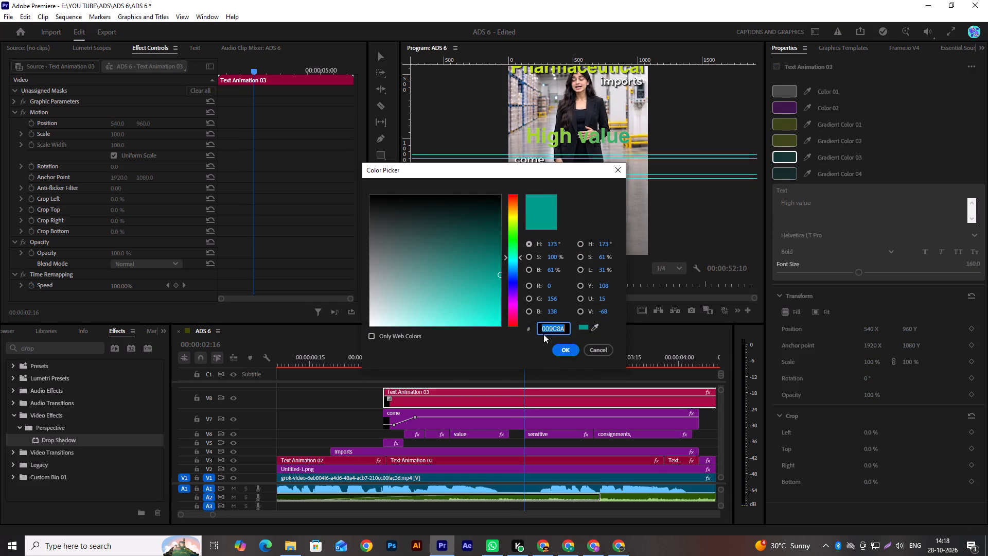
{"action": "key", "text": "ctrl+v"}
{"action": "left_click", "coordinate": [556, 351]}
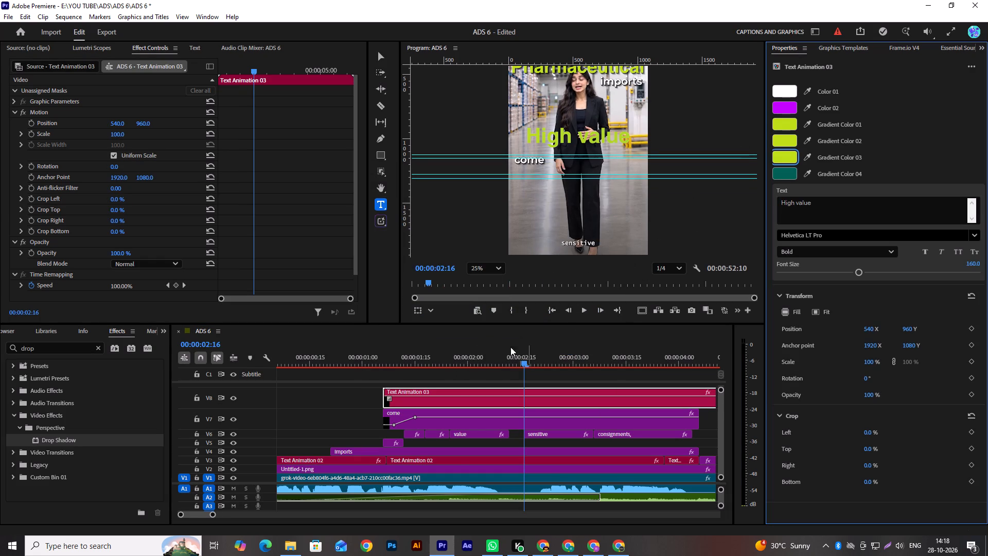
Play back the "High value" clip from just before its start to check the new gradient colours, then inspect Gradient Color 04.
{"action": "left_click_drag", "start_coordinate": [462, 362], "coordinate": [380, 371]}
{"action": "key", "text": "space"}
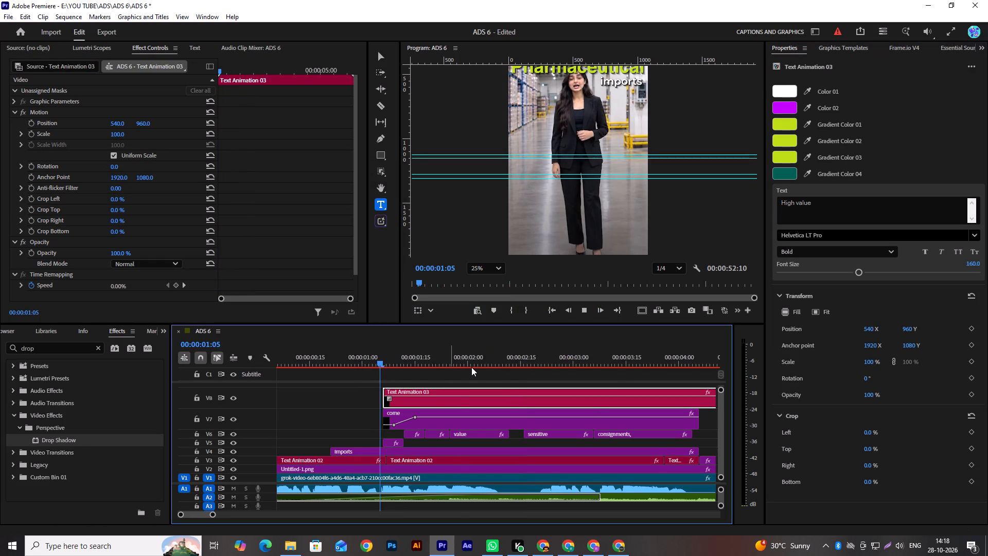
{"action": "key", "text": "space"}
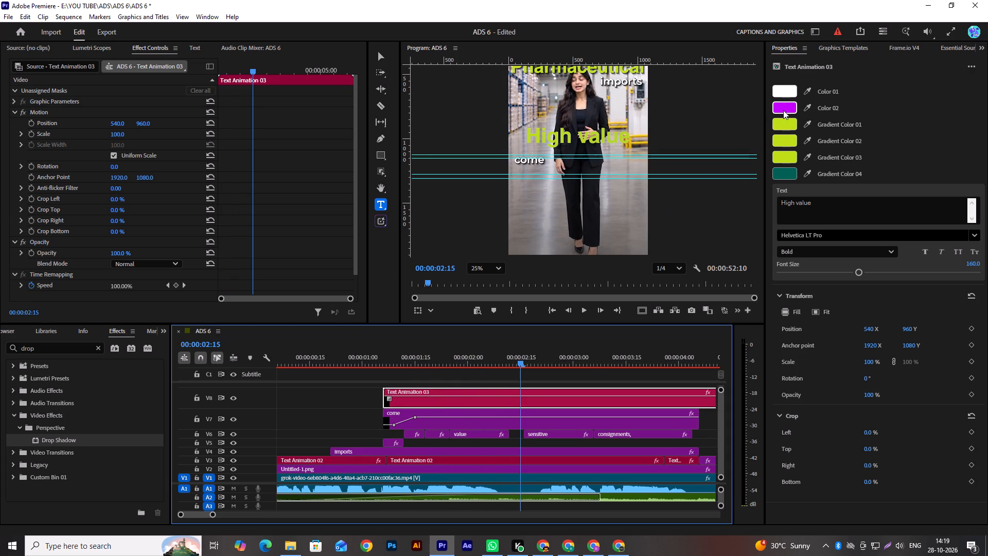
{"action": "left_click", "coordinate": [794, 172]}
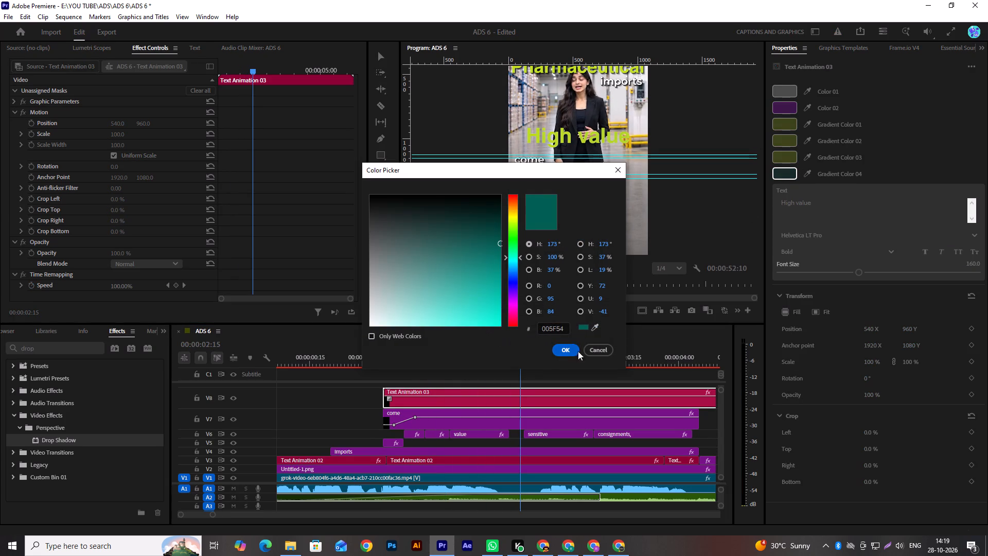
{"action": "left_click", "coordinate": [591, 347]}
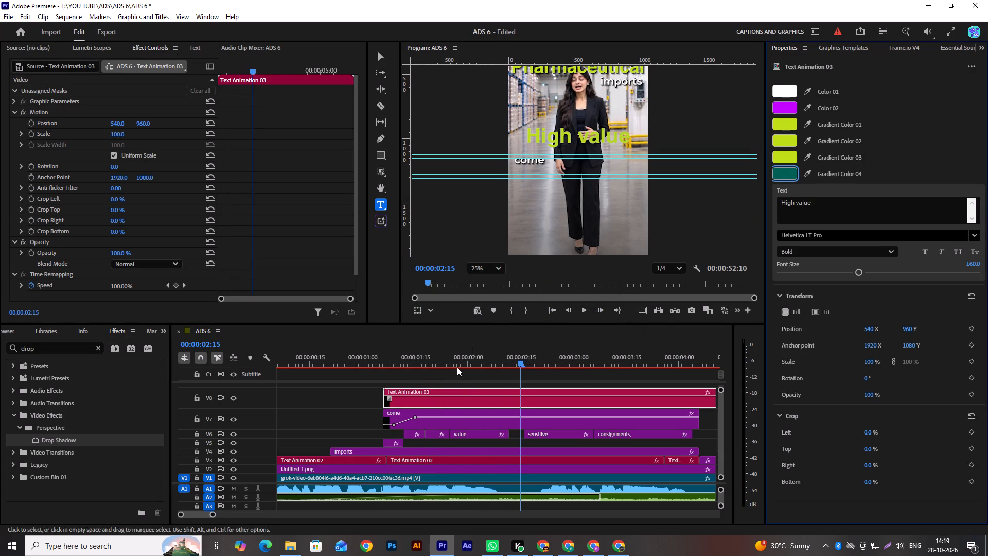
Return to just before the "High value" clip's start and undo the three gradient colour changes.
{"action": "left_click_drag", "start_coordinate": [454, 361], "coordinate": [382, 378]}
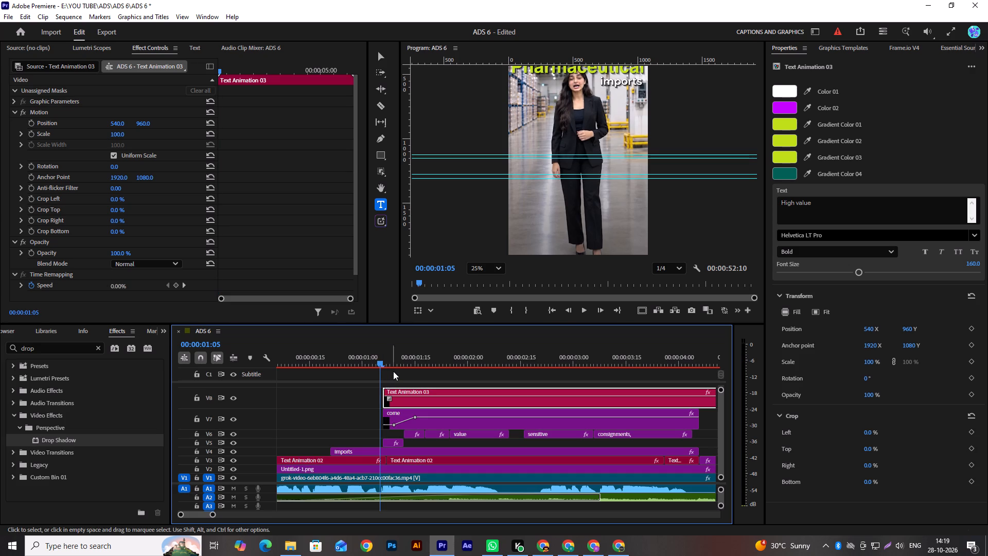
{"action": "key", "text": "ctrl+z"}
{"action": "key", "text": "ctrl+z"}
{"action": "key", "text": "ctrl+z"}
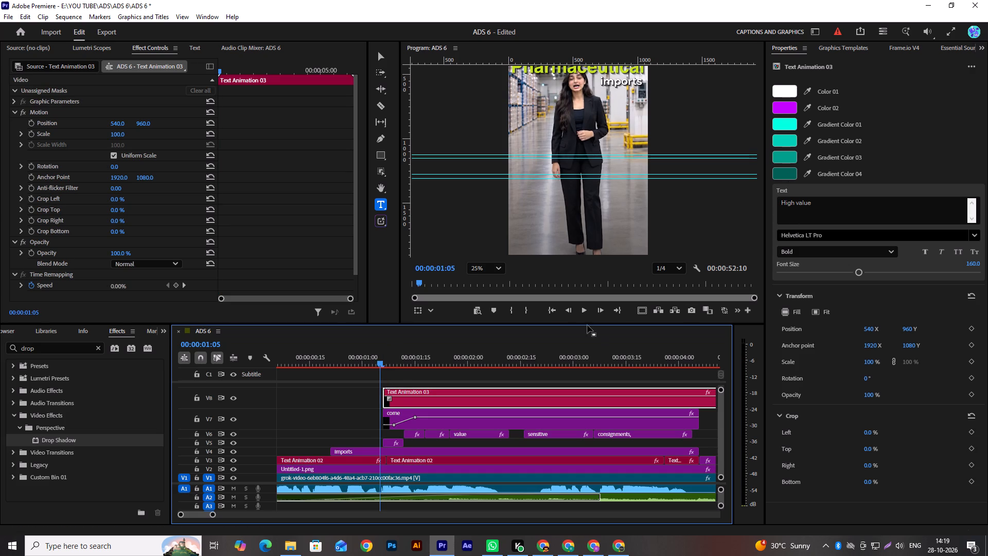
Set only Gradient Color 02 of the "High value" clip to the copied BCDE15.
{"action": "left_click", "coordinate": [783, 145]}
{"action": "left_click", "coordinate": [548, 330]}
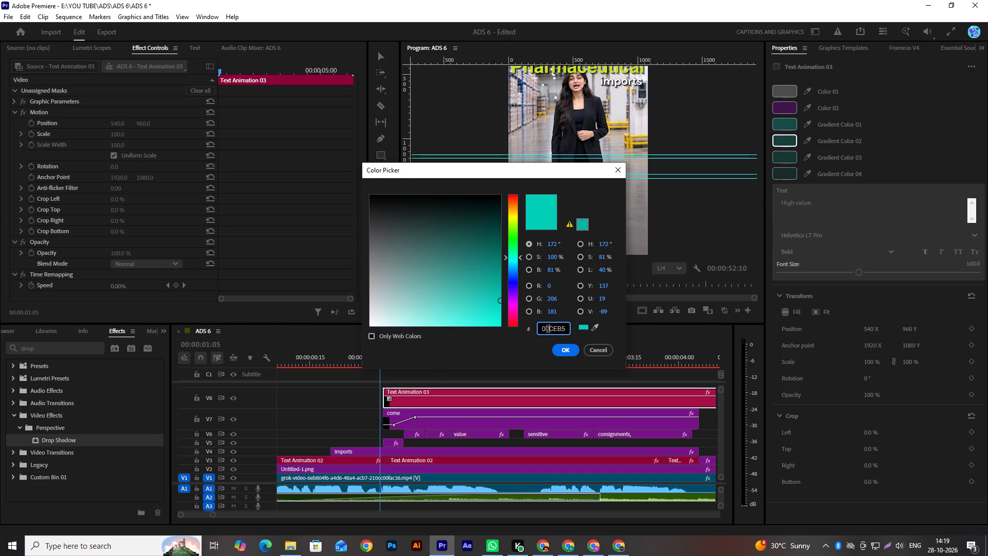
{"action": "key", "text": "ctrl+a"}
{"action": "key", "text": "ctrl+v"}
{"action": "left_click", "coordinate": [566, 352]}
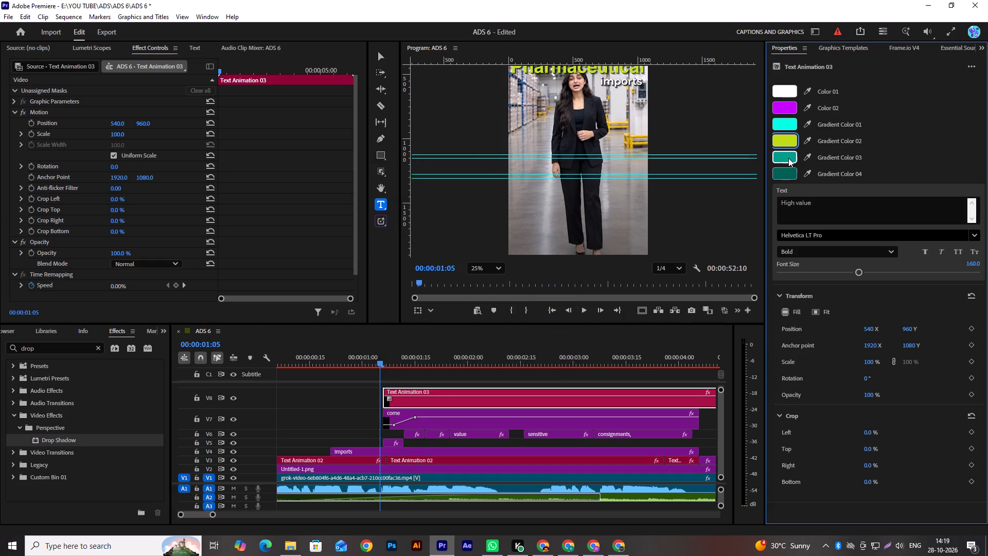
Set Gradient Color 03 of the "High value" clip to BCDE15 as well.
{"action": "left_click", "coordinate": [780, 157]}
{"action": "left_click", "coordinate": [544, 328]}
{"action": "key", "text": "ctrl+a"}
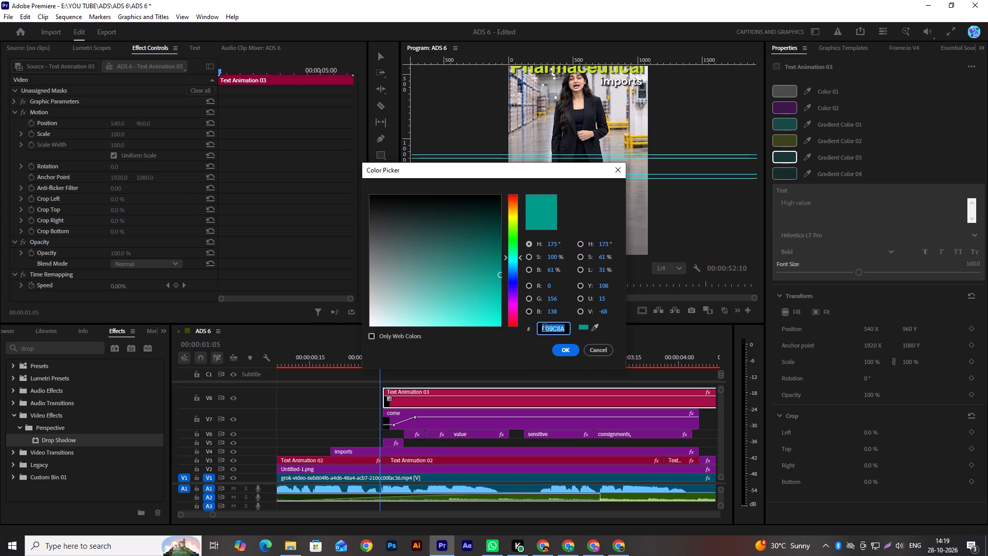
{"action": "key", "text": "ctrl+v"}
{"action": "left_click", "coordinate": [566, 348]}
{"action": "key", "text": "space"}
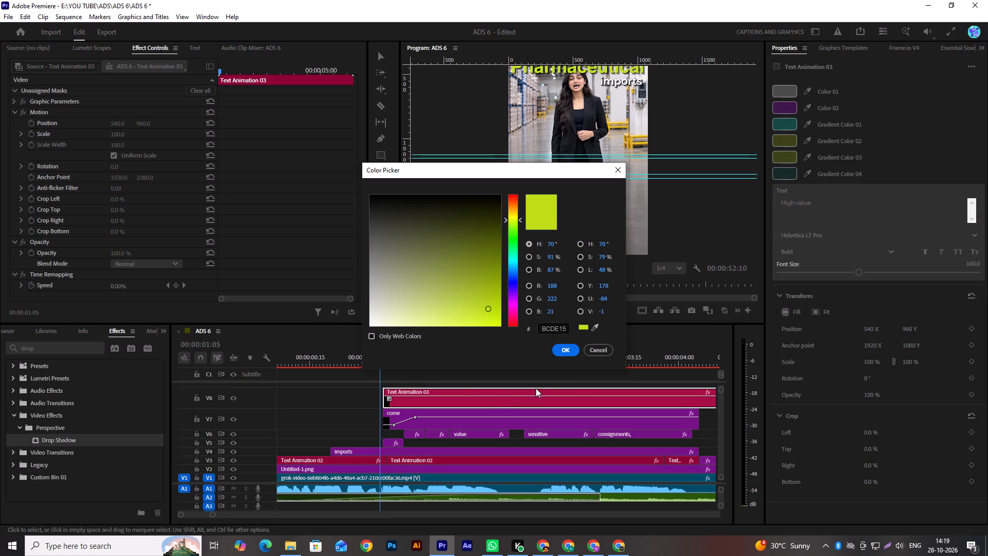
{"action": "left_click", "coordinate": [599, 353]}
Play back the "High value" clip from its start to check the recoloured animation.
{"action": "left_click", "coordinate": [384, 361]}
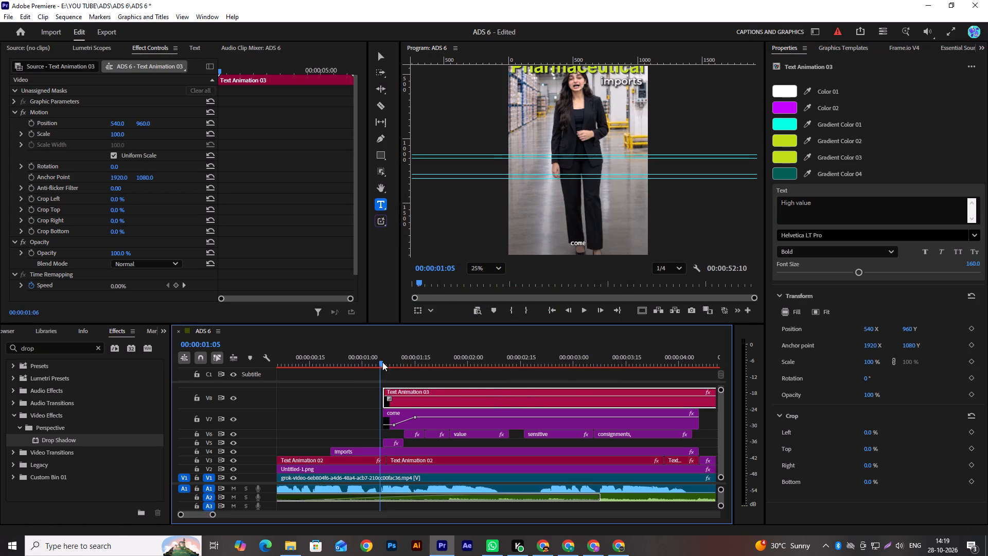
{"action": "key", "text": "space"}
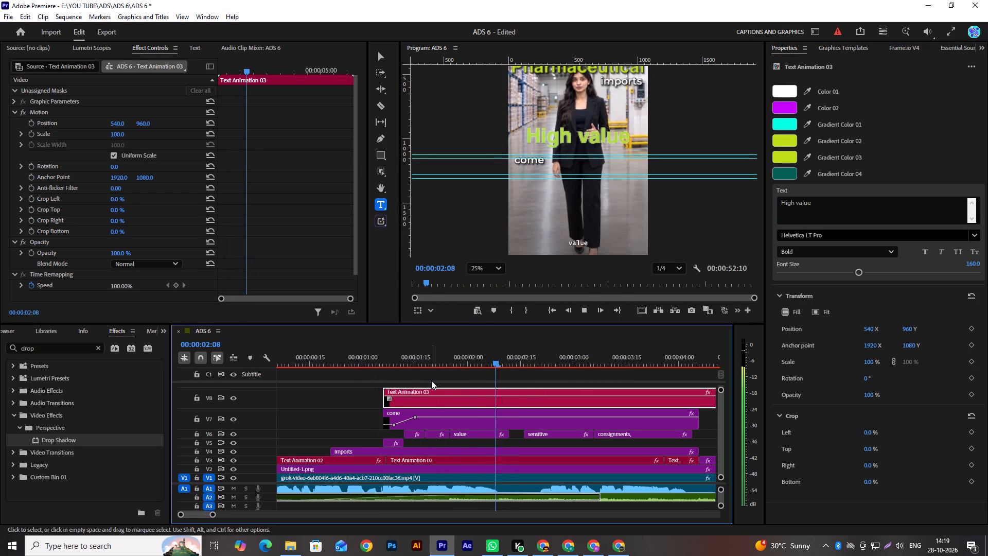
{"action": "key", "text": "space"}
{"action": "key", "text": "space"}
{"action": "key", "text": "space"}
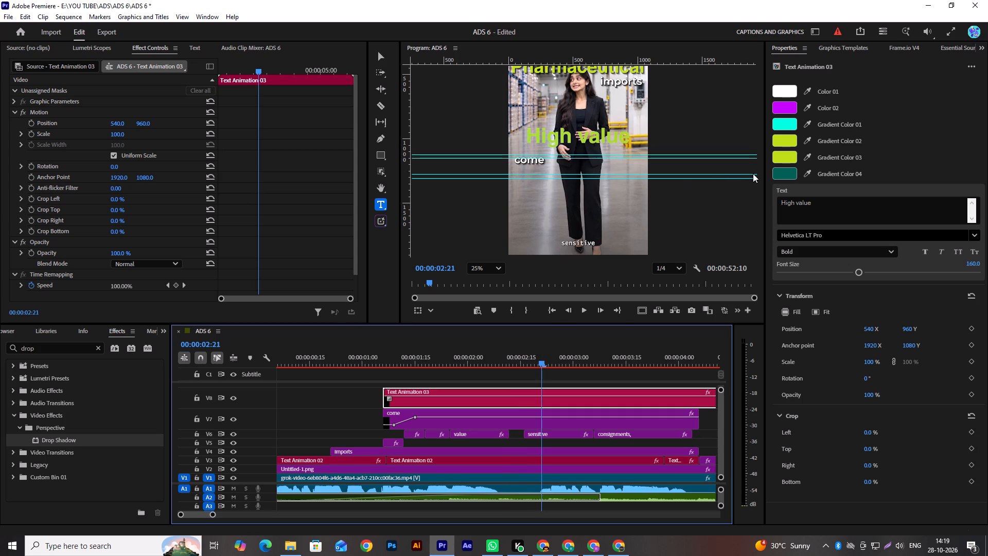
Set Color 01 of the "High value" clip to BCDE15.
{"action": "left_click", "coordinate": [782, 88]}
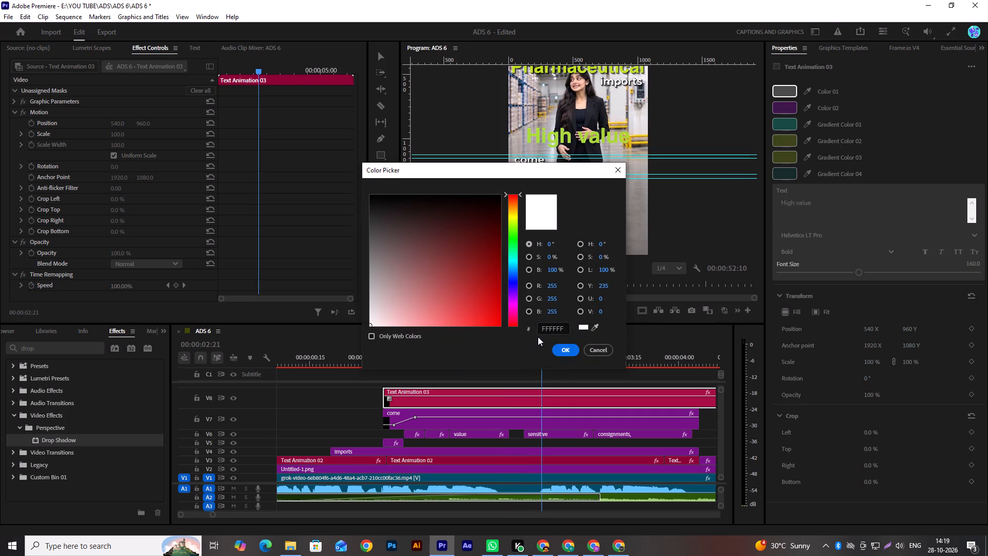
{"action": "left_click", "coordinate": [551, 331]}
{"action": "key", "text": "ctrl+a"}
{"action": "key", "text": "ctrl+v"}
{"action": "left_click", "coordinate": [562, 349]}
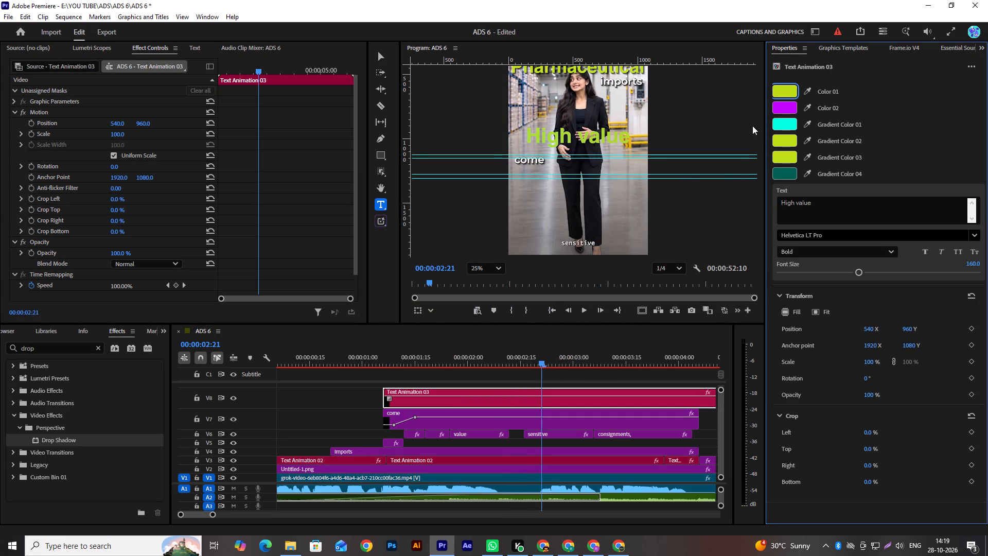
Set Gradient Color 01 of the "High value" clip to BCDE15.
{"action": "left_click", "coordinate": [786, 125]}
{"action": "left_click", "coordinate": [544, 327]}
{"action": "key", "text": "ctrl+a"}
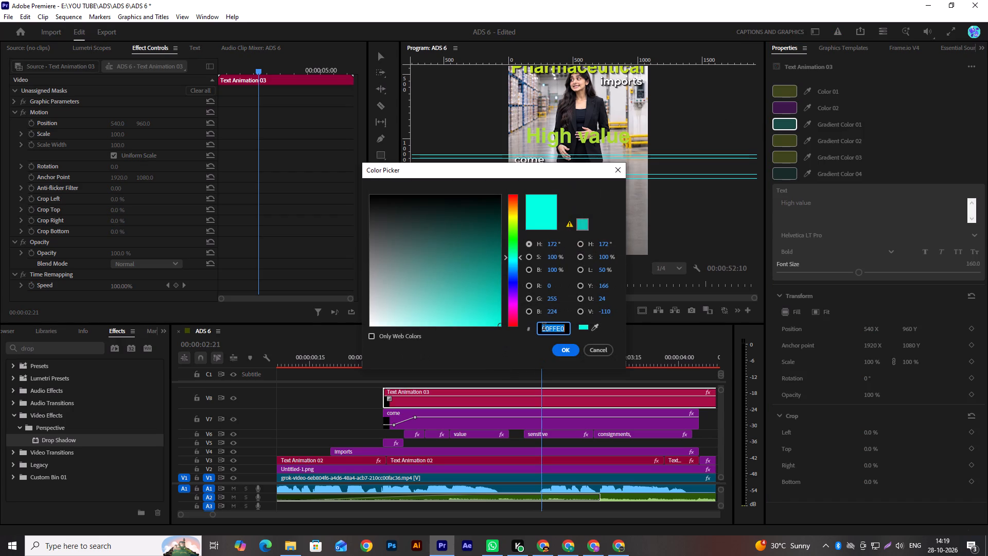
{"action": "key", "text": "ctrl+v"}
{"action": "left_click", "coordinate": [567, 351]}
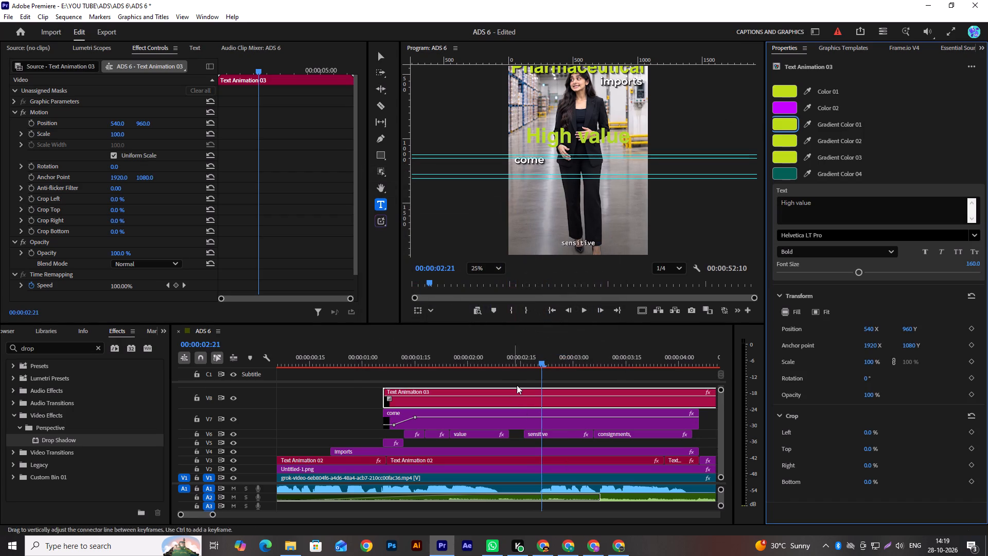
Enlarge the program monitor and set its zoom to Fit to examine the whole caption layout, then restore the workspace.
{"action": "left_click", "coordinate": [486, 201]}
{"action": "key", "text": "grave"}
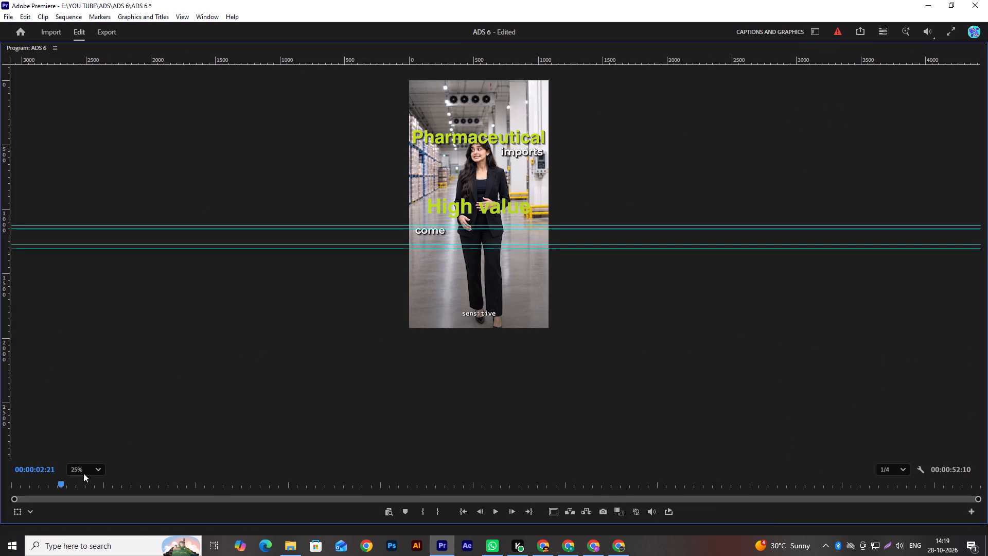
{"action": "left_click", "coordinate": [84, 473]}
{"action": "left_click", "coordinate": [95, 327]}
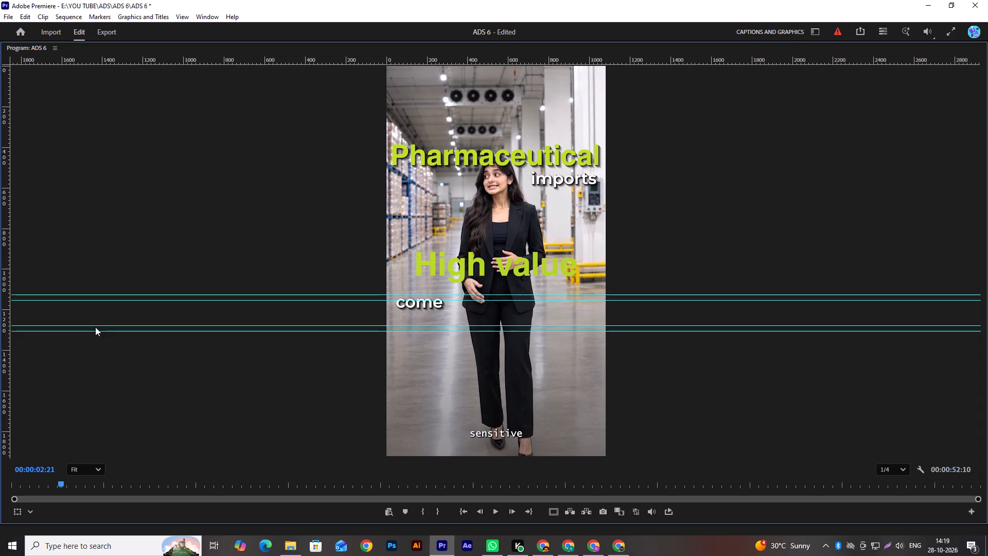
{"action": "key", "text": "grave"}
{"action": "scroll", "coordinate": [591, 421], "scroll_direction": "down", "scroll_amount": 8, "text": "alt"}
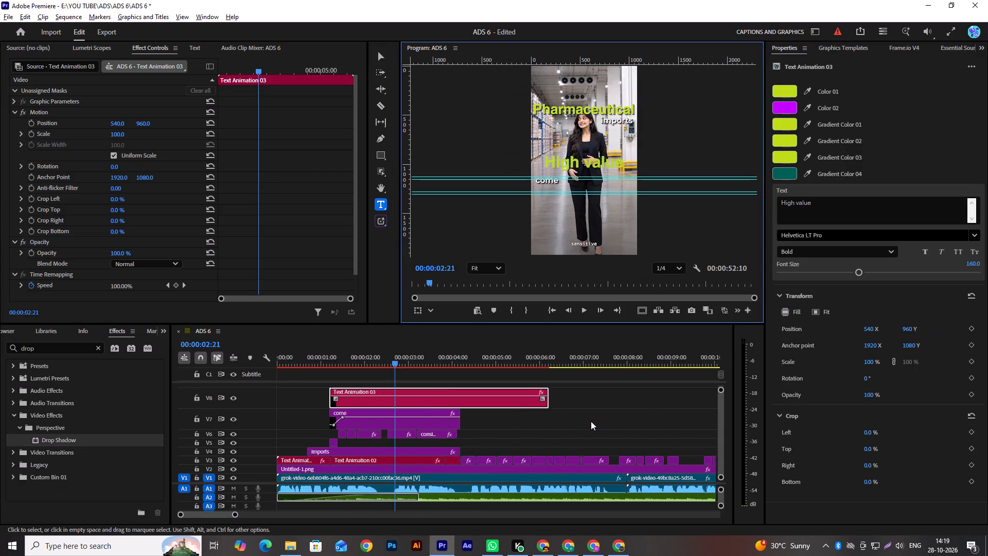
Examine the settings of the "Capital free" text animation clip near the end of the sequence.
{"action": "scroll", "coordinate": [591, 421], "scroll_direction": "down", "scroll_amount": 4, "text": "alt"}
{"action": "scroll", "coordinate": [591, 421], "scroll_direction": "up", "scroll_amount": 1, "text": "alt"}
{"action": "scroll", "coordinate": [591, 421], "scroll_direction": "down", "scroll_amount": 15, "text": "alt"}
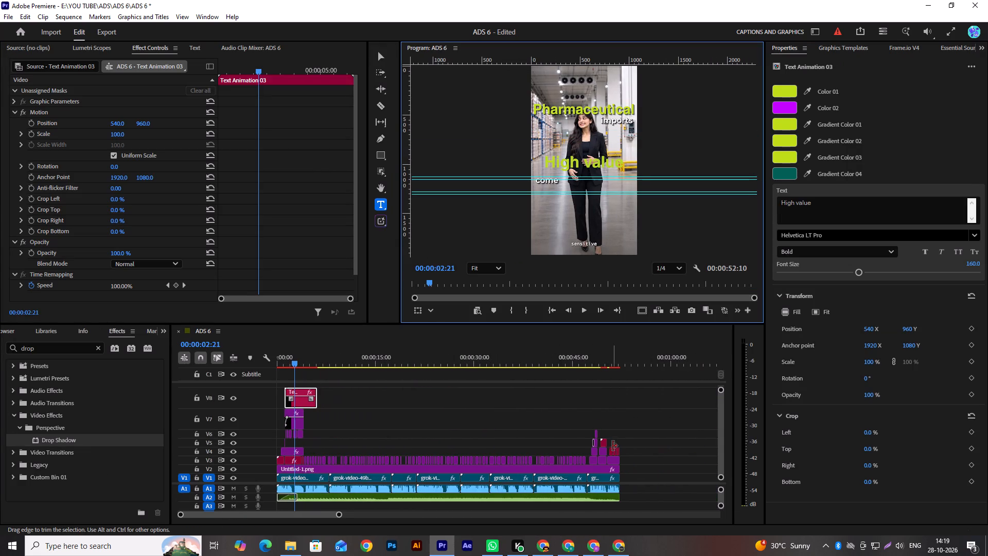
{"action": "left_click", "coordinate": [606, 445]}
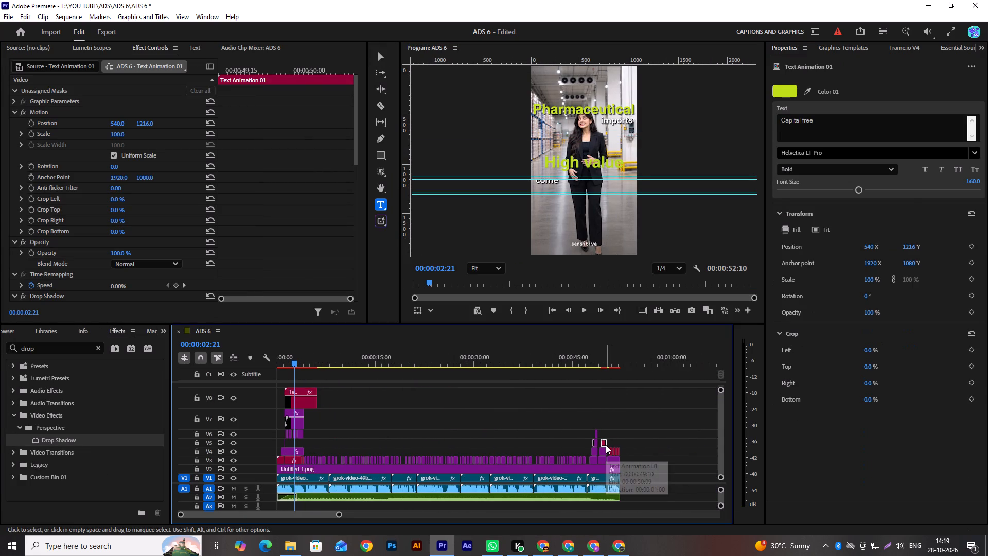
Apply the Drop Shadow effect to the "High value" text animation clip near the start of the sequence.
{"action": "scroll", "coordinate": [404, 416], "scroll_direction": "up", "scroll_amount": 18}
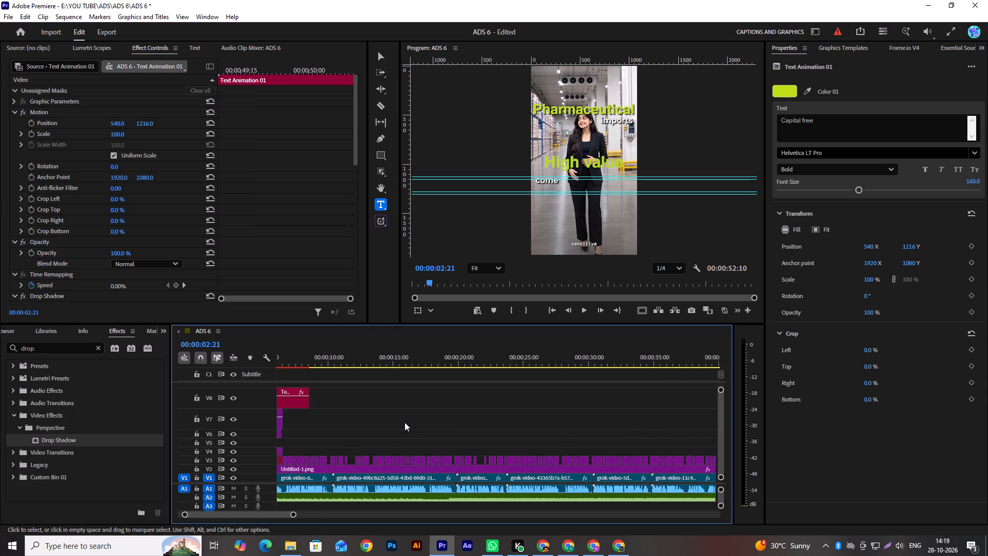
{"action": "scroll", "coordinate": [404, 422], "scroll_direction": "up", "scroll_amount": 7}
{"action": "scroll", "coordinate": [404, 422], "scroll_direction": "down", "scroll_amount": 1, "text": "alt"}
{"action": "scroll", "coordinate": [404, 422], "scroll_direction": "up", "scroll_amount": 3, "text": "alt"}
{"action": "scroll", "coordinate": [404, 422], "scroll_direction": "down", "scroll_amount": 1}
{"action": "scroll", "coordinate": [404, 422], "scroll_direction": "up", "scroll_amount": 1}
{"action": "scroll", "coordinate": [404, 422], "scroll_direction": "down", "scroll_amount": 1}
{"action": "scroll", "coordinate": [404, 422], "scroll_direction": "up", "scroll_amount": 20}
{"action": "scroll", "coordinate": [404, 422], "scroll_direction": "down", "scroll_amount": 1}
{"action": "scroll", "coordinate": [404, 422], "scroll_direction": "up", "scroll_amount": 4}
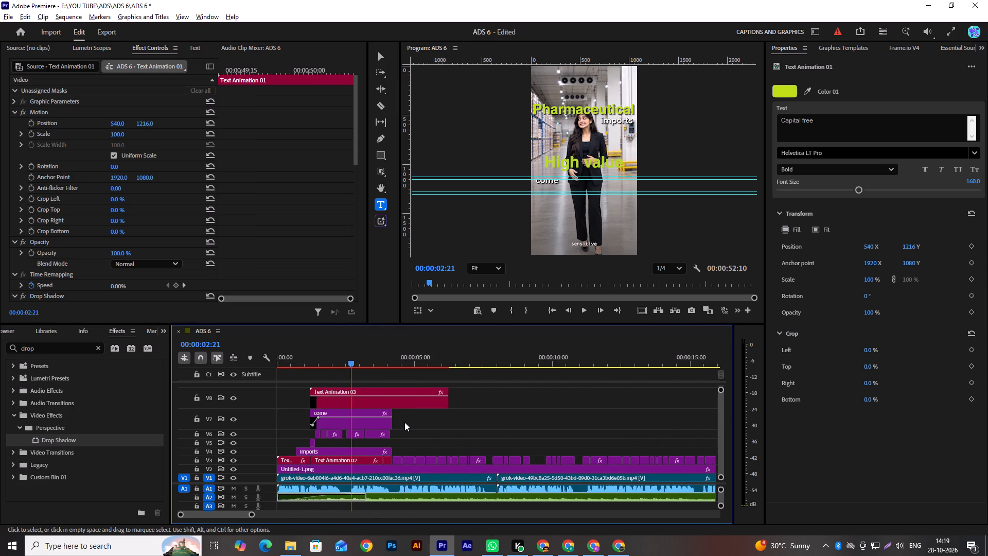
{"action": "scroll", "coordinate": [404, 422], "scroll_direction": "up", "scroll_amount": 13}
{"action": "scroll", "coordinate": [404, 422], "scroll_direction": "down", "scroll_amount": 1}
{"action": "scroll", "coordinate": [404, 422], "scroll_direction": "up", "scroll_amount": 19}
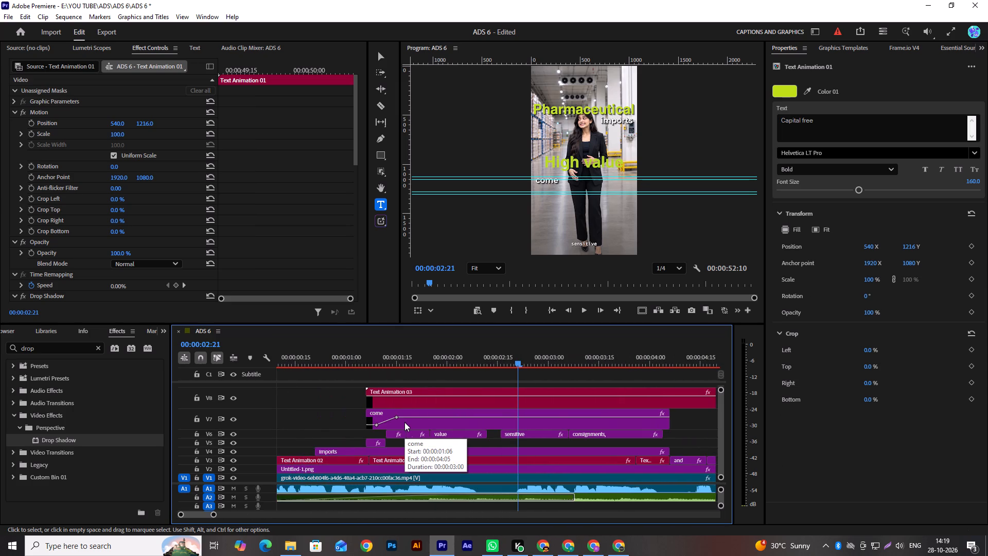
{"action": "scroll", "coordinate": [404, 422], "scroll_direction": "up", "scroll_amount": 2}
{"action": "scroll", "coordinate": [404, 422], "scroll_direction": "down", "scroll_amount": 1}
{"action": "scroll", "coordinate": [404, 422], "scroll_direction": "up", "scroll_amount": 2}
{"action": "scroll", "coordinate": [404, 422], "scroll_direction": "down", "scroll_amount": 4, "text": "alt"}
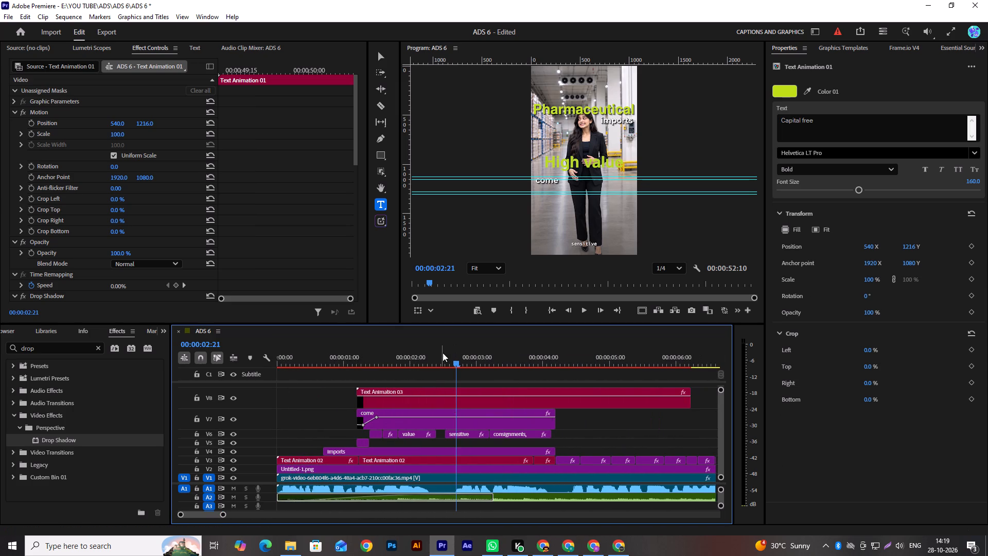
{"action": "left_click_drag", "start_coordinate": [58, 439], "coordinate": [390, 425]}
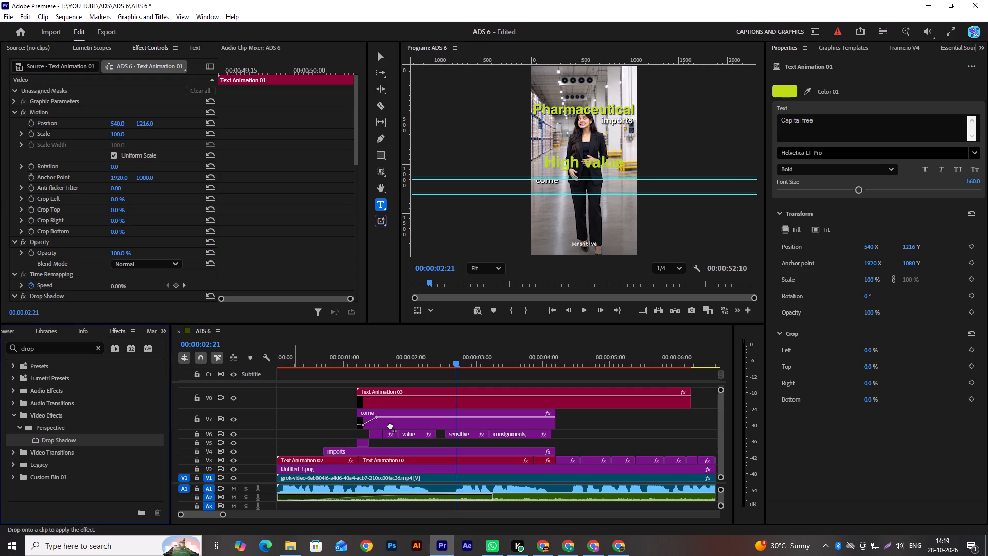
{"action": "left_click_drag", "start_coordinate": [390, 425], "coordinate": [463, 400]}
Copy the Drop Shadow effect on the "High value" clip and paste it onto the same clip four times.
{"action": "left_click_drag", "start_coordinate": [357, 115], "coordinate": [343, 230]}
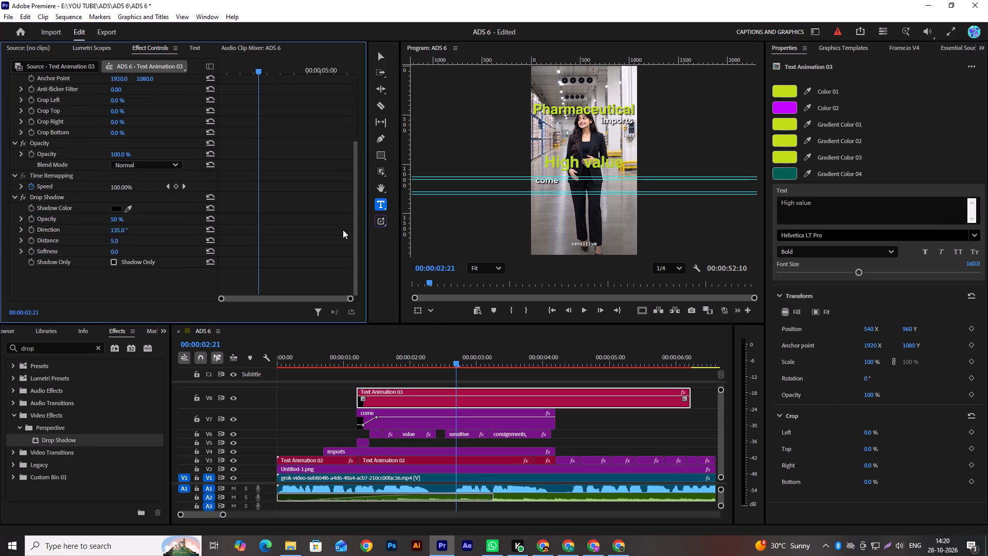
{"action": "left_click_drag", "start_coordinate": [343, 230], "coordinate": [341, 242]}
{"action": "left_click", "coordinate": [56, 198]}
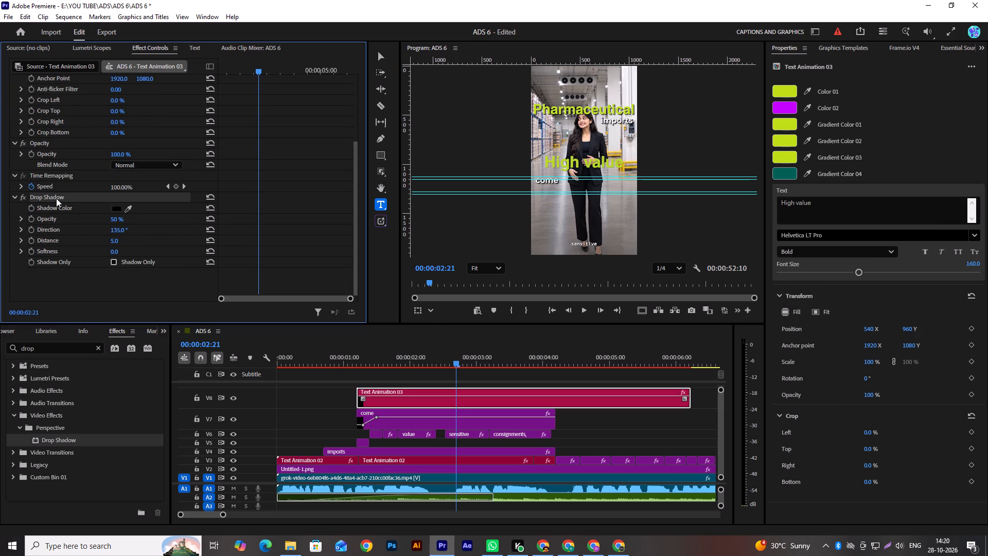
{"action": "key", "text": "ctrl+c"}
{"action": "key", "text": "ctrl+v"}
{"action": "key", "text": "ctrl+v"}
{"action": "key", "text": "ctrl+v"}
{"action": "key", "text": "ctrl+v"}
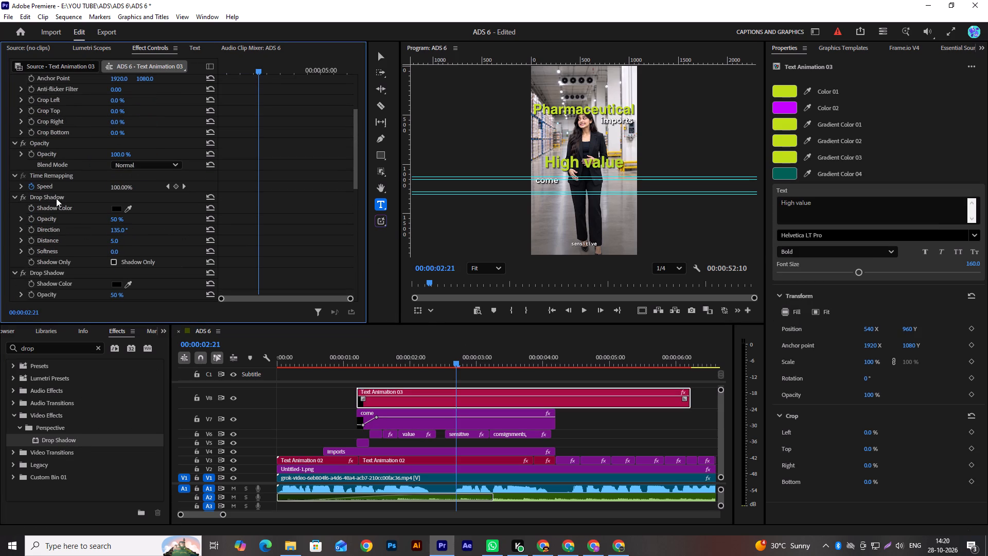
Lower the "High value" text between the horizontal guides, setting its vertical position to 1201.7.
{"action": "scroll", "coordinate": [285, 170], "scroll_direction": "up", "scroll_amount": 3}
{"action": "scroll", "coordinate": [285, 170], "scroll_direction": "down", "scroll_amount": 1}
{"action": "scroll", "coordinate": [285, 170], "scroll_direction": "up", "scroll_amount": 4}
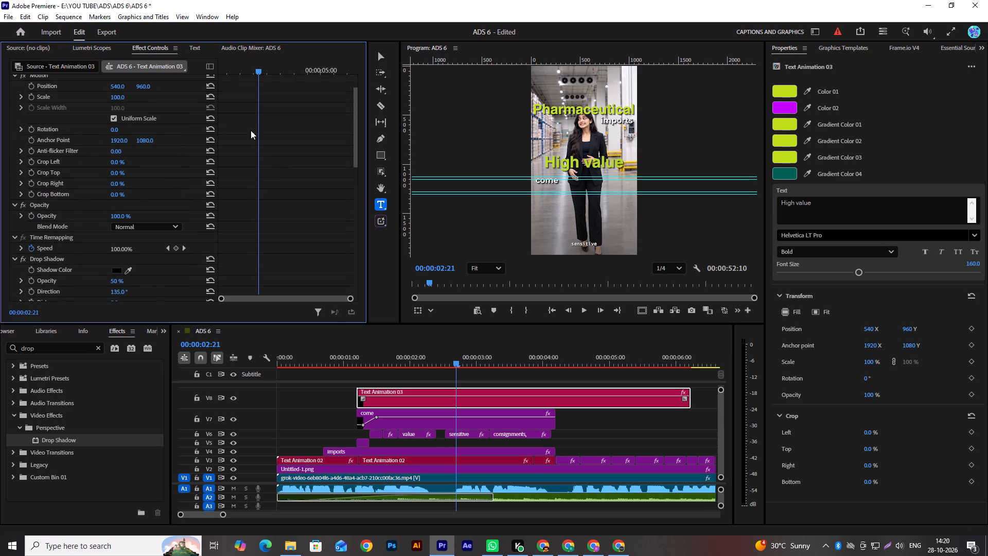
{"action": "left_click_drag", "start_coordinate": [141, 86], "coordinate": [262, 103]}
{"action": "scroll", "coordinate": [603, 227], "scroll_direction": "up", "scroll_amount": 10}
{"action": "scroll", "coordinate": [531, 138], "scroll_direction": "up", "scroll_amount": 4}
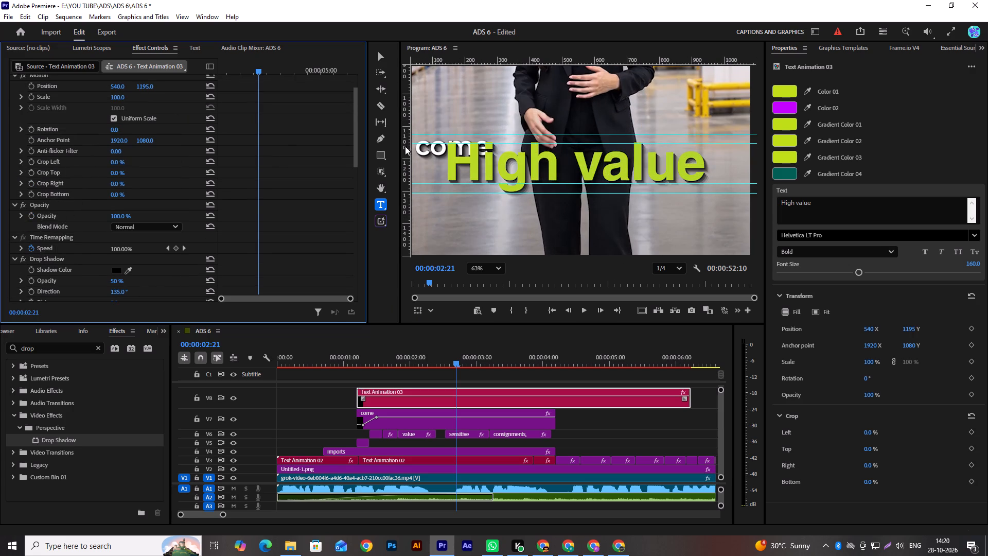
{"action": "left_click_drag", "start_coordinate": [144, 86], "coordinate": [246, 96], "text": "ctrl"}
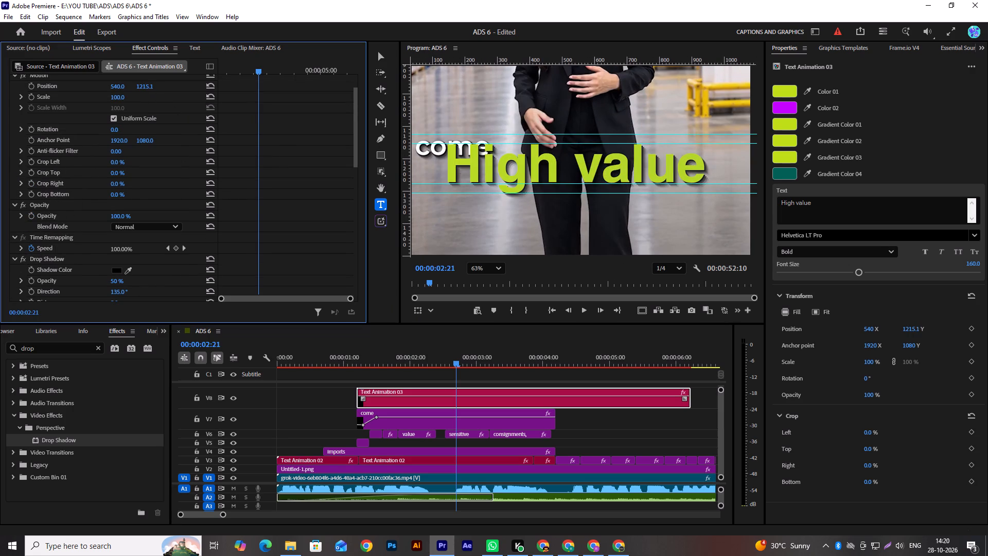
{"action": "left_click_drag", "start_coordinate": [246, 96], "coordinate": [201, 112], "text": "ctrl"}
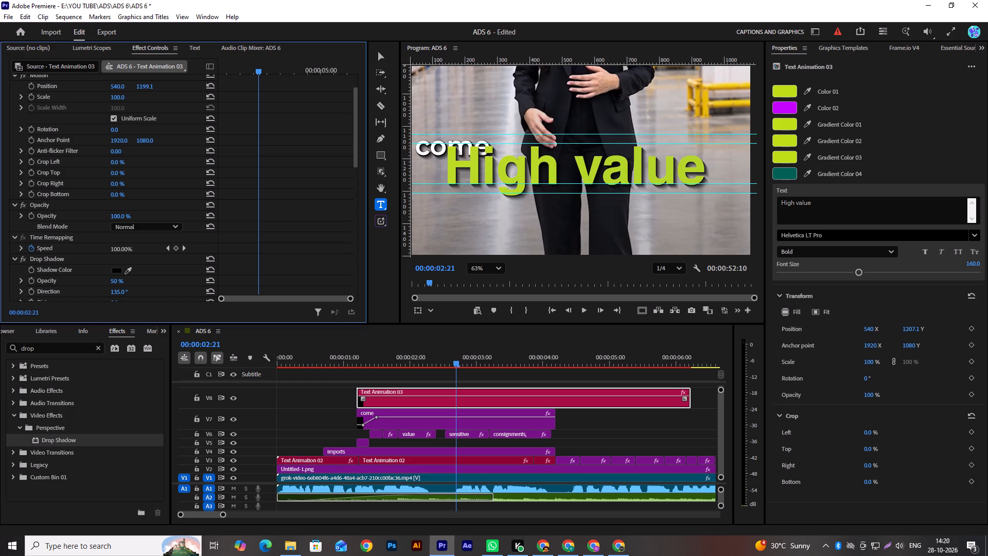
{"action": "left_click_drag", "start_coordinate": [201, 112], "coordinate": [194, 115], "text": "ctrl"}
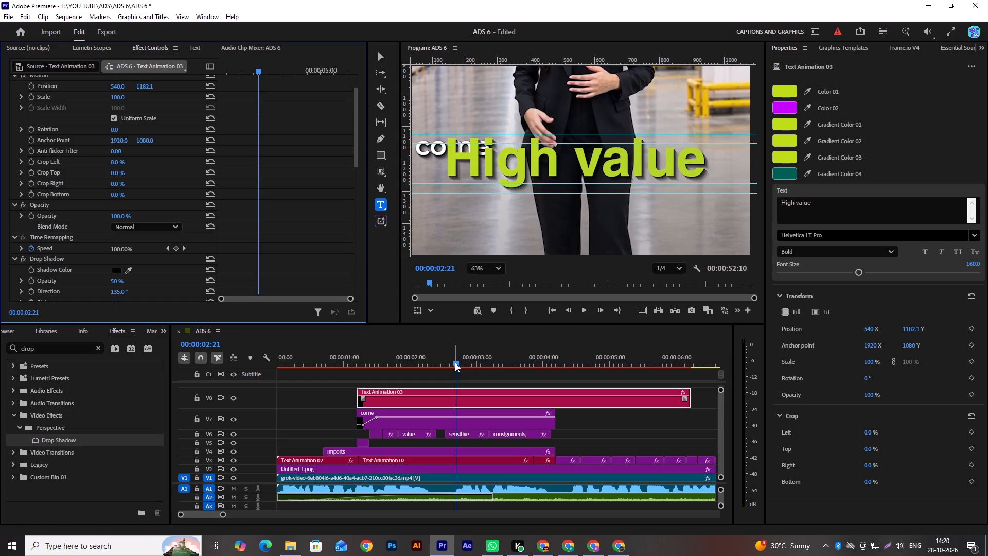
{"action": "left_click_drag", "start_coordinate": [455, 362], "coordinate": [476, 377]}
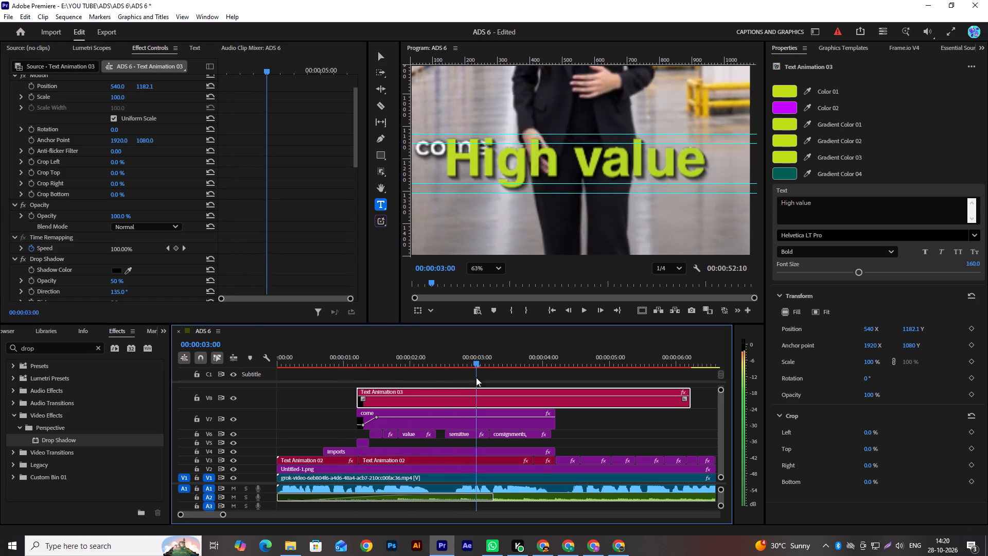
{"action": "left_click_drag", "start_coordinate": [476, 377], "coordinate": [558, 387]}
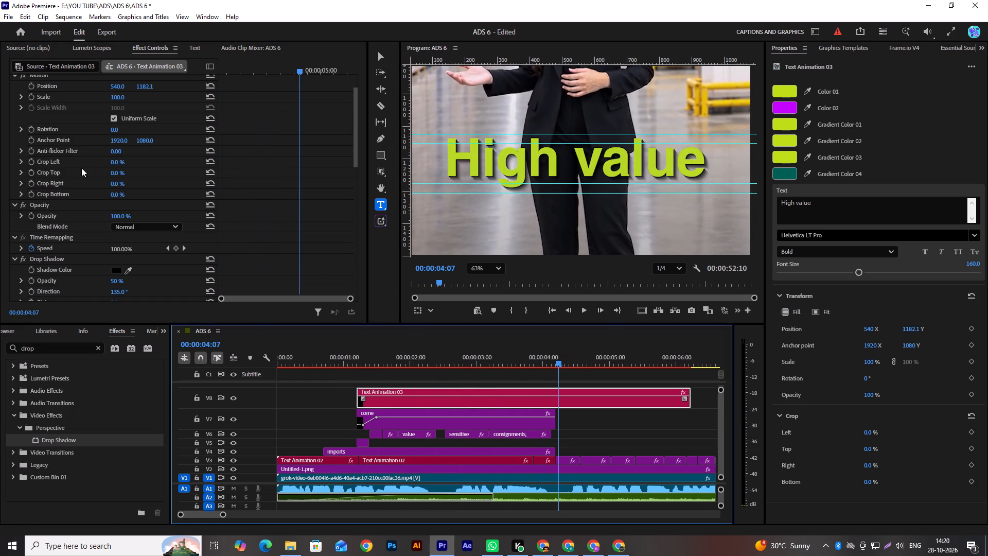
{"action": "left_click_drag", "start_coordinate": [142, 83], "coordinate": [148, 81]}
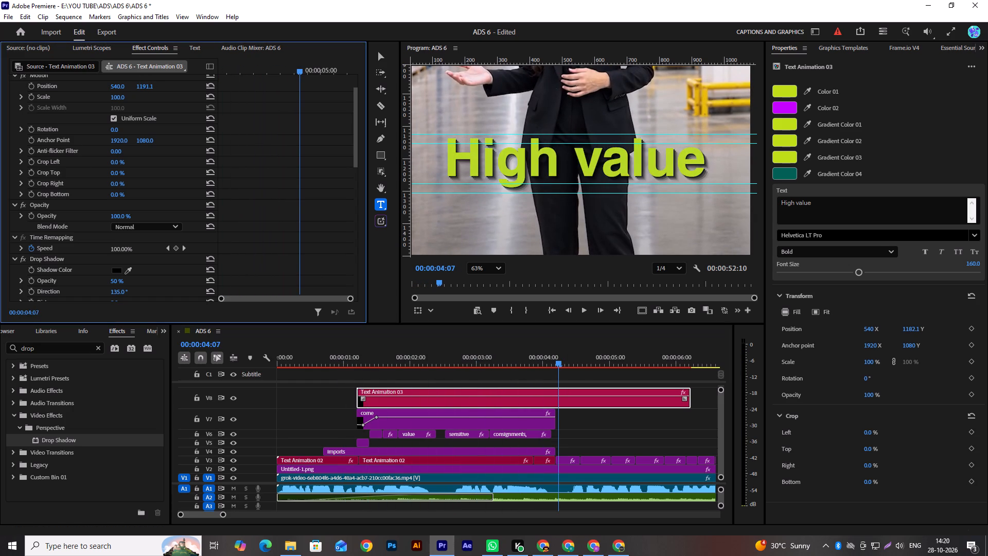
{"action": "left_click_drag", "start_coordinate": [148, 81], "coordinate": [137, 93]}
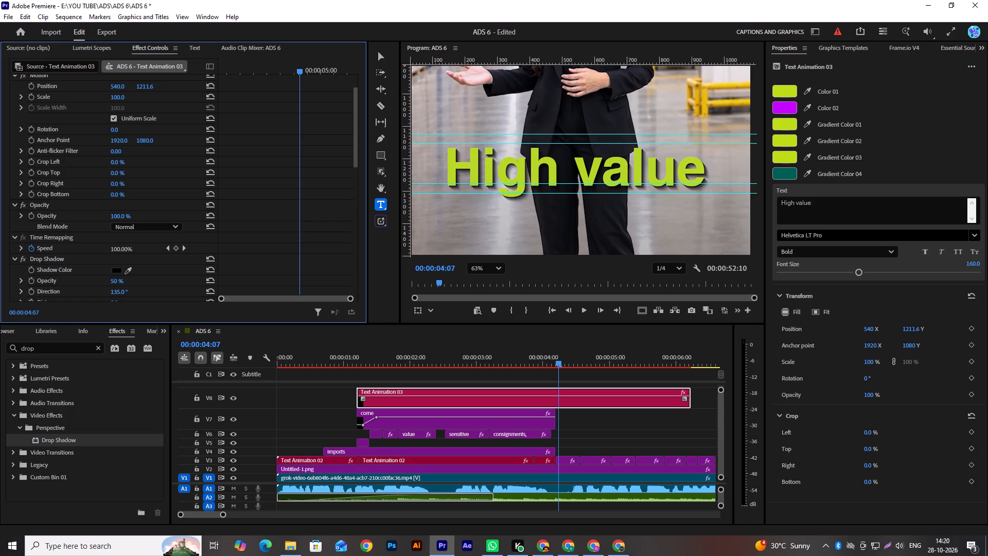
{"action": "left_click_drag", "start_coordinate": [137, 93], "coordinate": [89, 118]}
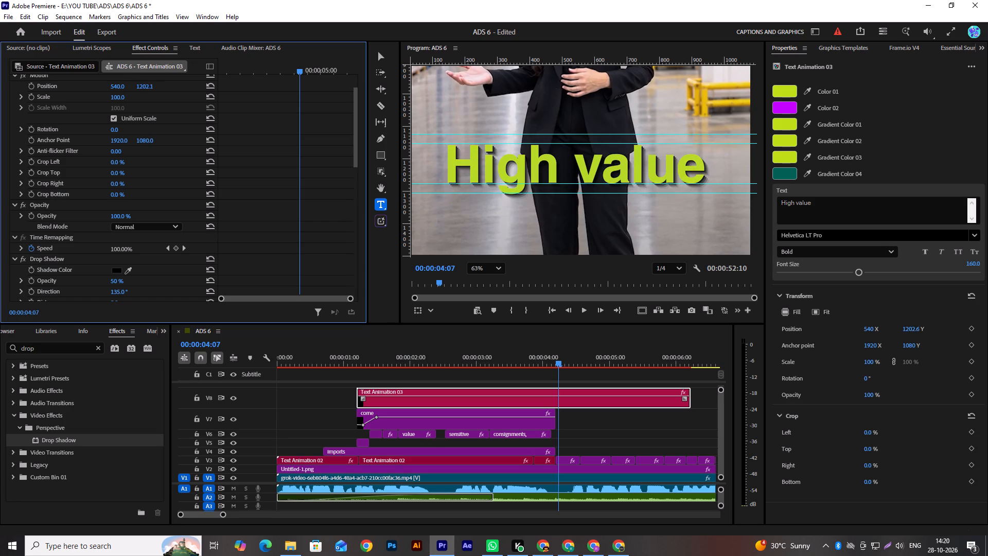
{"action": "left_click_drag", "start_coordinate": [89, 118], "coordinate": [87, 118]}
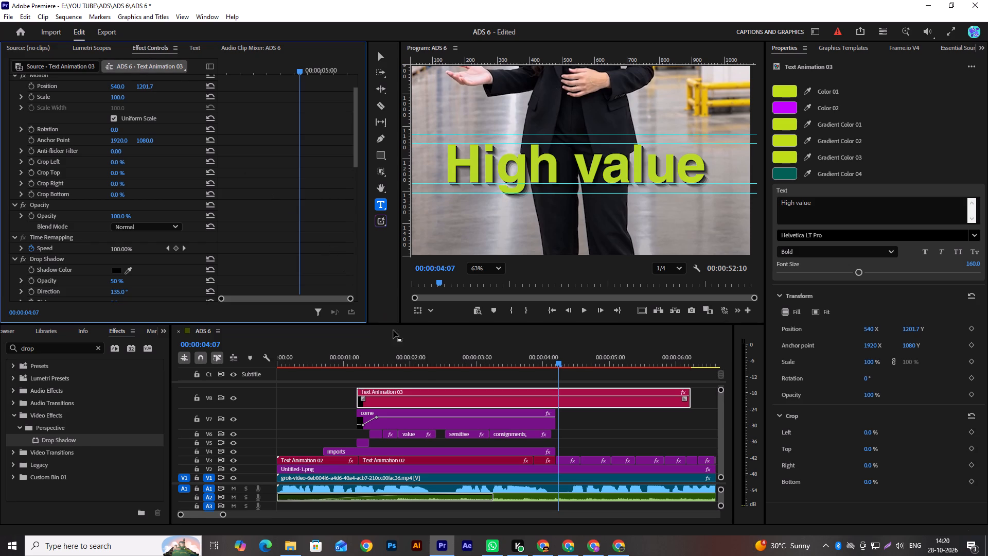
Cut the "High value" clip where the "come" clip ends and delete the leftover part after the cut.
{"action": "scroll", "coordinate": [492, 415], "scroll_direction": "down", "scroll_amount": 1, "text": "alt"}
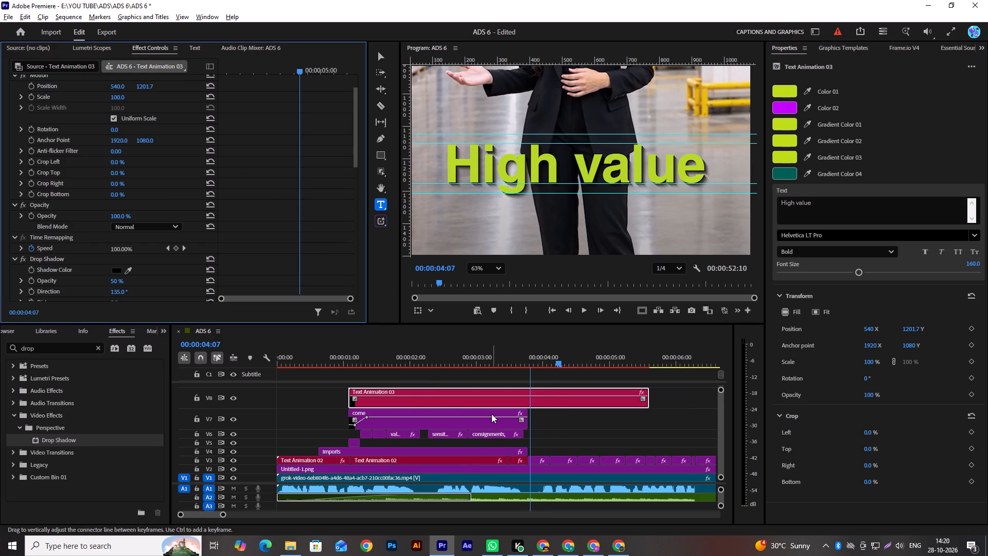
{"action": "scroll", "coordinate": [401, 431], "scroll_direction": "up", "scroll_amount": 6, "text": "alt"}
{"action": "scroll", "coordinate": [405, 433], "scroll_direction": "up", "scroll_amount": 3}
{"action": "scroll", "coordinate": [405, 433], "scroll_direction": "down", "scroll_amount": 1, "text": "alt"}
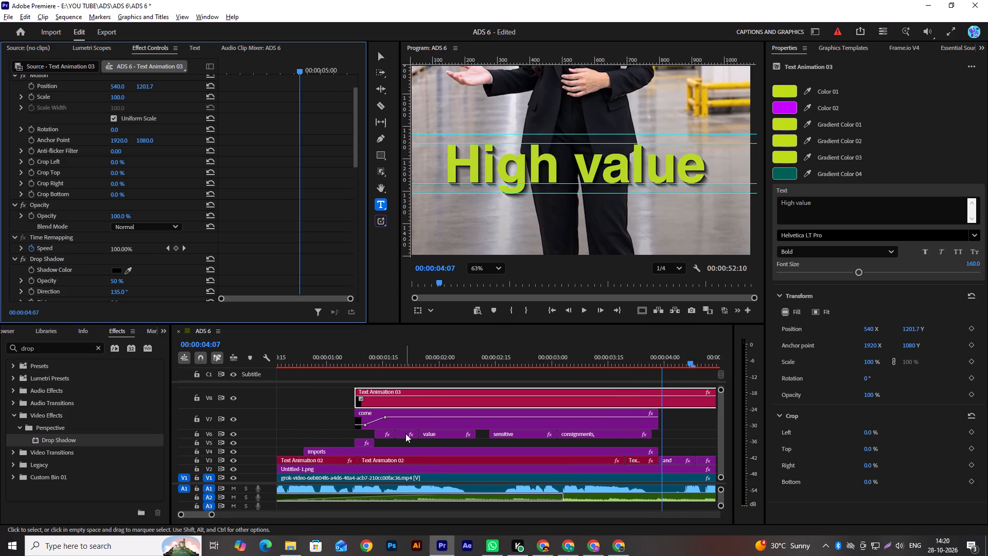
{"action": "scroll", "coordinate": [405, 433], "scroll_direction": "down", "scroll_amount": 4, "text": "alt"}
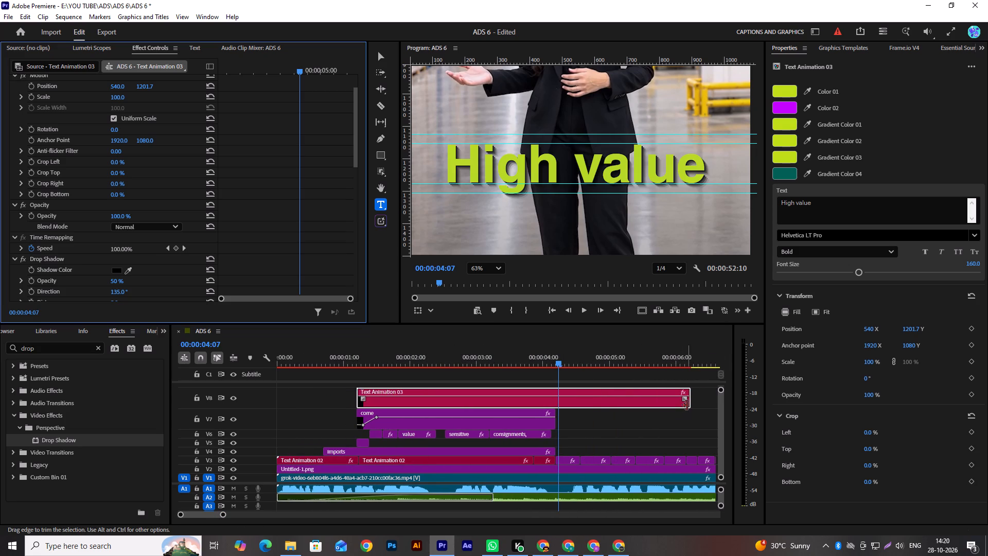
{"action": "left_click_drag", "start_coordinate": [557, 362], "coordinate": [545, 368]}
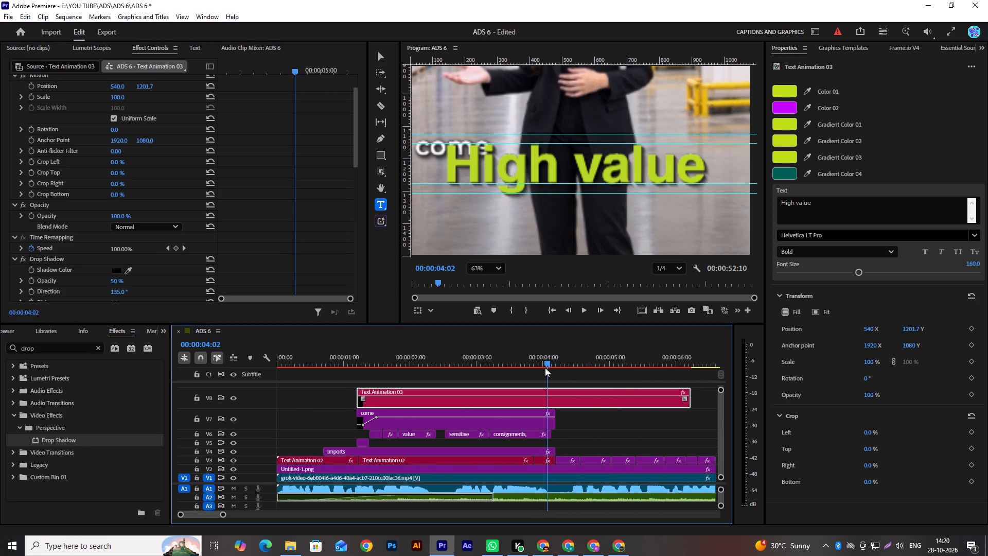
{"action": "left_click_drag", "start_coordinate": [545, 368], "coordinate": [543, 368]}
{"action": "key", "text": "c"}
{"action": "left_click", "coordinate": [558, 393]}
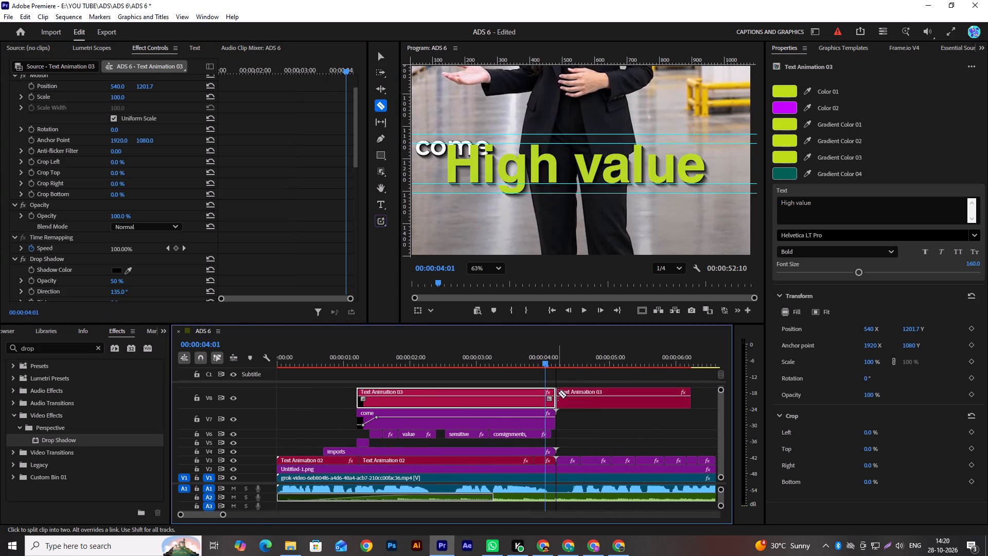
{"action": "key", "text": "v"}
{"action": "left_click", "coordinate": [620, 403]}
{"action": "key", "text": "Delete"}
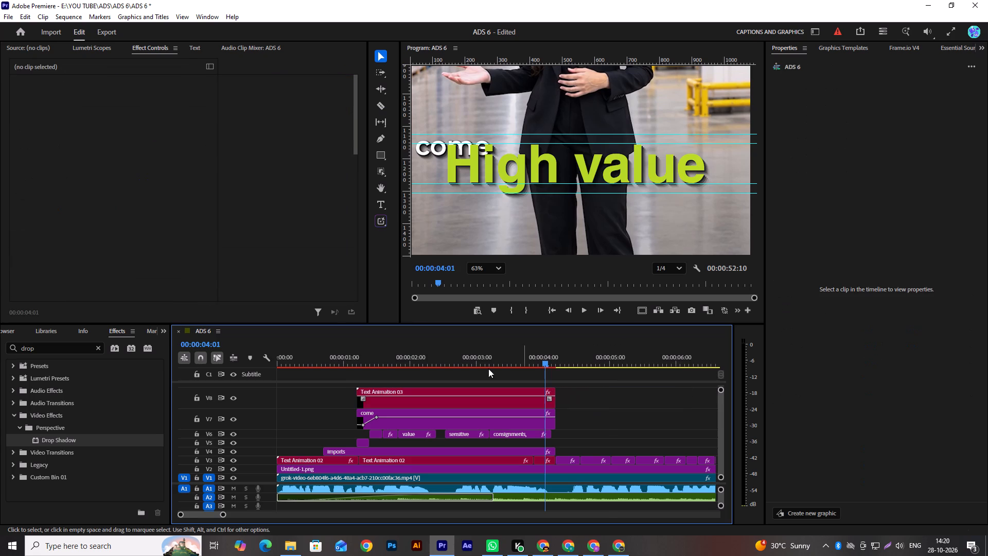
Play back the section from just before the "come" and "High value" captions to check their appearance and timing.
{"action": "left_click_drag", "start_coordinate": [387, 366], "coordinate": [360, 375]}
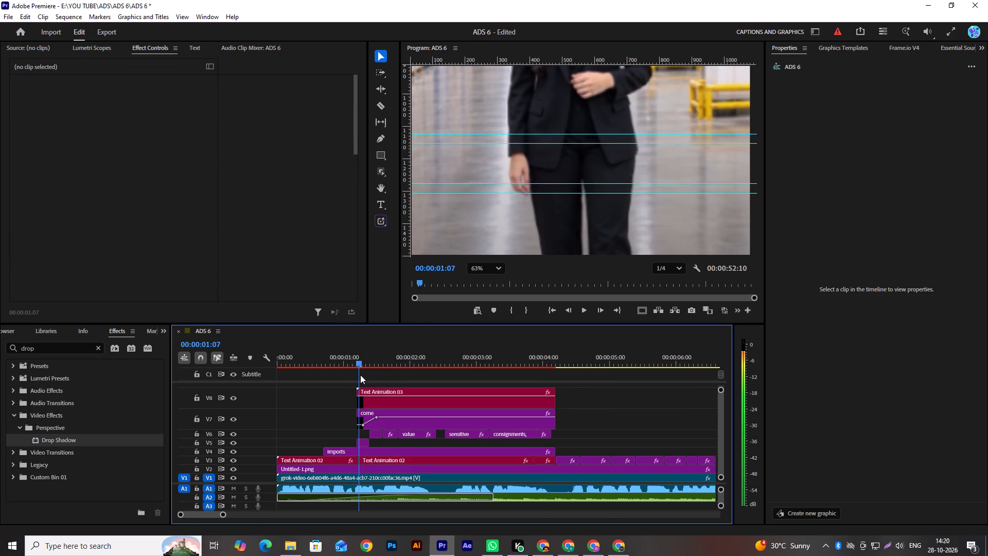
{"action": "left_click_drag", "start_coordinate": [360, 375], "coordinate": [324, 384]}
{"action": "key", "text": "space"}
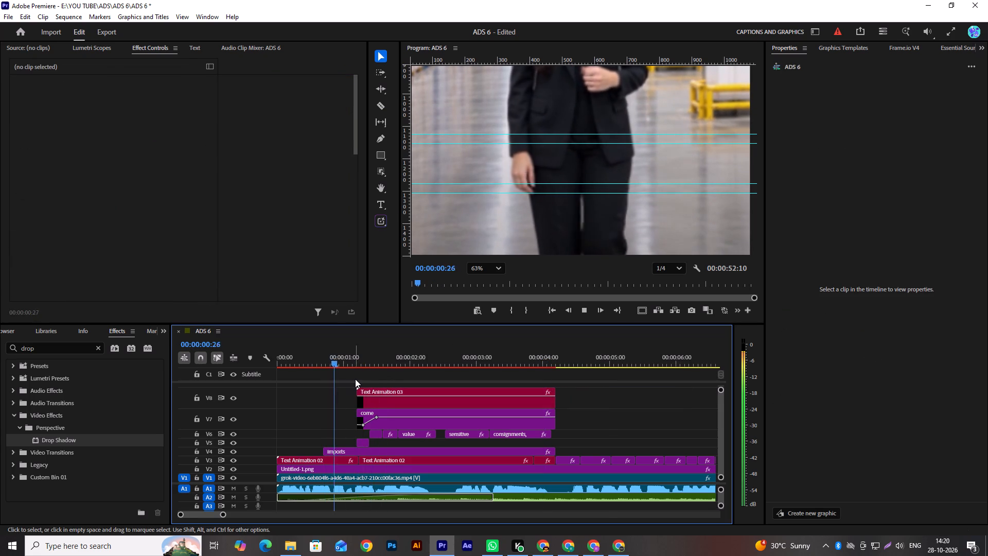
{"action": "key", "text": "space"}
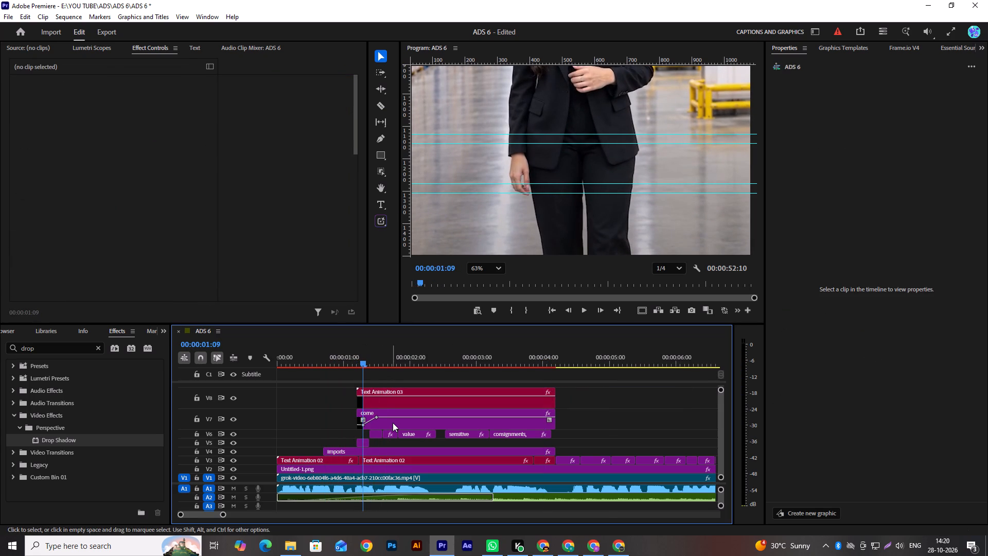
{"action": "left_click", "coordinate": [393, 423]}
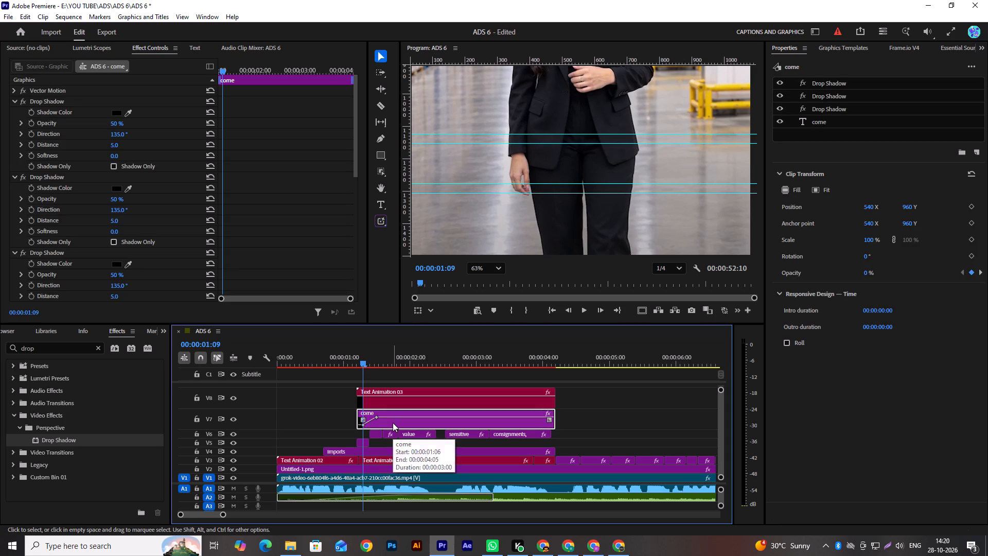
{"action": "key", "text": "space"}
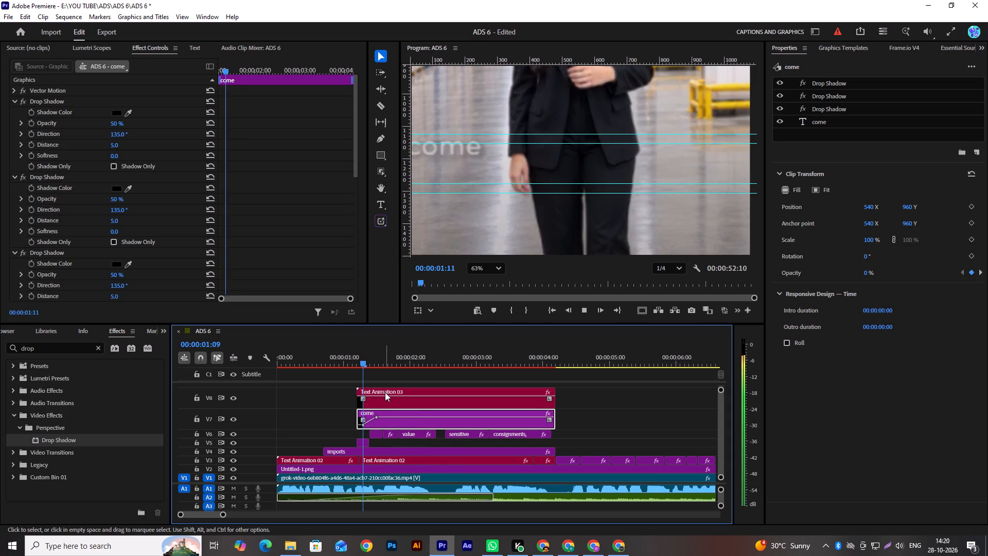
{"action": "key", "text": "space"}
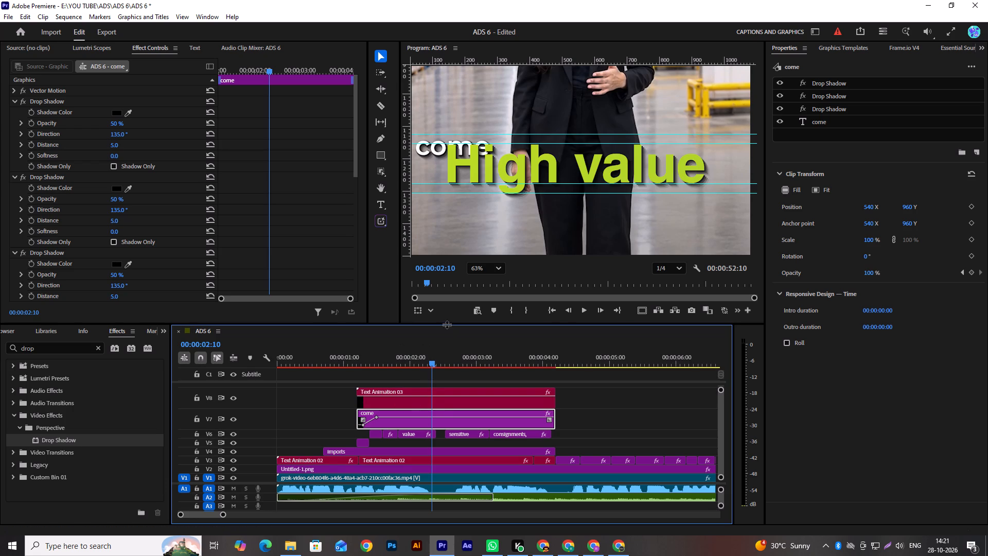
Enlarge the timeline area so the empty video tracks above V8 have room.
{"action": "left_click_drag", "start_coordinate": [447, 324], "coordinate": [448, 288]}
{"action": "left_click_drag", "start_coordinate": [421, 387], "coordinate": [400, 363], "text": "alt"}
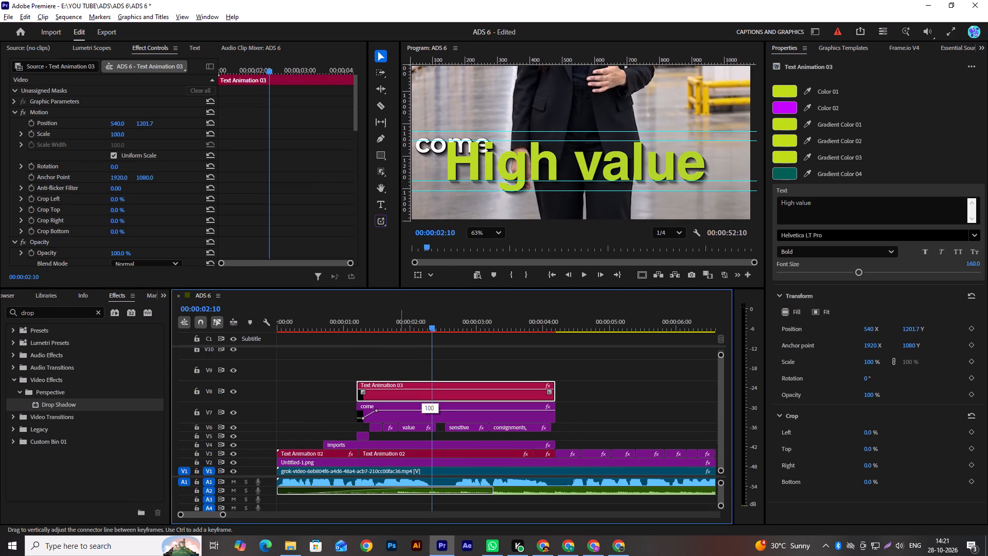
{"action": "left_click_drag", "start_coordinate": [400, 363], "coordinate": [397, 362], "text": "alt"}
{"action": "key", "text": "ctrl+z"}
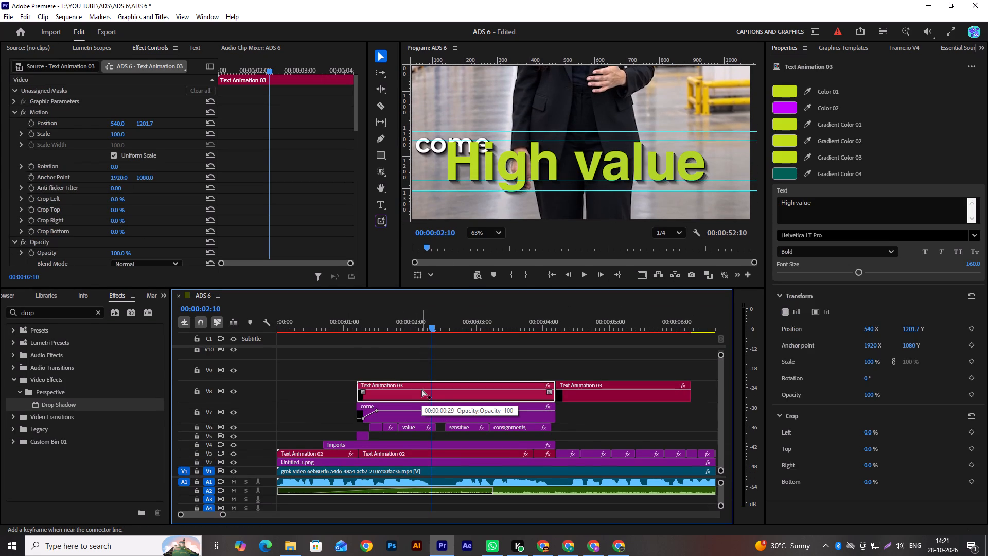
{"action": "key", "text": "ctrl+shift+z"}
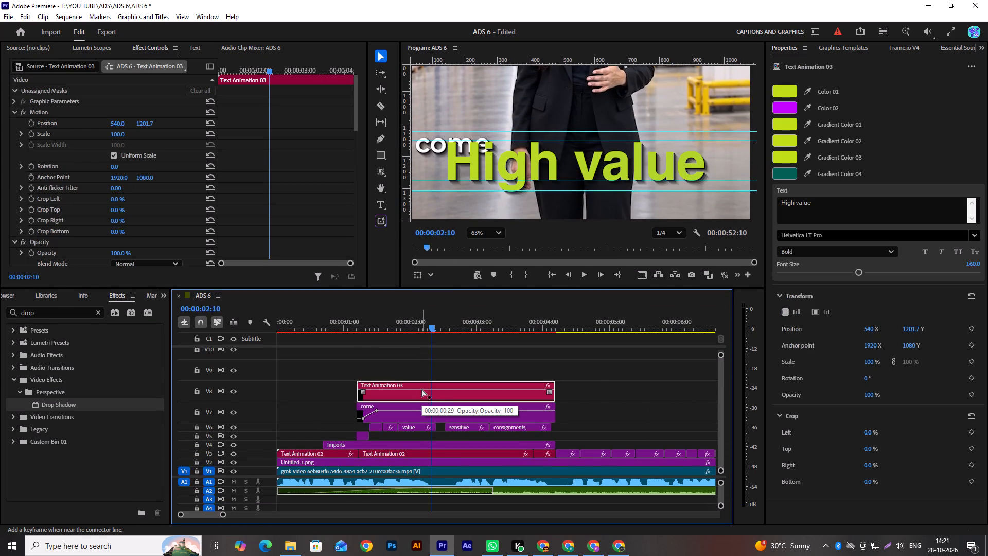
Duplicate the "High value" clip onto track V9, starting at the beginning of the sequence, and lower the copy's opacity to 50%.
{"action": "left_click_drag", "start_coordinate": [437, 396], "coordinate": [430, 391], "text": "alt"}
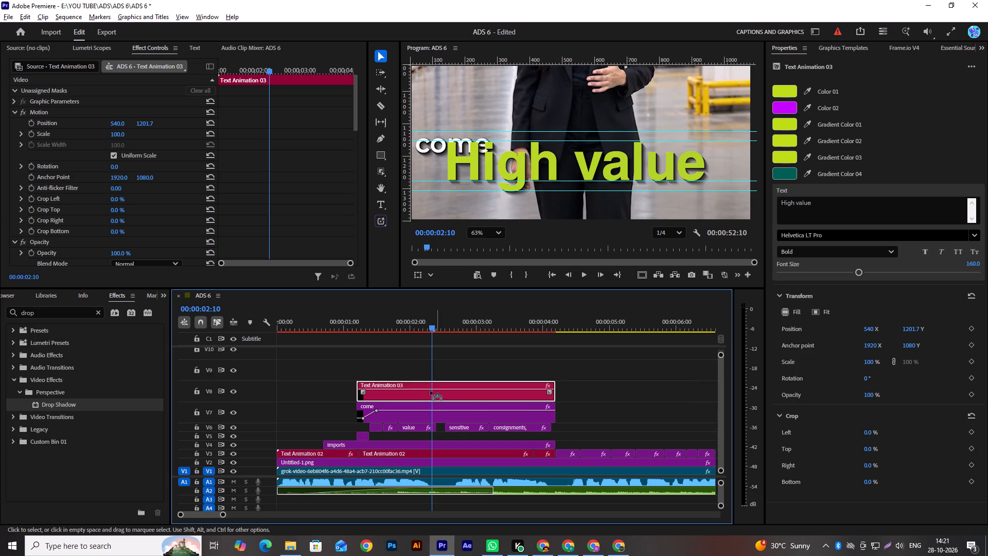
{"action": "left_click_drag", "start_coordinate": [430, 391], "coordinate": [408, 376], "text": "alt"}
{"action": "left_click_drag", "start_coordinate": [470, 374], "coordinate": [380, 368]}
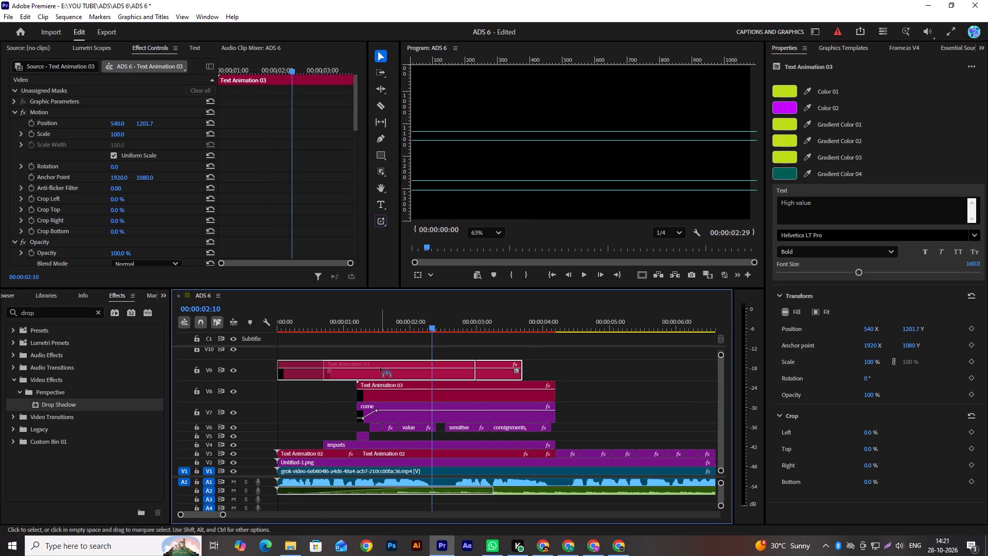
{"action": "left_click_drag", "start_coordinate": [380, 368], "coordinate": [378, 369]}
{"action": "left_click_drag", "start_coordinate": [378, 369], "coordinate": [363, 373]}
{"action": "left_click", "coordinate": [378, 373]}
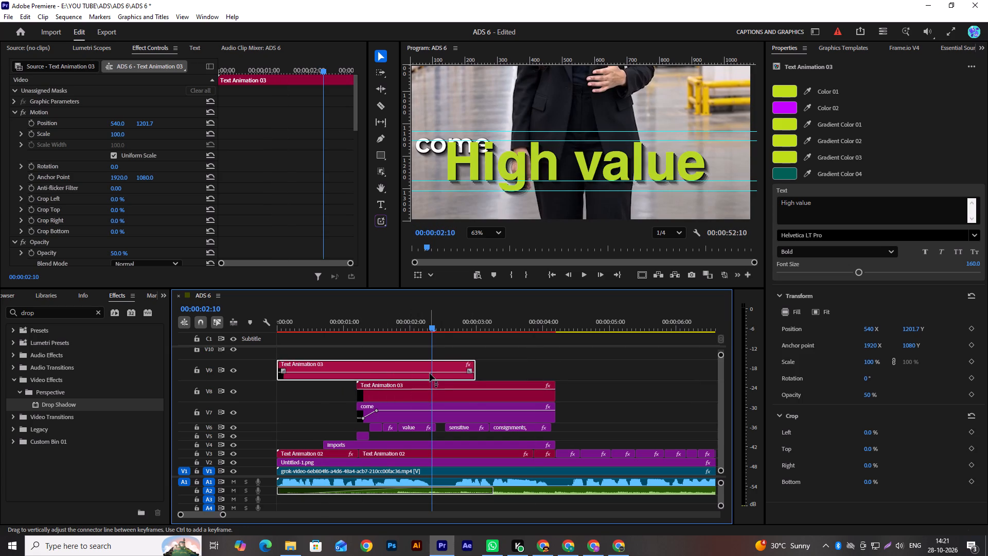
Raise the shadowed "come" text above the guides, setting the vertical position of its second position keyframe to 895.
{"action": "left_click", "coordinate": [394, 420]}
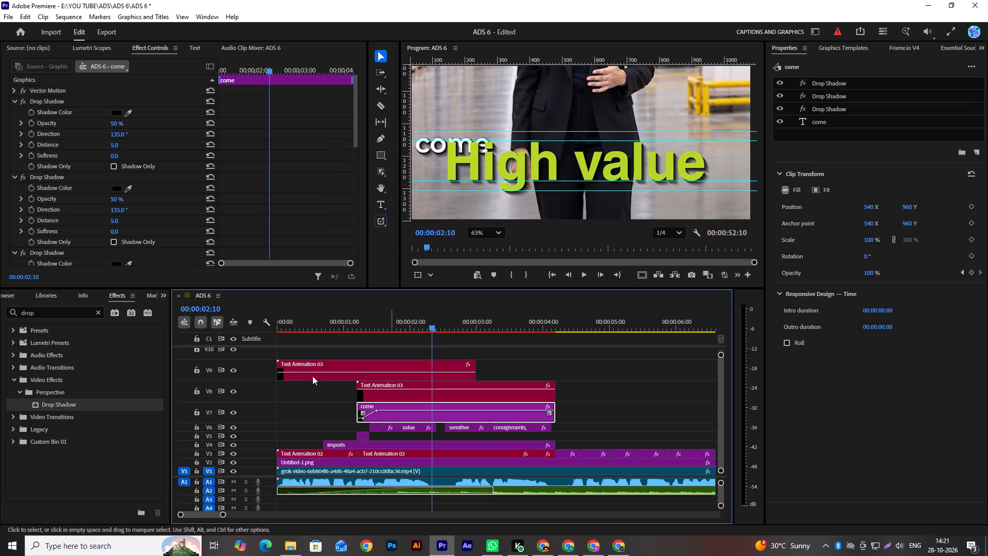
{"action": "left_click_drag", "start_coordinate": [355, 119], "coordinate": [355, 226]}
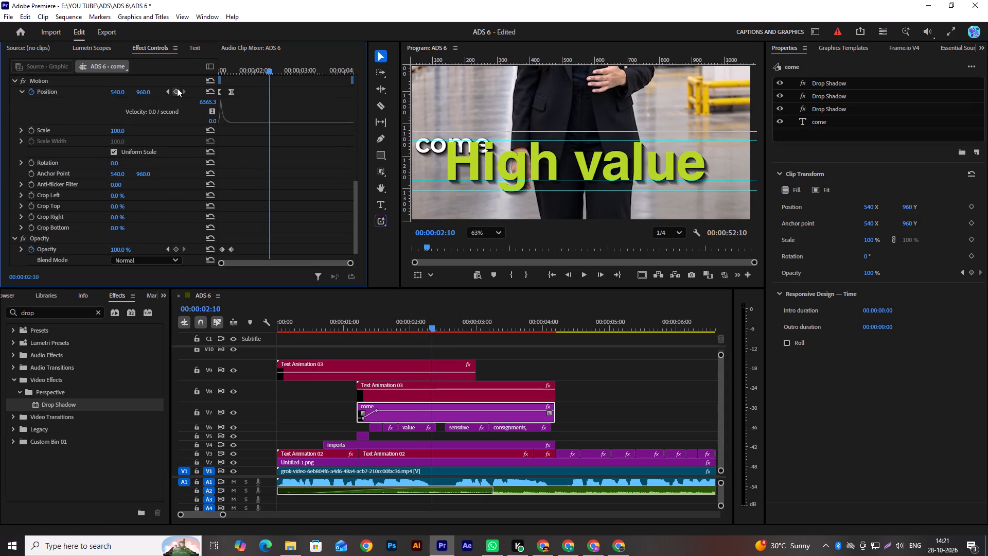
{"action": "left_click", "coordinate": [169, 90]}
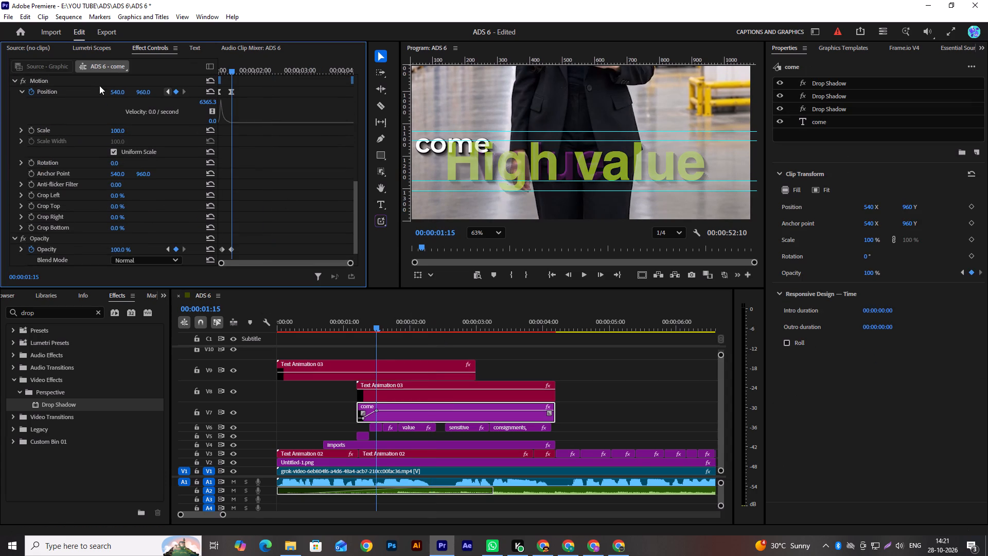
{"action": "left_click_drag", "start_coordinate": [146, 92], "coordinate": [138, 93]}
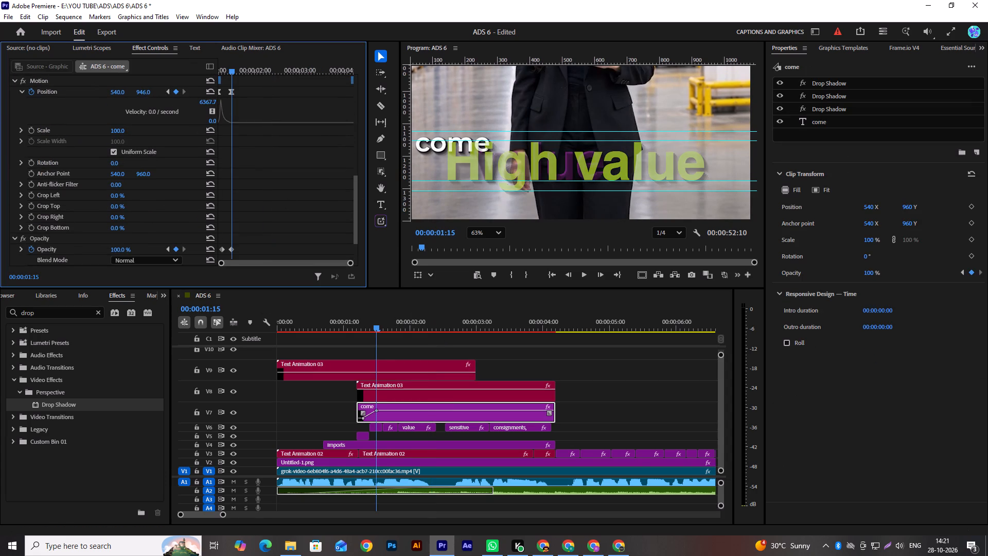
{"action": "left_click_drag", "start_coordinate": [138, 93], "coordinate": [124, 101]}
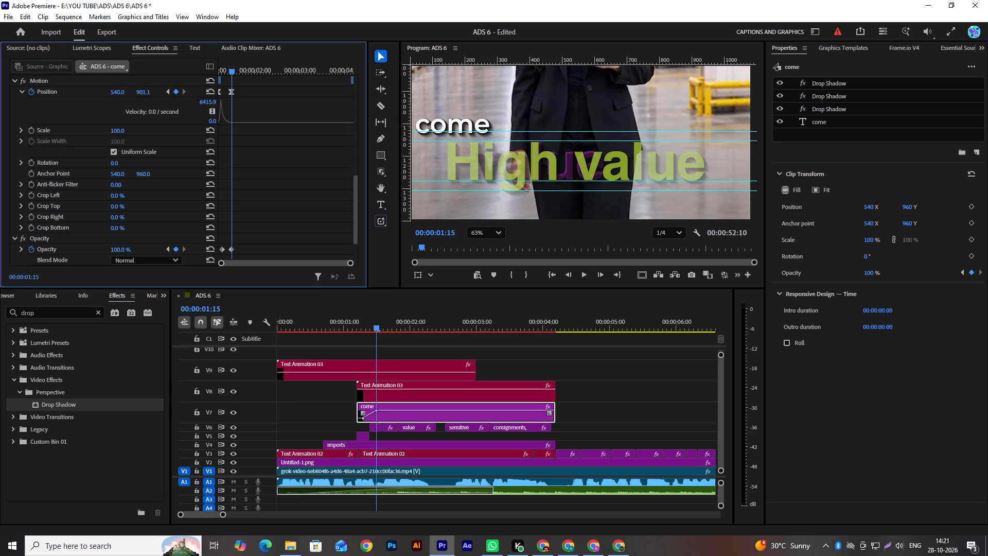
{"action": "left_click_drag", "start_coordinate": [124, 101], "coordinate": [218, 101]}
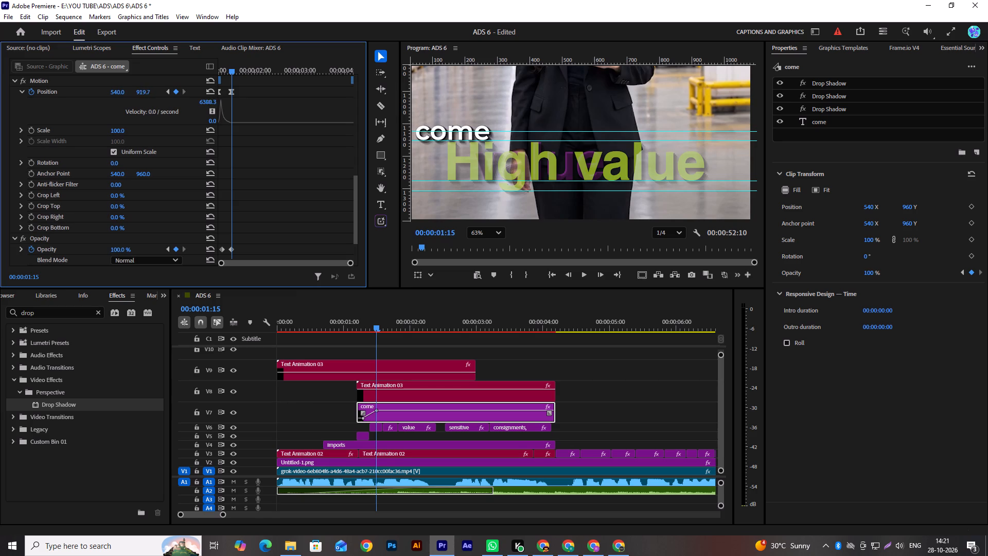
{"action": "left_click_drag", "start_coordinate": [218, 101], "coordinate": [213, 103]}
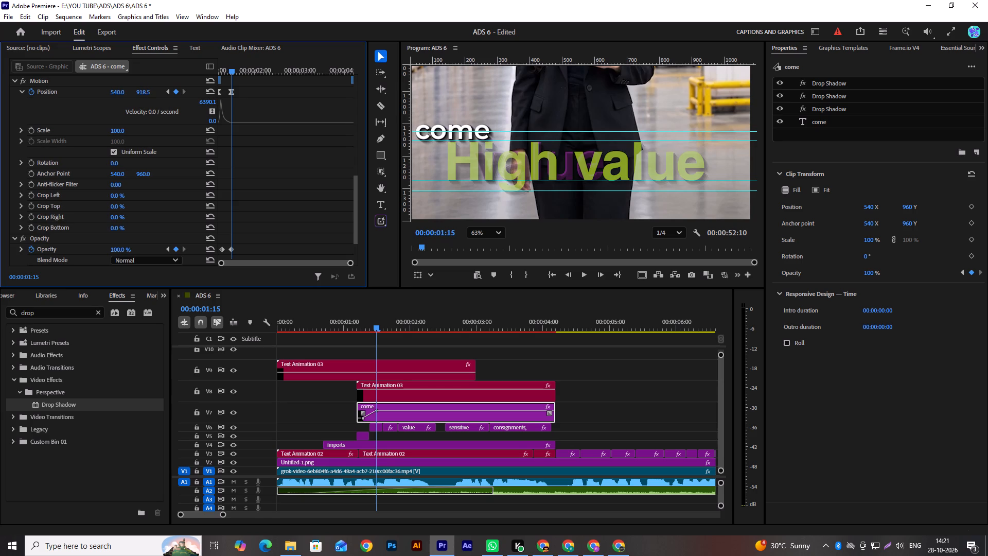
{"action": "left_click_drag", "start_coordinate": [213, 103], "coordinate": [94, 161]}
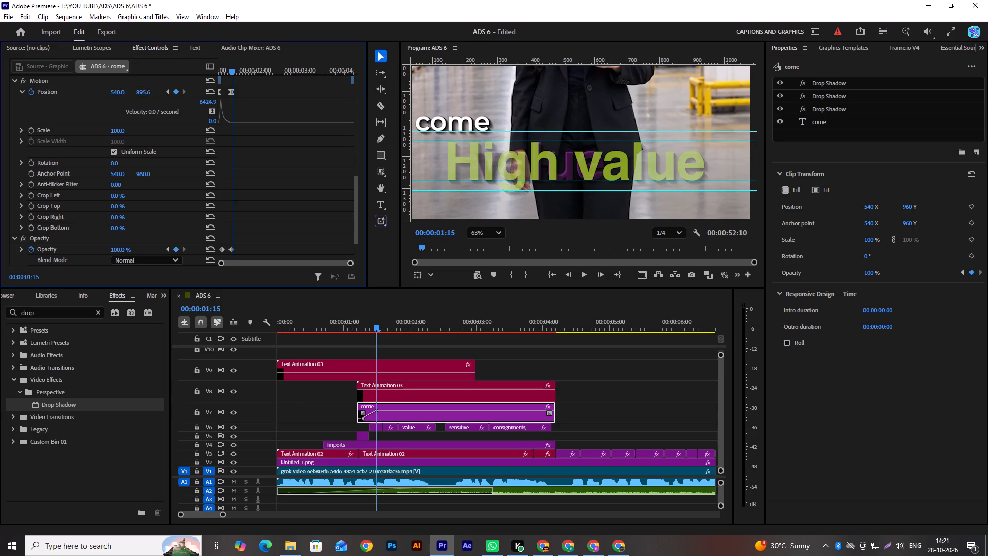
{"action": "left_click_drag", "start_coordinate": [94, 161], "coordinate": [93, 160]}
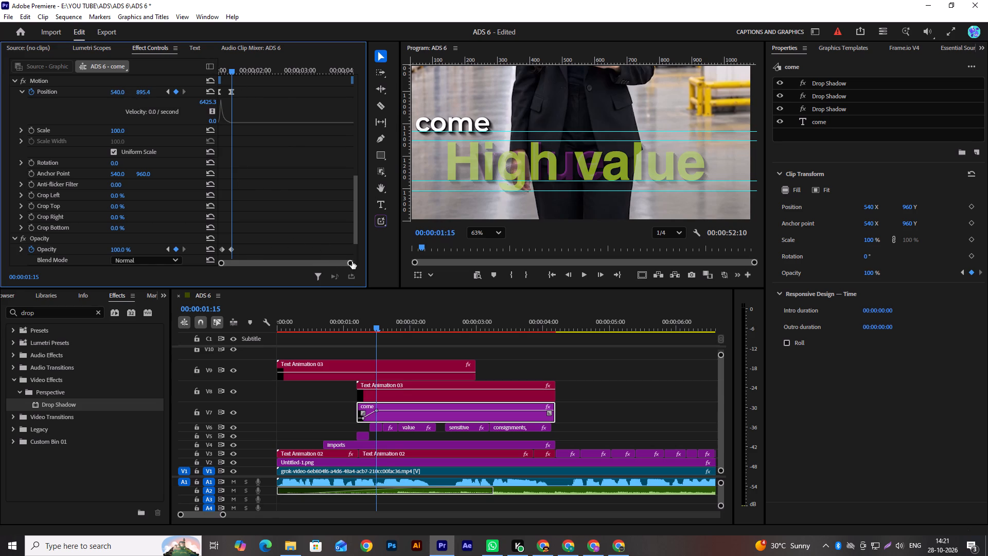
{"action": "left_click_drag", "start_coordinate": [349, 262], "coordinate": [246, 260]}
{"action": "left_click_drag", "start_coordinate": [285, 70], "coordinate": [262, 79]}
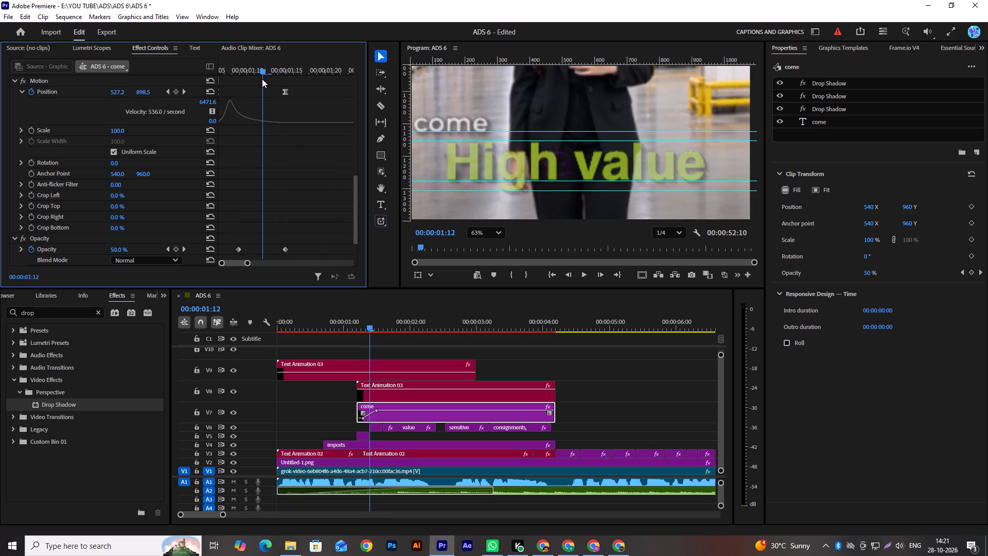
{"action": "left_click_drag", "start_coordinate": [262, 79], "coordinate": [245, 88]}
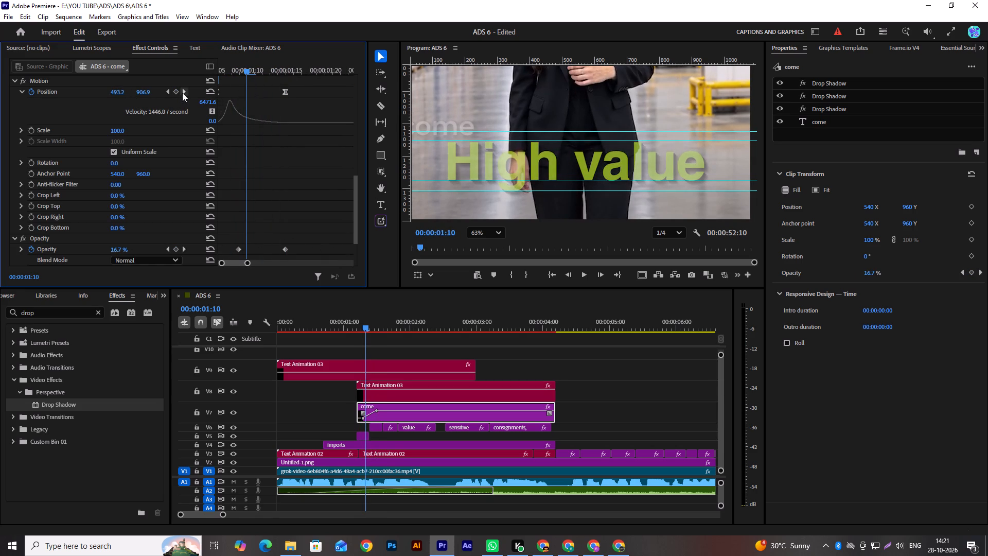
{"action": "left_click", "coordinate": [182, 93]}
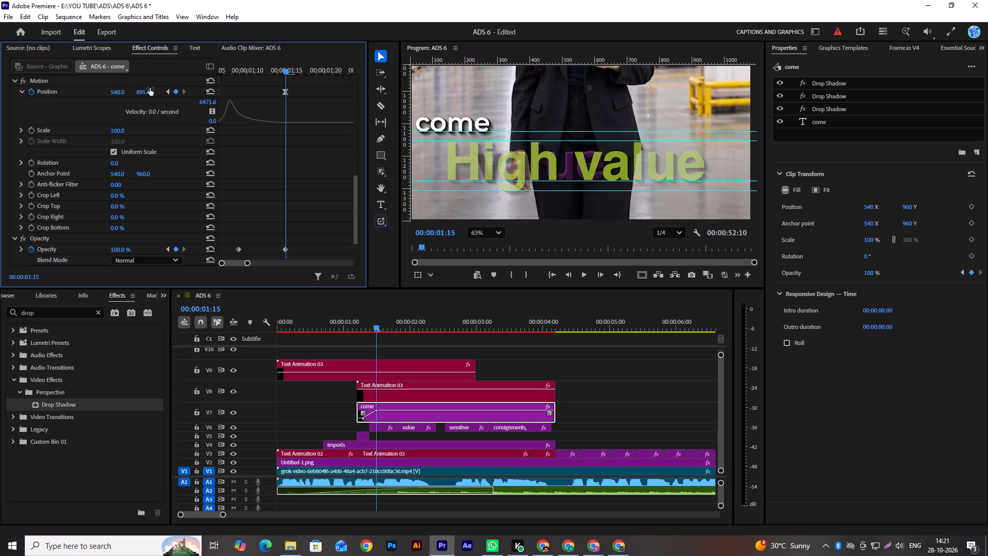
{"action": "left_click", "coordinate": [149, 88]}
{"action": "type", "text": "895"}
{"action": "key", "text": "Return"}
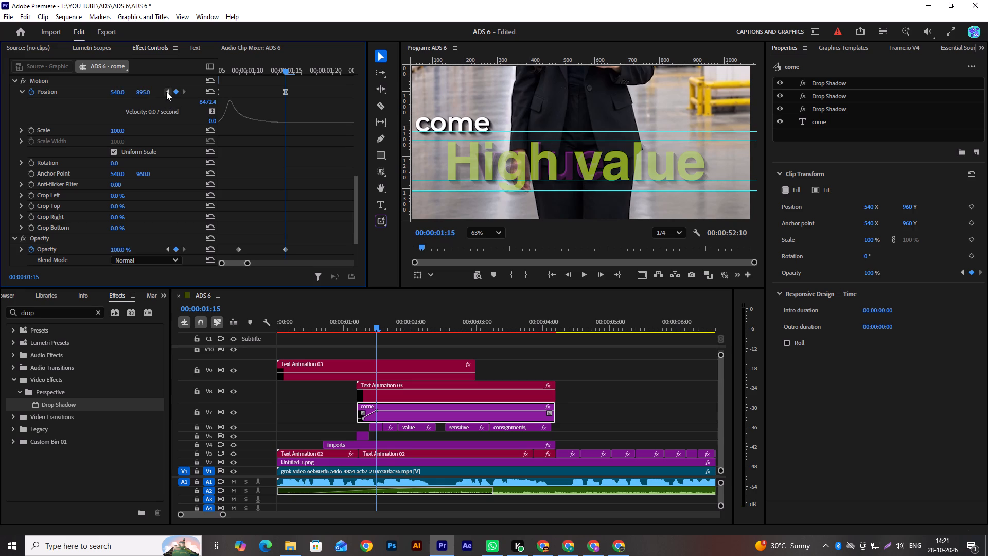
Set the vertical position of the "come" clip's first position keyframe to 895 and play back its entrance.
{"action": "left_click", "coordinate": [166, 92]}
{"action": "left_click", "coordinate": [147, 95]}
{"action": "type", "text": "895"}
{"action": "key", "text": "Return"}
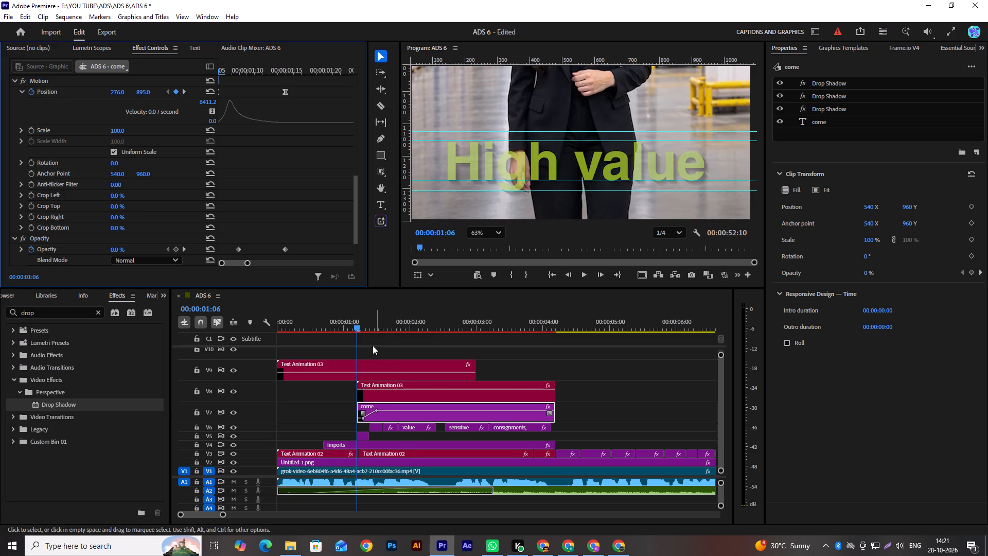
{"action": "left_click_drag", "start_coordinate": [357, 327], "coordinate": [349, 330]}
{"action": "key", "text": "space"}
{"action": "key", "text": "space"}
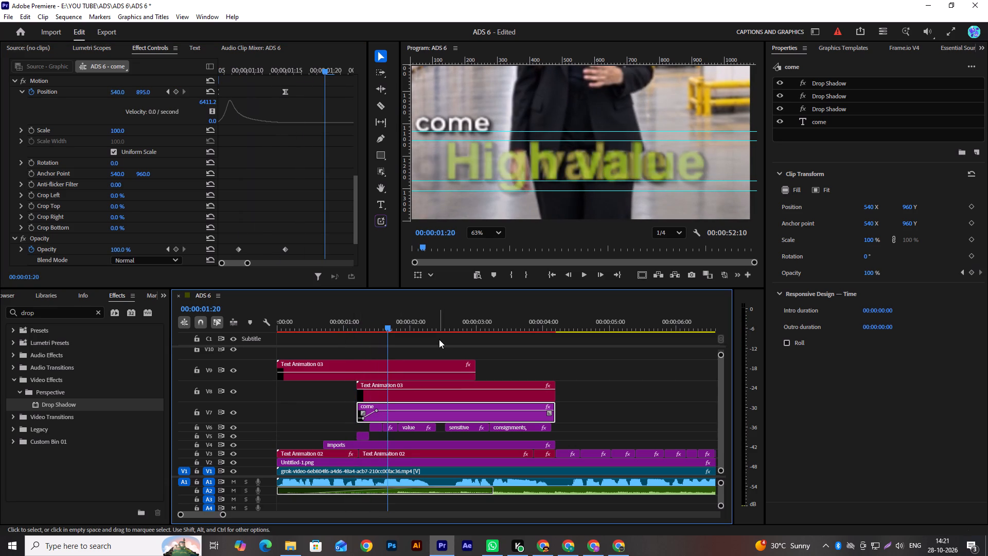
Align the "come" text with the start of "High value", setting its second position keyframe's horizontal value to 635.
{"action": "left_click", "coordinate": [171, 92]}
{"action": "left_click_drag", "start_coordinate": [116, 91], "coordinate": [167, 94]}
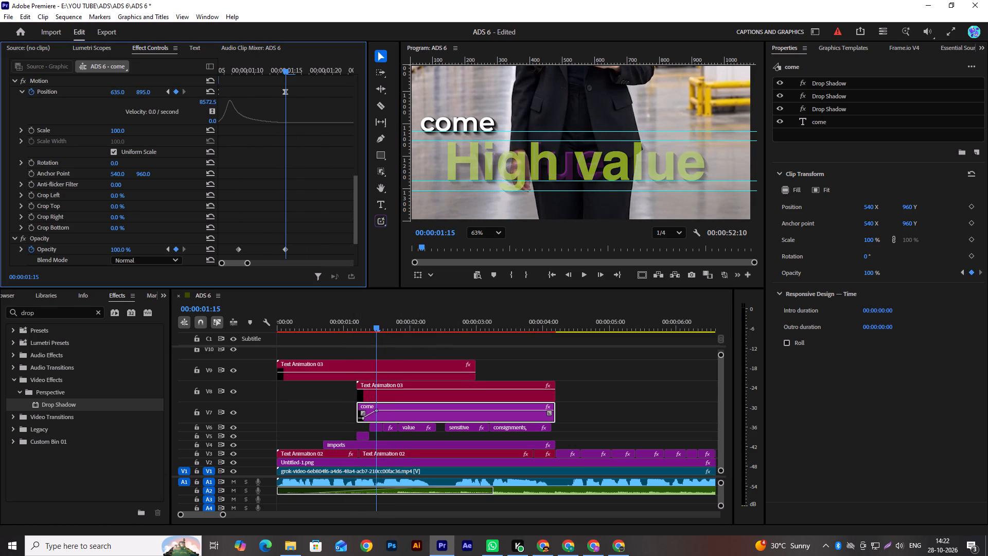
{"action": "left_click_drag", "start_coordinate": [167, 94], "coordinate": [166, 95]}
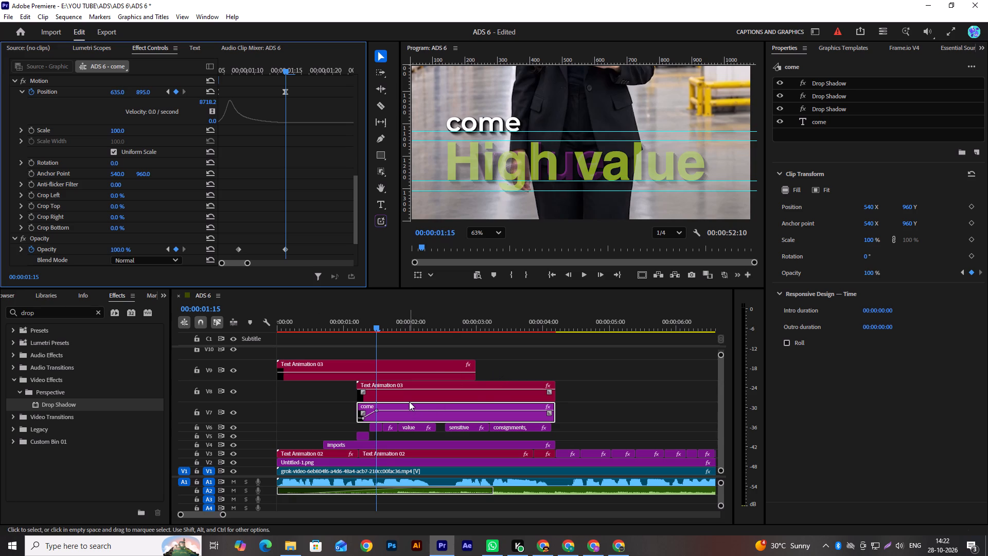
Delete the short plain "come" caption clip on track V5.
{"action": "scroll", "coordinate": [364, 435], "scroll_direction": "up", "scroll_amount": 12, "text": "alt"}
{"action": "left_click", "coordinate": [364, 435]}
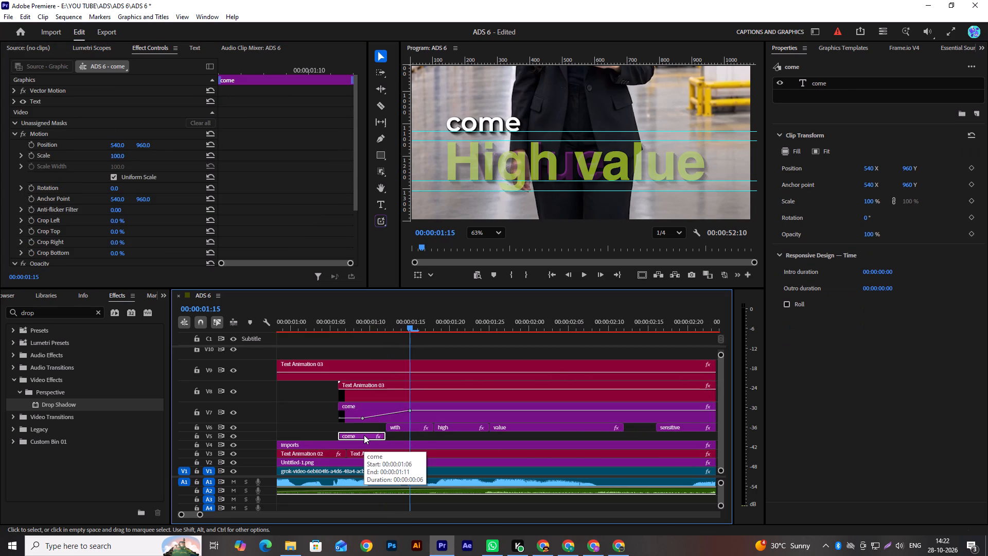
{"action": "scroll", "coordinate": [364, 435], "scroll_direction": "down", "scroll_amount": 6, "text": "alt"}
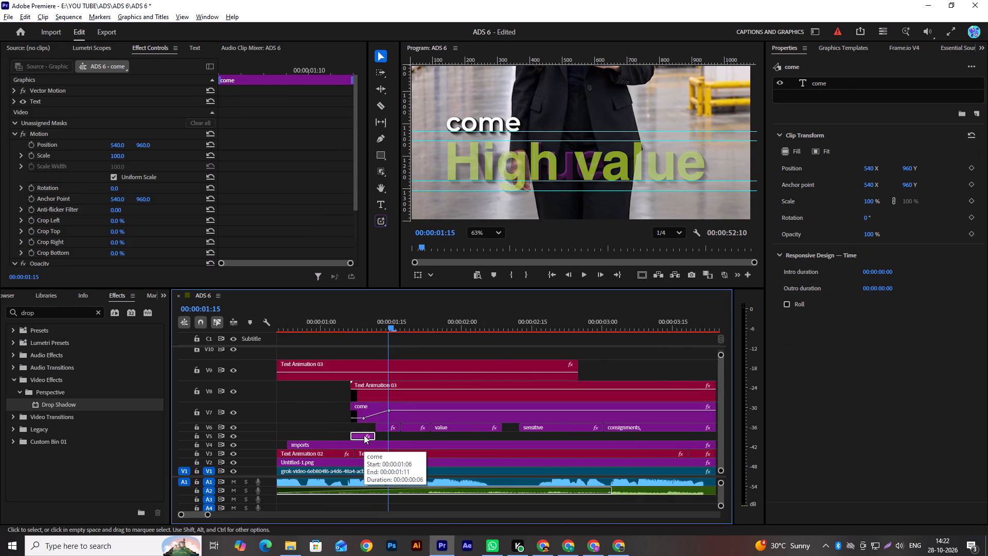
{"action": "scroll", "coordinate": [364, 435], "scroll_direction": "down", "scroll_amount": 1, "text": "alt"}
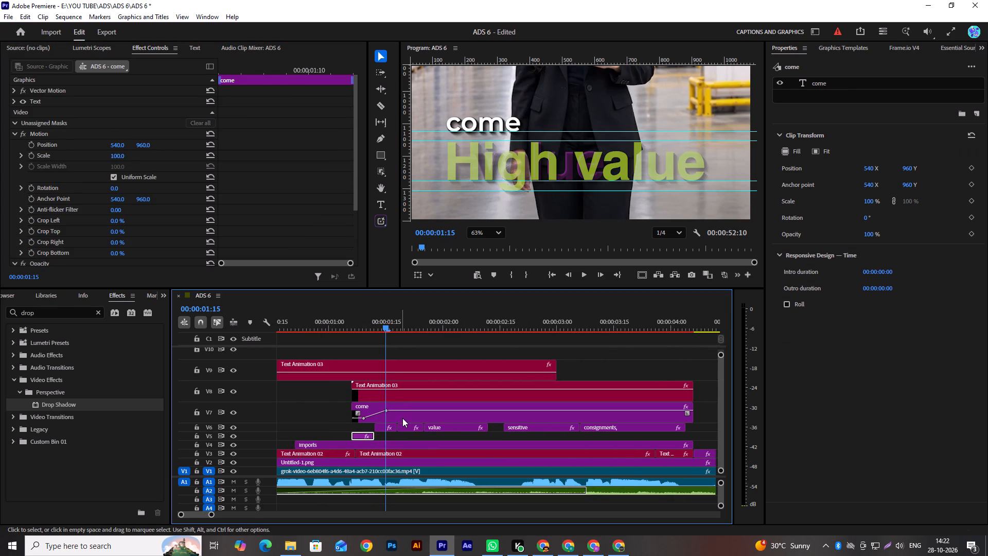
{"action": "key", "text": "Delete"}
{"action": "key", "text": "ctrl+z"}
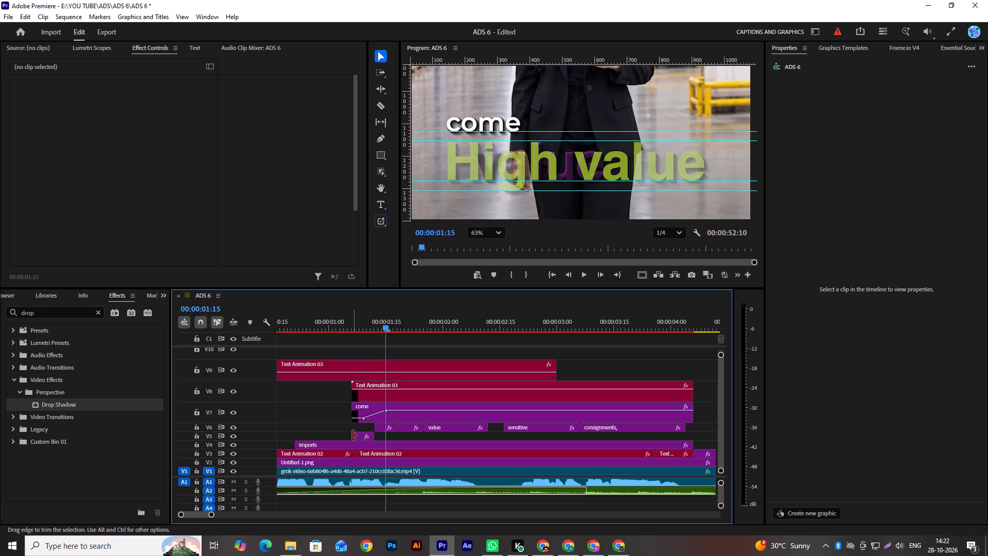
{"action": "left_click", "coordinate": [362, 436]}
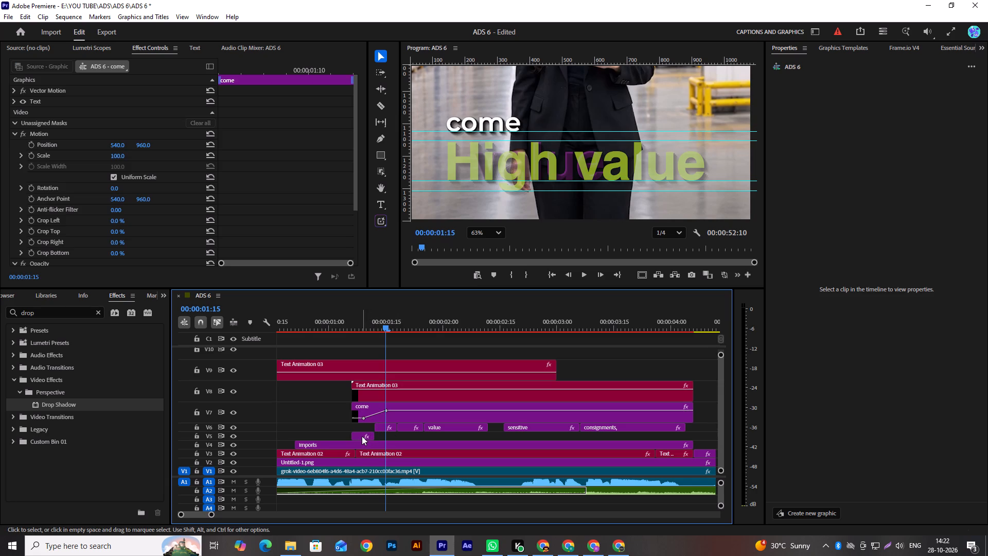
{"action": "key", "text": "Delete"}
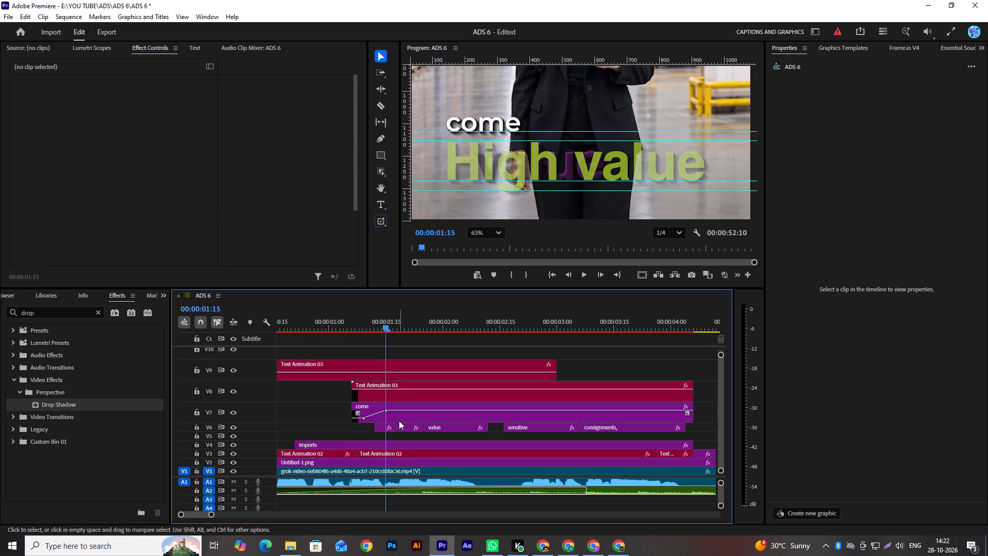
Move the shadowed "come" clip from track V7 down to the freed space on V5, keeping its timing.
{"action": "left_click_drag", "start_coordinate": [400, 419], "coordinate": [398, 435]}
Select the plain "with" caption on V6, then play and scrub from 00:00:01:15 to check the timing of the words.
{"action": "left_click", "coordinate": [387, 428]}
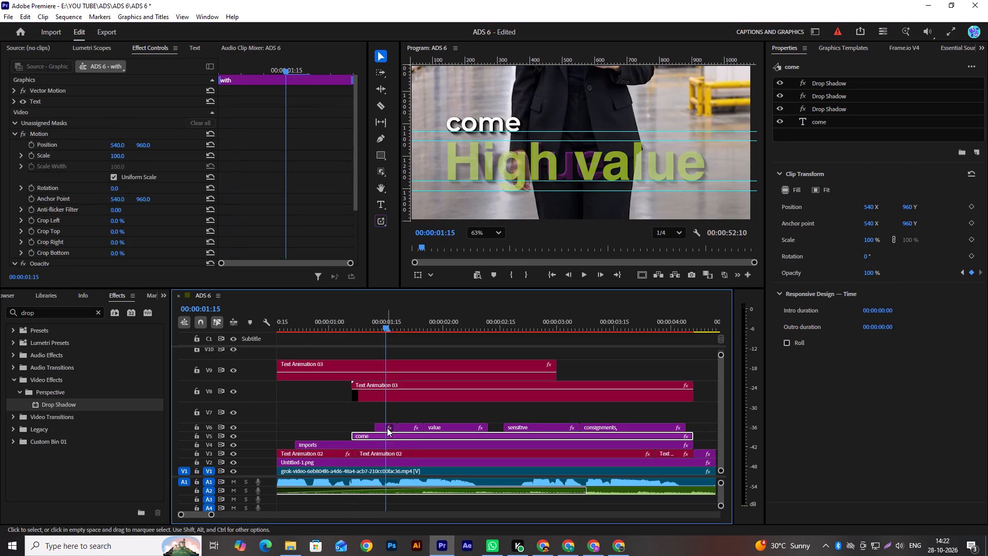
{"action": "key", "text": "space"}
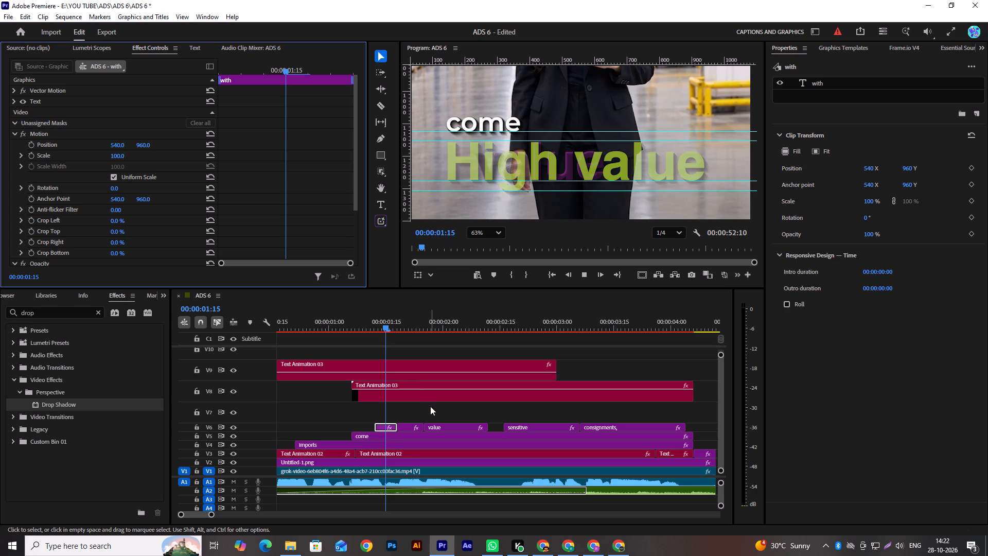
{"action": "key", "text": "space"}
{"action": "left_click_drag", "start_coordinate": [398, 326], "coordinate": [406, 329]}
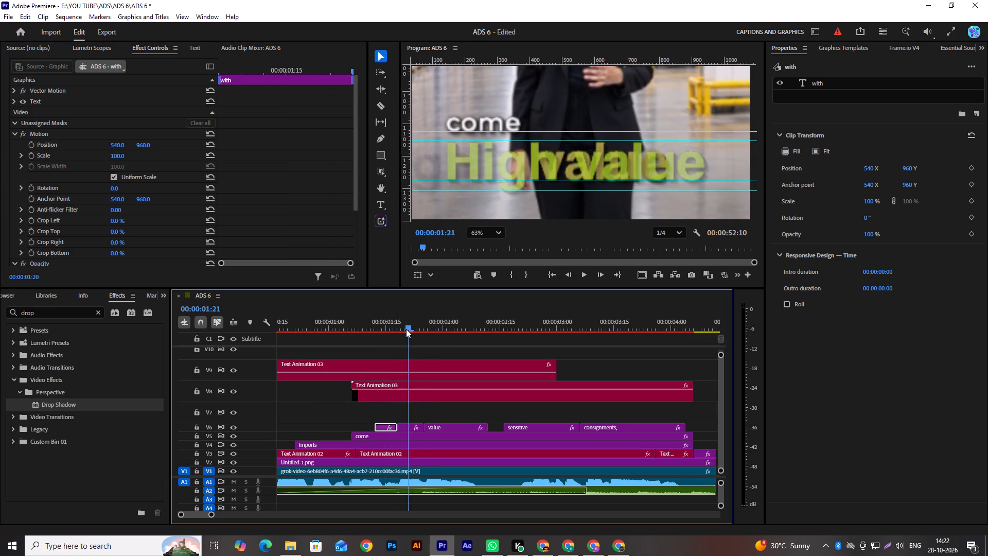
{"action": "left_click_drag", "start_coordinate": [406, 329], "coordinate": [412, 358]}
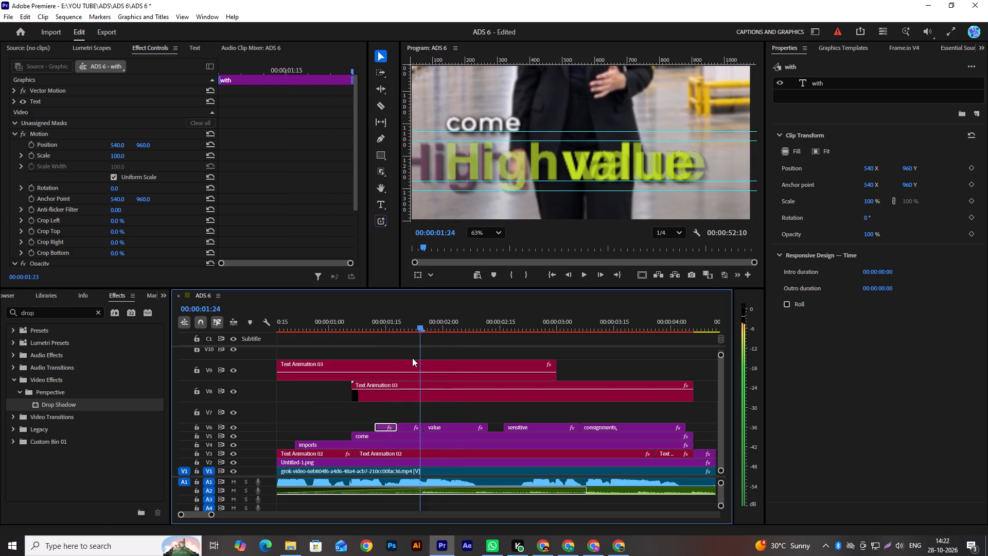
{"action": "left_click_drag", "start_coordinate": [412, 358], "coordinate": [412, 358]}
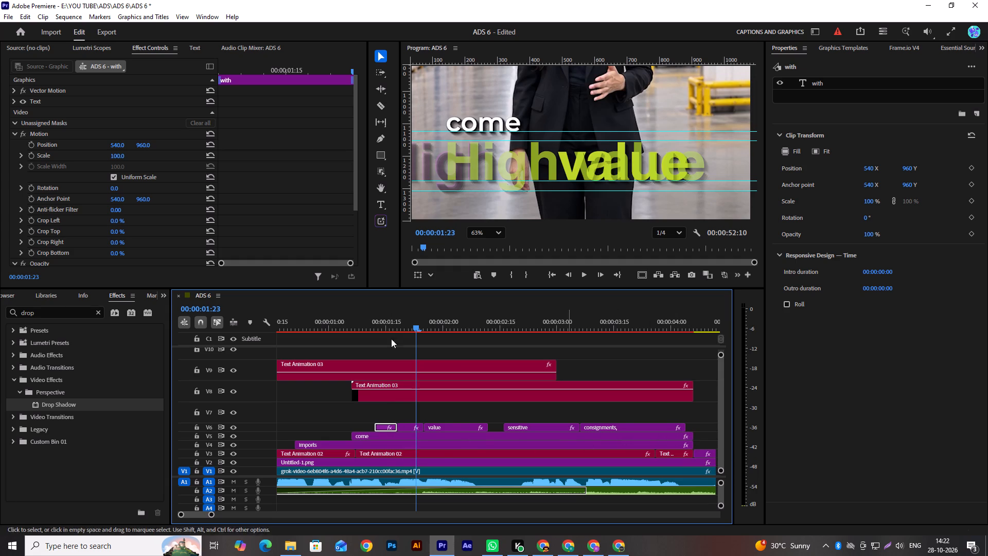
{"action": "left_click_drag", "start_coordinate": [393, 326], "coordinate": [386, 330]}
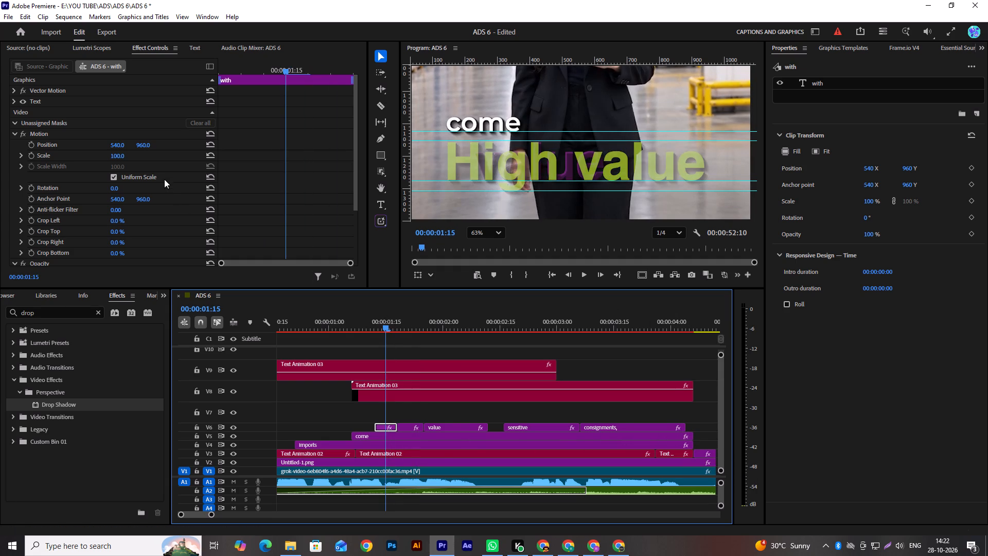
Apply the Drop Shadow effect to the "with" text and duplicate it twice for three stacked shadows.
{"action": "left_click", "coordinate": [831, 84]}
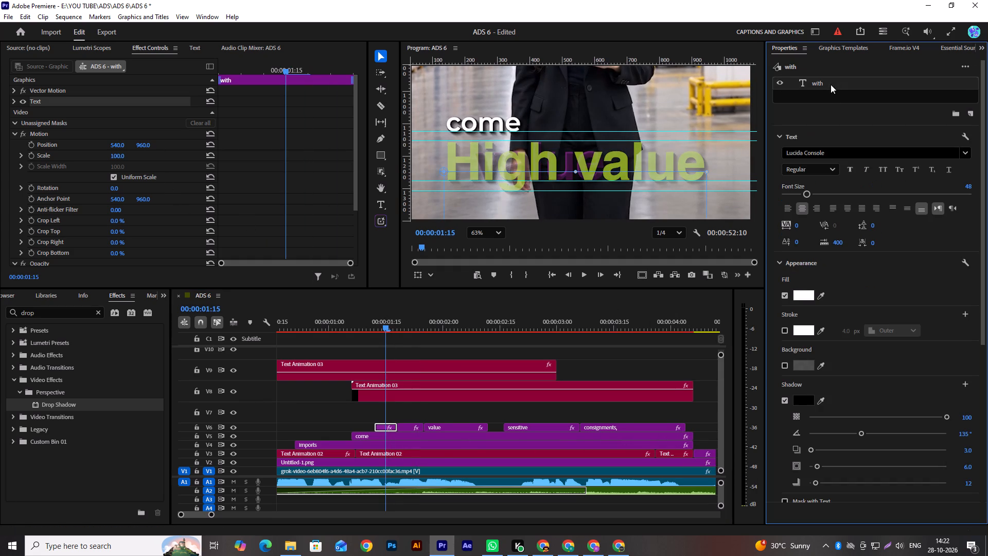
{"action": "left_click_drag", "start_coordinate": [102, 406], "coordinate": [412, 420]}
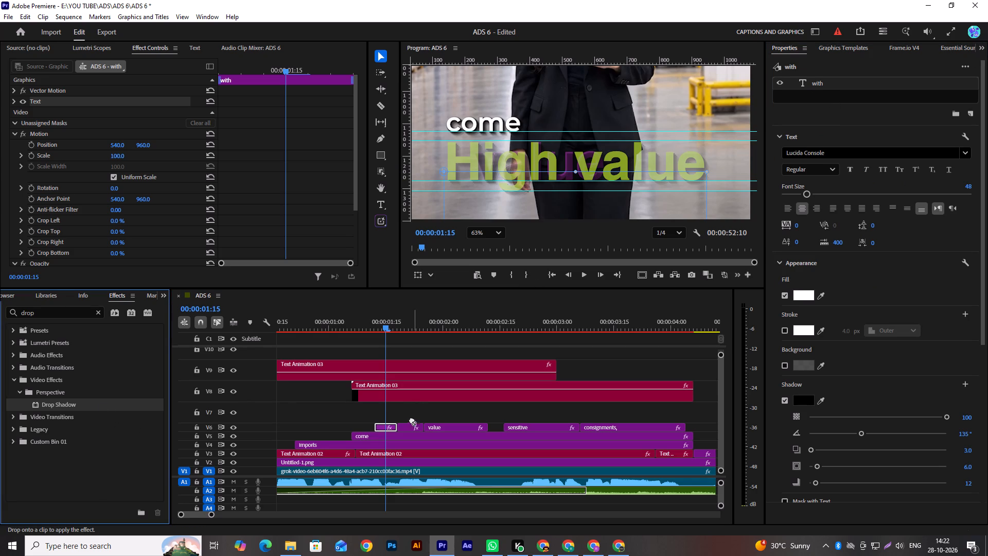
{"action": "left_click_drag", "start_coordinate": [412, 420], "coordinate": [380, 425]}
{"action": "left_click", "coordinate": [813, 81]}
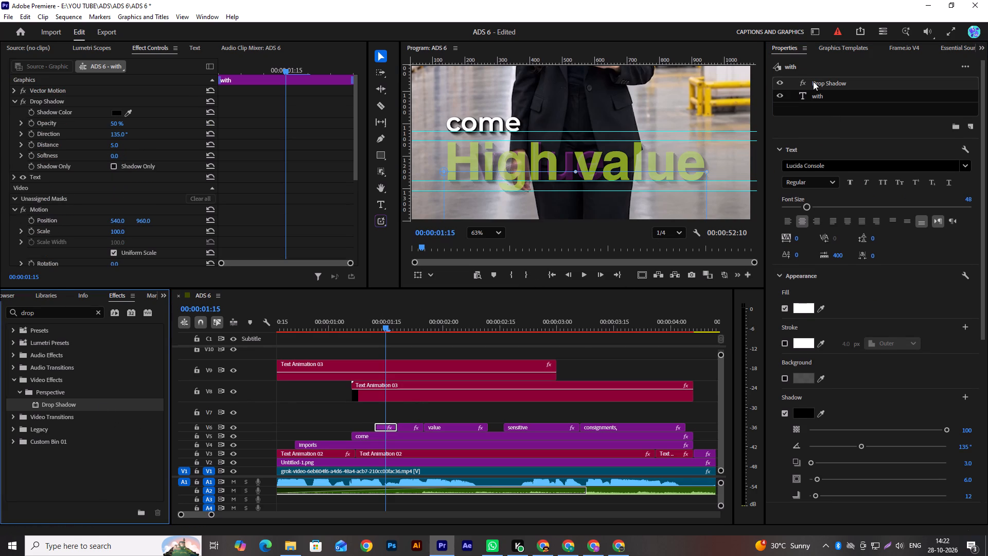
{"action": "key", "text": "ctrl+c"}
{"action": "key", "text": "ctrl+v"}
{"action": "key", "text": "ctrl+v"}
Set the "with" text to Montserrat SemiBold at font size 80.
{"action": "left_click", "coordinate": [834, 123]}
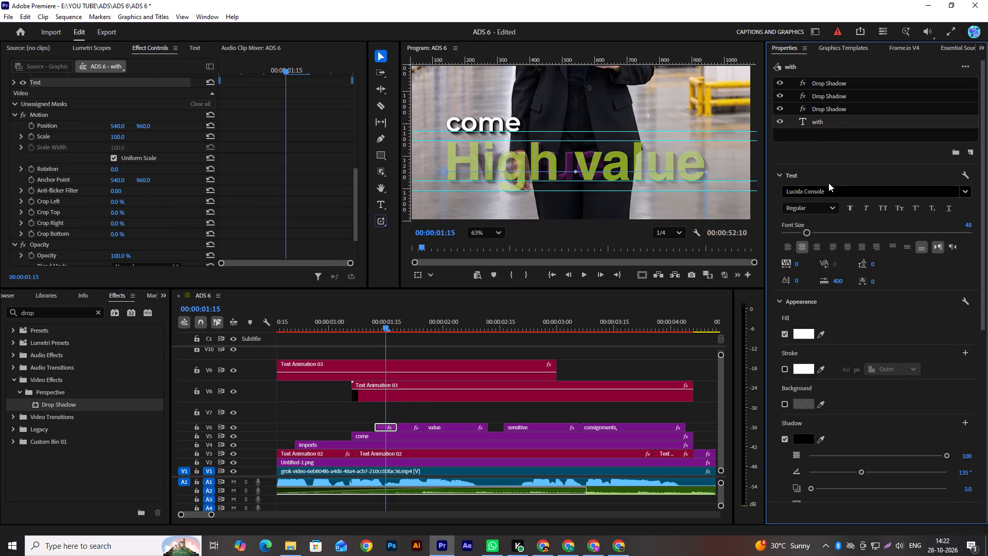
{"action": "left_click", "coordinate": [845, 196]}
{"action": "type", "text": "mont"}
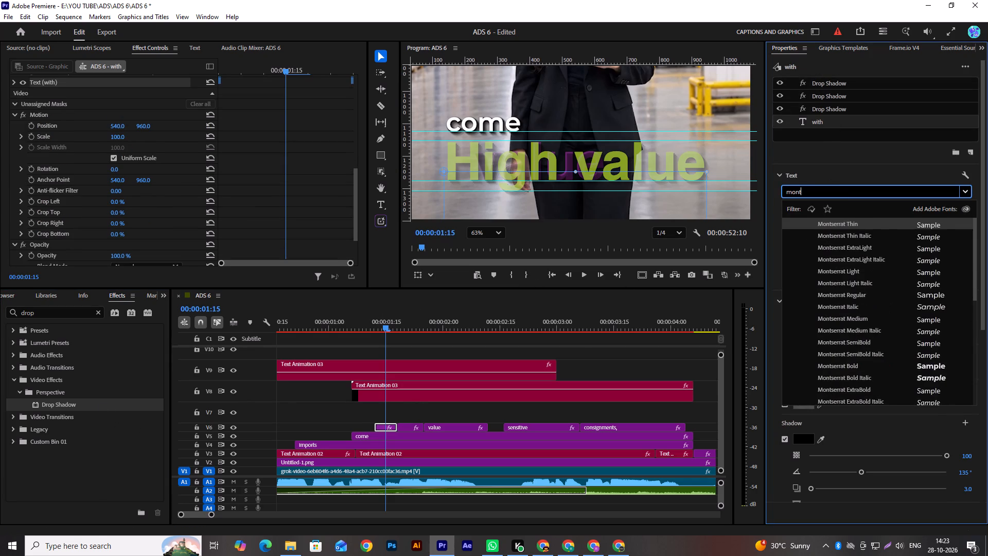
{"action": "left_click", "coordinate": [847, 341]}
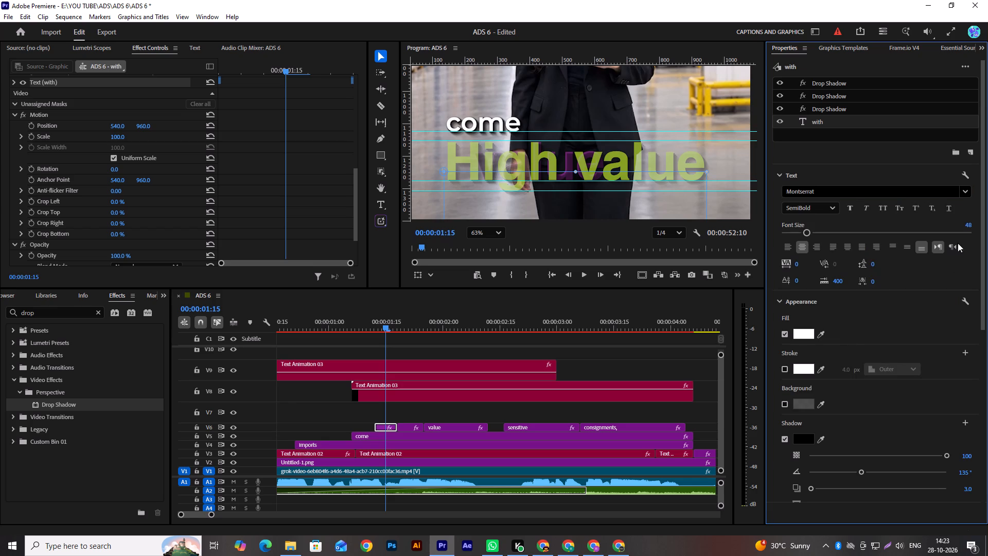
{"action": "left_click", "coordinate": [965, 228]}
{"action": "type", "text": "80"}
{"action": "key", "text": "Return"}
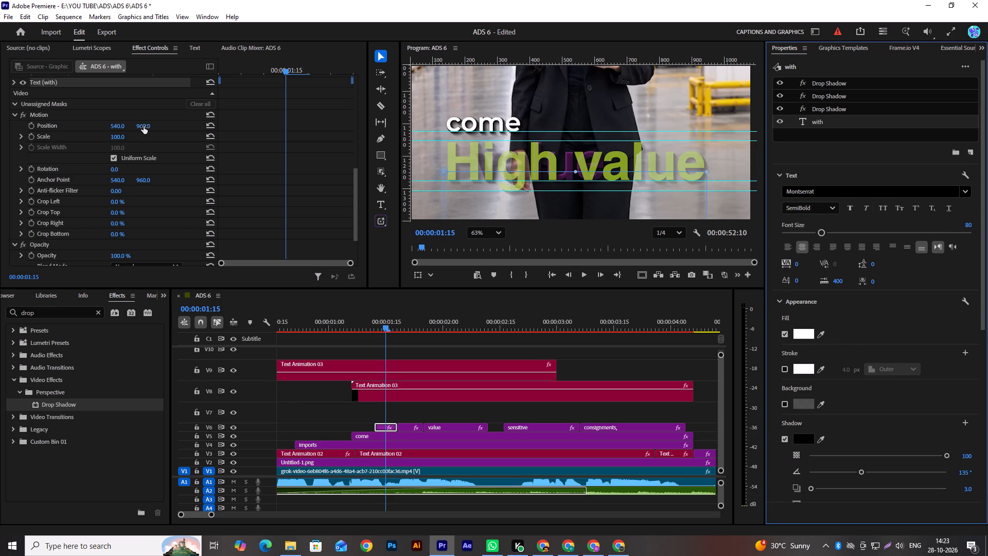
Place "with" just after "come" on the same line, with its motion position at about 483, 260.
{"action": "left_click_drag", "start_coordinate": [144, 126], "coordinate": [72, 152]}
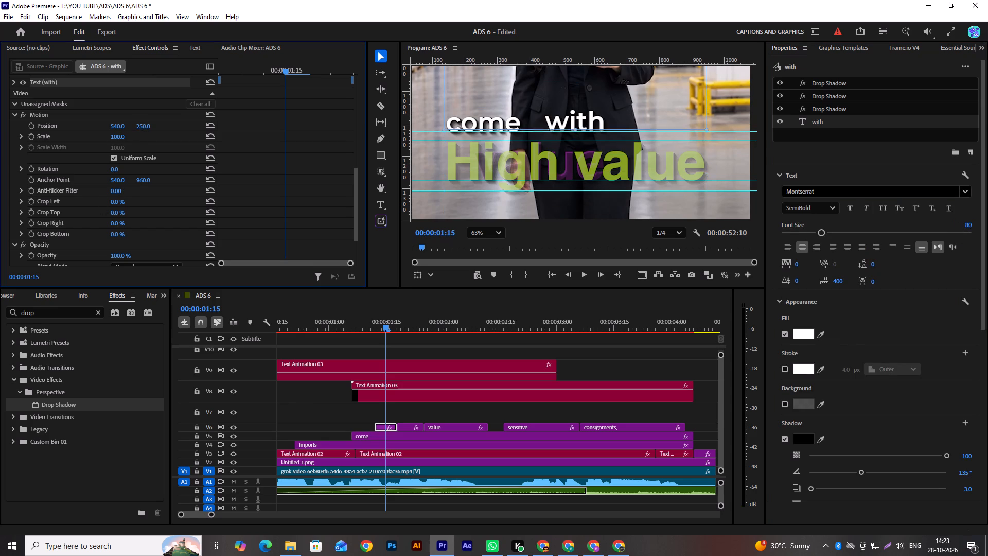
{"action": "left_click_drag", "start_coordinate": [72, 152], "coordinate": [72, 152]}
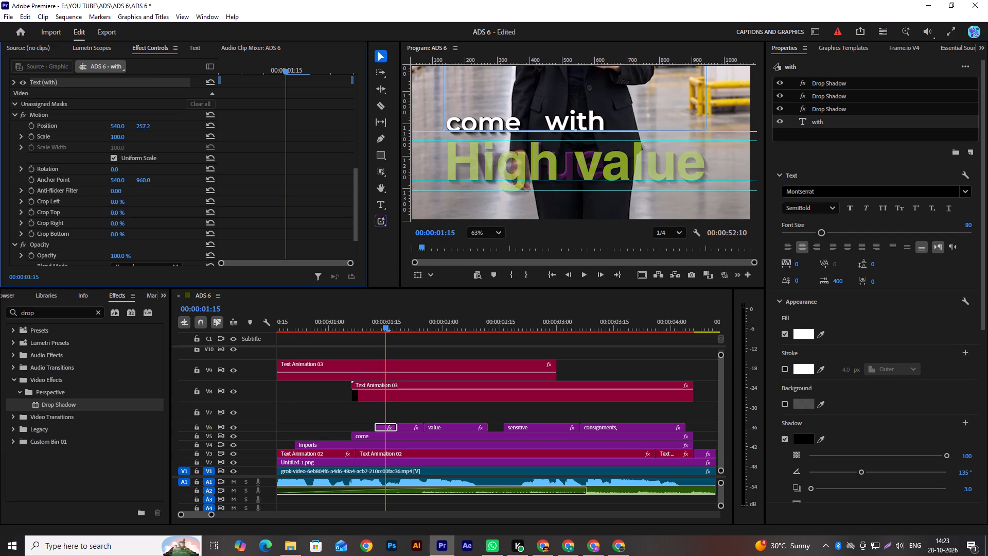
{"action": "left_click_drag", "start_coordinate": [72, 152], "coordinate": [86, 151]}
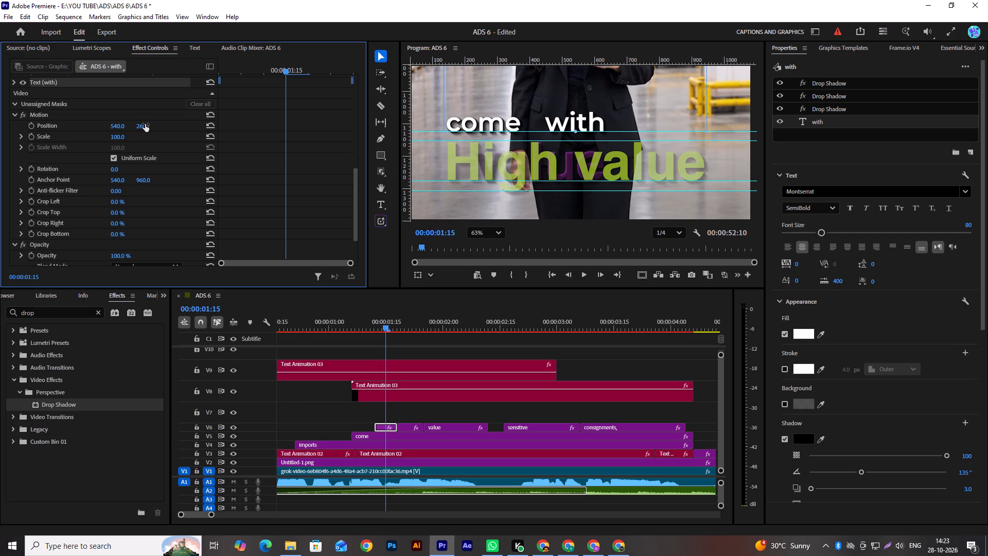
{"action": "left_click_drag", "start_coordinate": [118, 125], "coordinate": [91, 137]}
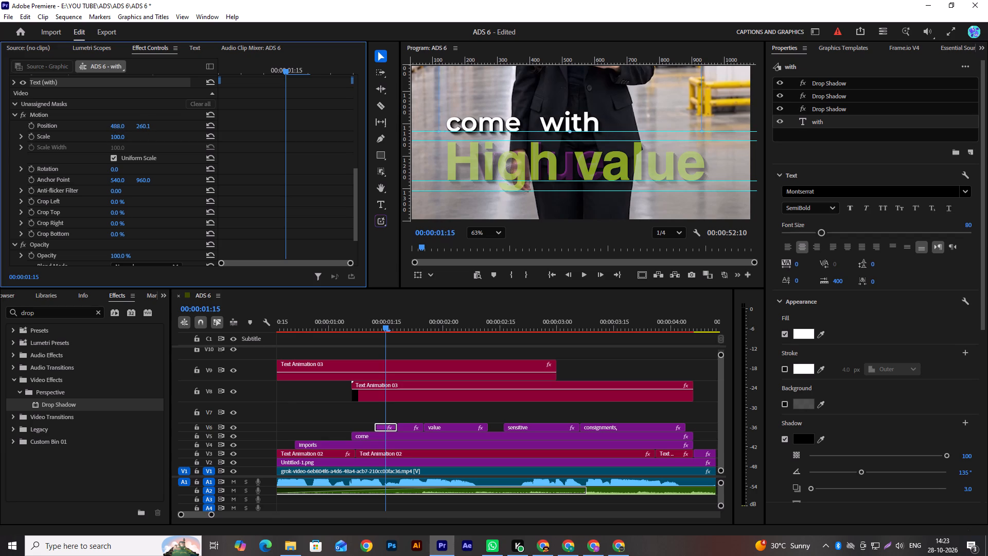
{"action": "left_click_drag", "start_coordinate": [91, 137], "coordinate": [95, 136]}
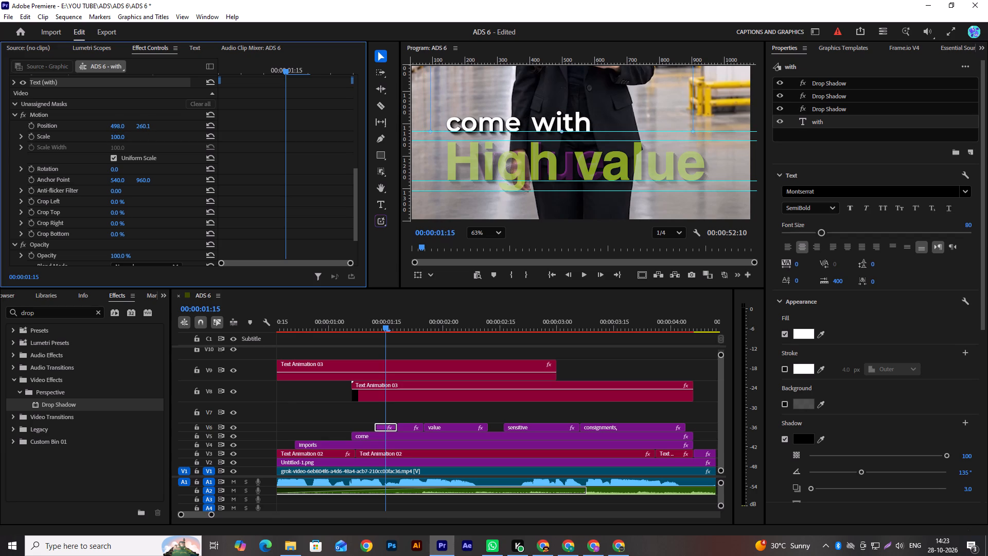
{"action": "left_click_drag", "start_coordinate": [95, 136], "coordinate": [86, 139]}
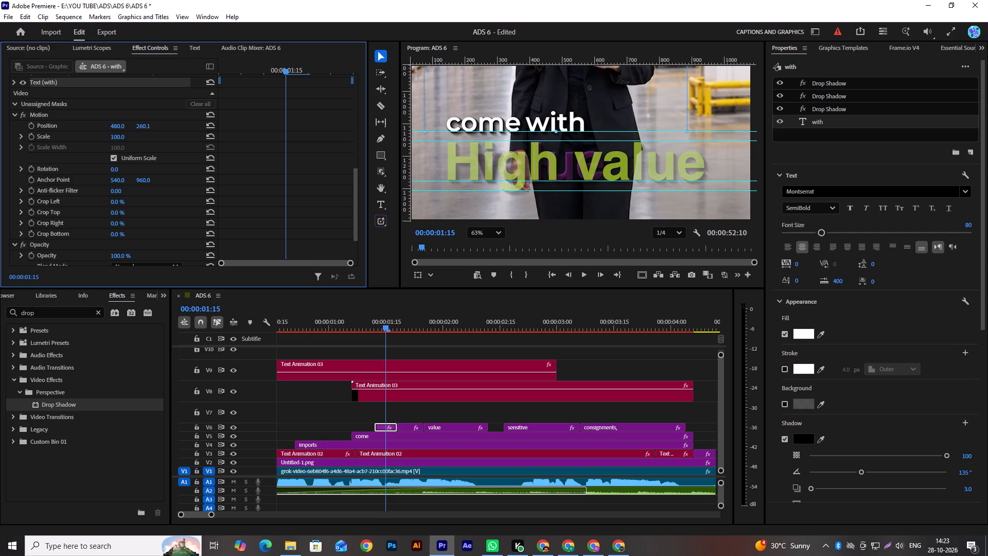
{"action": "left_click_drag", "start_coordinate": [86, 139], "coordinate": [88, 139]}
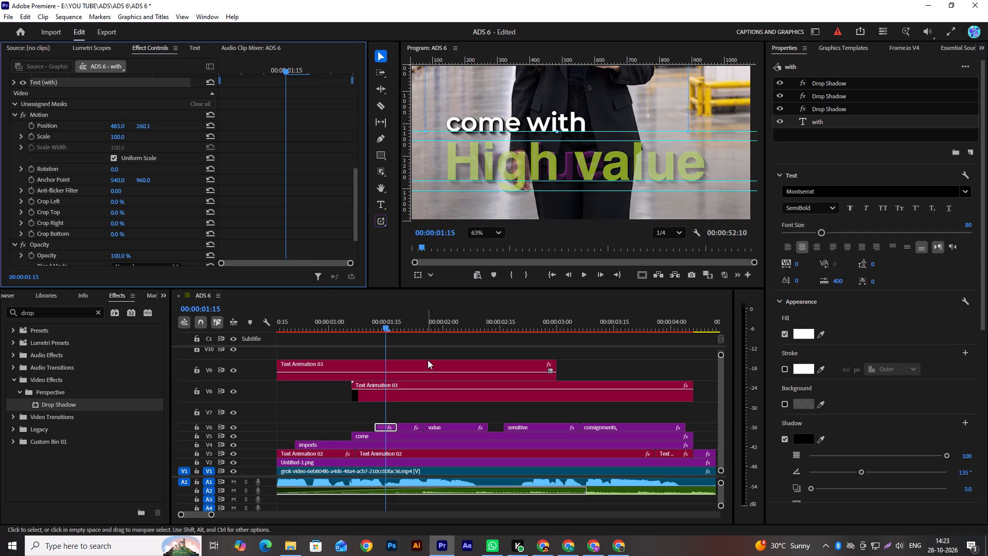
Play back the "come with" section, then delete the plain "high" and "value" captions on V6.
{"action": "left_click_drag", "start_coordinate": [388, 329], "coordinate": [346, 341]}
{"action": "key", "text": "space"}
{"action": "key", "text": "space"}
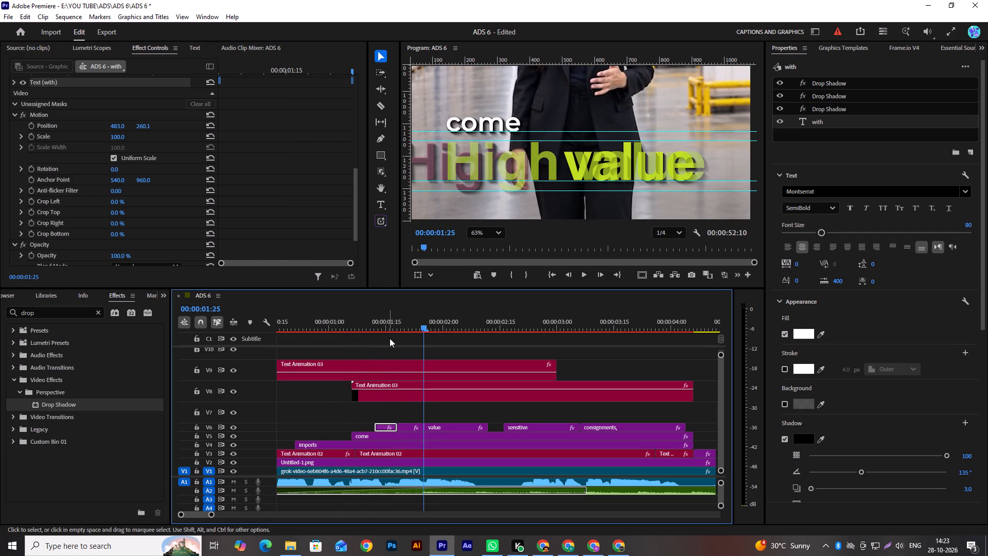
{"action": "left_click", "coordinate": [407, 427]}
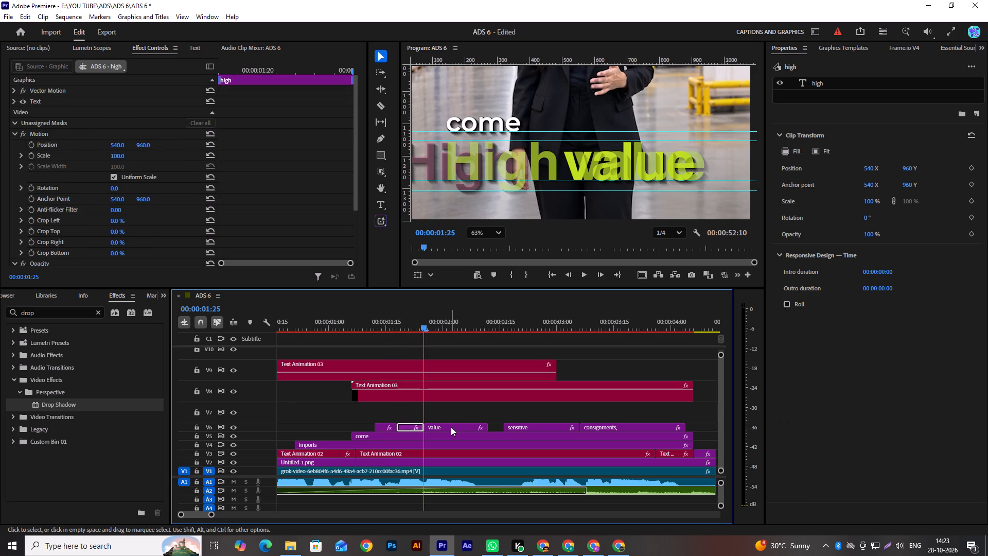
{"action": "key", "text": "Delete"}
{"action": "left_click", "coordinate": [447, 427]}
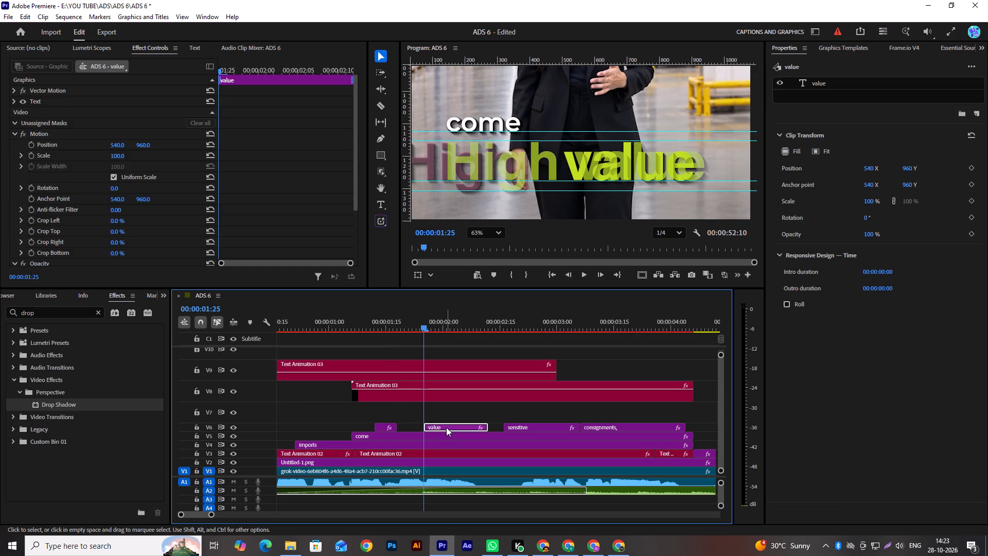
{"action": "key", "text": "Delete"}
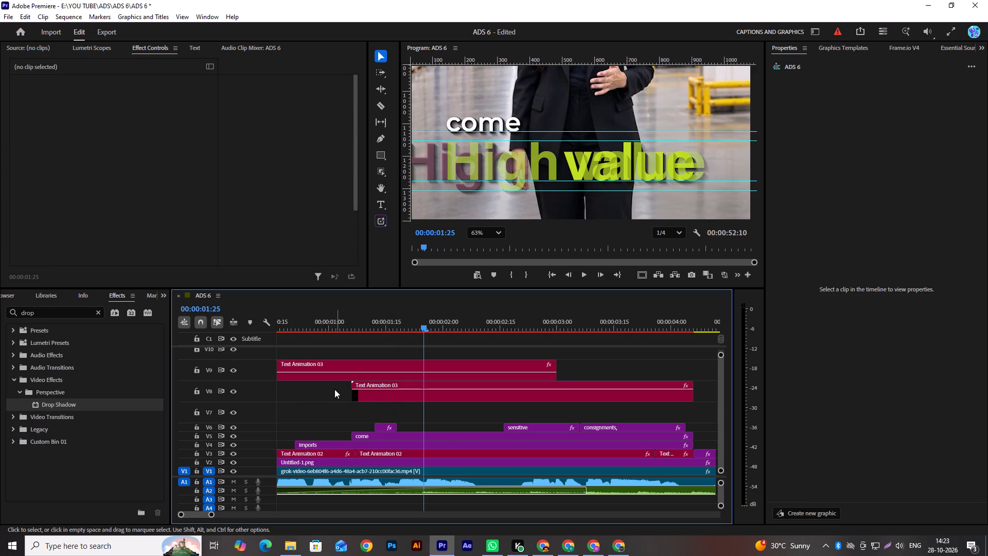
Delete the Text Animation 03 clip on track V9.
{"action": "left_click", "coordinate": [337, 375]}
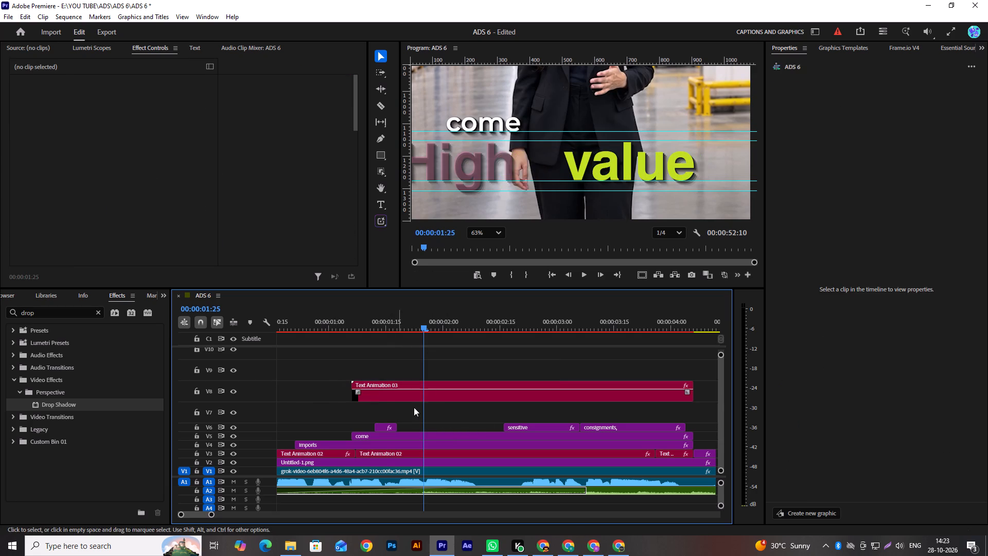
Shift the "High value" Text Animation 03 clip on V8 to start at 00:00:01:18, where "with" ends.
{"action": "left_click_drag", "start_coordinate": [392, 398], "coordinate": [427, 397]}
{"action": "scroll", "coordinate": [426, 398], "scroll_direction": "down", "scroll_amount": 8, "text": "alt"}
{"action": "scroll", "coordinate": [361, 404], "scroll_direction": "up", "scroll_amount": 7, "text": "alt"}
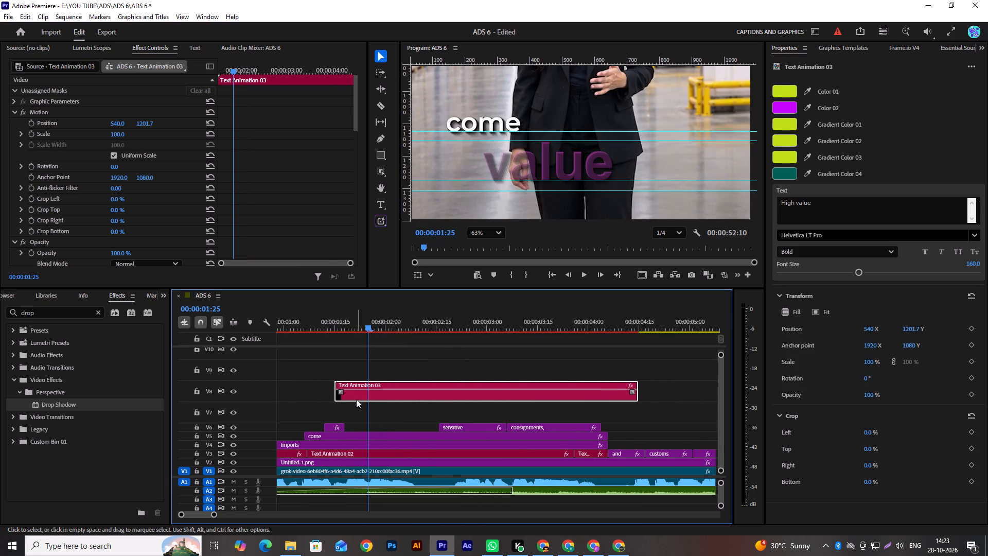
{"action": "left_click_drag", "start_coordinate": [356, 399], "coordinate": [364, 397]}
{"action": "left_click", "coordinate": [364, 397]}
Move the plain "sensitive" and "consignments," captions together from V6 up to V9, keeping their timing.
{"action": "left_click_drag", "start_coordinate": [445, 411], "coordinate": [525, 425]}
{"action": "left_click_drag", "start_coordinate": [523, 428], "coordinate": [521, 376]}
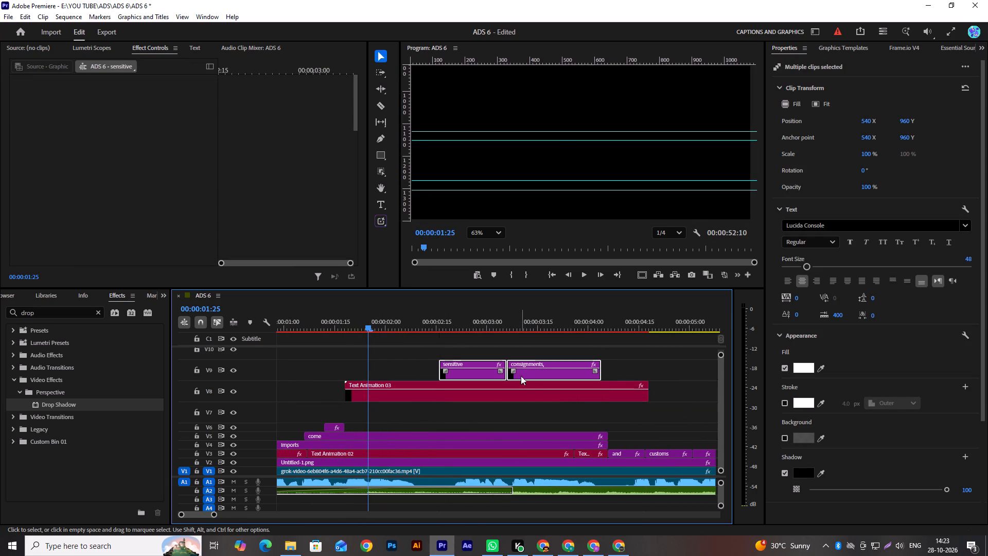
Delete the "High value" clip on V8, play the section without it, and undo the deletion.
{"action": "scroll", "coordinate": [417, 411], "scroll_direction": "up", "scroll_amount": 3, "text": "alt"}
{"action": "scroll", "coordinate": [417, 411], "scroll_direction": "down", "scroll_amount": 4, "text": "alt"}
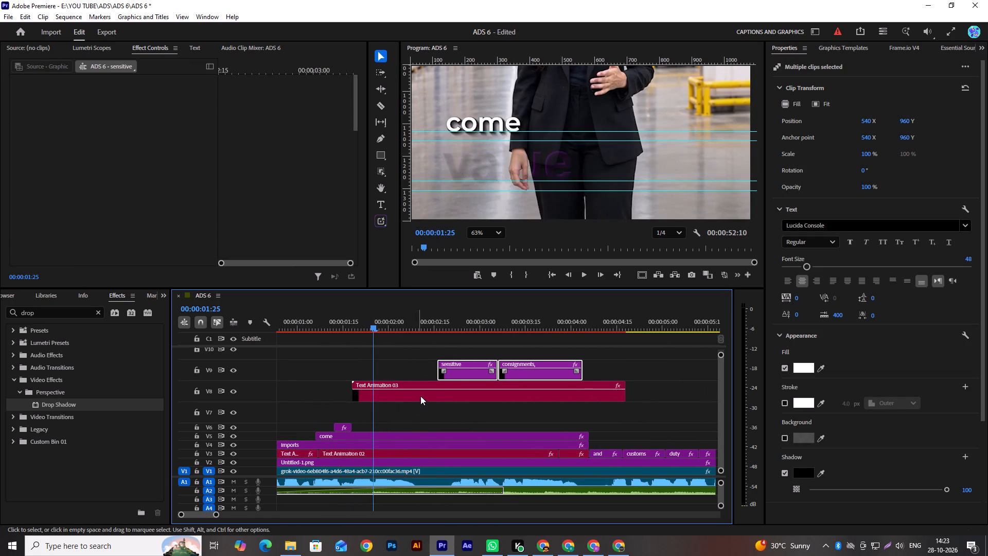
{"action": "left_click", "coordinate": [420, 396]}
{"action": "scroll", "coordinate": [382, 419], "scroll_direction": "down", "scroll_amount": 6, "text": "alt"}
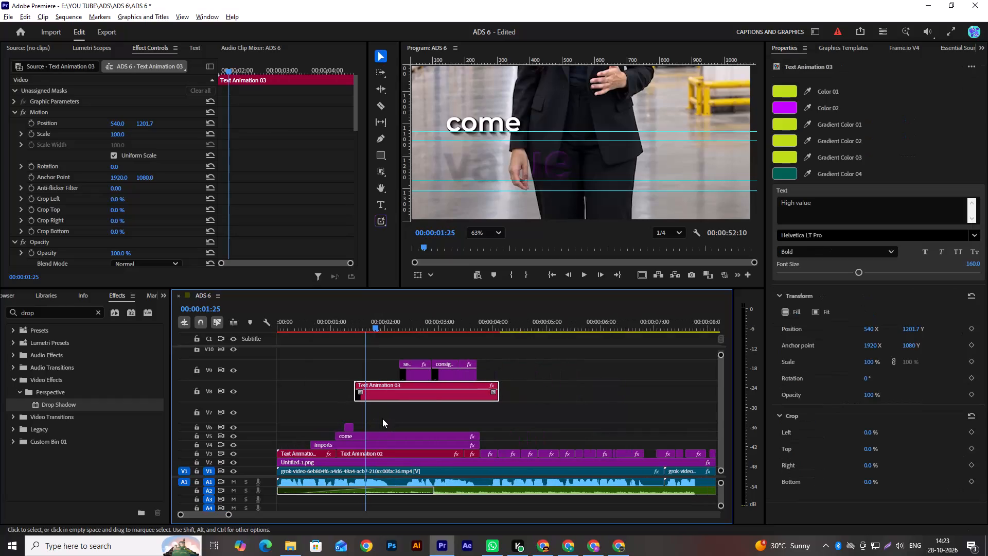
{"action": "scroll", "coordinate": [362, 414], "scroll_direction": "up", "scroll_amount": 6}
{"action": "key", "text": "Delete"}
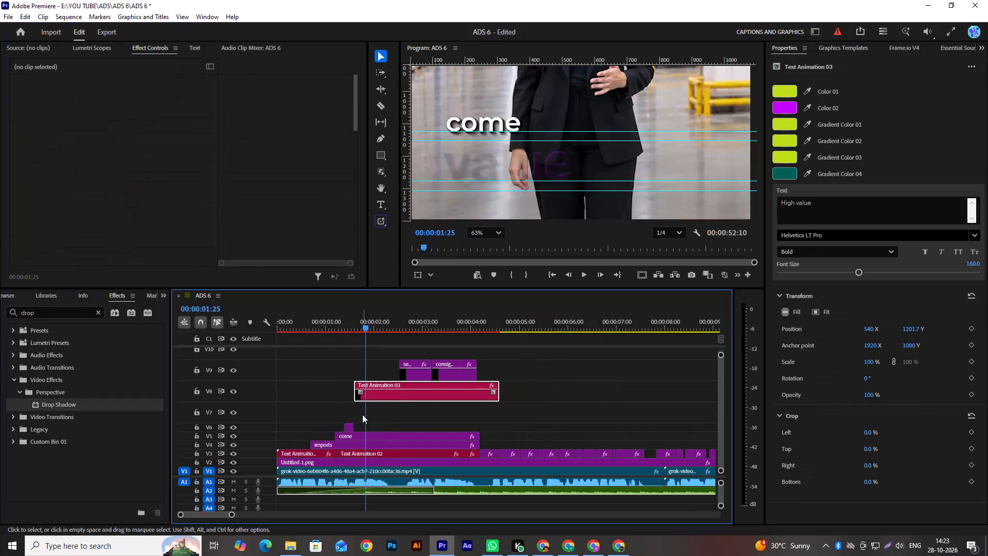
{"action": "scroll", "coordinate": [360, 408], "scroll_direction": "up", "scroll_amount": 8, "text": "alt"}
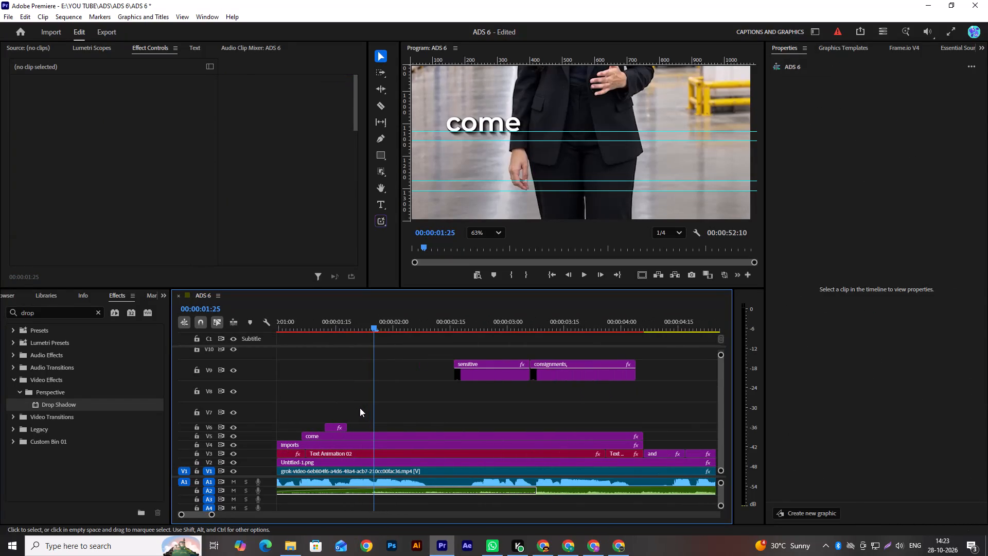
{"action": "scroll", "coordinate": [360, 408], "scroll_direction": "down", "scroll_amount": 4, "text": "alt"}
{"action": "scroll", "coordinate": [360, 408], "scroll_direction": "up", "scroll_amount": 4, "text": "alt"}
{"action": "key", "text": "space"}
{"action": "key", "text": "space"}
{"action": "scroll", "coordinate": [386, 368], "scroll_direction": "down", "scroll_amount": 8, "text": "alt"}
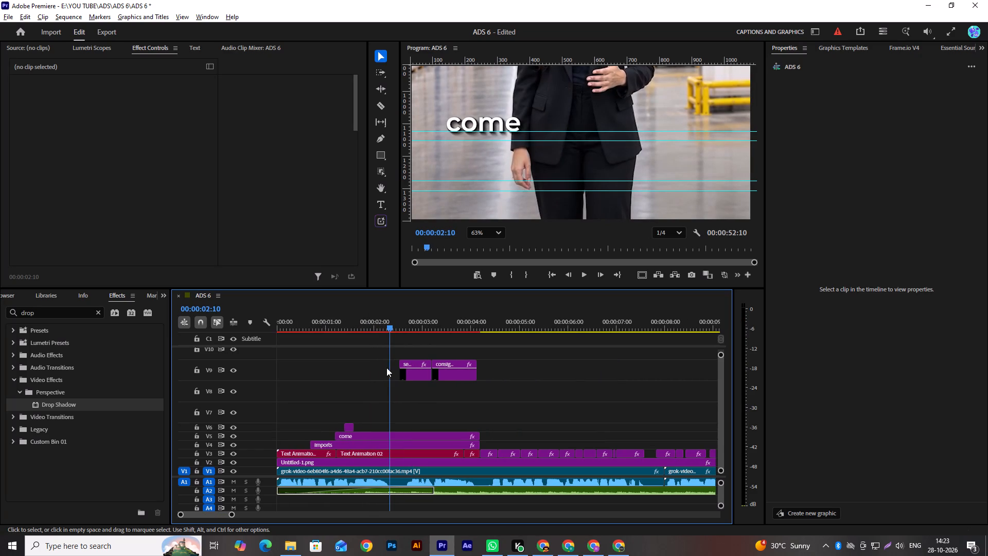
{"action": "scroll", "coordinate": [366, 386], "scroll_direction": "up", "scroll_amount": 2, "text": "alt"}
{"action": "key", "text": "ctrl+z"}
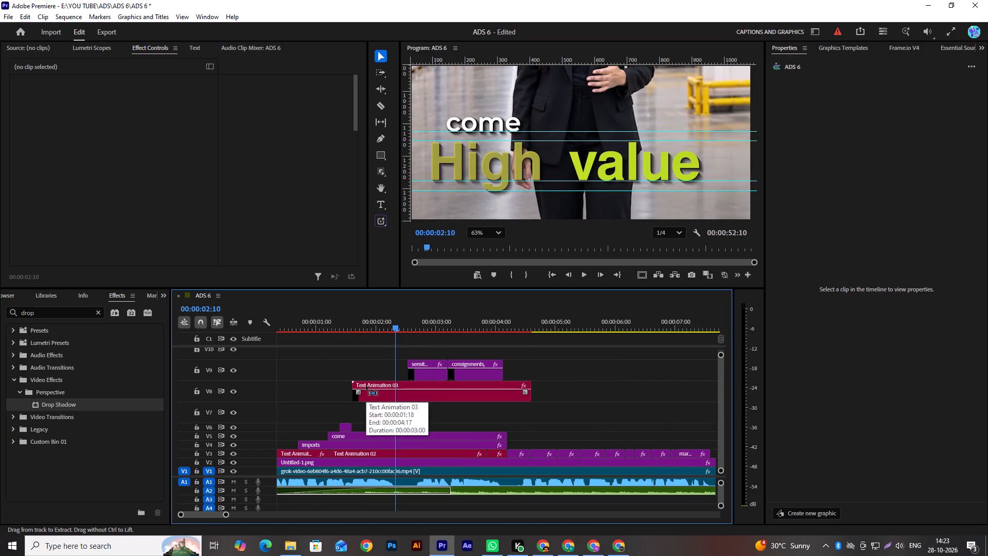
Move the "High value" Text Animation 03 clip from V8 down to V7, keeping its timing.
{"action": "left_click_drag", "start_coordinate": [370, 396], "coordinate": [369, 416]}
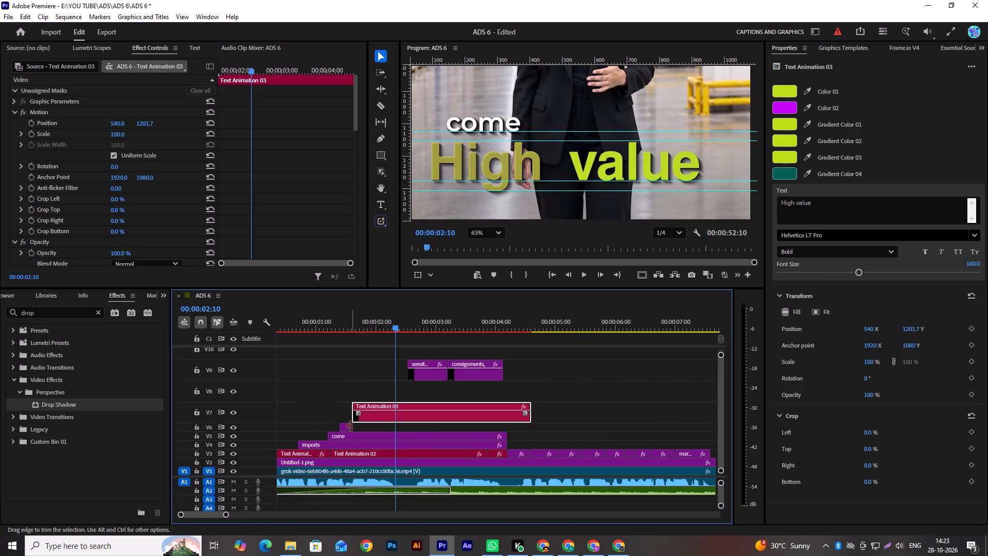
Extend the "with" clip and trim the "High value" clip so both end together with the "come" clip.
{"action": "left_click_drag", "start_coordinate": [351, 426], "coordinate": [506, 420]}
{"action": "left_click_drag", "start_coordinate": [530, 417], "coordinate": [507, 418]}
Play back and scrub the "come with High value" section to check the timing of the text.
{"action": "key", "text": "space"}
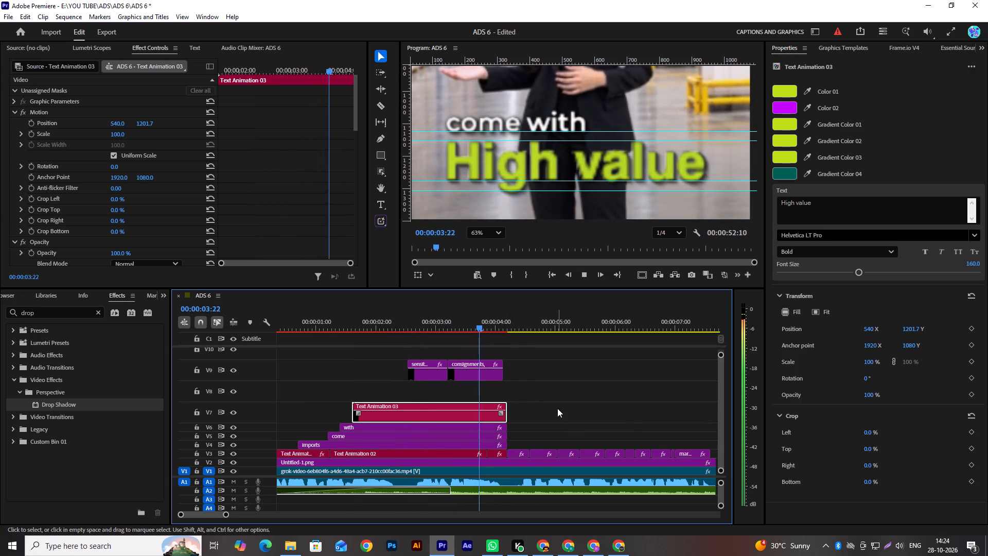
{"action": "key", "text": "space"}
{"action": "left_click_drag", "start_coordinate": [431, 324], "coordinate": [404, 337]}
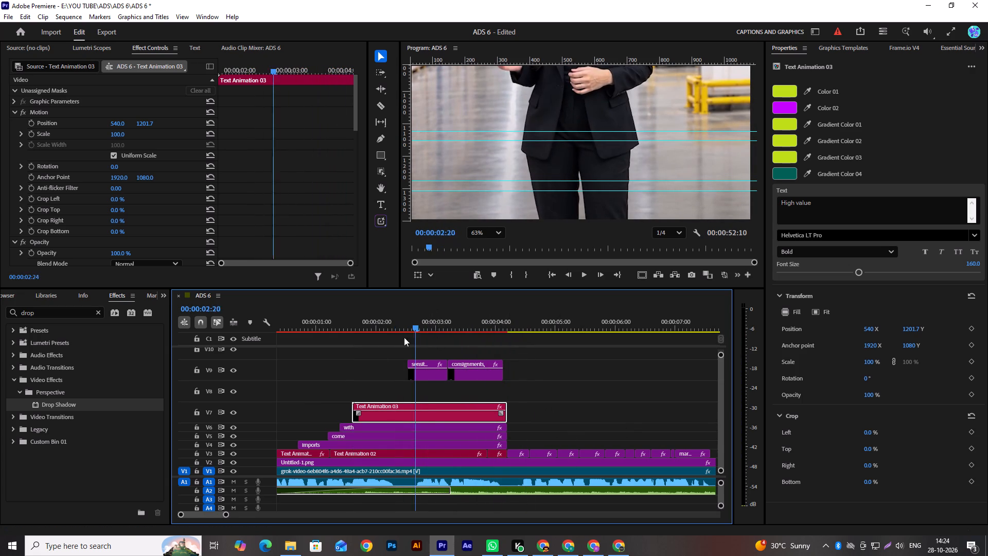
{"action": "left_click_drag", "start_coordinate": [404, 337], "coordinate": [333, 373]}
{"action": "key", "text": "space"}
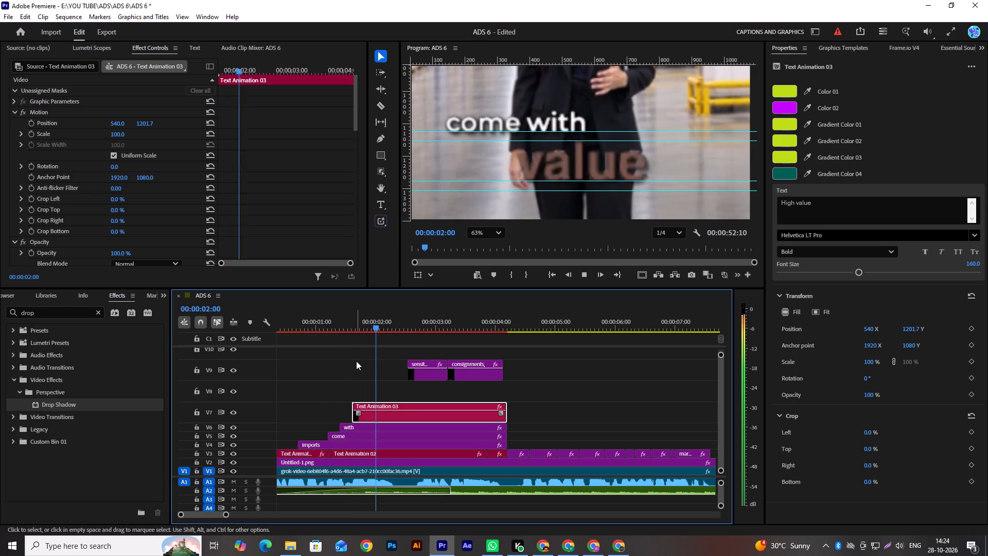
{"action": "key", "text": "space"}
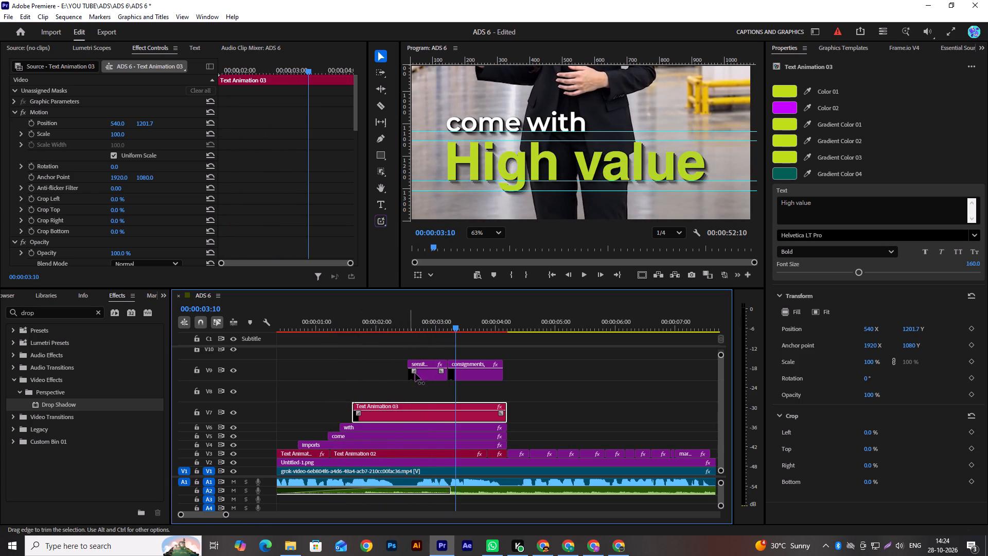
Add the "down to up" graphics template on V8, starting together with the plain "sensitive" clip above it.
{"action": "left_click", "coordinate": [418, 375]}
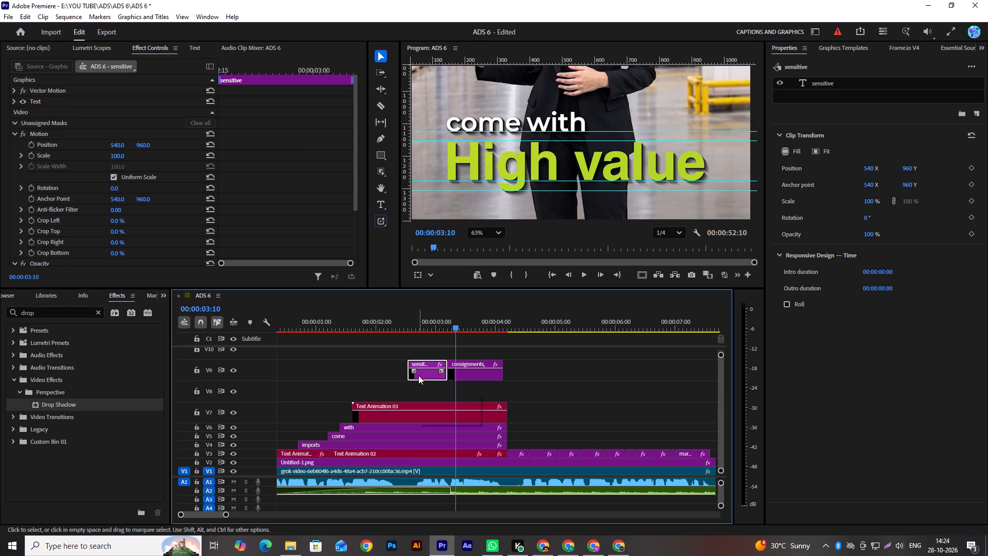
{"action": "left_click", "coordinate": [833, 86]}
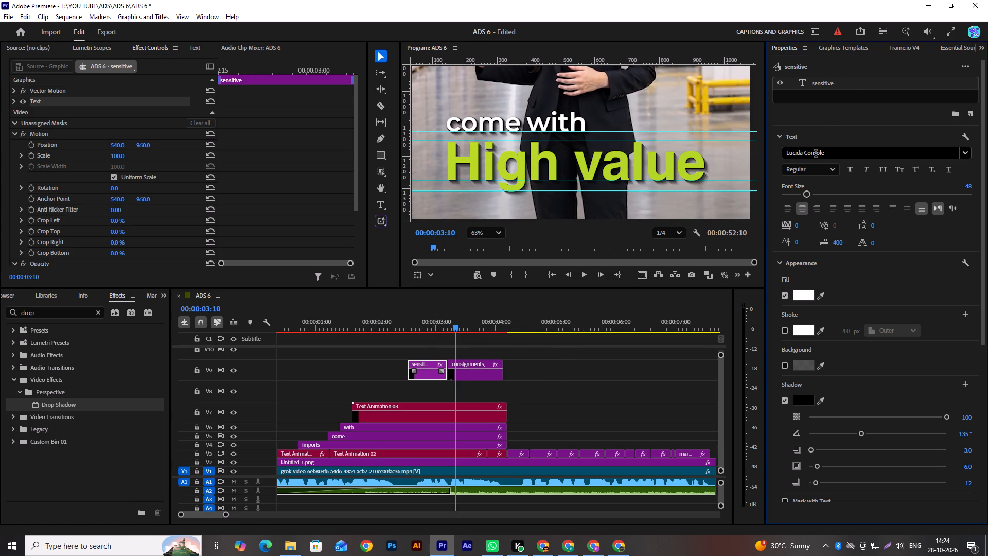
{"action": "left_click", "coordinate": [825, 48]}
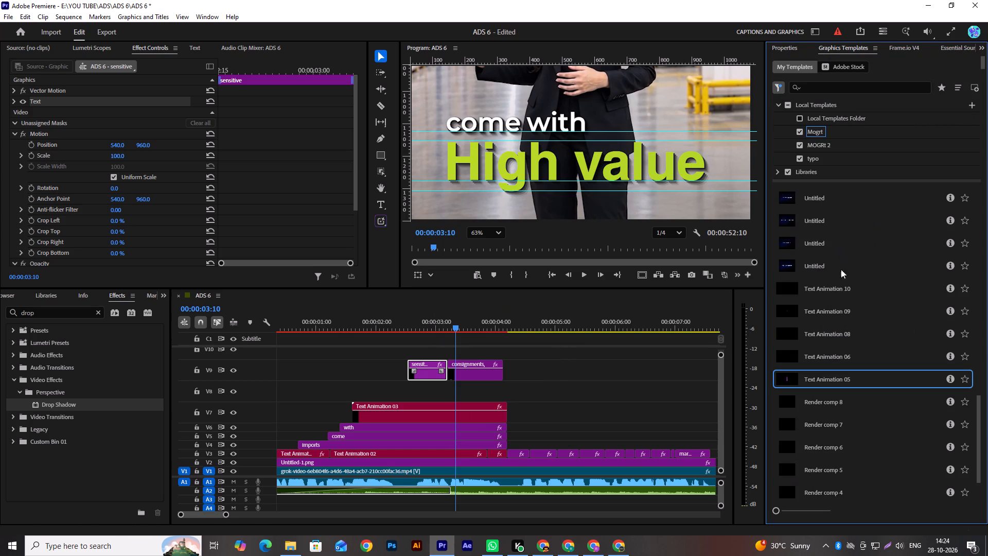
{"action": "scroll", "coordinate": [828, 280], "scroll_direction": "up", "scroll_amount": 10}
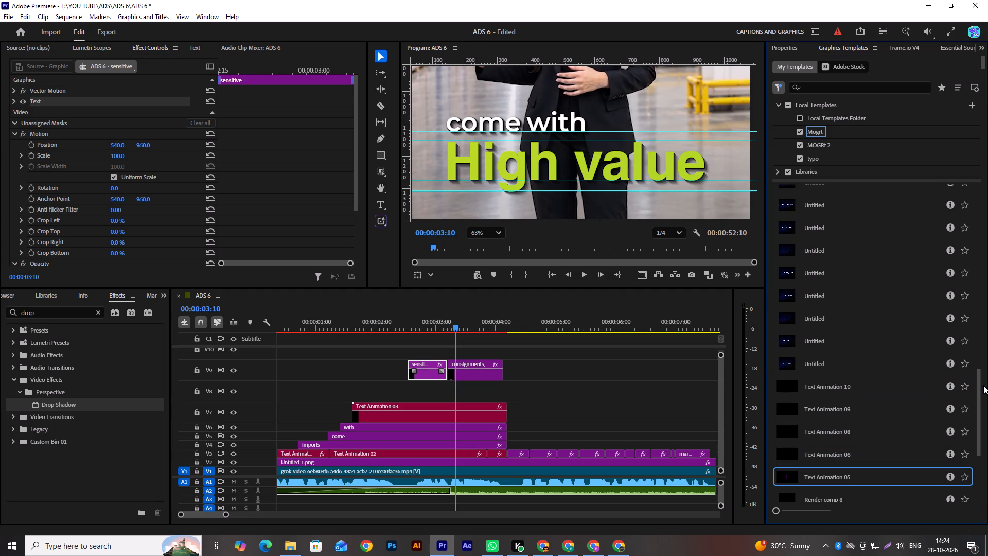
{"action": "left_click_drag", "start_coordinate": [979, 384], "coordinate": [985, 196]}
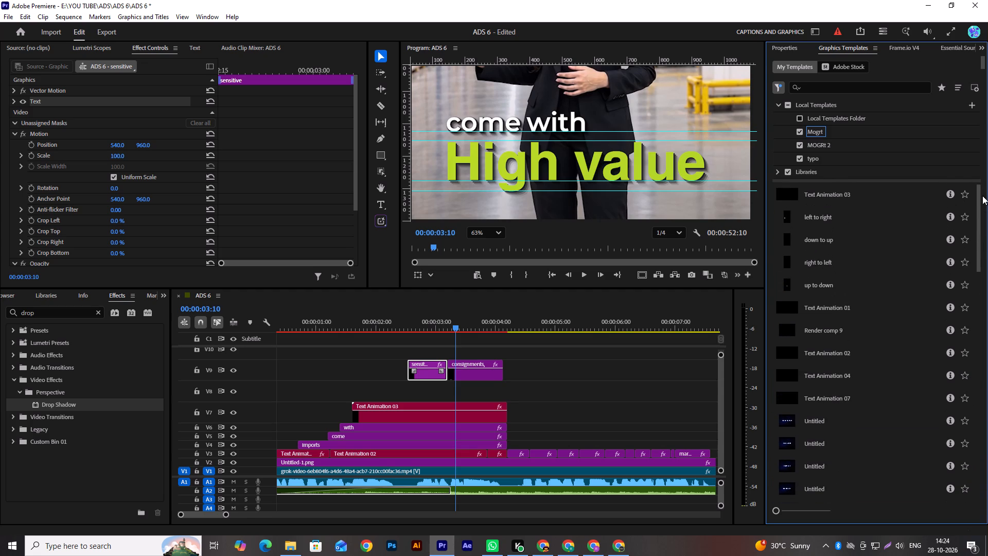
{"action": "left_click_drag", "start_coordinate": [819, 240], "coordinate": [433, 384]}
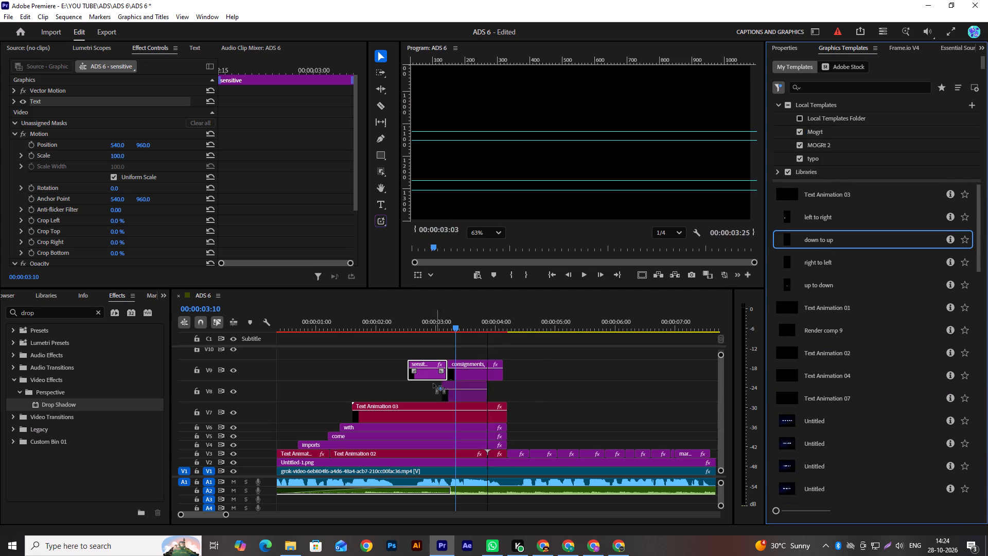
{"action": "left_click_drag", "start_coordinate": [433, 384], "coordinate": [408, 394]}
Replace the text of the new V8 template clip with "sensitive".
{"action": "left_click", "coordinate": [420, 397]}
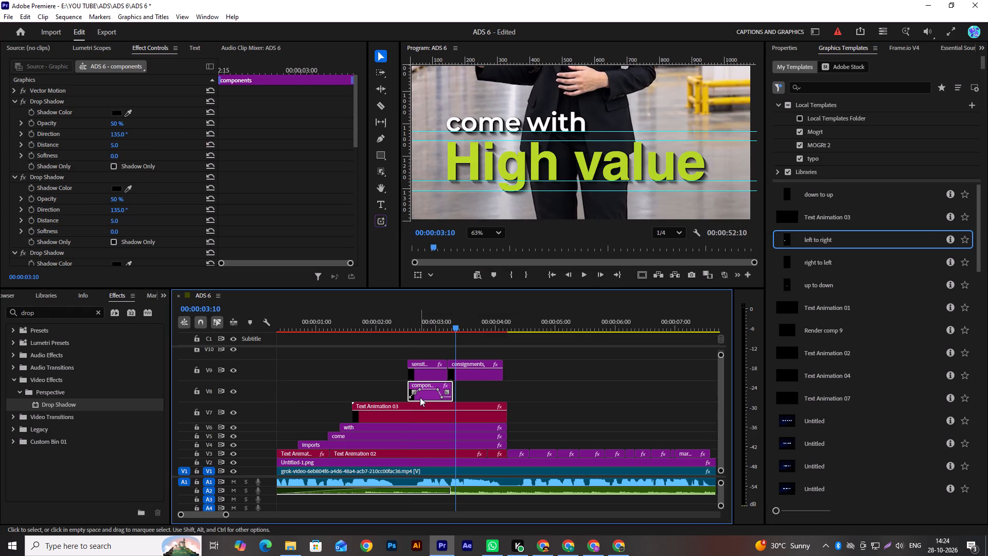
{"action": "left_click", "coordinate": [421, 397]}
{"action": "left_click", "coordinate": [786, 46]}
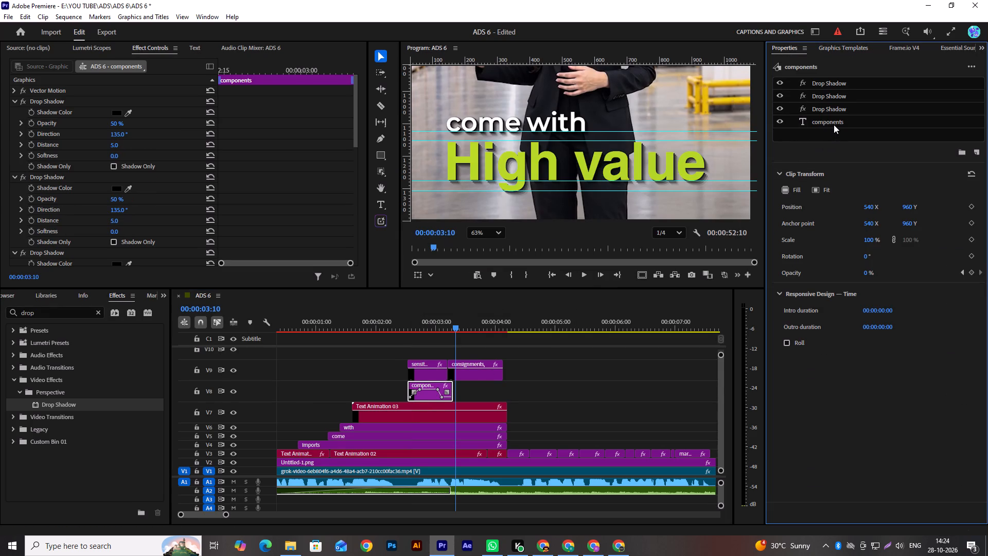
{"action": "double_click", "coordinate": [830, 120]}
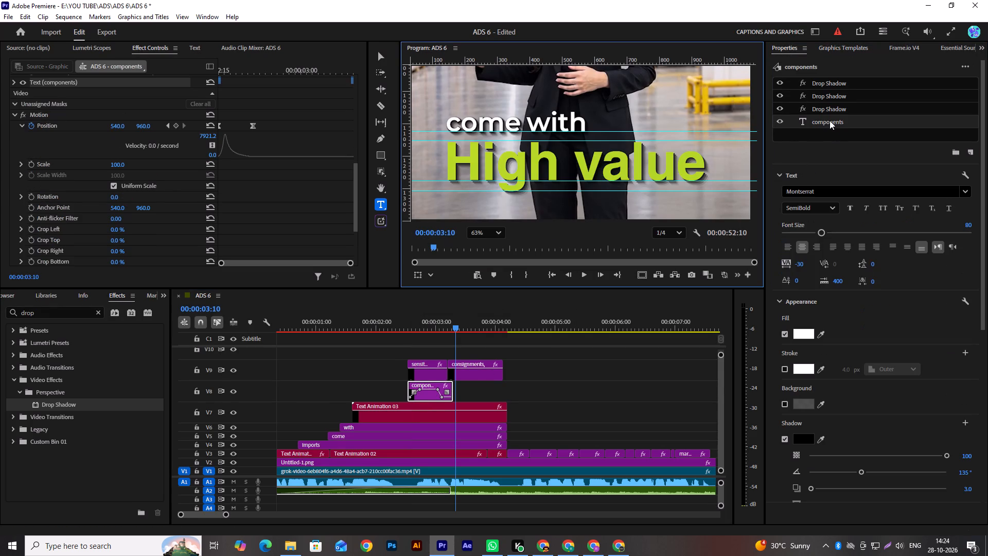
{"action": "type", "text": "se"}
{"action": "type", "text": "nsitive"}
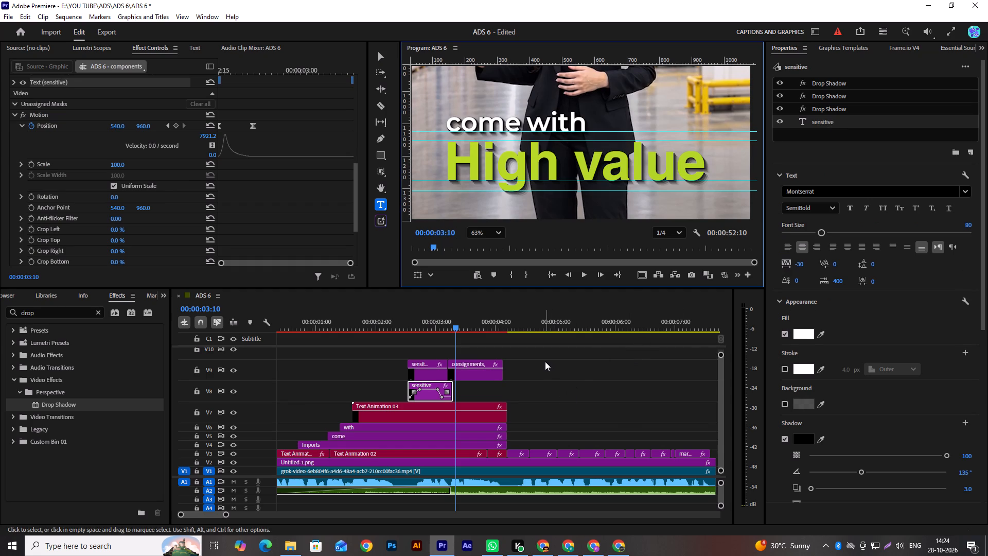
Extend the new "sensitive" clip on V8 and the "consignments," clip on V9 to end together with the "High value" clip.
{"action": "left_click", "coordinate": [428, 370]}
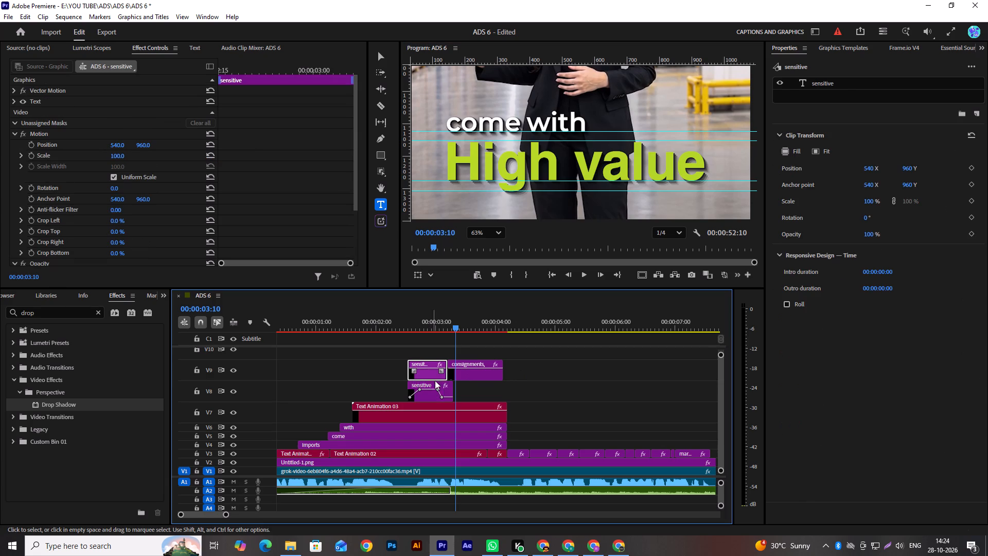
{"action": "left_click_drag", "start_coordinate": [451, 385], "coordinate": [446, 385]}
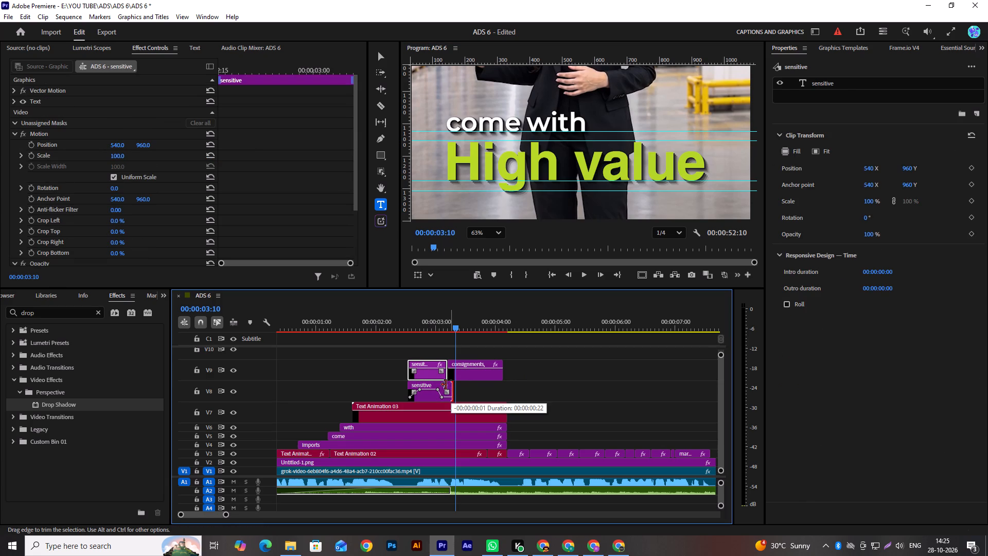
{"action": "left_click_drag", "start_coordinate": [446, 385], "coordinate": [499, 387]}
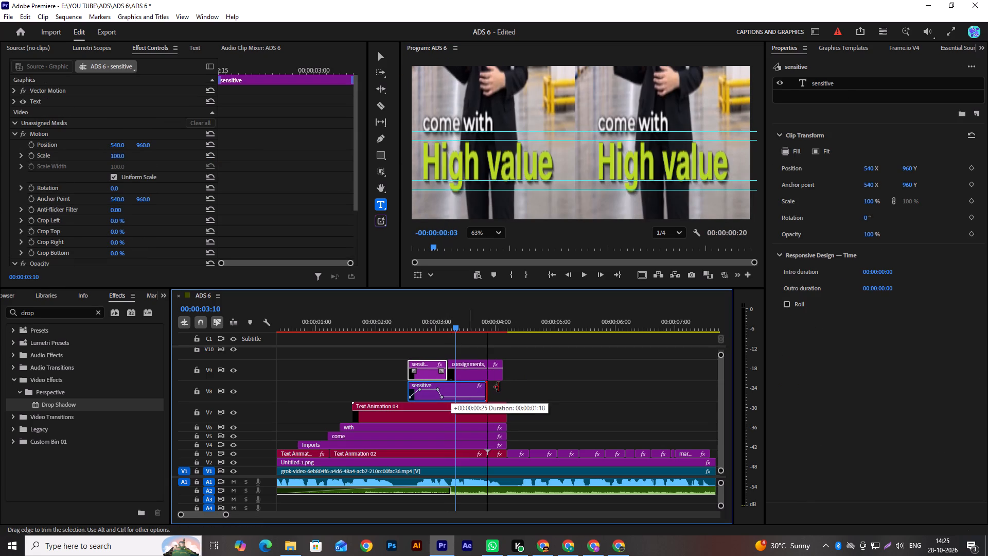
{"action": "left_click_drag", "start_coordinate": [499, 387], "coordinate": [504, 387]}
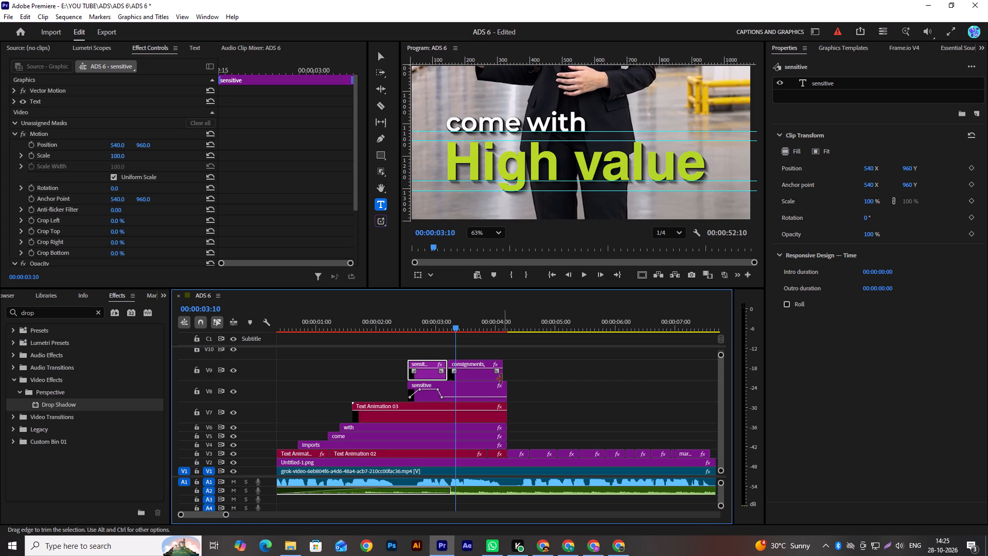
{"action": "double_click", "coordinate": [836, 84]}
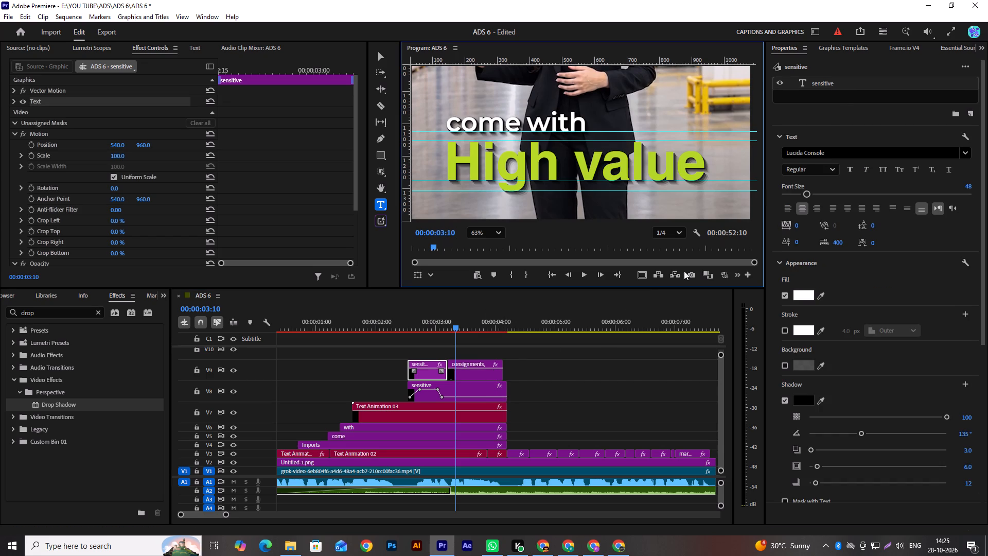
{"action": "left_click", "coordinate": [548, 364]}
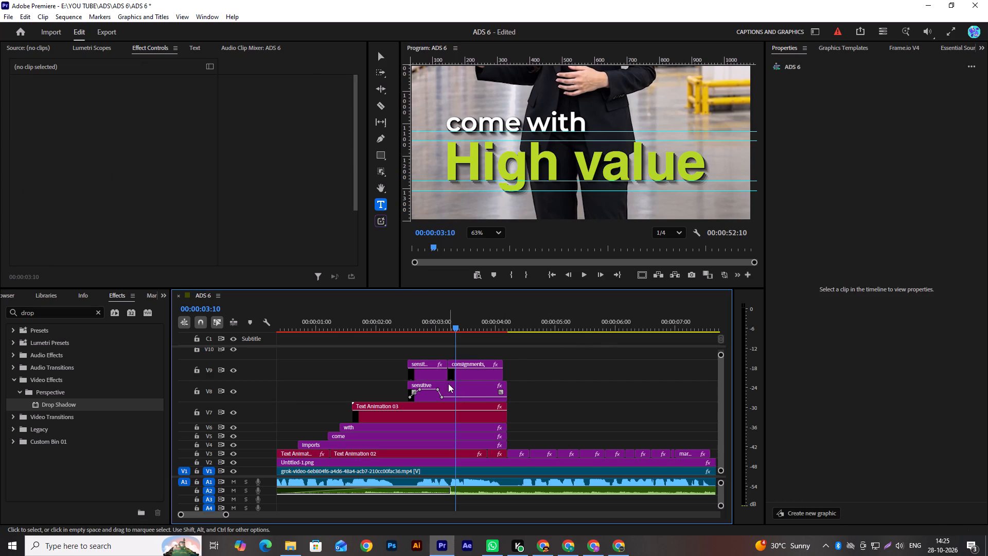
{"action": "left_click_drag", "start_coordinate": [501, 364], "coordinate": [506, 364]}
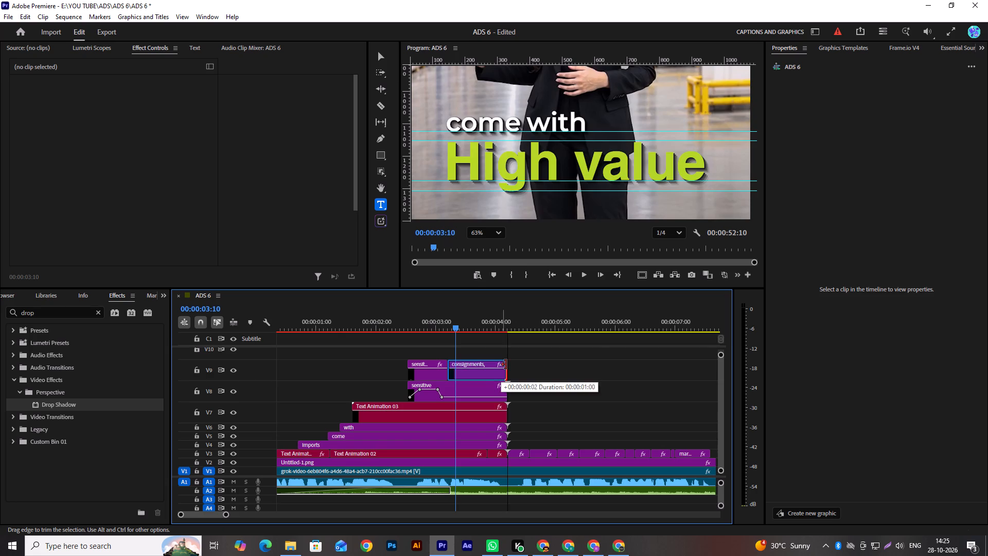
{"action": "left_click_drag", "start_coordinate": [506, 364], "coordinate": [506, 365]}
Delete the plain "sensitive" clip from V9 and reduce that track's height.
{"action": "left_click", "coordinate": [437, 375]}
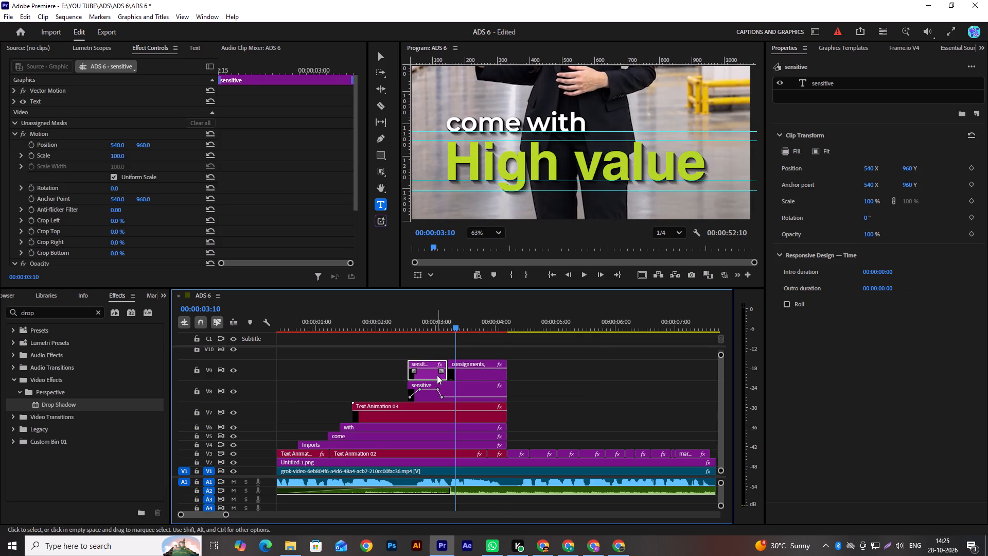
{"action": "key", "text": "Delete"}
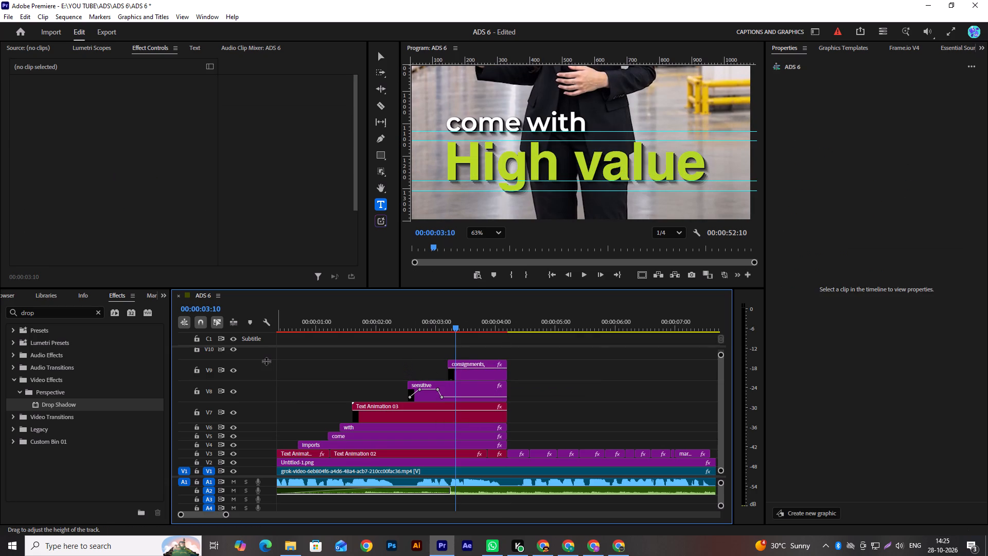
{"action": "left_click_drag", "start_coordinate": [266, 361], "coordinate": [266, 374]}
Remove the last two Opacity keyframes from the V8 "sensitive" clip and play it back from its start.
{"action": "left_click", "coordinate": [431, 390]}
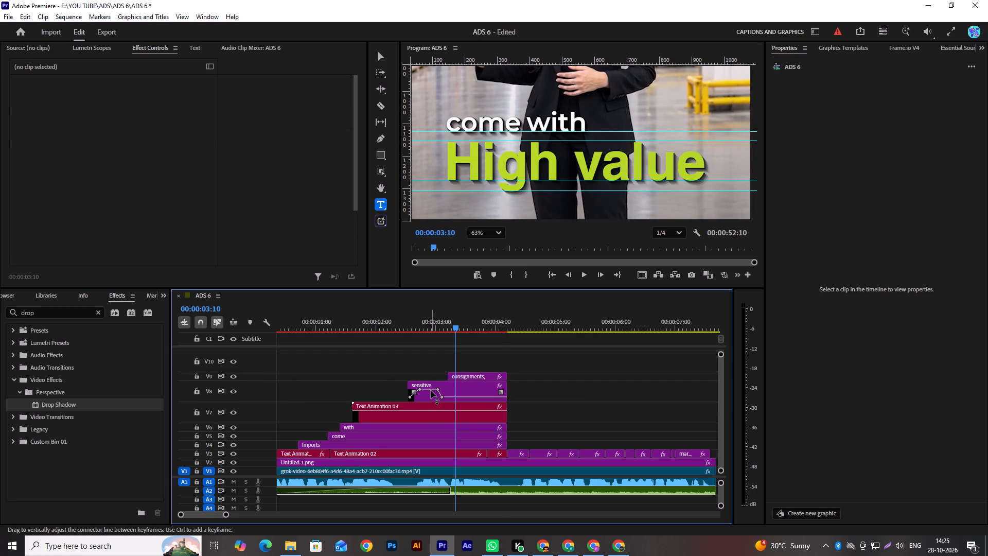
{"action": "left_click_drag", "start_coordinate": [354, 121], "coordinate": [355, 233]}
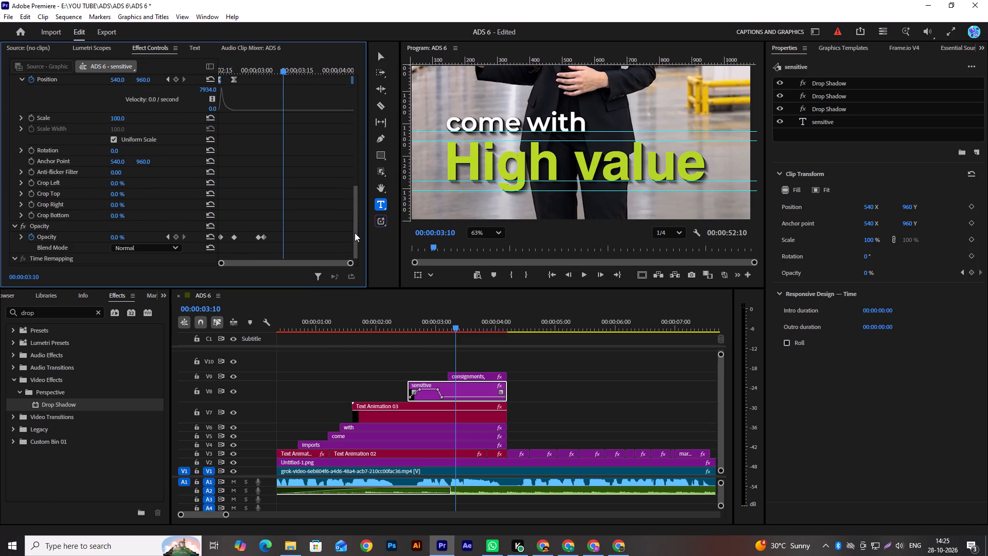
{"action": "left_click_drag", "start_coordinate": [355, 233], "coordinate": [355, 244]}
{"action": "left_click_drag", "start_coordinate": [246, 226], "coordinate": [279, 236]}
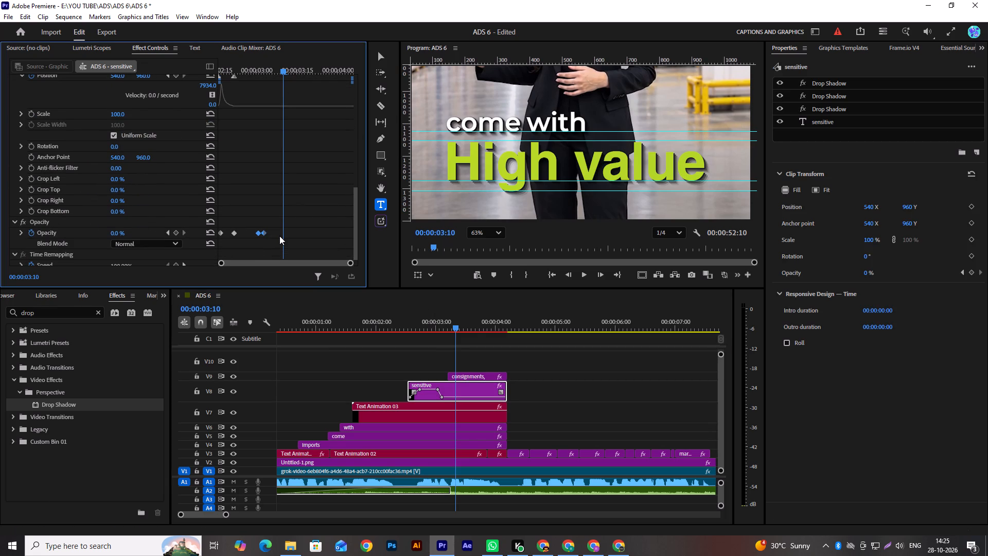
{"action": "left_click_drag", "start_coordinate": [425, 328], "coordinate": [419, 328]}
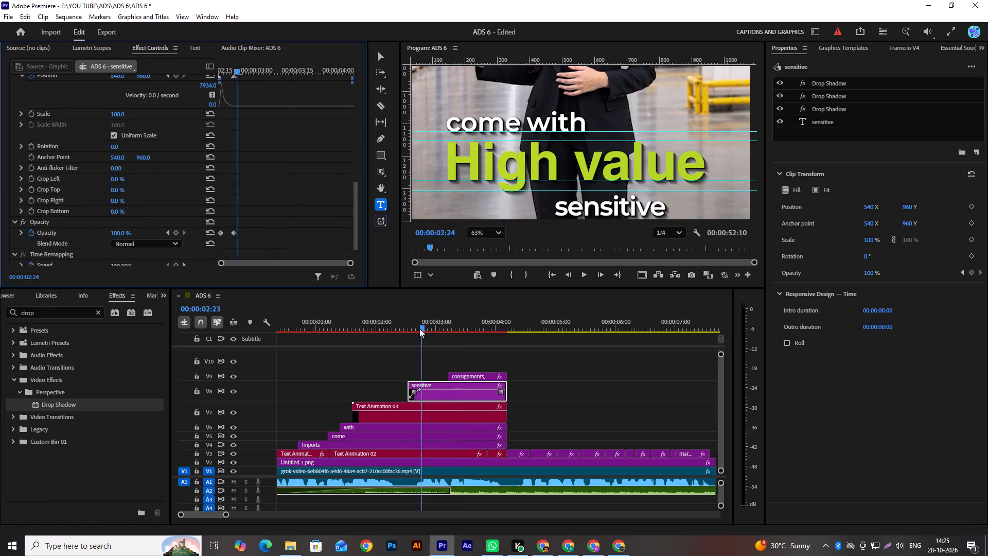
{"action": "left_click_drag", "start_coordinate": [419, 328], "coordinate": [407, 334]}
{"action": "key", "text": "space"}
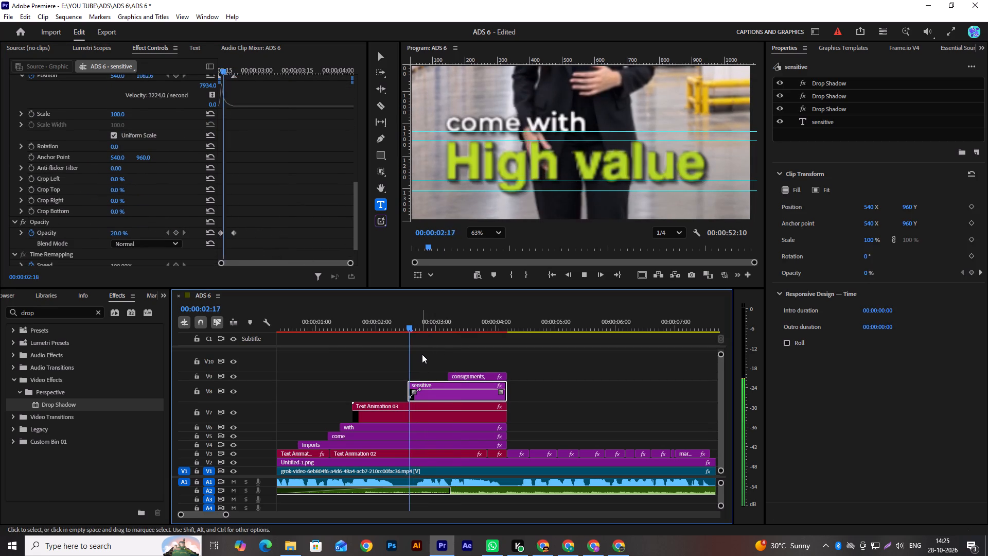
{"action": "key", "text": "space"}
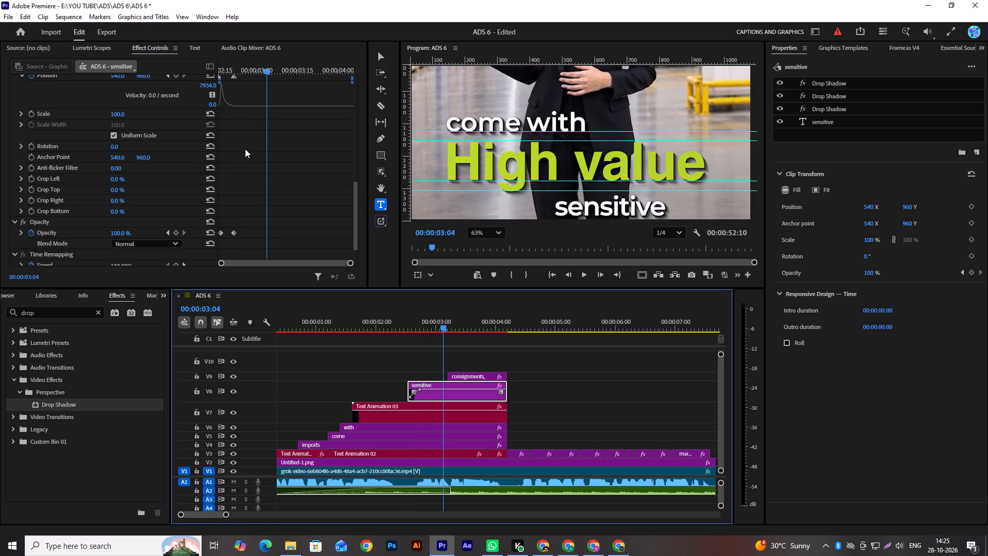
At the "sensitive" clip's second Position keyframe, raise the text closer beneath "High value" by setting vertical position to about 926.
{"action": "left_click", "coordinate": [168, 77]}
{"action": "scroll", "coordinate": [288, 164], "scroll_direction": "up", "scroll_amount": 8}
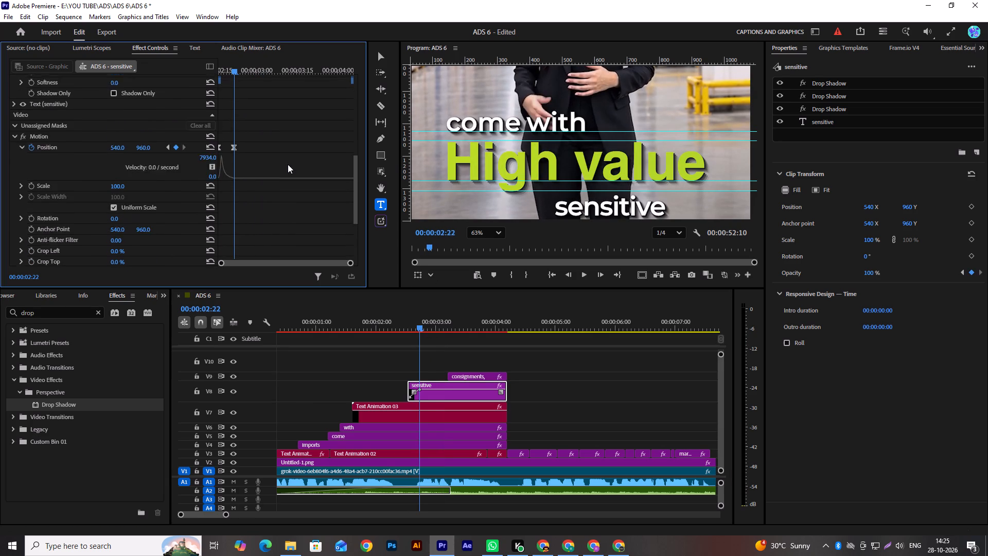
{"action": "scroll", "coordinate": [288, 164], "scroll_direction": "up", "scroll_amount": 3}
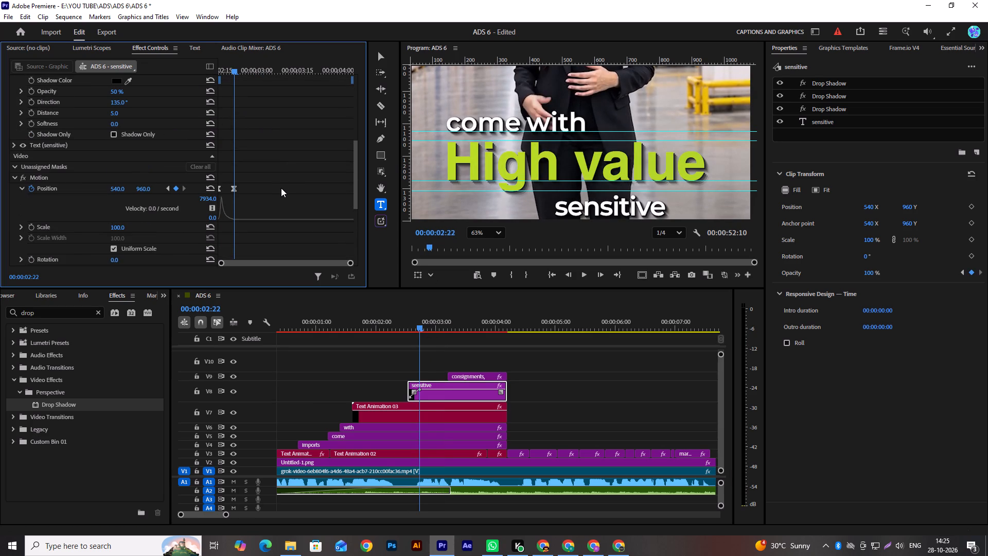
{"action": "scroll", "coordinate": [593, 142], "scroll_direction": "down", "scroll_amount": 6}
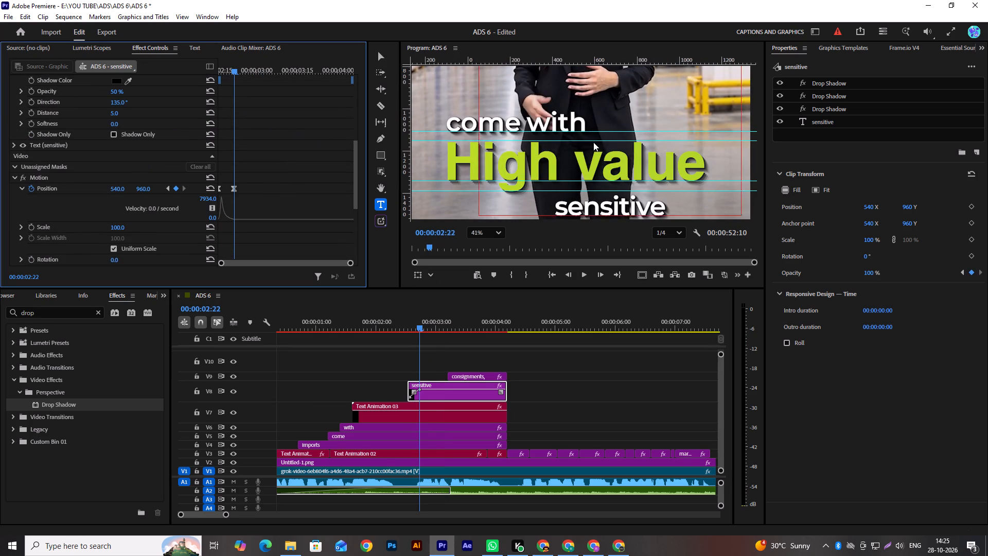
{"action": "left_click", "coordinate": [494, 236]}
{"action": "left_click", "coordinate": [485, 248]}
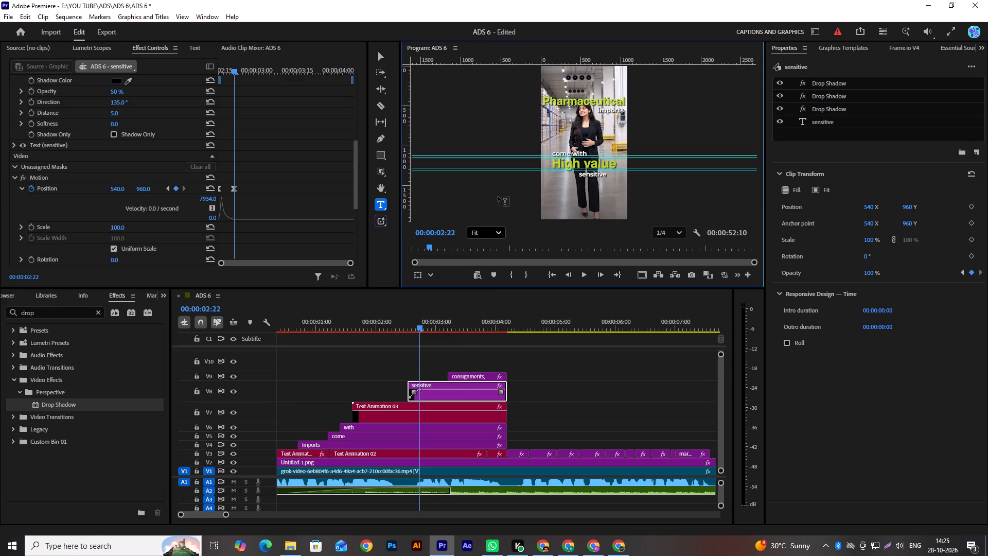
{"action": "scroll", "coordinate": [600, 181], "scroll_direction": "up", "scroll_amount": 4}
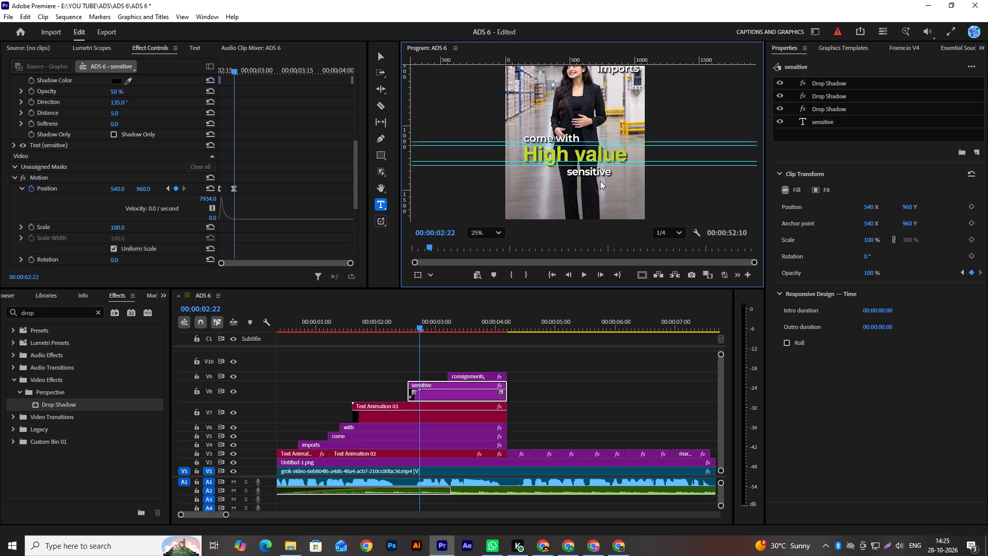
{"action": "scroll", "coordinate": [600, 181], "scroll_direction": "up", "scroll_amount": 2}
{"action": "scroll", "coordinate": [600, 181], "scroll_direction": "down", "scroll_amount": 1}
{"action": "scroll", "coordinate": [600, 181], "scroll_direction": "up", "scroll_amount": 4}
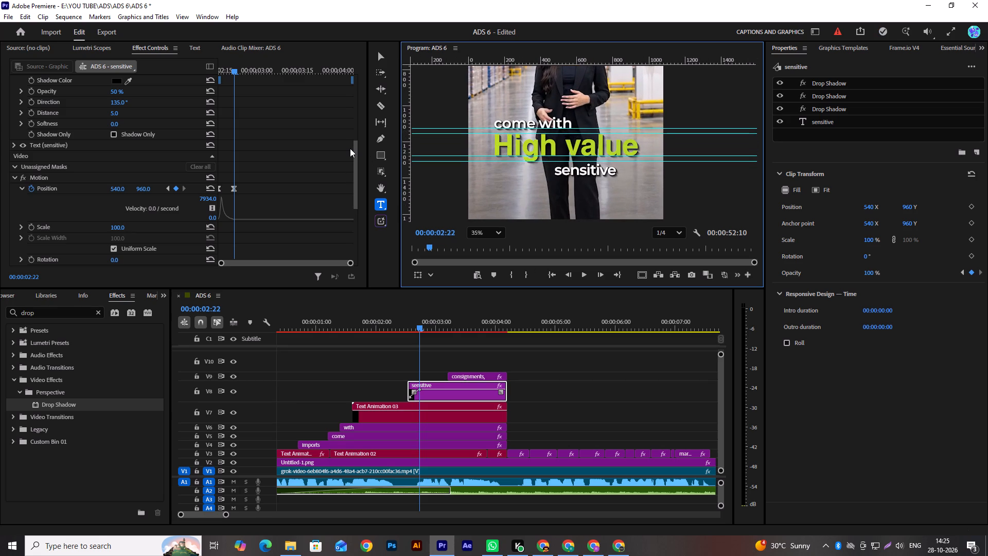
{"action": "scroll", "coordinate": [294, 133], "scroll_direction": "up", "scroll_amount": 4}
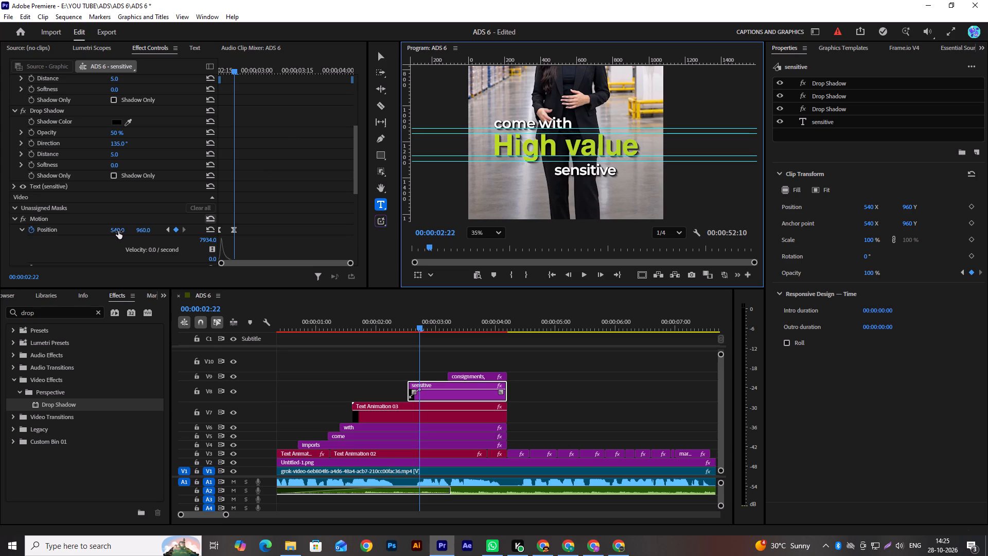
{"action": "scroll", "coordinate": [286, 199], "scroll_direction": "down", "scroll_amount": 6}
{"action": "scroll", "coordinate": [583, 144], "scroll_direction": "up", "scroll_amount": 8}
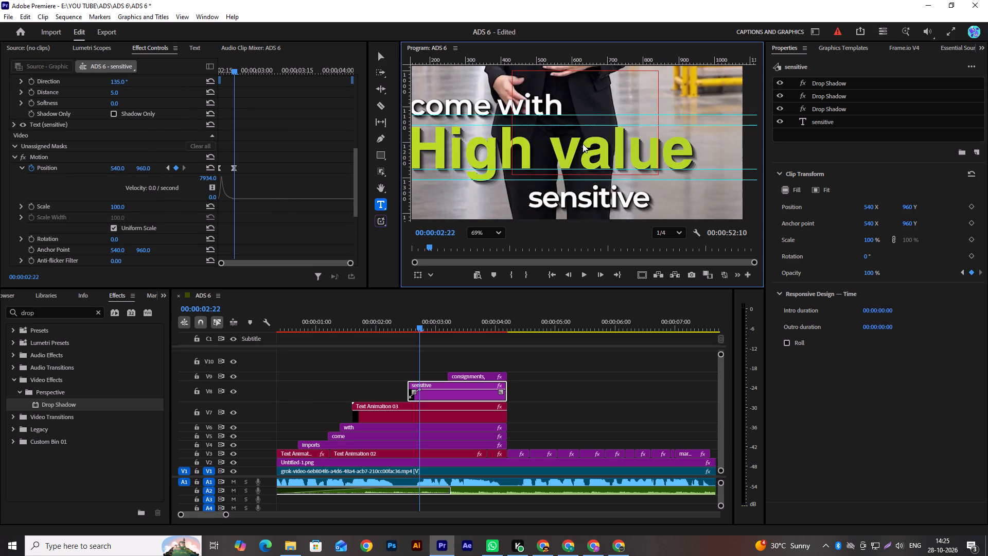
{"action": "left_click_drag", "start_coordinate": [142, 169], "coordinate": [131, 171]}
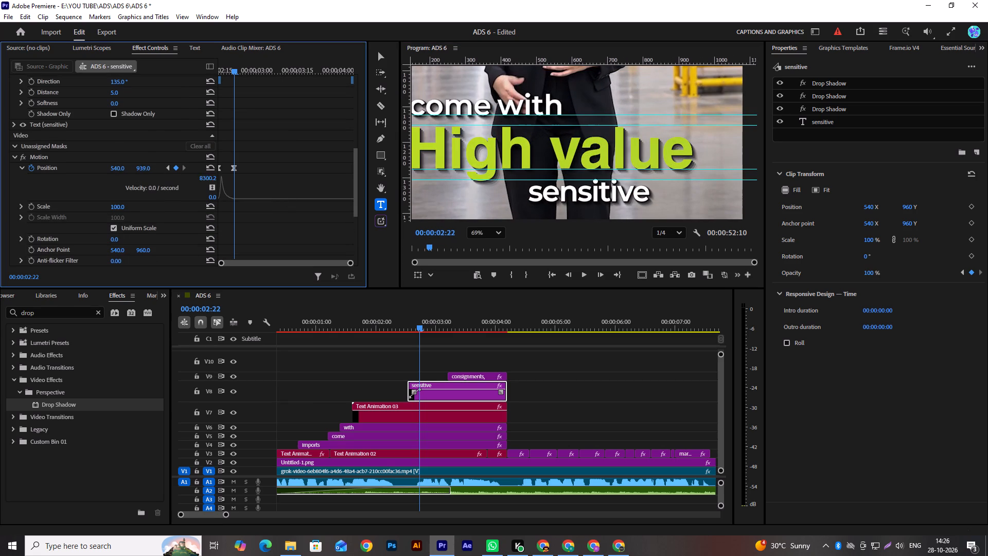
{"action": "left_click_drag", "start_coordinate": [131, 171], "coordinate": [132, 172]}
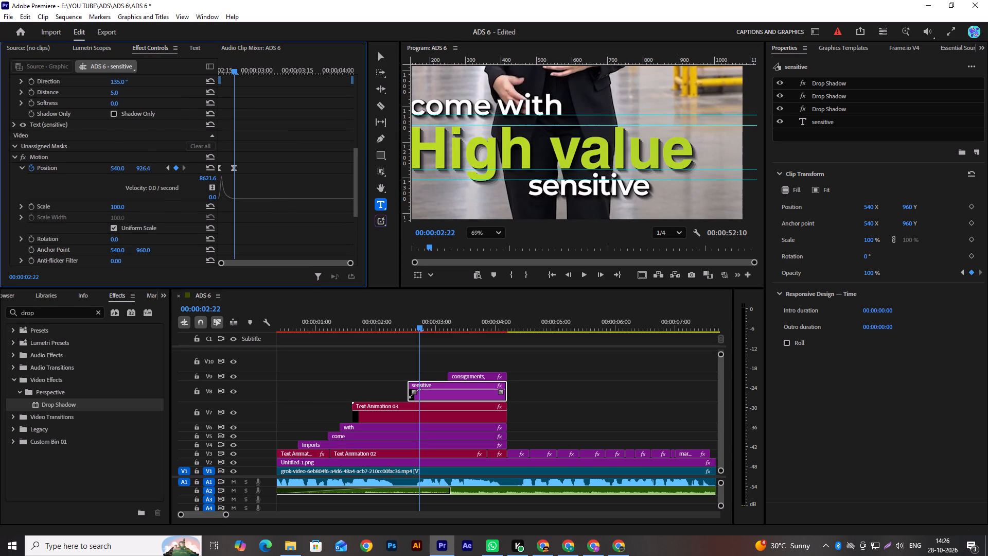
At the "sensitive" clip's second Position keyframe, set the position to 660, 927 so the word ends under the end of "High value".
{"action": "left_click_drag", "start_coordinate": [132, 172], "coordinate": [135, 171]}
{"action": "left_click", "coordinate": [148, 166], "text": "ctrl"}
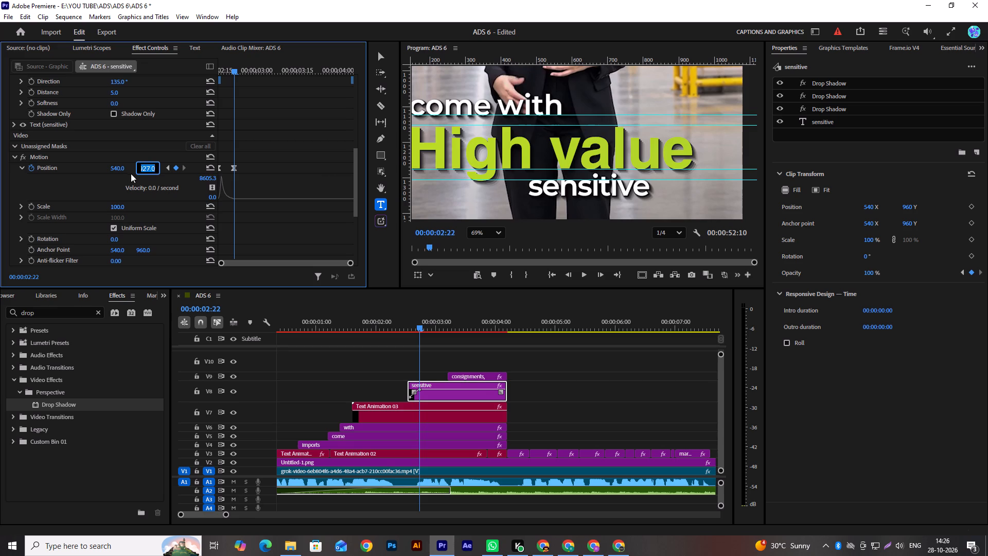
{"action": "left_click", "coordinate": [286, 162]}
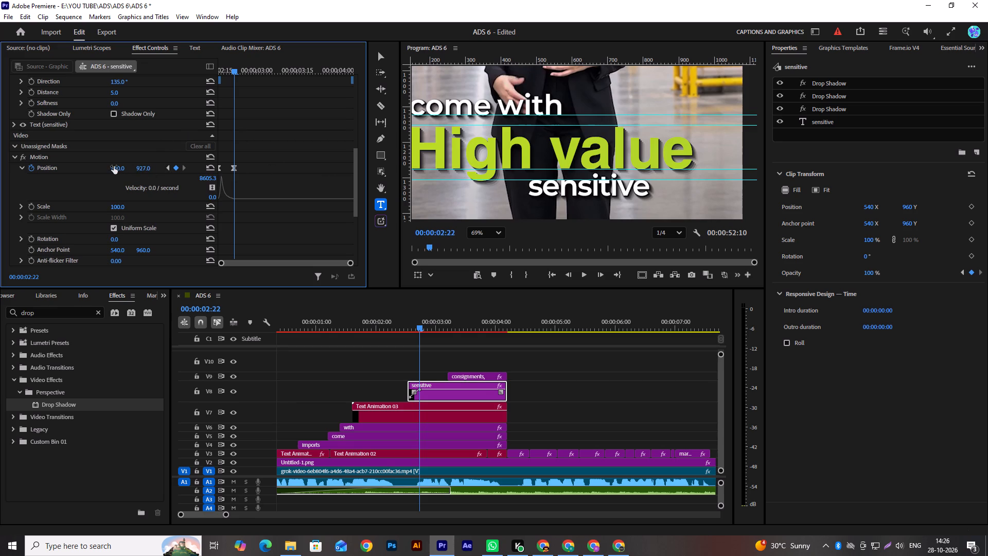
{"action": "left_click_drag", "start_coordinate": [114, 166], "coordinate": [180, 177]}
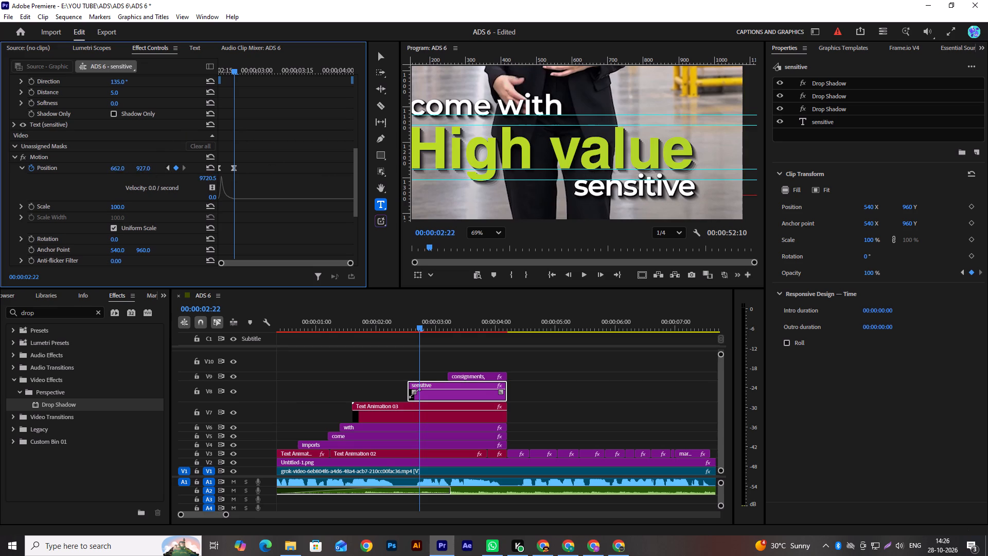
{"action": "left_click_drag", "start_coordinate": [180, 177], "coordinate": [179, 177]}
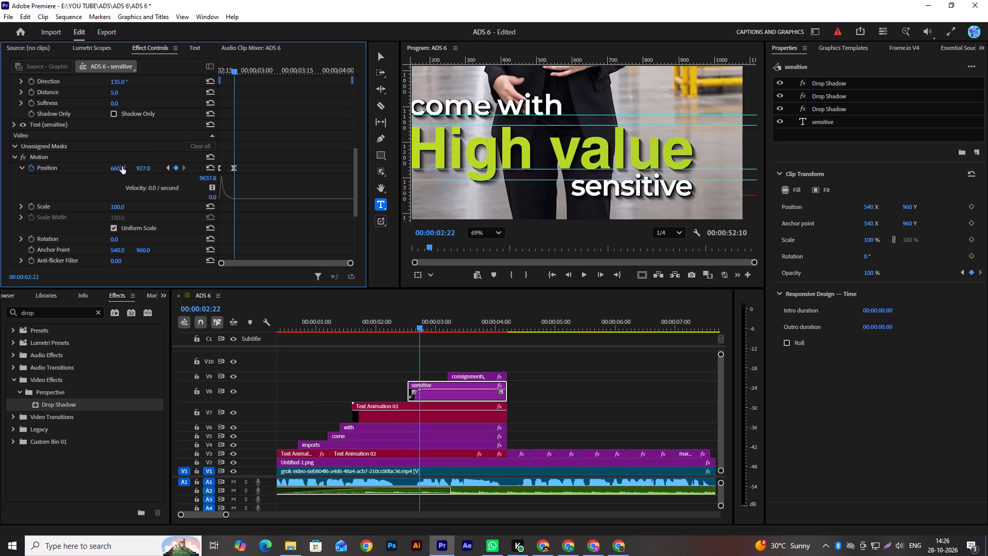
{"action": "left_click", "coordinate": [122, 166]}
{"action": "left_click", "coordinate": [182, 146]}
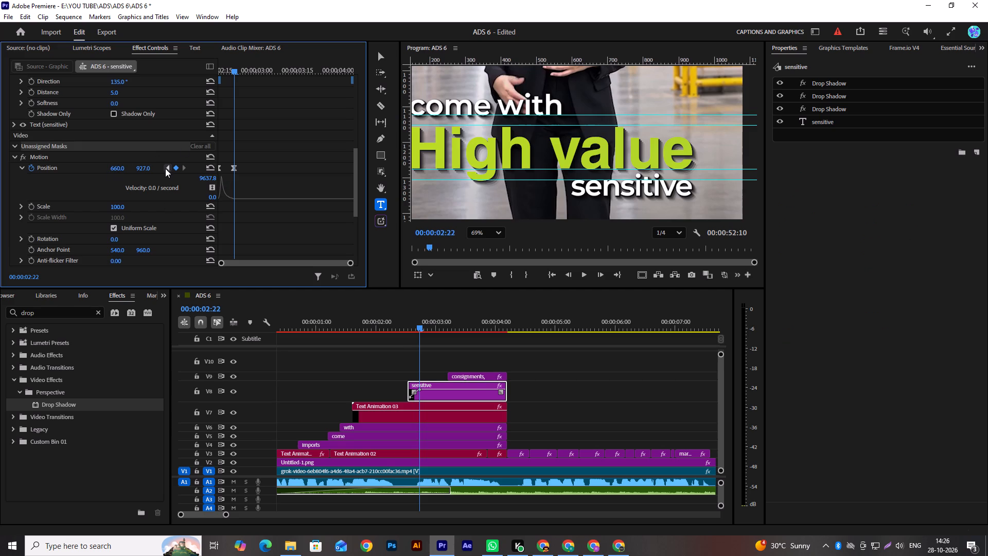
Set the horizontal position at the "sensitive" clip's first Position keyframe to 660 and play the animation back.
{"action": "left_click", "coordinate": [166, 169]}
{"action": "left_click", "coordinate": [116, 168]}
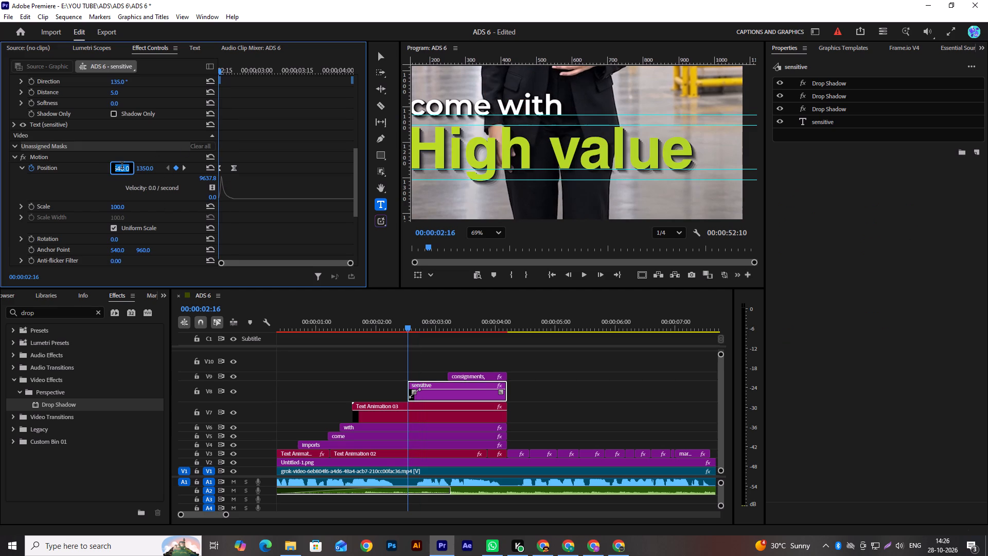
{"action": "type", "text": "660"}
{"action": "key", "text": "Return"}
{"action": "key", "text": "space"}
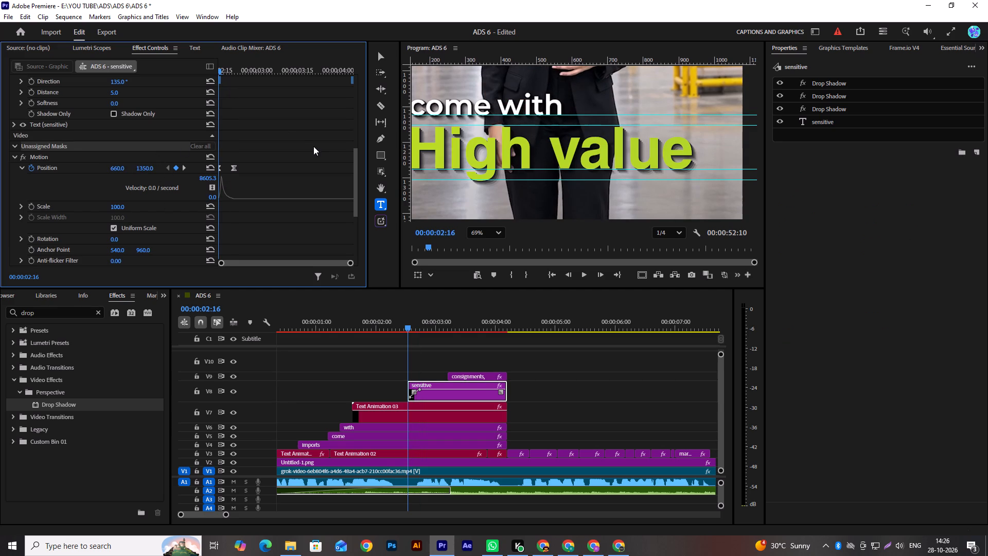
{"action": "key", "text": "space"}
{"action": "key", "text": "space"}
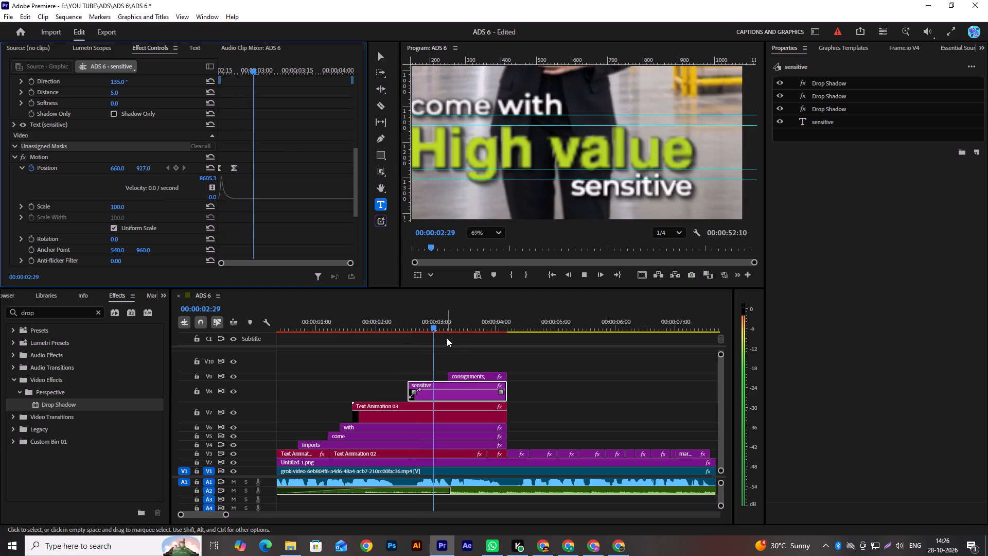
{"action": "key", "text": "space"}
Delete the trailing comma from the "consignments," text on V9.
{"action": "left_click", "coordinate": [471, 377]}
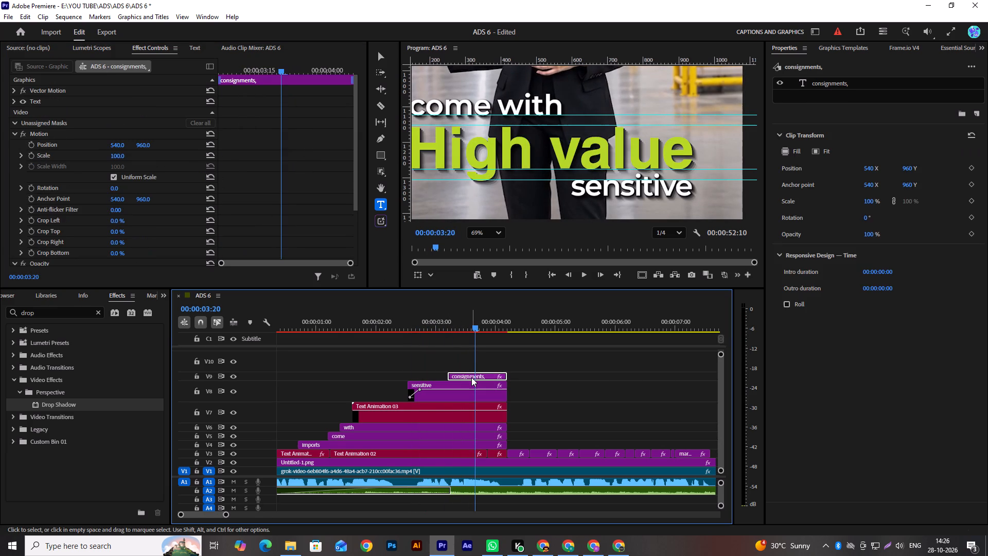
{"action": "double_click", "coordinate": [841, 84]}
{"action": "left_click", "coordinate": [492, 233]}
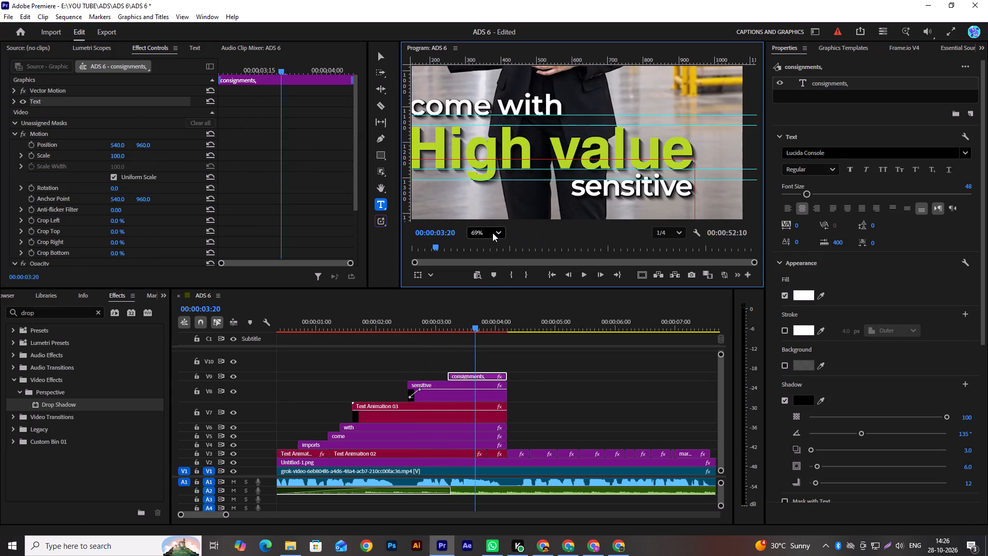
{"action": "left_click", "coordinate": [492, 251]}
{"action": "scroll", "coordinate": [589, 218], "scroll_direction": "up", "scroll_amount": 7}
{"action": "scroll", "coordinate": [590, 216], "scroll_direction": "down", "scroll_amount": 1}
{"action": "scroll", "coordinate": [590, 216], "scroll_direction": "up", "scroll_amount": 2}
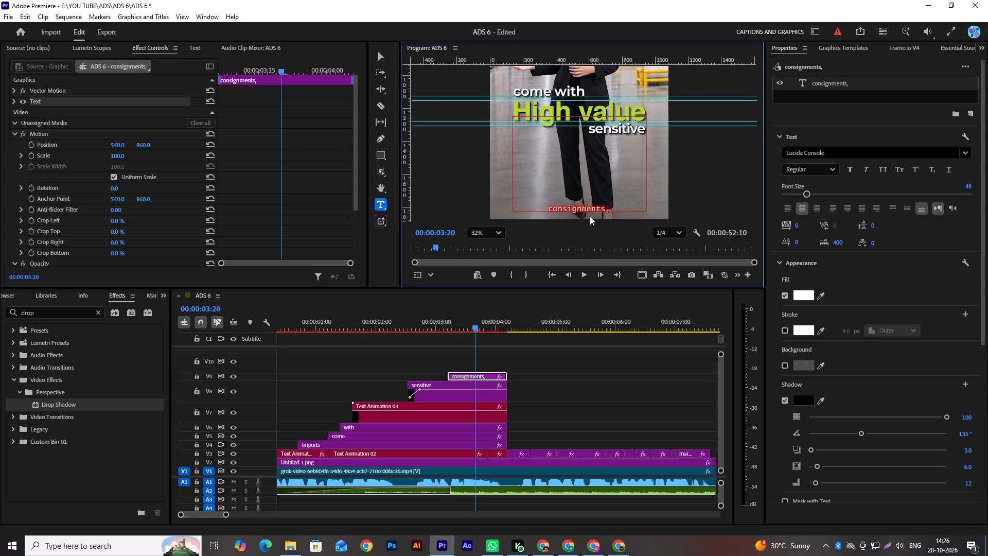
{"action": "scroll", "coordinate": [590, 216], "scroll_direction": "up", "scroll_amount": 1}
{"action": "scroll", "coordinate": [590, 216], "scroll_direction": "down", "scroll_amount": 1}
{"action": "scroll", "coordinate": [590, 216], "scroll_direction": "up", "scroll_amount": 4}
{"action": "left_click", "coordinate": [617, 211]}
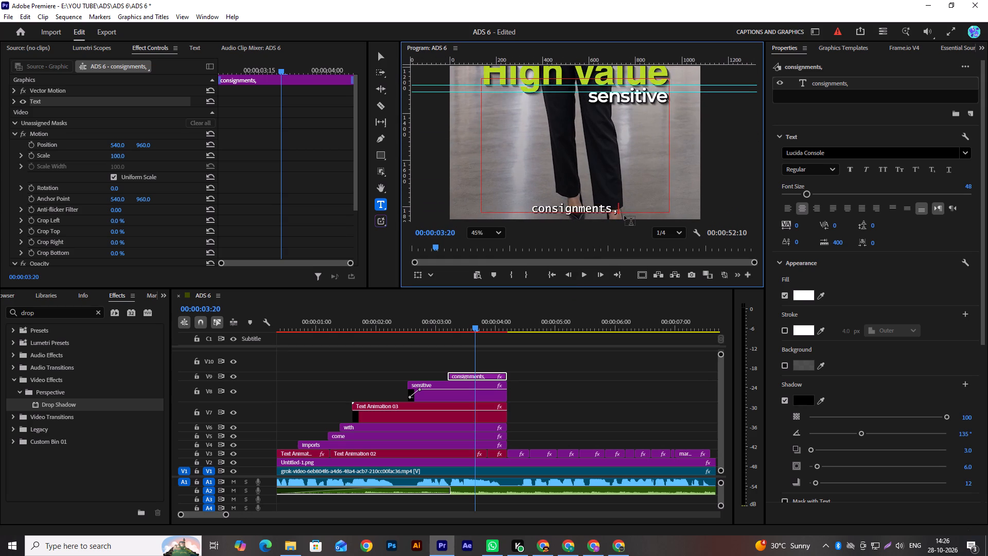
{"action": "key", "text": "BackSpace"}
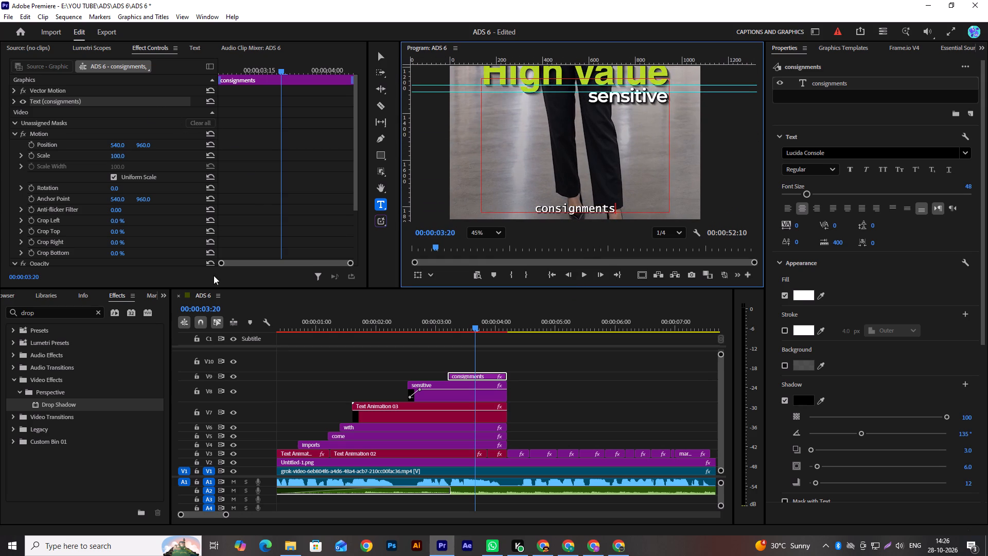
Set the "consignments" text to Montserrat SemiBold at font size 80.
{"action": "left_click", "coordinate": [378, 60]}
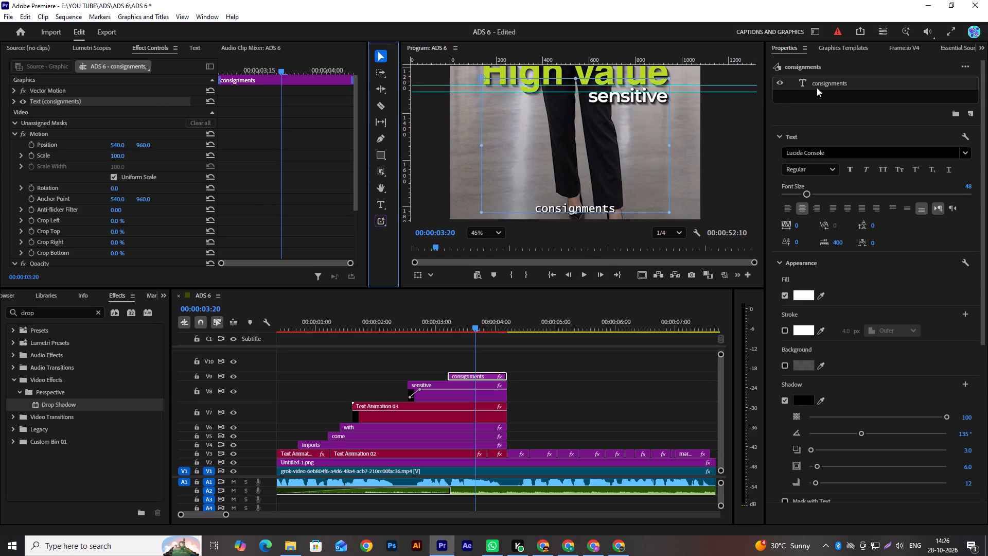
{"action": "left_click", "coordinate": [829, 153]}
{"action": "type", "text": "mont"}
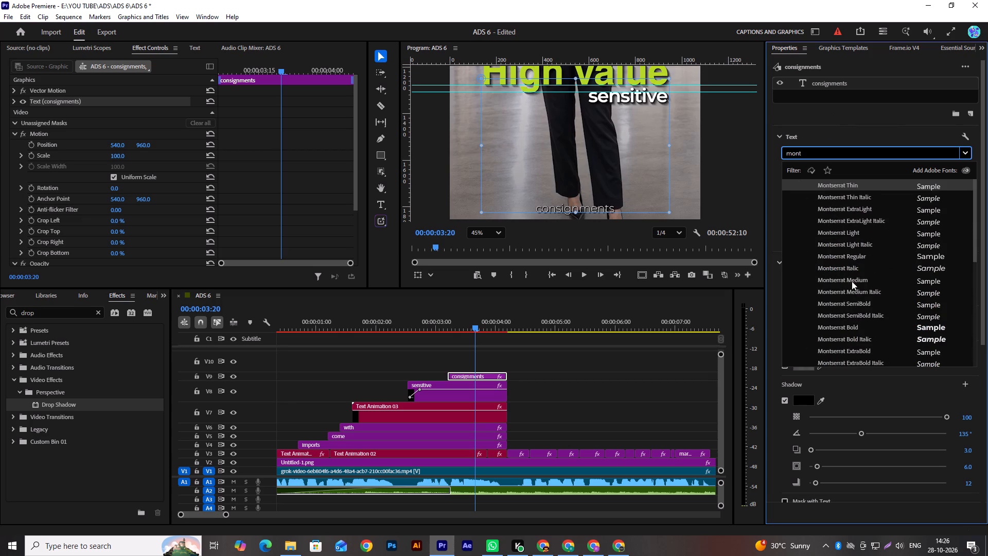
{"action": "left_click", "coordinate": [850, 303]}
{"action": "left_click", "coordinate": [966, 187]}
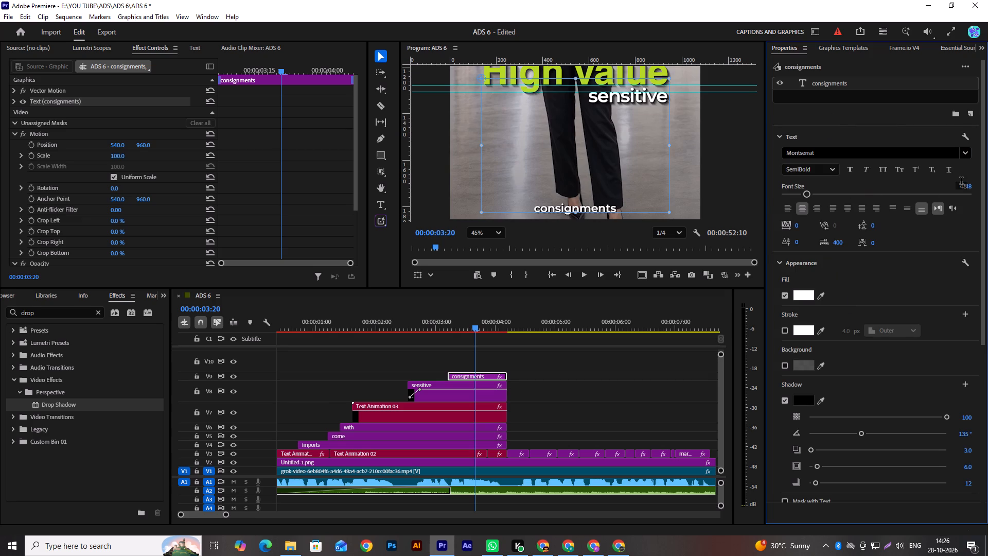
{"action": "type", "text": "80"}
{"action": "key", "text": "Return"}
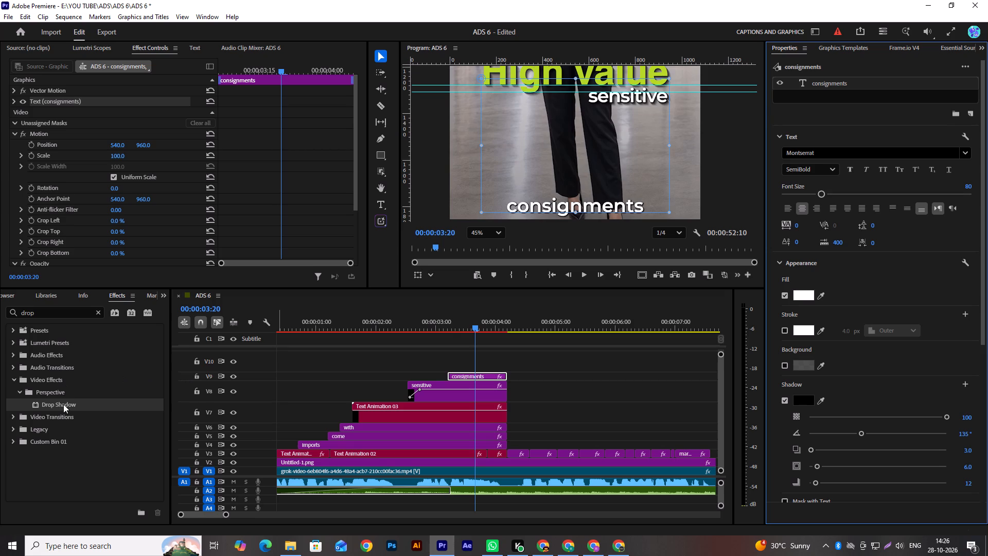
Apply Drop Shadow to the "consignments" clip and duplicate the effect twice for three stacked shadows.
{"action": "left_click_drag", "start_coordinate": [63, 404], "coordinate": [471, 374]}
{"action": "left_click", "coordinate": [855, 83]}
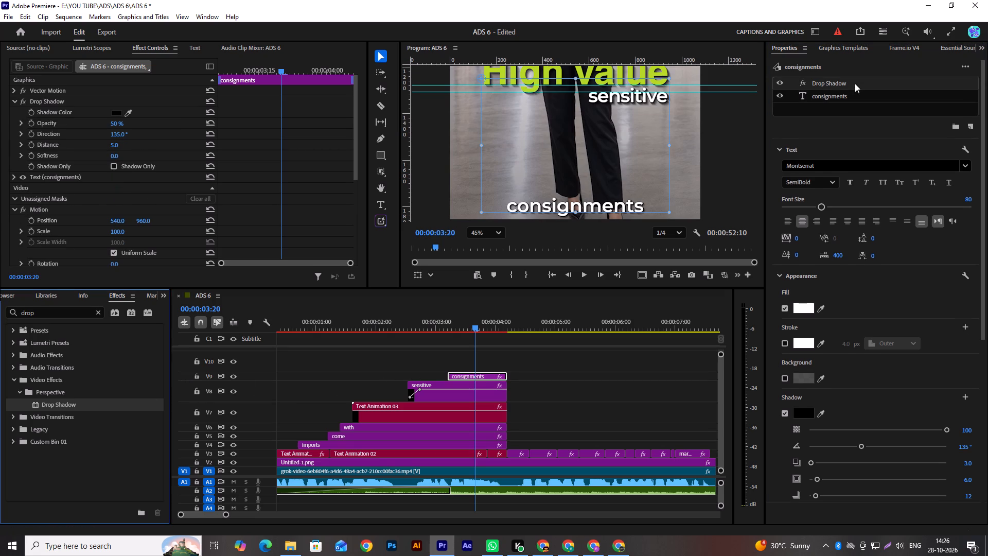
{"action": "key", "text": "ctrl+c"}
{"action": "key", "text": "ctrl+v"}
{"action": "key", "text": "ctrl+v"}
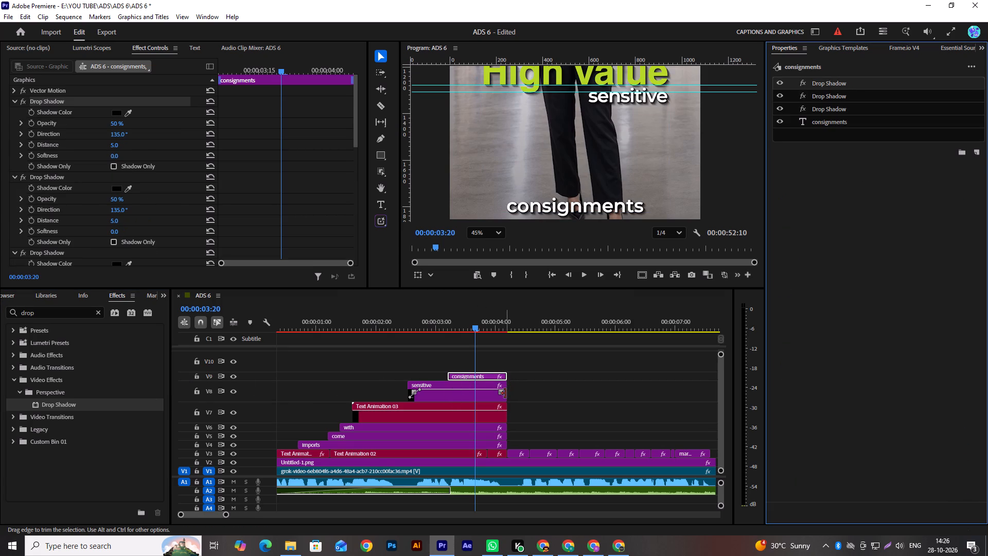
Trim the end of "sensitive" on V8 back to the start of "consignments" and move "consignments" down beside it on V8.
{"action": "left_click_drag", "start_coordinate": [505, 393], "coordinate": [445, 390]}
{"action": "left_click_drag", "start_coordinate": [457, 376], "coordinate": [457, 391]}
{"action": "left_click", "coordinate": [457, 392]}
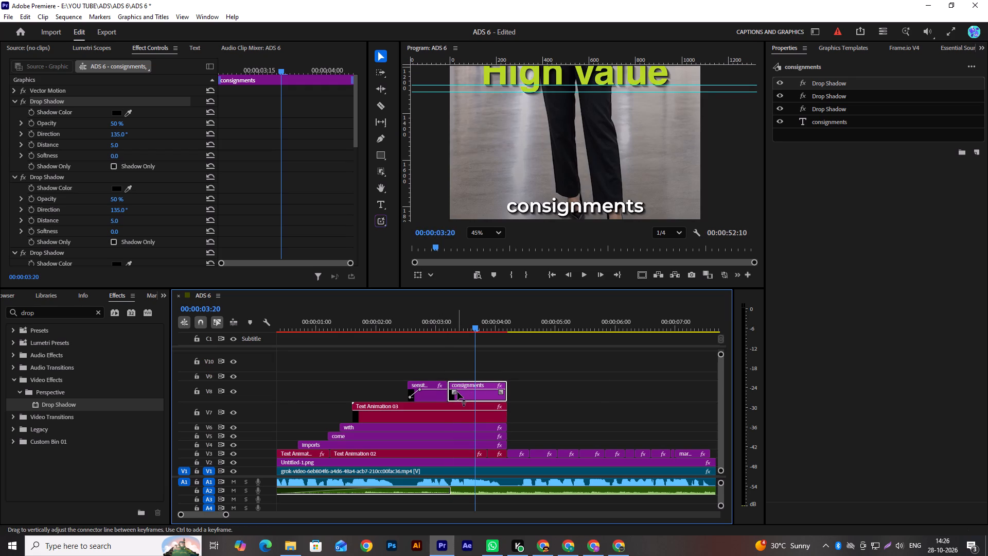
Position the "consignments" clip just beneath "High value" by setting its Motion position to 683, 485.
{"action": "left_click_drag", "start_coordinate": [355, 85], "coordinate": [352, 147]}
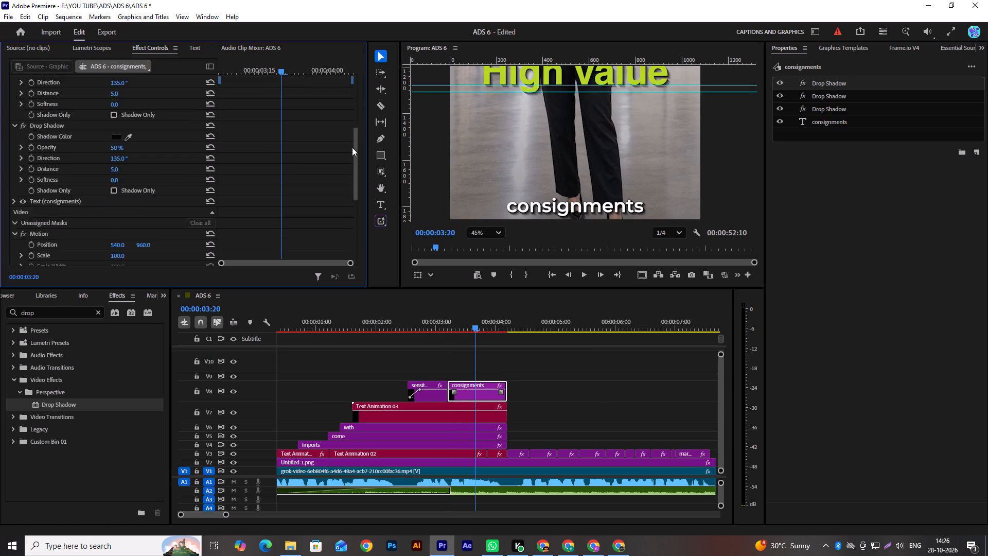
{"action": "left_click_drag", "start_coordinate": [352, 147], "coordinate": [347, 179]}
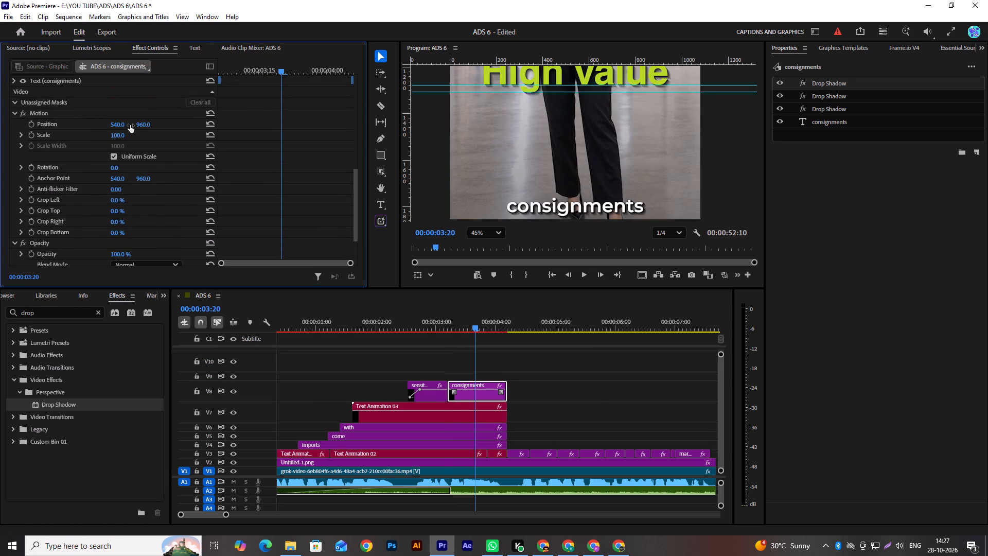
{"action": "left_click_drag", "start_coordinate": [118, 124], "coordinate": [94, 135]}
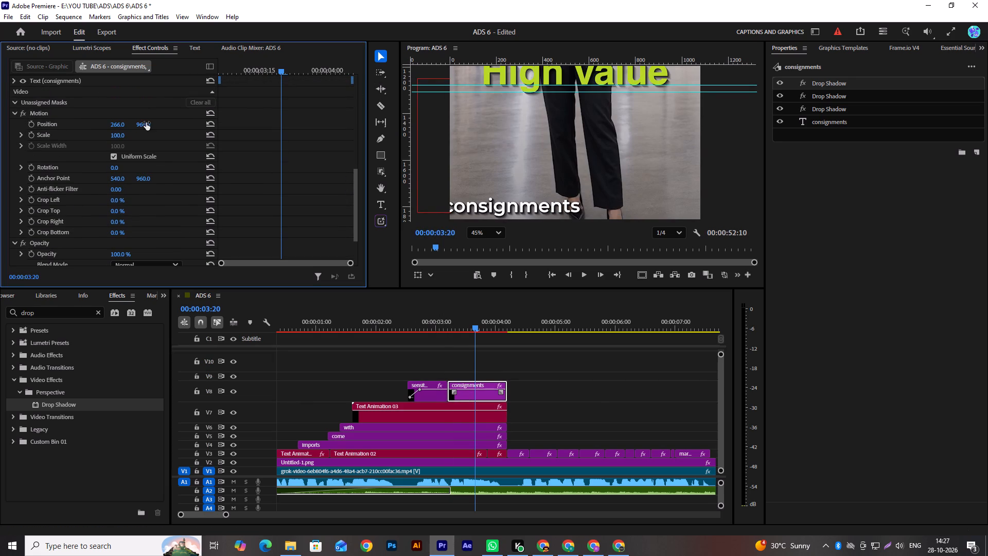
{"action": "key", "text": "ctrl+z"}
{"action": "left_click_drag", "start_coordinate": [150, 123], "coordinate": [99, 146]}
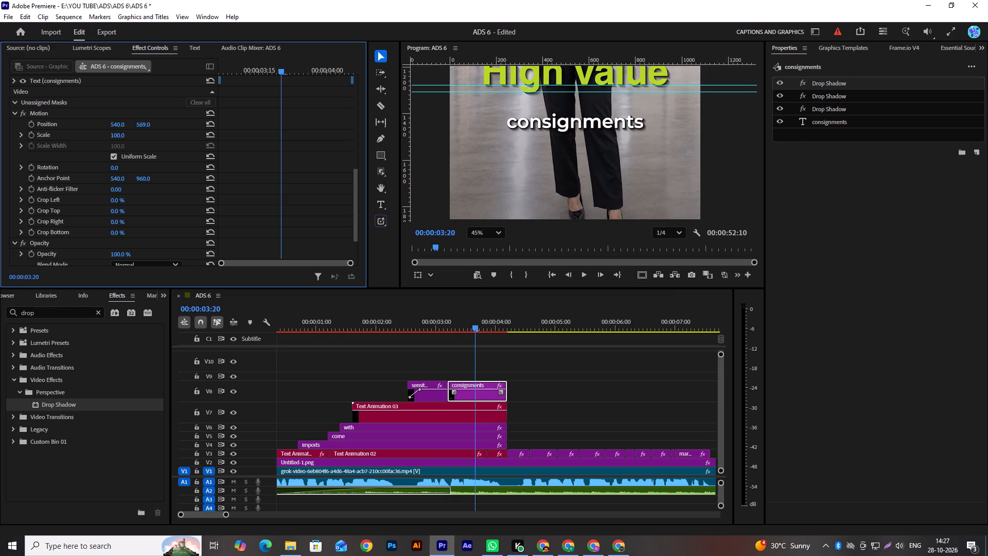
{"action": "left_click_drag", "start_coordinate": [99, 146], "coordinate": [80, 157]}
{"action": "left_click_drag", "start_coordinate": [116, 122], "coordinate": [146, 119]}
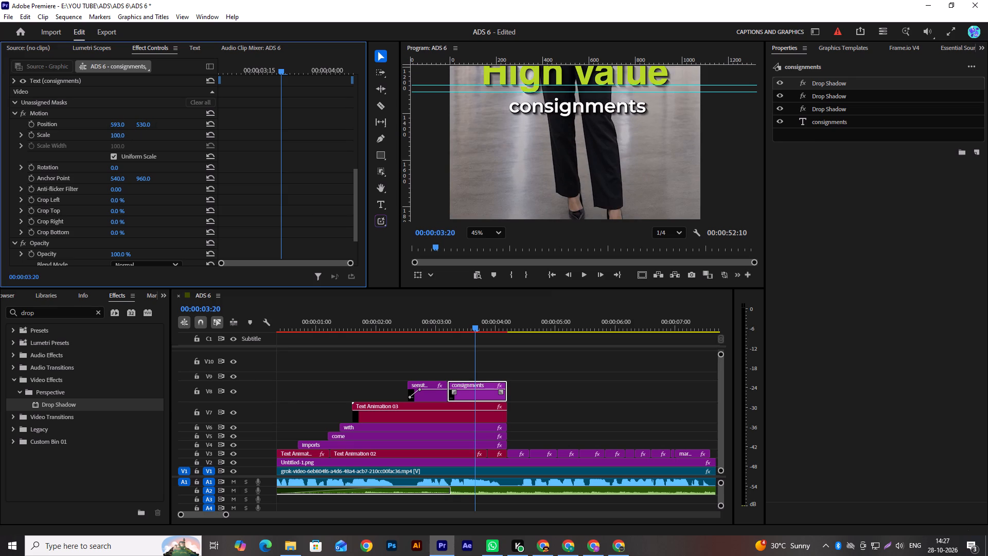
{"action": "left_click_drag", "start_coordinate": [146, 119], "coordinate": [189, 120]}
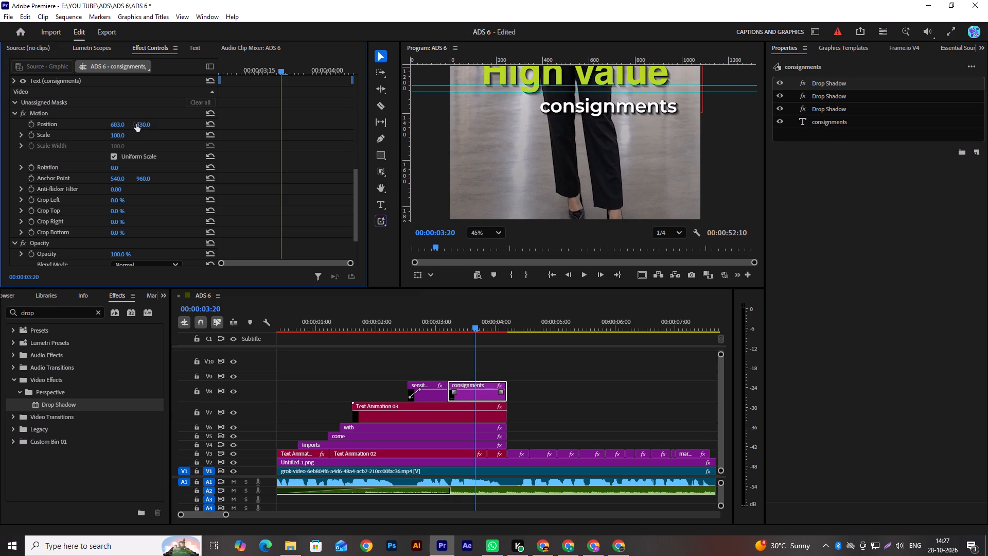
{"action": "left_click_drag", "start_coordinate": [141, 123], "coordinate": [129, 129]}
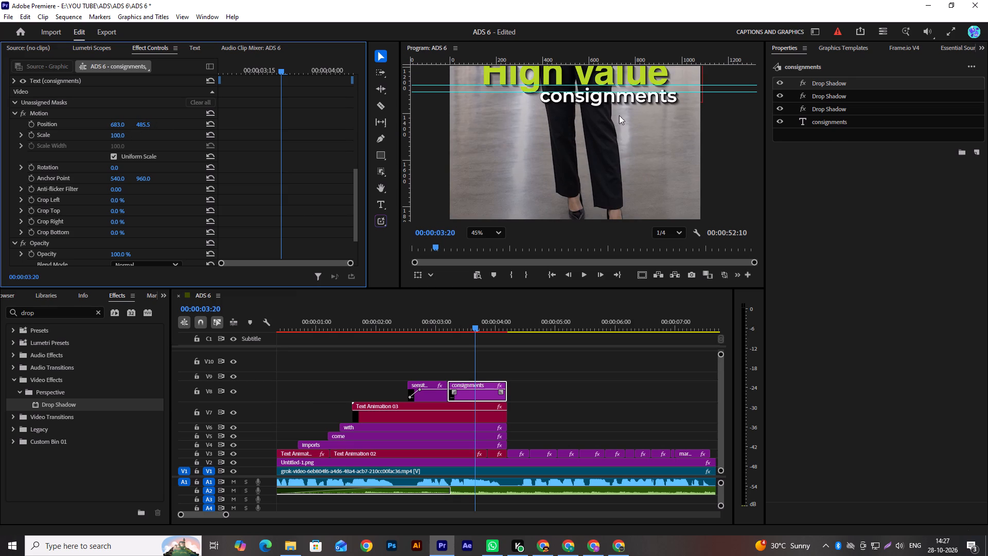
{"action": "scroll", "coordinate": [655, 82], "scroll_direction": "up", "scroll_amount": 10}
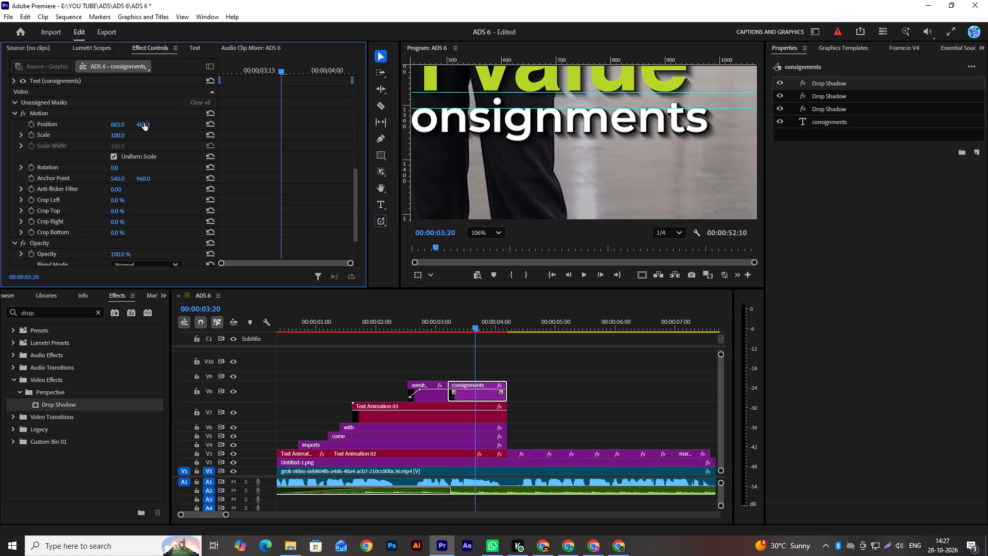
{"action": "left_click", "coordinate": [144, 123], "text": "ctrl"}
{"action": "left_click", "coordinate": [148, 123]}
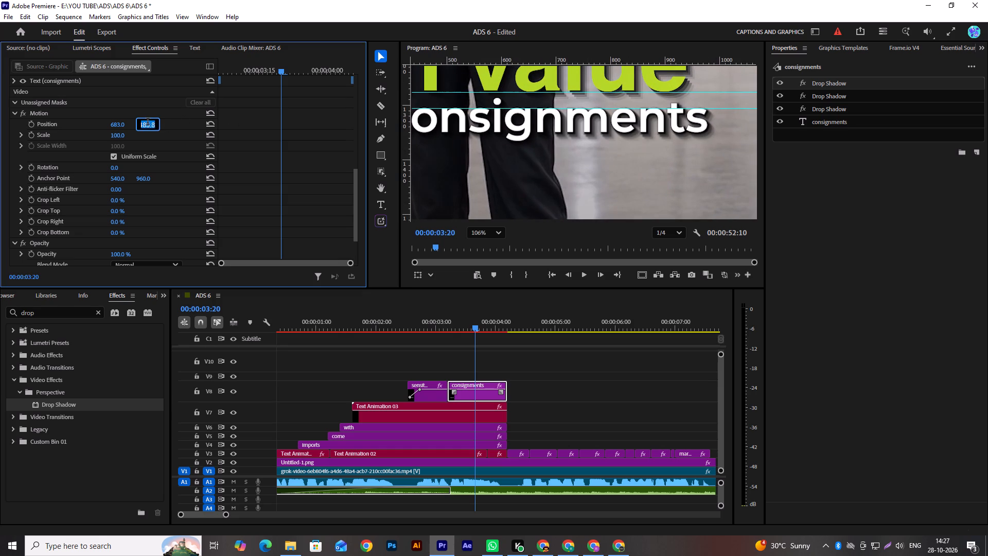
{"action": "type", "text": "485"}
{"action": "key", "text": "Return"}
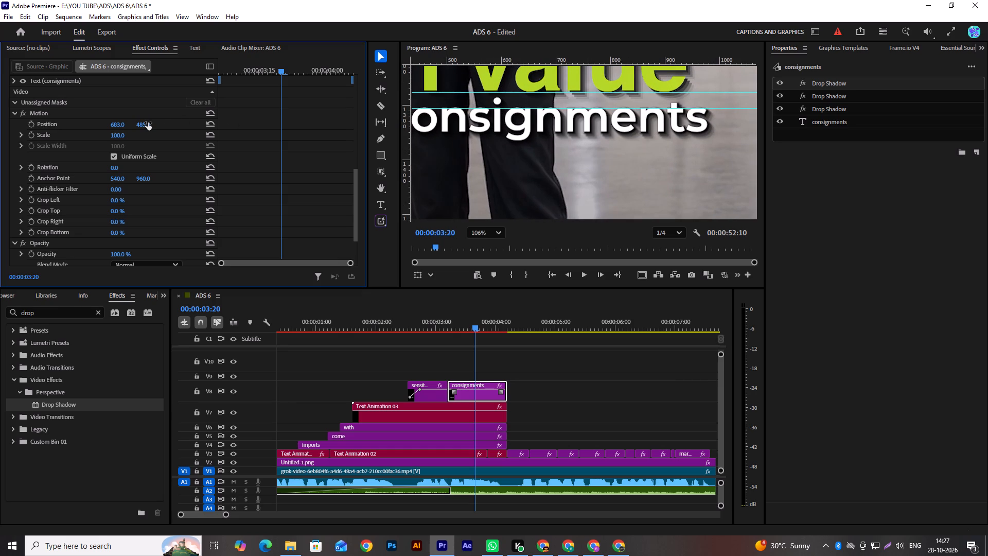
Nudge the "consignments" clip's horizontal position to about 687.5.
{"action": "scroll", "coordinate": [536, 126], "scroll_direction": "down", "scroll_amount": 15}
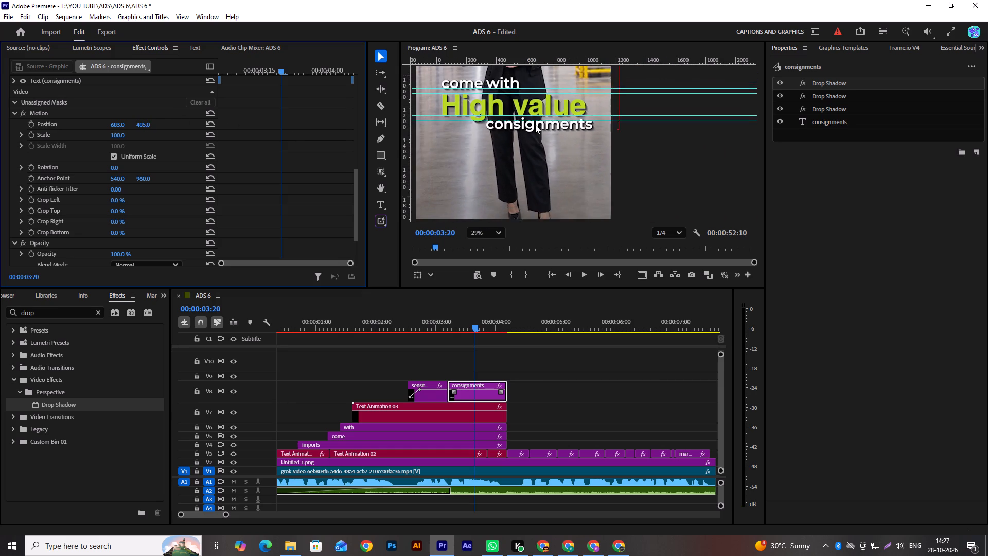
{"action": "scroll", "coordinate": [535, 125], "scroll_direction": "up", "scroll_amount": 7}
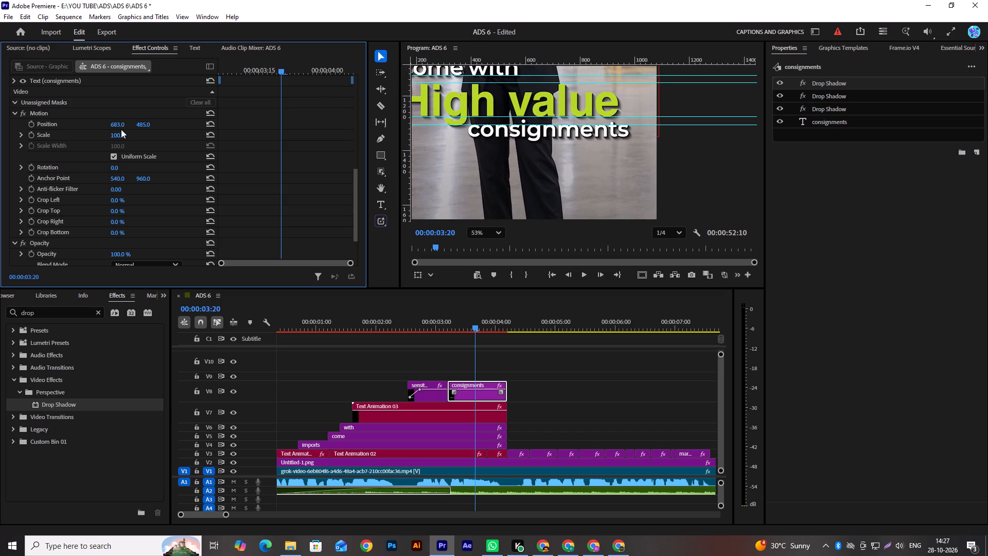
{"action": "left_click_drag", "start_coordinate": [113, 124], "coordinate": [138, 127], "text": "ctrl"}
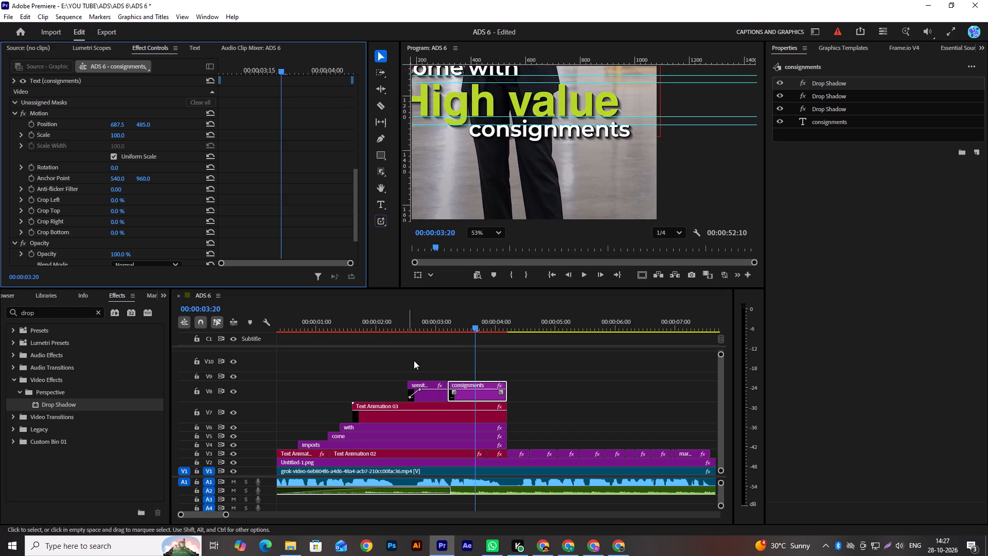
Play through the "consignments" clip from about 00:00:03:05 to examine its placement and timing against the spoken word.
{"action": "left_click_drag", "start_coordinate": [460, 328], "coordinate": [446, 333]}
{"action": "left_click", "coordinate": [446, 333]}
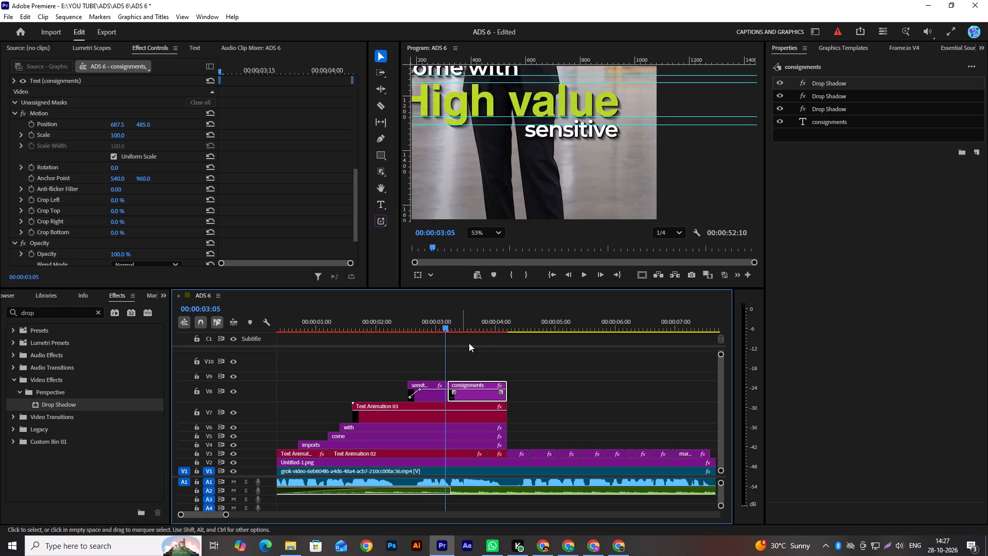
{"action": "key", "text": "space"}
{"action": "key", "text": "space"}
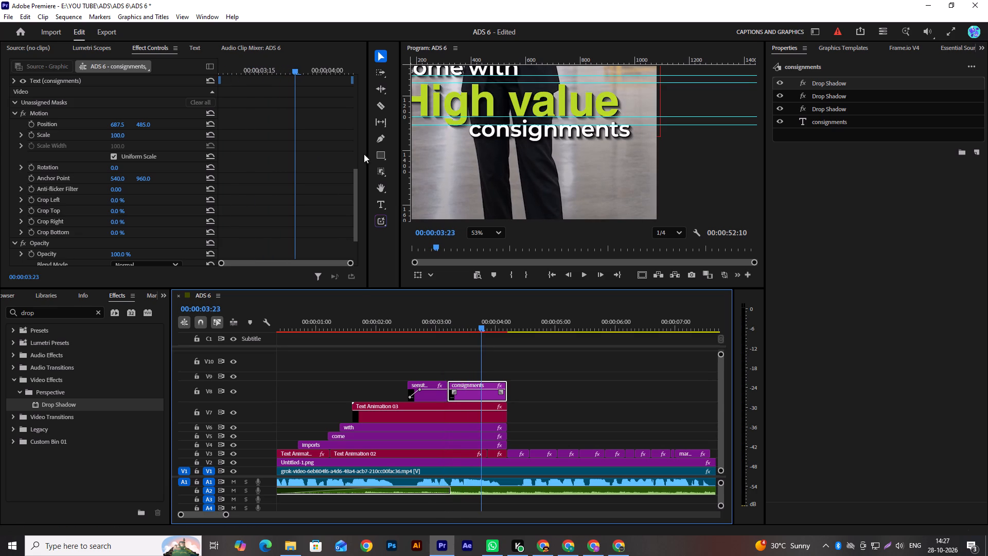
{"action": "left_click_drag", "start_coordinate": [357, 180], "coordinate": [356, 64]}
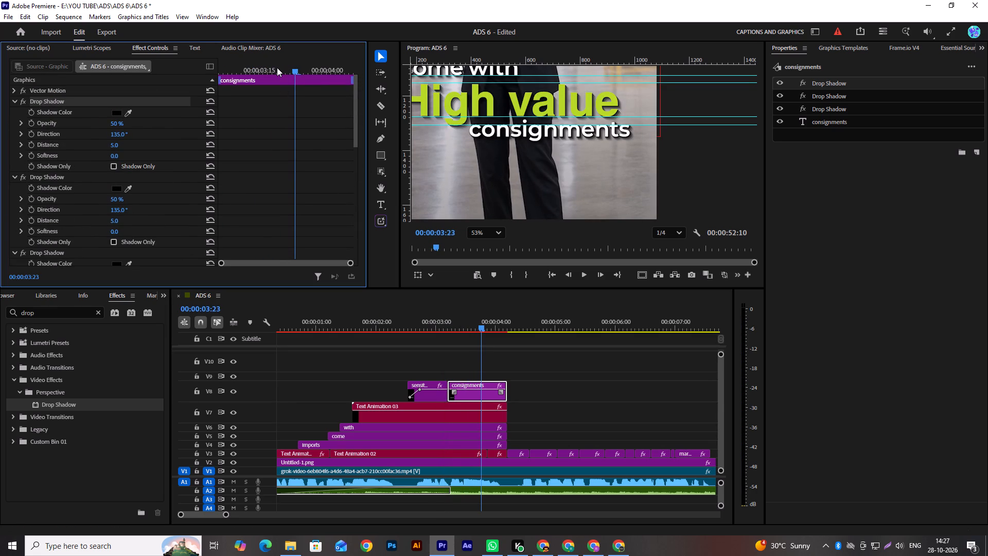
{"action": "left_click_drag", "start_coordinate": [280, 70], "coordinate": [171, 116]}
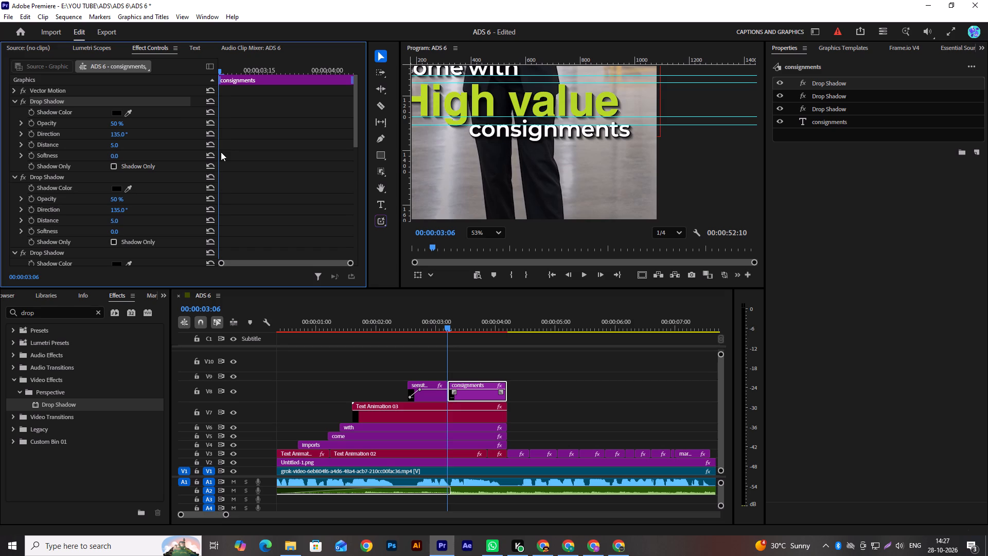
{"action": "key", "text": "space"}
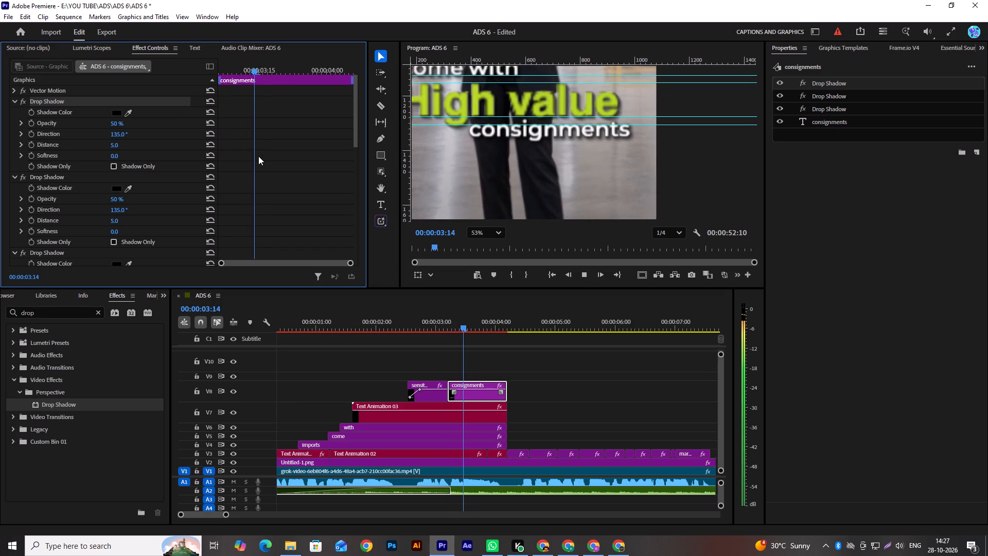
{"action": "key", "text": "space"}
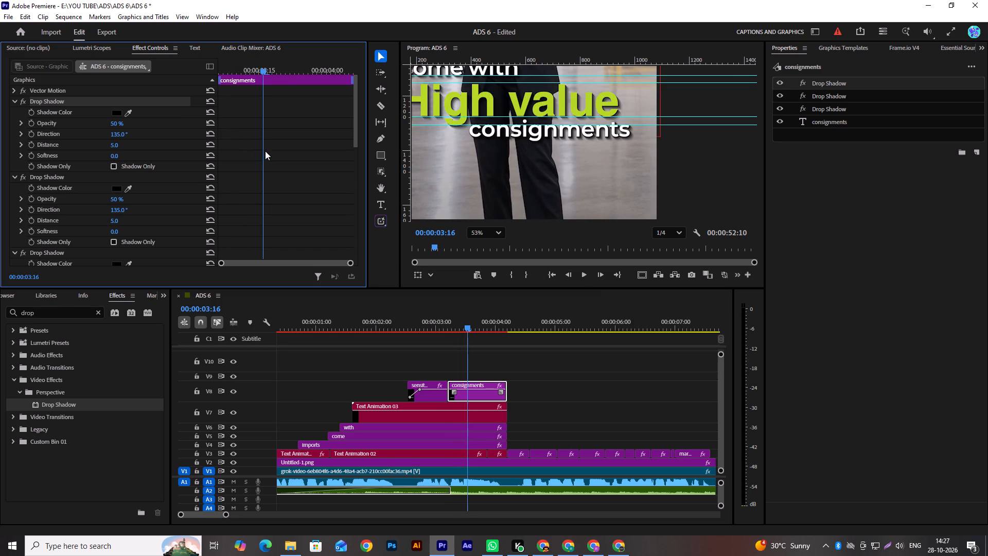
{"action": "key", "text": "space"}
{"action": "key", "text": "space"}
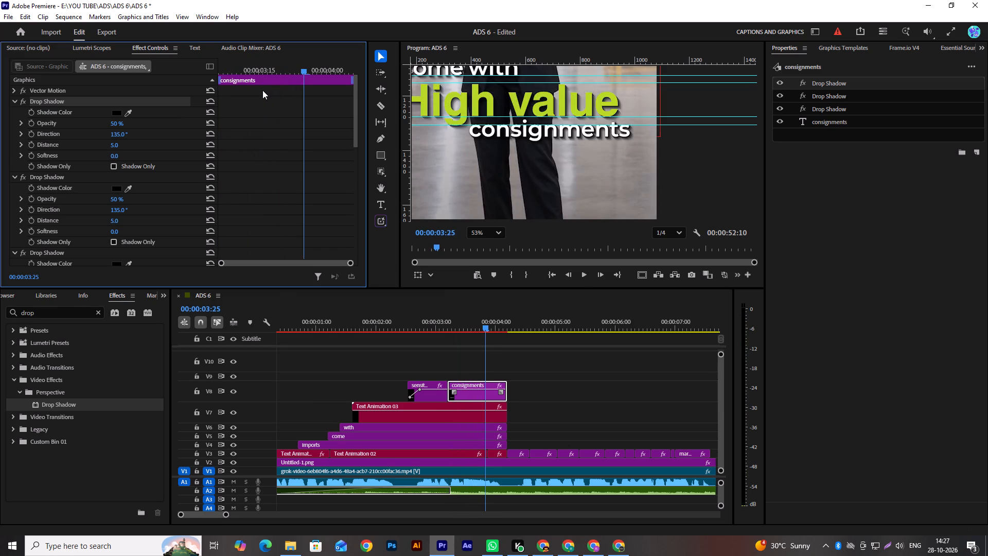
{"action": "key", "text": "space"}
{"action": "key", "text": "space"}
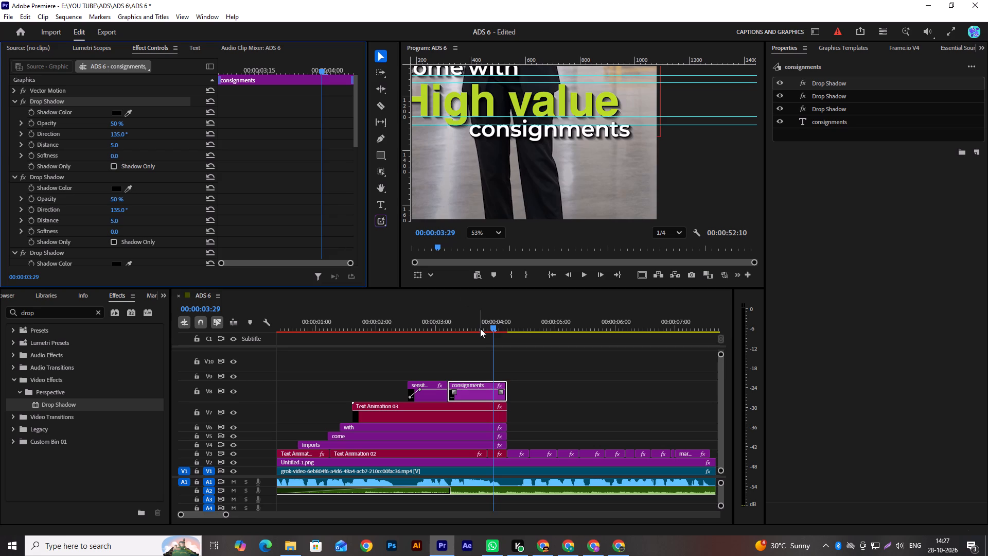
Keyframe the "consignments" clip's Motion position to rise from 687.5, 804 at 00:00:03:06 to 687.5, 485 at 00:00:03:22.
{"action": "left_click", "coordinate": [480, 328]}
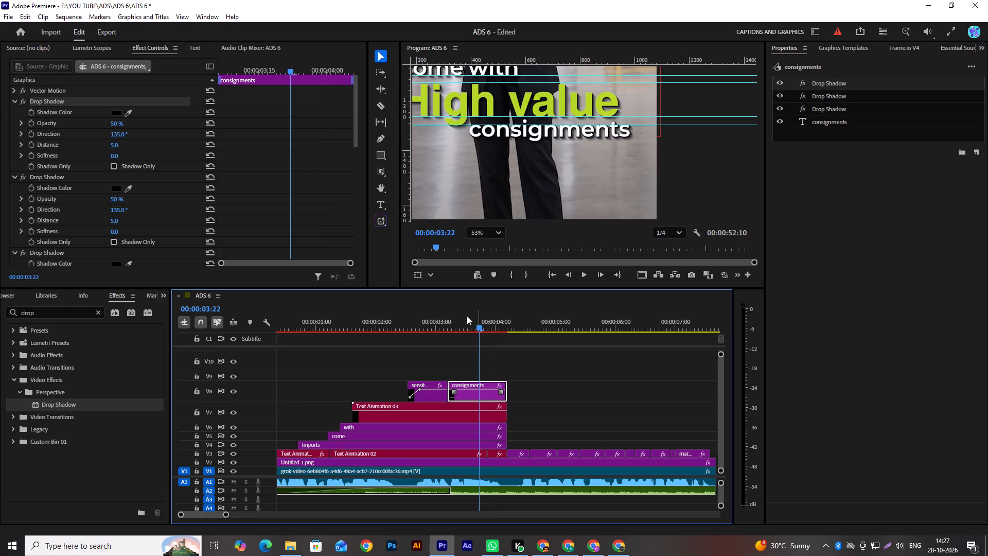
{"action": "scroll", "coordinate": [211, 179], "scroll_direction": "up", "scroll_amount": 4}
{"action": "scroll", "coordinate": [211, 179], "scroll_direction": "down", "scroll_amount": 10}
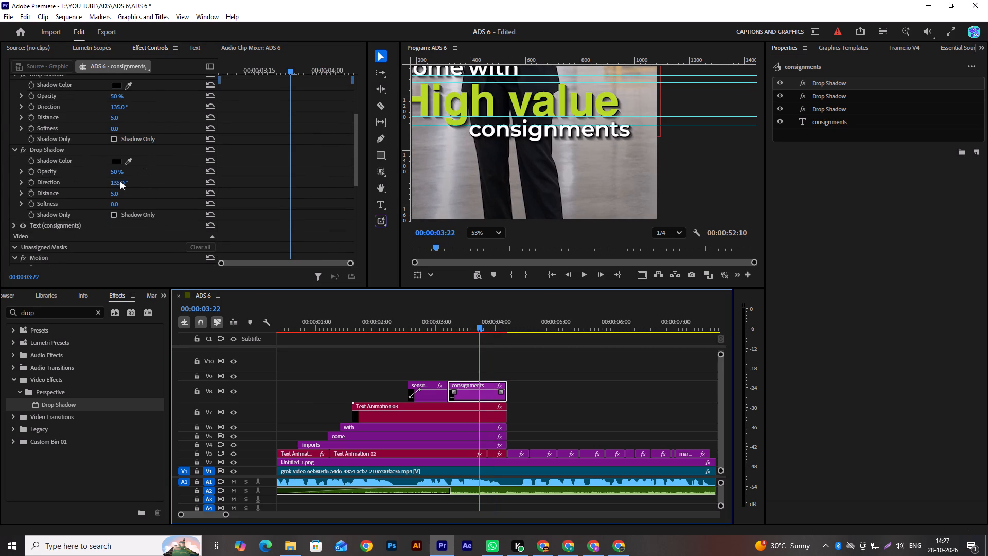
{"action": "scroll", "coordinate": [200, 181], "scroll_direction": "down", "scroll_amount": 7}
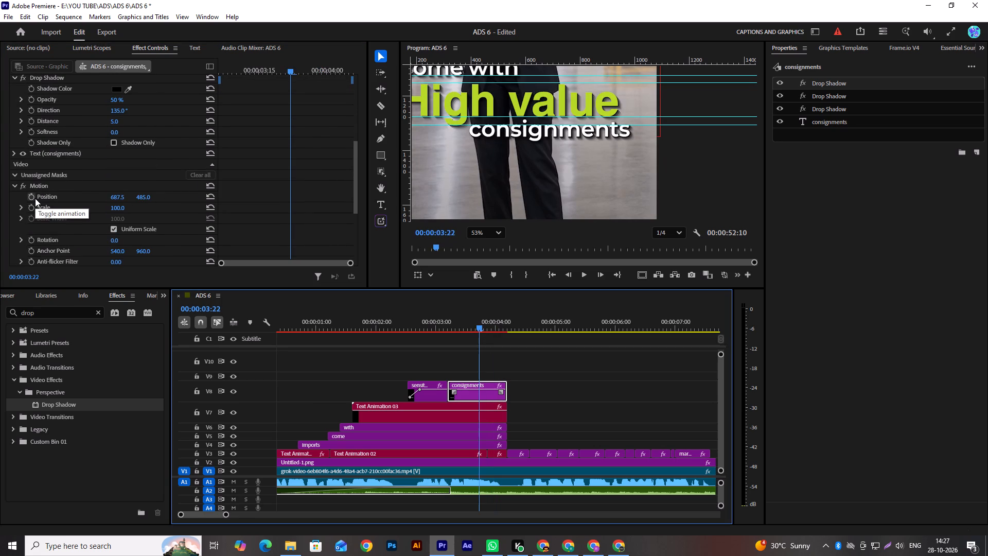
{"action": "left_click", "coordinate": [35, 198]}
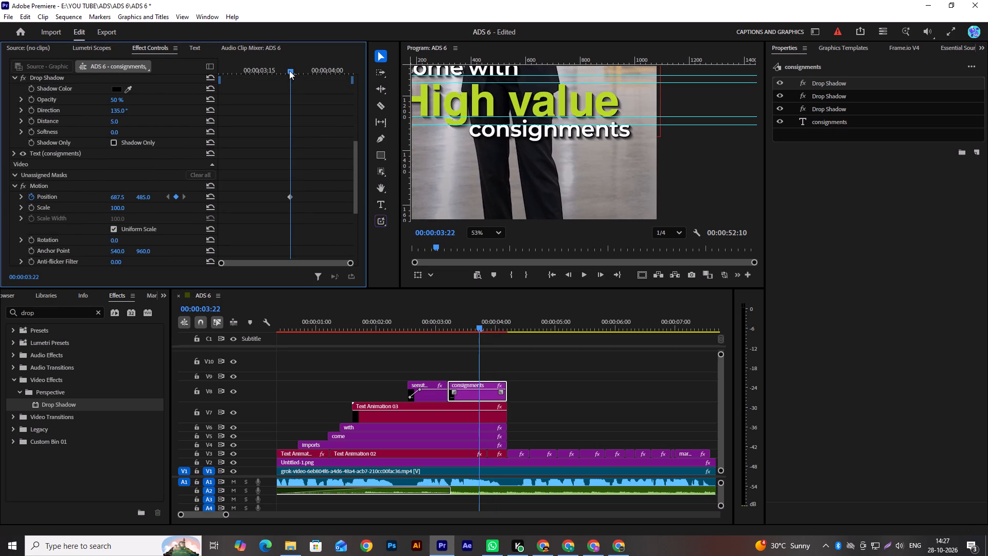
{"action": "left_click_drag", "start_coordinate": [289, 71], "coordinate": [202, 100]}
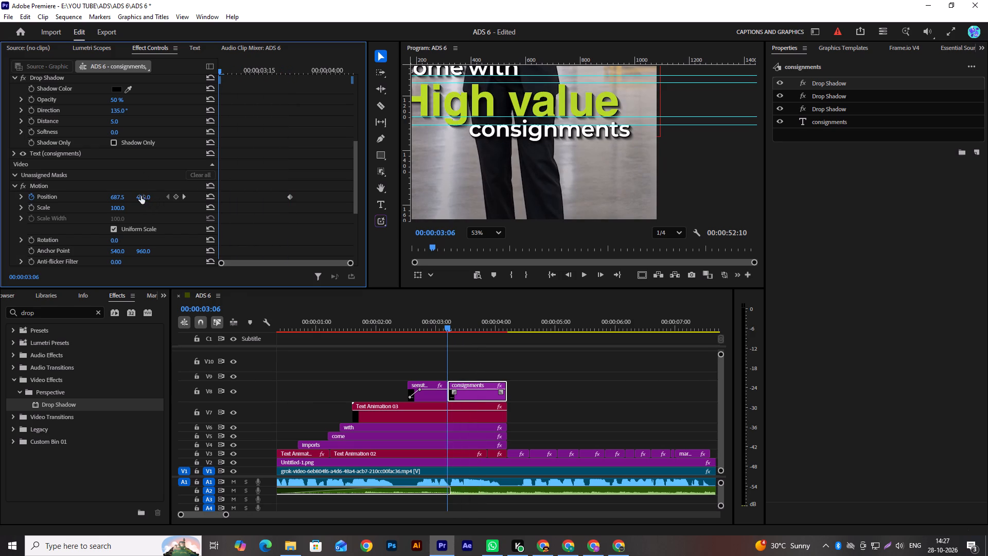
{"action": "left_click_drag", "start_coordinate": [141, 196], "coordinate": [306, 214]}
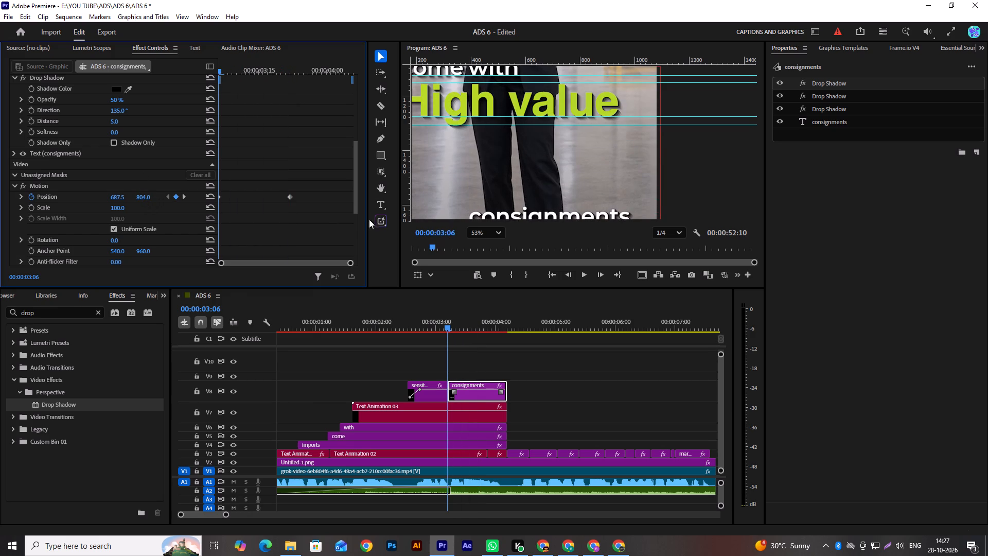
{"action": "scroll", "coordinate": [508, 201], "scroll_direction": "down", "scroll_amount": 6}
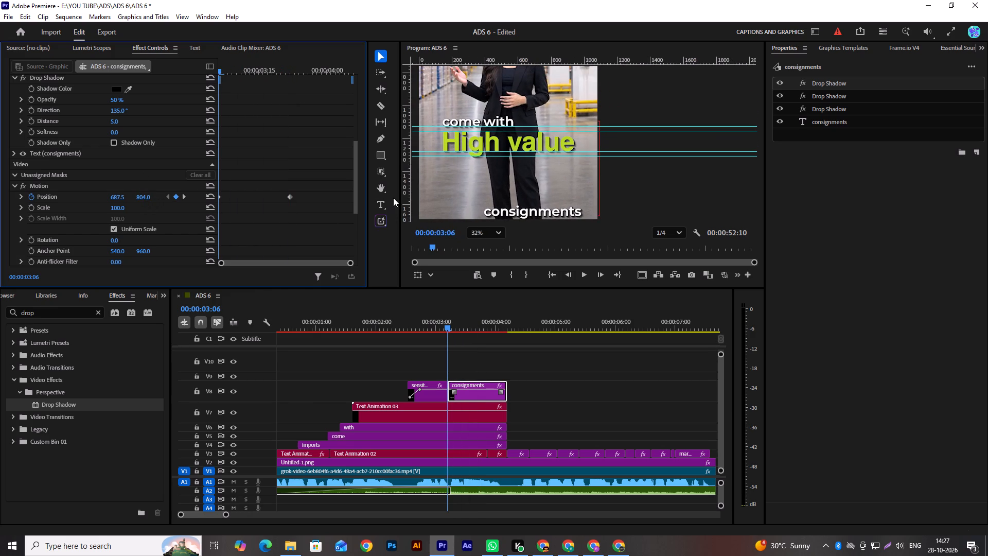
{"action": "scroll", "coordinate": [514, 193], "scroll_direction": "down", "scroll_amount": 5}
{"action": "left_click", "coordinate": [497, 230]}
{"action": "left_click", "coordinate": [492, 246]}
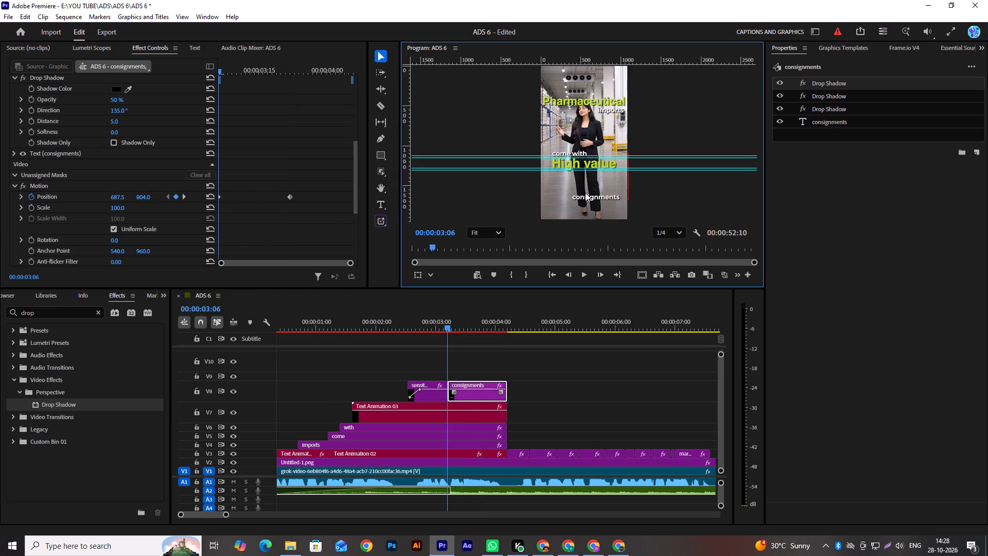
{"action": "scroll", "coordinate": [600, 192], "scroll_direction": "up", "scroll_amount": 6}
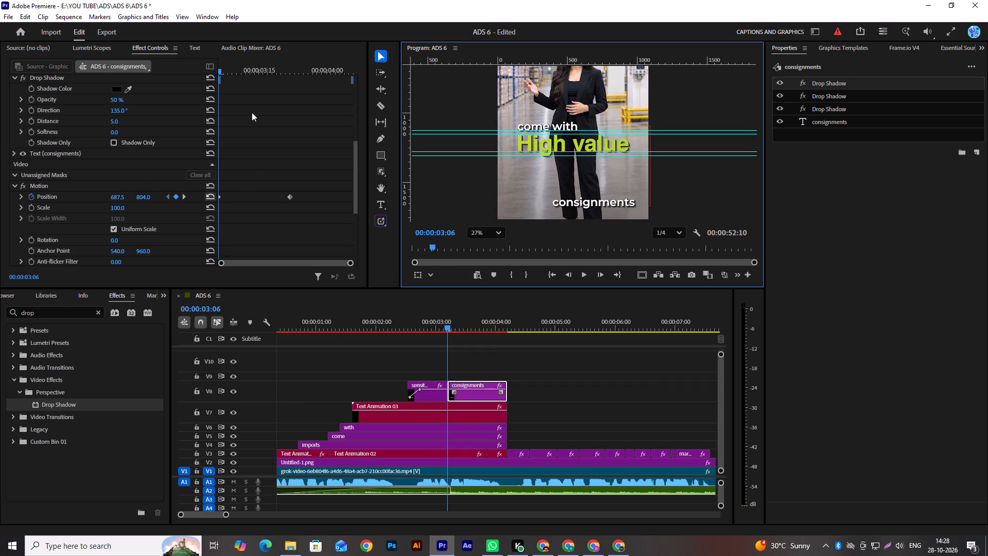
{"action": "key", "text": "space"}
{"action": "key", "text": "space"}
Apply Ease In and Ease Out temporal interpolation to both Position keyframes of the "consignments" clip.
{"action": "left_click_drag", "start_coordinate": [309, 212], "coordinate": [197, 183]}
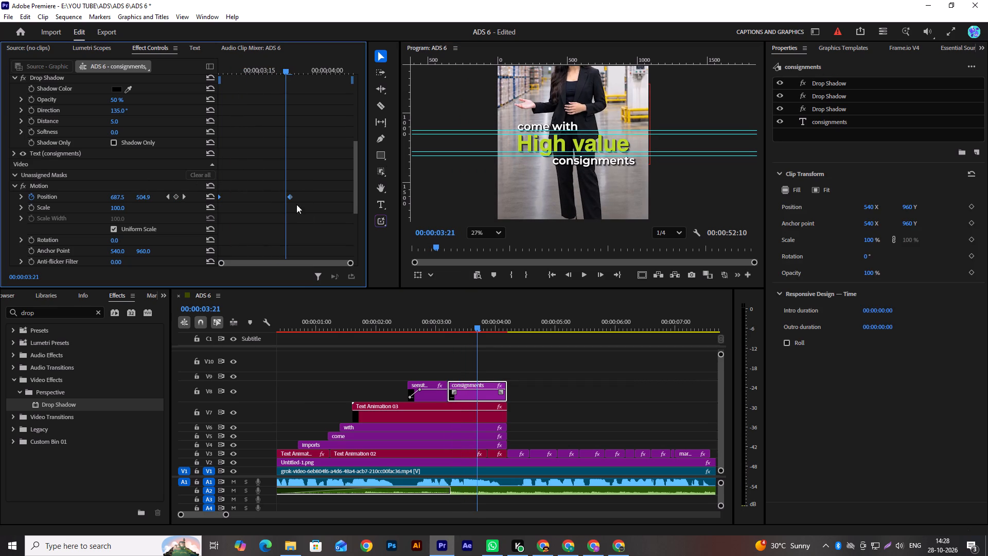
{"action": "right_click", "coordinate": [290, 197]}
{"action": "left_click", "coordinate": [380, 280]}
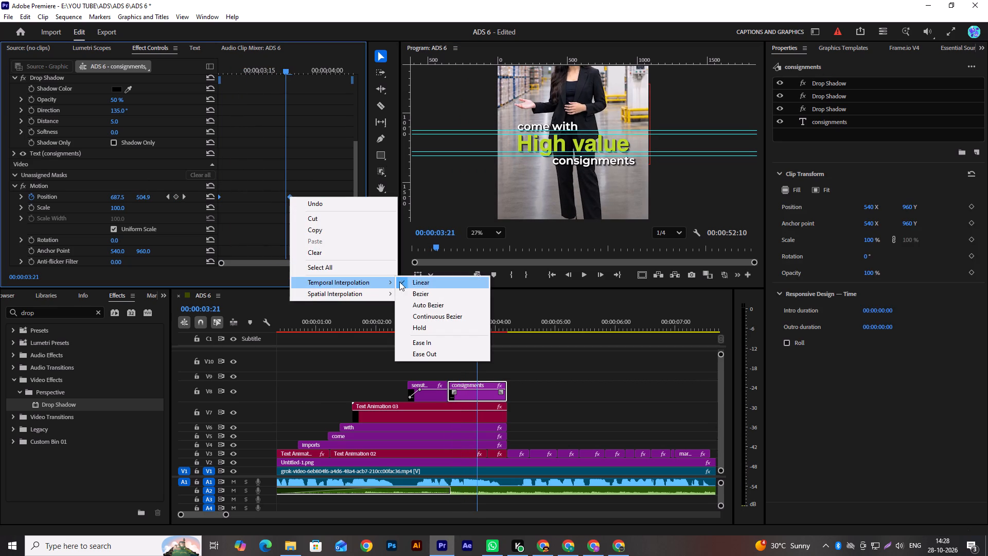
{"action": "left_click", "coordinate": [428, 340]}
{"action": "right_click", "coordinate": [292, 197]}
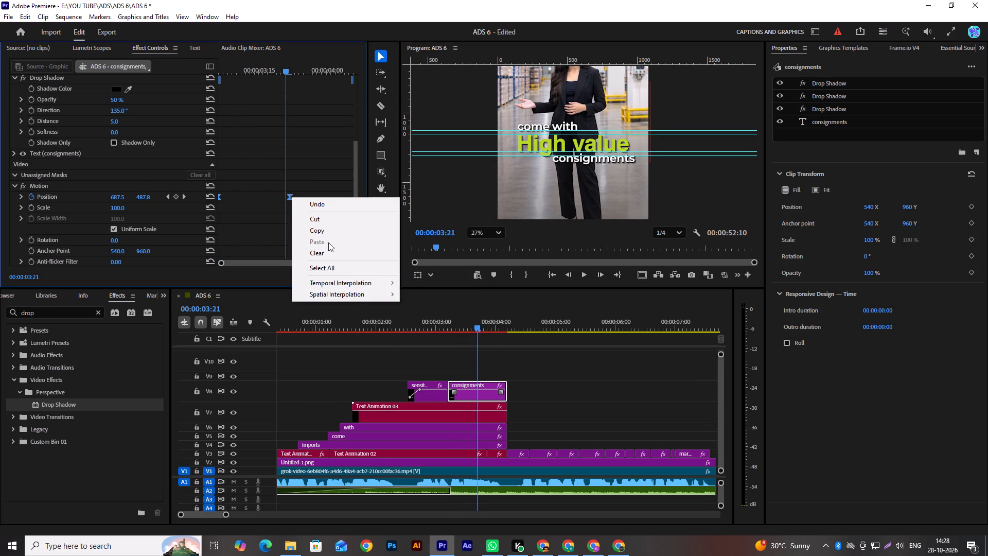
{"action": "left_click", "coordinate": [392, 284]}
{"action": "left_click", "coordinate": [415, 351]}
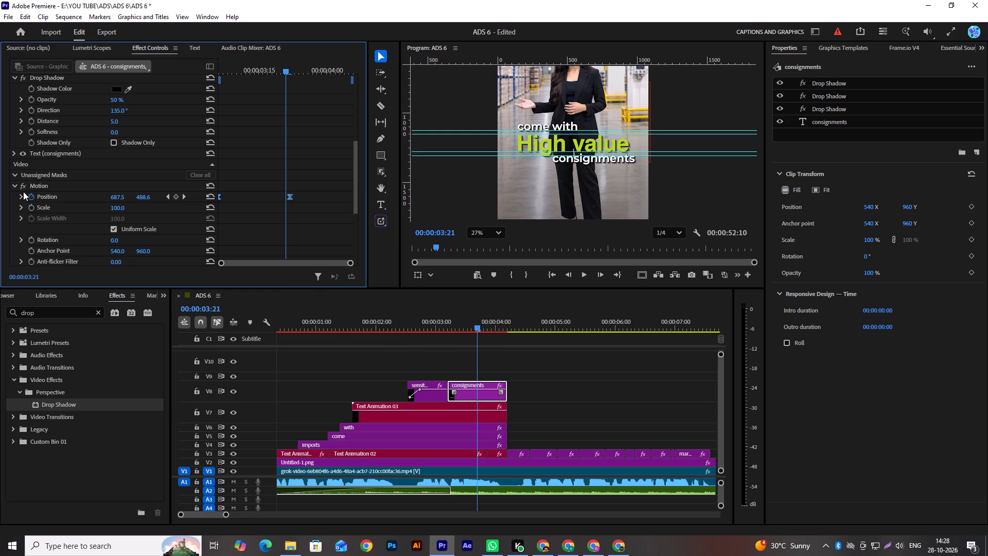
Reshape the "consignments" Position velocity curve to peak early and slow gradually into the last keyframe, and preview the motion.
{"action": "left_click", "coordinate": [22, 195]}
{"action": "left_click_drag", "start_coordinate": [277, 230], "coordinate": [267, 234]}
{"action": "left_click_drag", "start_coordinate": [302, 210], "coordinate": [161, 177]}
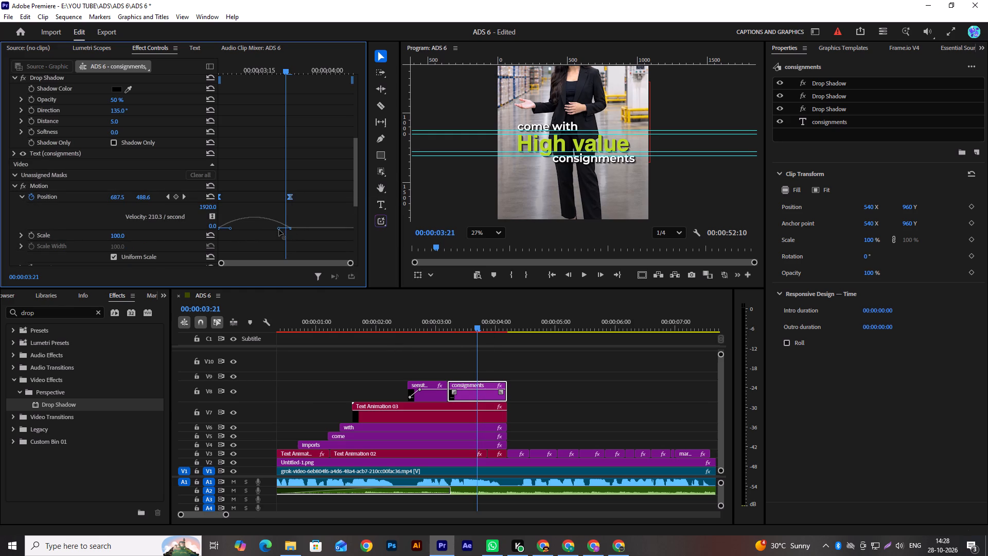
{"action": "left_click_drag", "start_coordinate": [279, 230], "coordinate": [257, 233]}
{"action": "left_click_drag", "start_coordinate": [248, 71], "coordinate": [173, 96]}
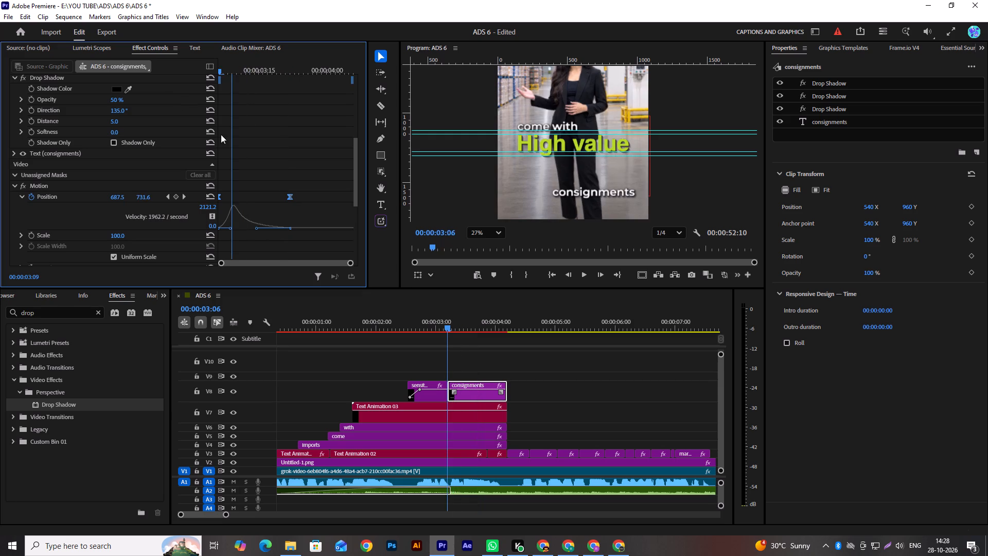
{"action": "key", "text": "space"}
{"action": "key", "text": "space"}
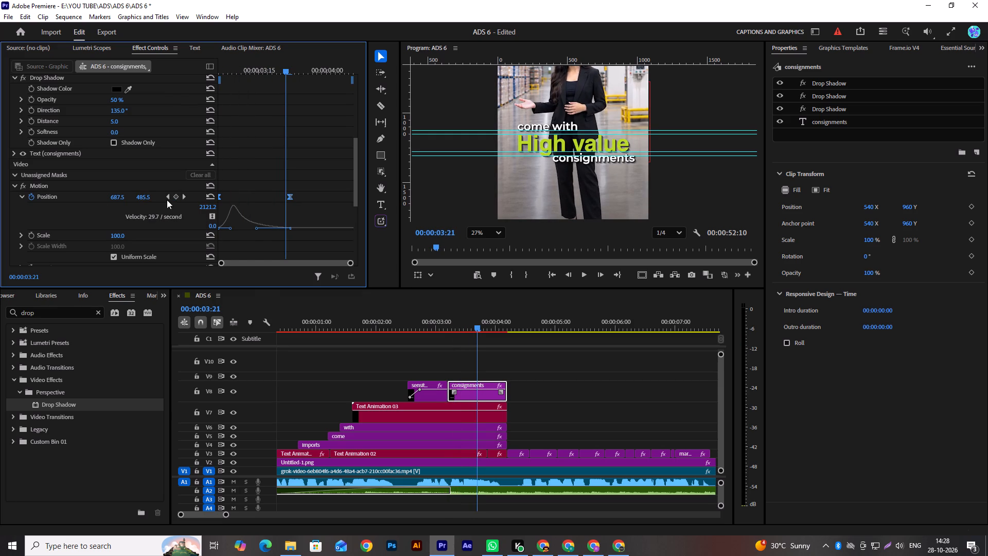
Keyframe the "consignments" clip's Opacity from 0% at 00:00:03:11 to 100% at 00:00:03:22, and preview the fade-in with the preceding captions.
{"action": "left_click", "coordinate": [185, 194]}
{"action": "scroll", "coordinate": [323, 125], "scroll_direction": "down", "scroll_amount": 9}
{"action": "scroll", "coordinate": [295, 187], "scroll_direction": "down", "scroll_amount": 3}
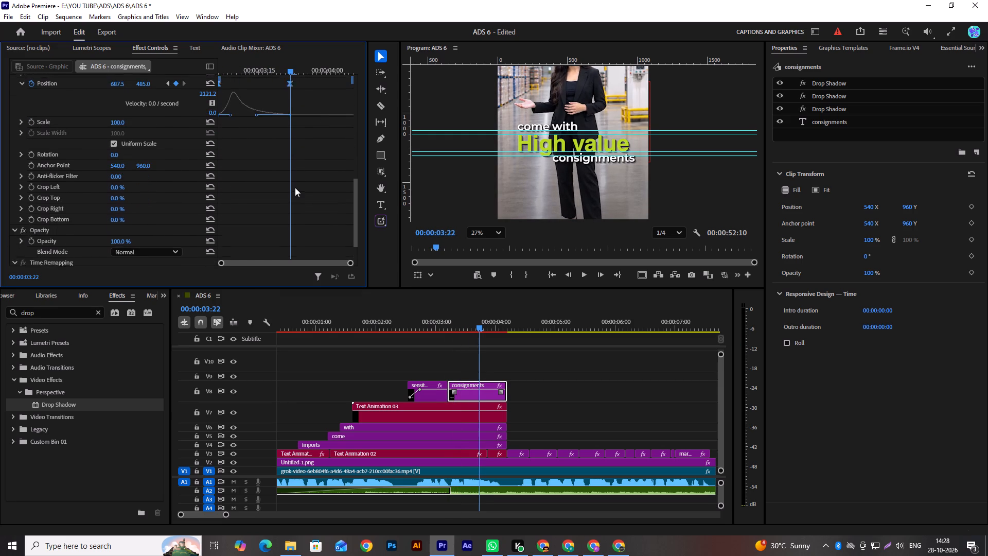
{"action": "scroll", "coordinate": [295, 187], "scroll_direction": "down", "scroll_amount": 5}
{"action": "left_click", "coordinate": [32, 205]}
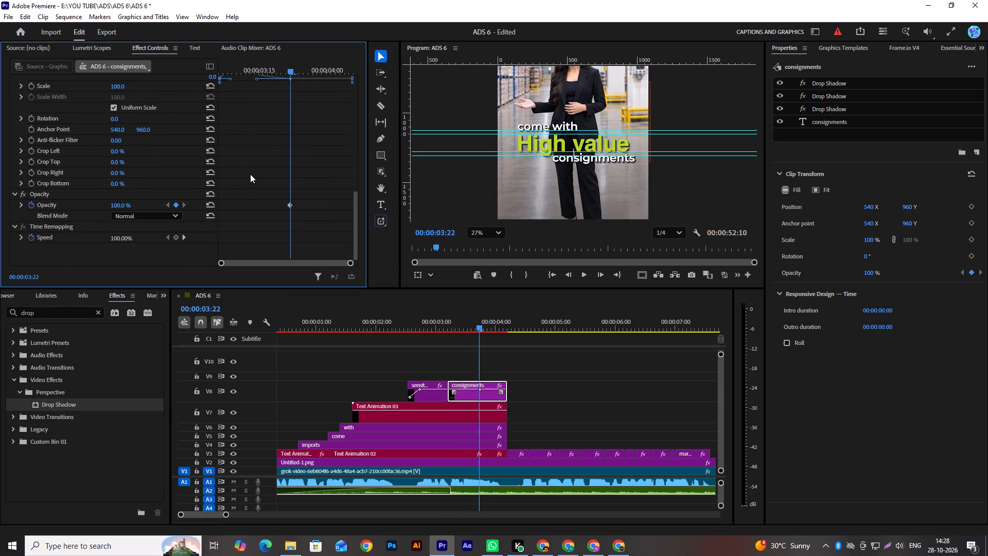
{"action": "left_click_drag", "start_coordinate": [290, 71], "coordinate": [285, 71]}
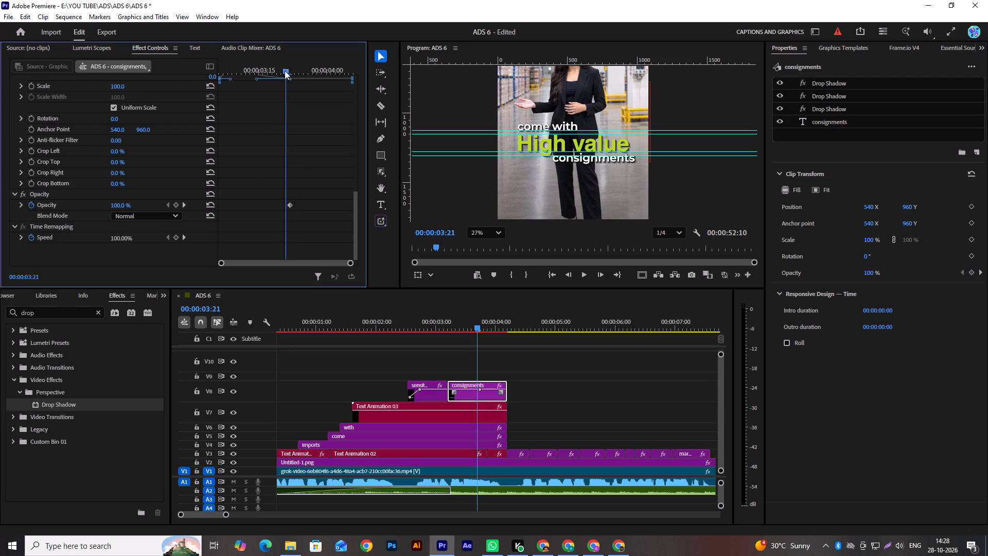
{"action": "left_click_drag", "start_coordinate": [285, 71], "coordinate": [239, 79]}
{"action": "left_click_drag", "start_coordinate": [118, 204], "coordinate": [102, 206]}
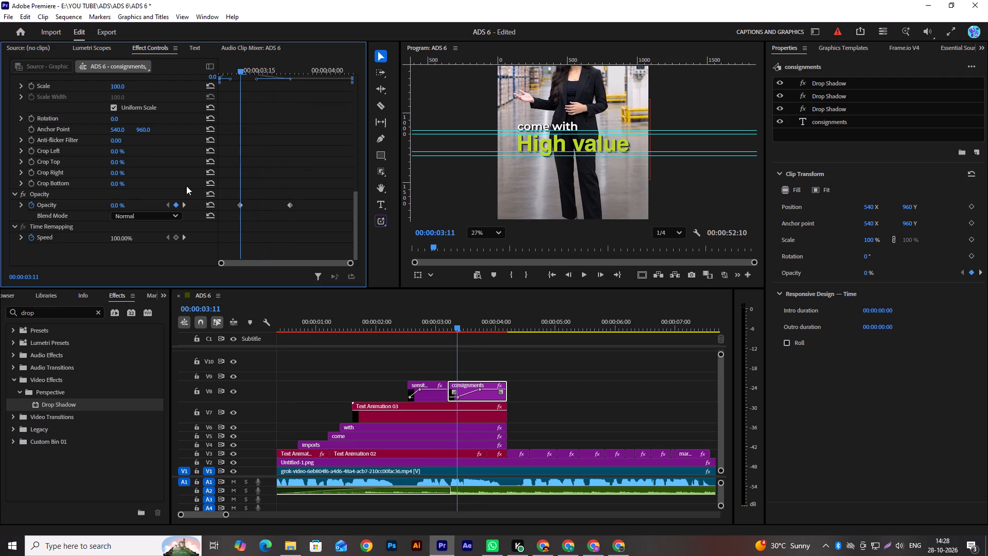
{"action": "left_click_drag", "start_coordinate": [253, 69], "coordinate": [169, 80]}
{"action": "key", "text": "space"}
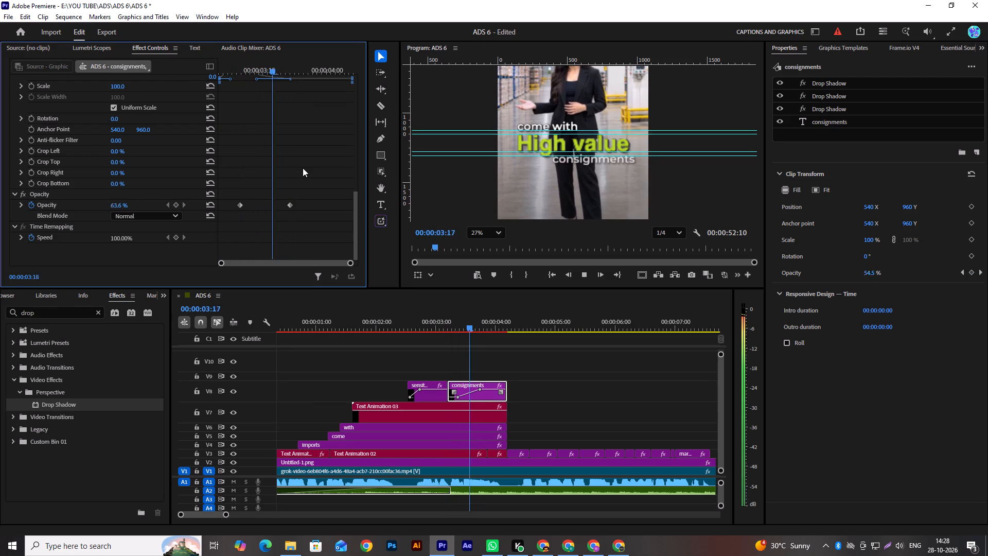
{"action": "key", "text": "space"}
{"action": "left_click_drag", "start_coordinate": [439, 328], "coordinate": [397, 342]}
{"action": "key", "text": "space"}
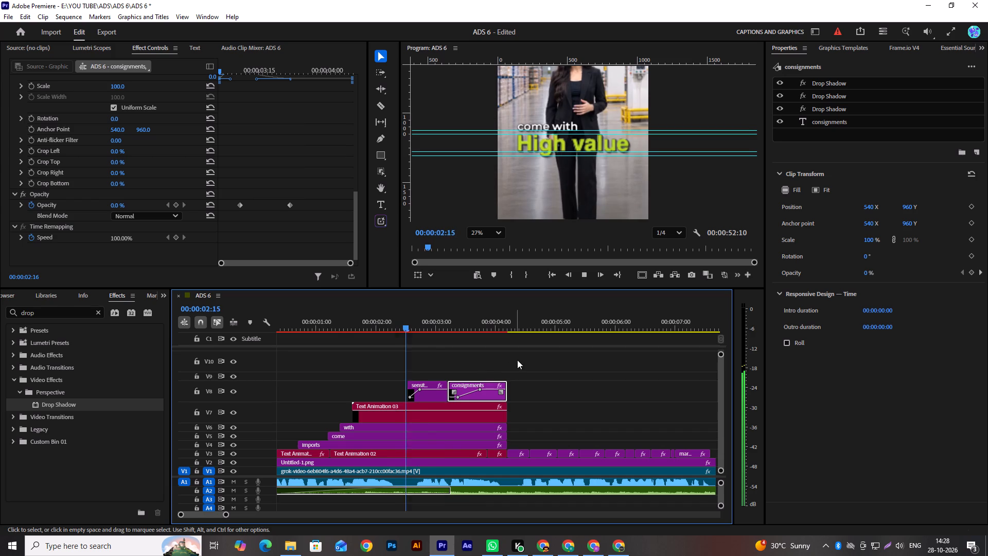
{"action": "key", "text": "space"}
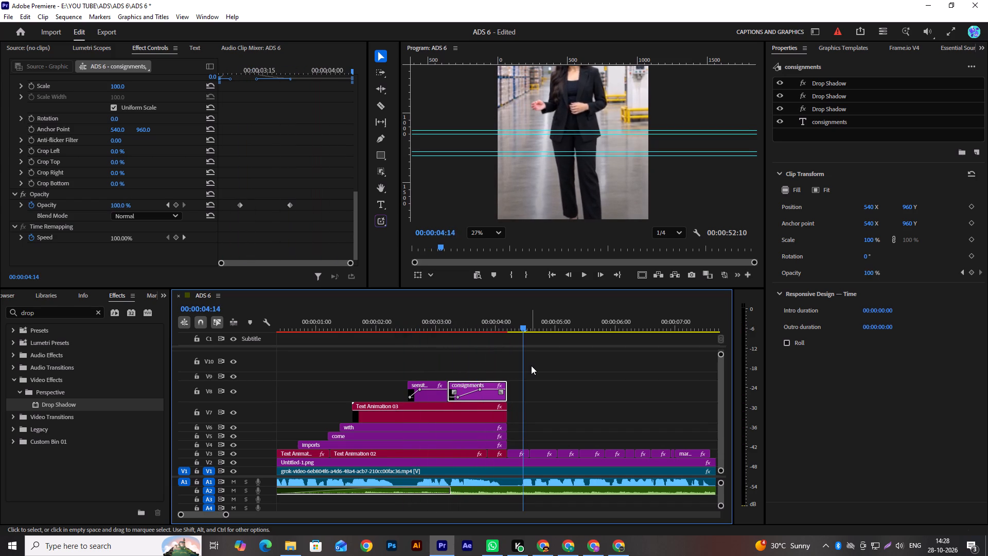
Save the ADS 6 project.
{"action": "key", "text": "ctrl+s"}
Play the section after the "consignments" clip from about 00:00:04:08 to examine the next spoken words.
{"action": "scroll", "coordinate": [504, 367], "scroll_direction": "down", "scroll_amount": 4}
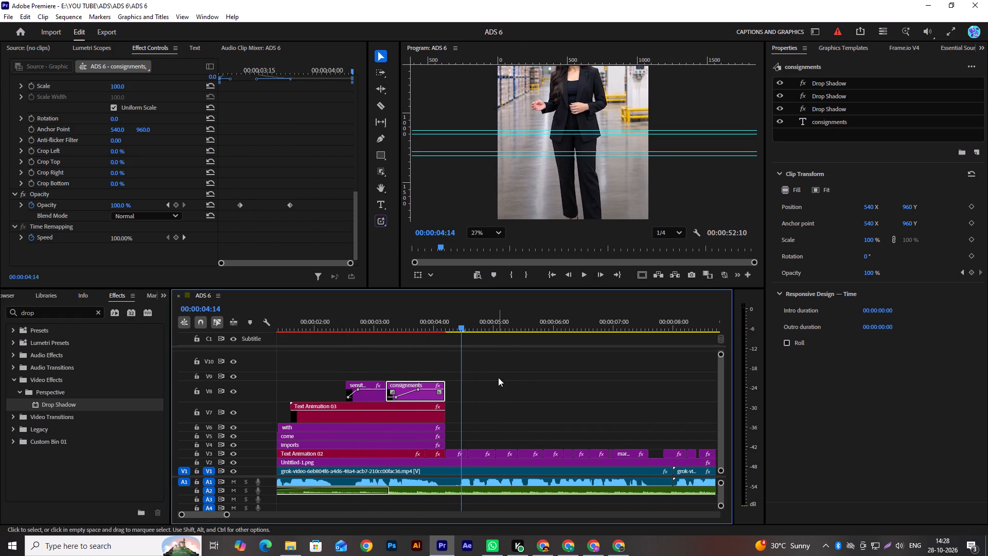
{"action": "left_click", "coordinate": [455, 329]}
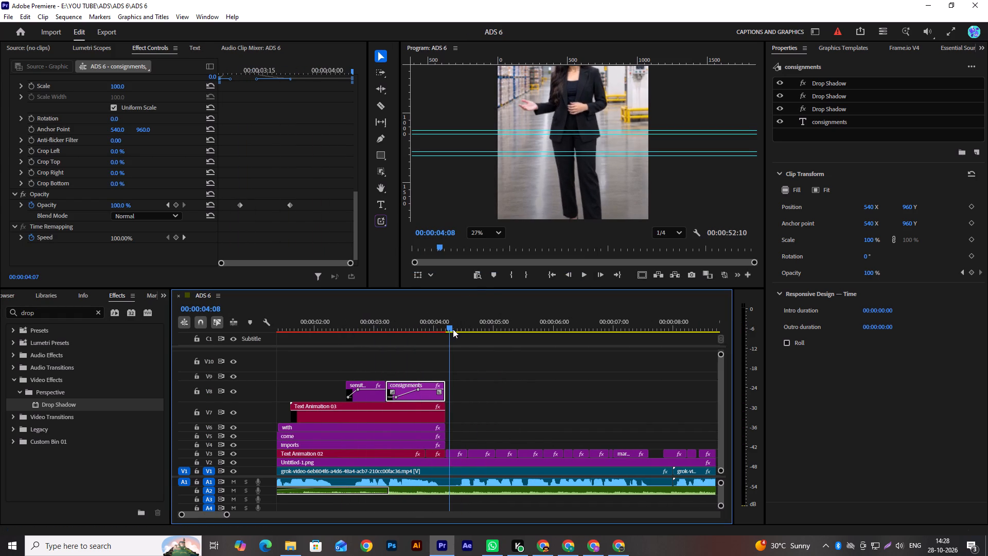
{"action": "key", "text": "space"}
{"action": "key", "text": "space"}
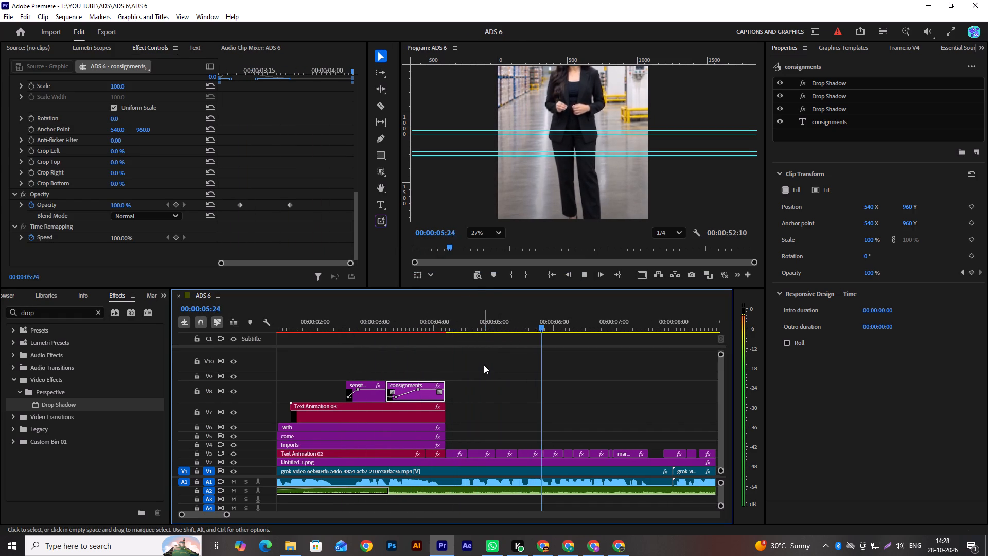
{"action": "scroll", "coordinate": [484, 364], "scroll_direction": "down", "scroll_amount": 2}
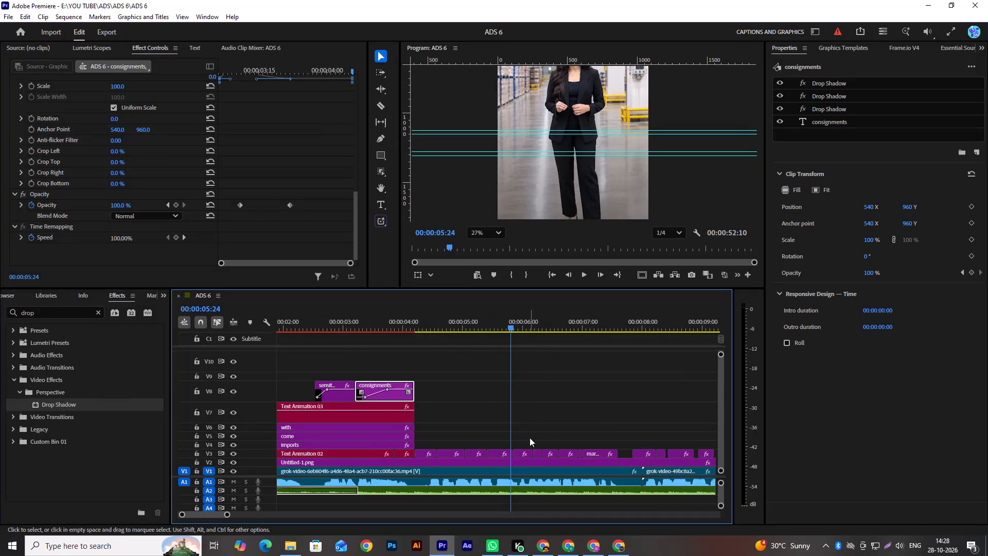
Play the spoken section from about 00:00:05:24 to 00:00:10:01 to examine the upcoming words and their captions.
{"action": "key", "text": "space"}
{"action": "scroll", "coordinate": [541, 394], "scroll_direction": "down", "scroll_amount": 2}
{"action": "key", "text": "space"}
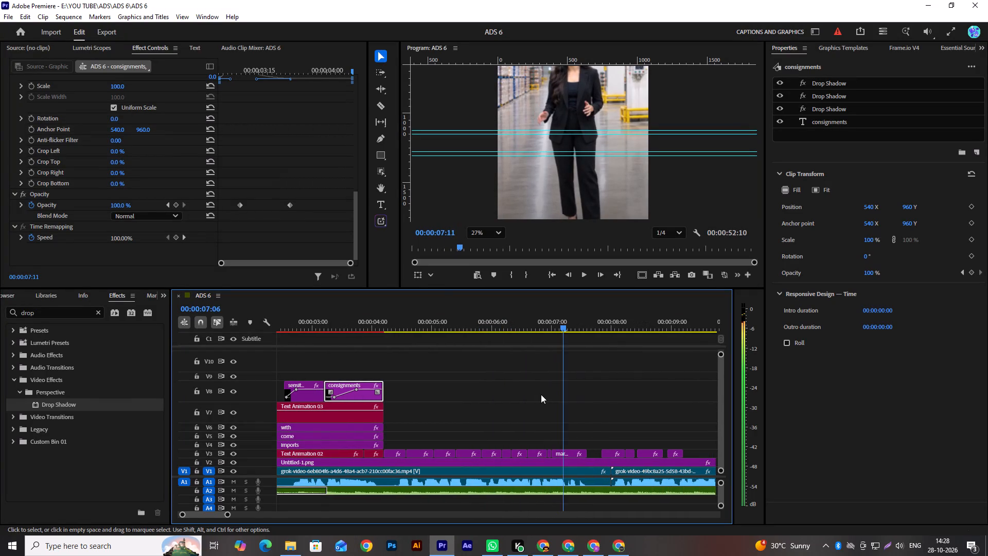
{"action": "key", "text": "space"}
{"action": "key", "text": "space"}
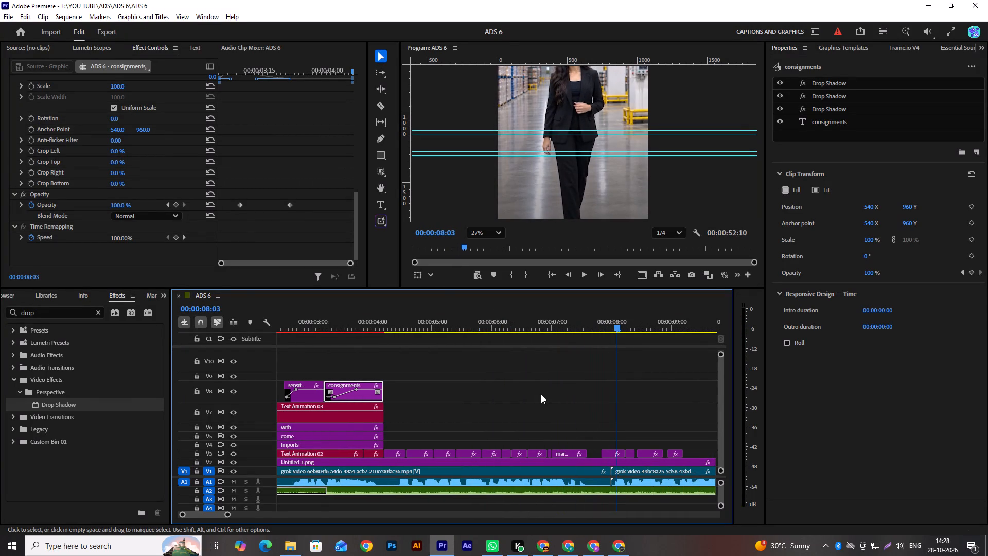
{"action": "scroll", "coordinate": [540, 394], "scroll_direction": "down", "scroll_amount": 5}
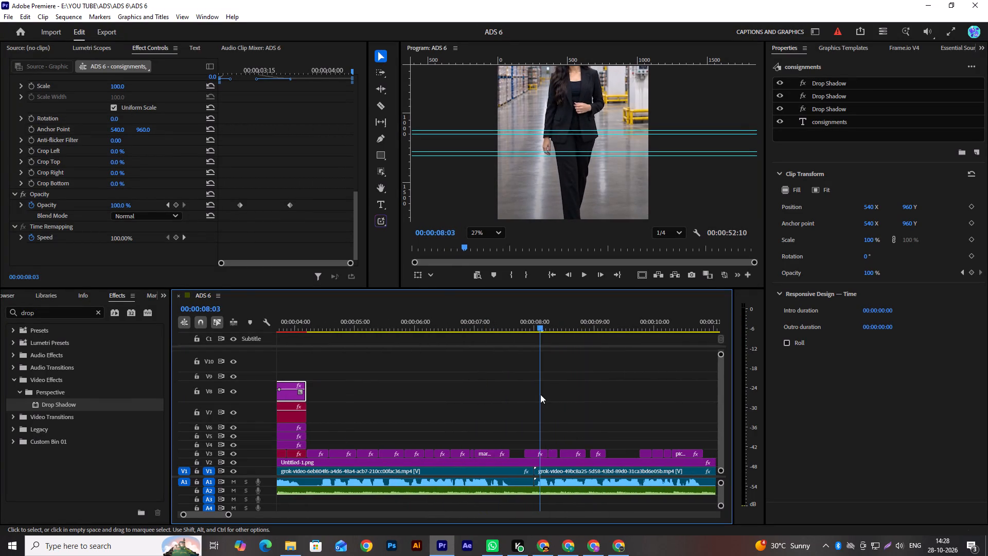
{"action": "key", "text": "space"}
{"action": "scroll", "coordinate": [540, 394], "scroll_direction": "down", "scroll_amount": 3}
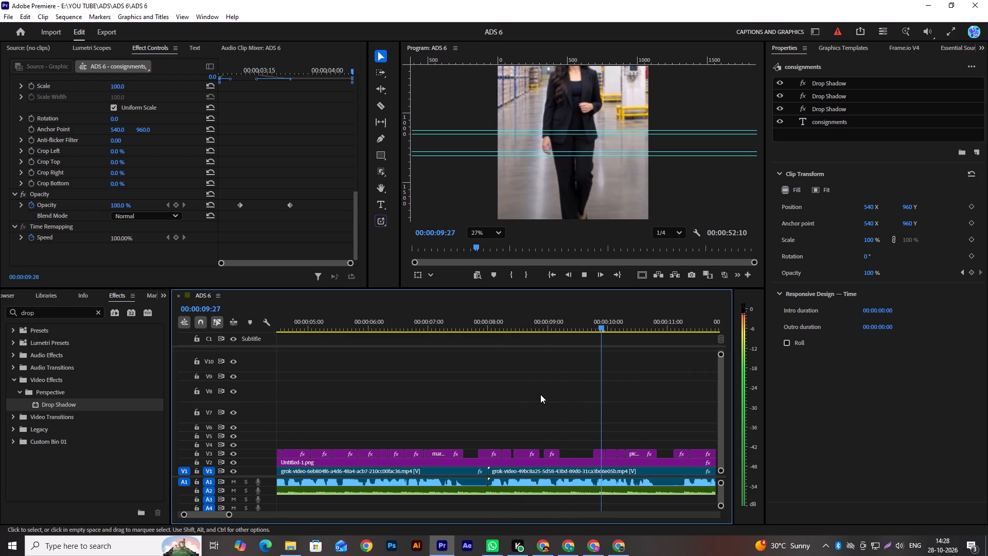
{"action": "key", "text": "space"}
{"action": "scroll", "coordinate": [456, 387], "scroll_direction": "up", "scroll_amount": 2}
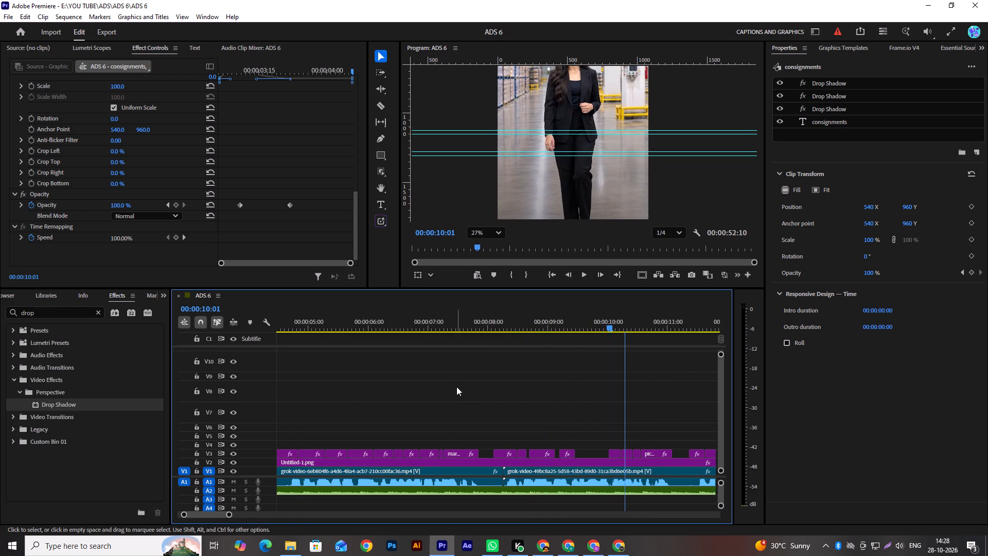
{"action": "scroll", "coordinate": [456, 387], "scroll_direction": "up", "scroll_amount": 7}
Fit the whole frame in the program view and replay the animated captions from the sequence start through about 00:00:05:04.
{"action": "left_click_drag", "start_coordinate": [396, 327], "coordinate": [101, 373]}
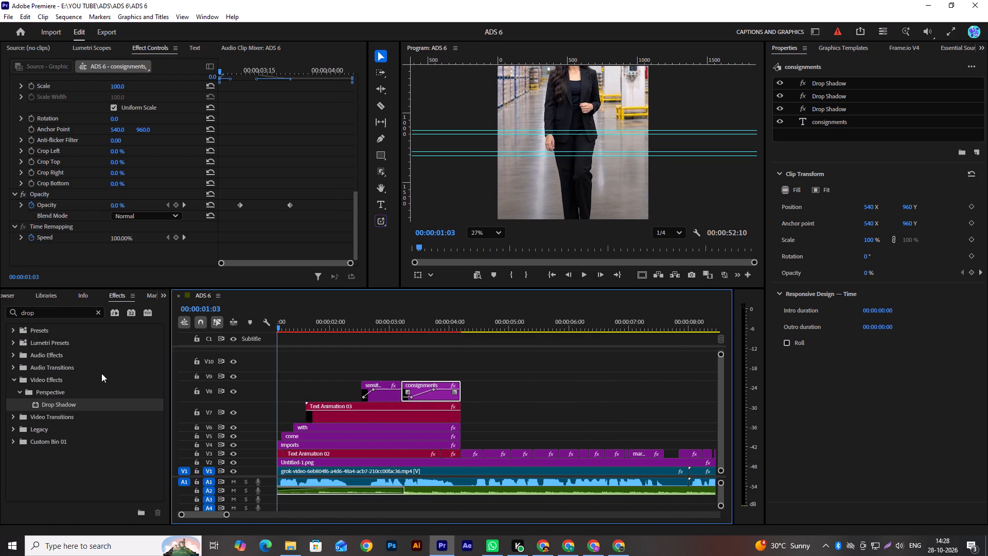
{"action": "left_click_drag", "start_coordinate": [101, 373], "coordinate": [51, 395]}
{"action": "left_click_drag", "start_coordinate": [466, 233], "coordinate": [474, 236]}
{"action": "left_click", "coordinate": [480, 231]}
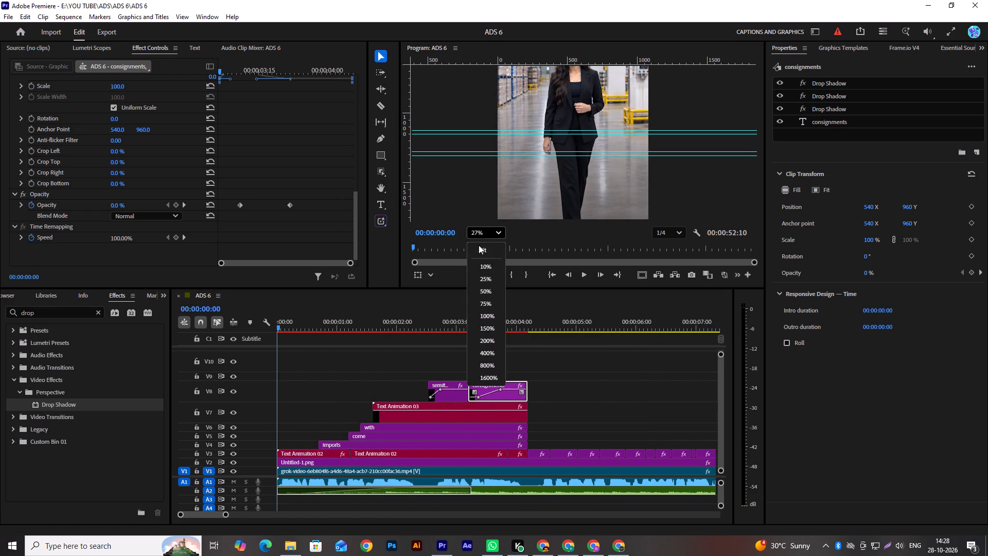
{"action": "left_click", "coordinate": [479, 251]}
{"action": "key", "text": "space"}
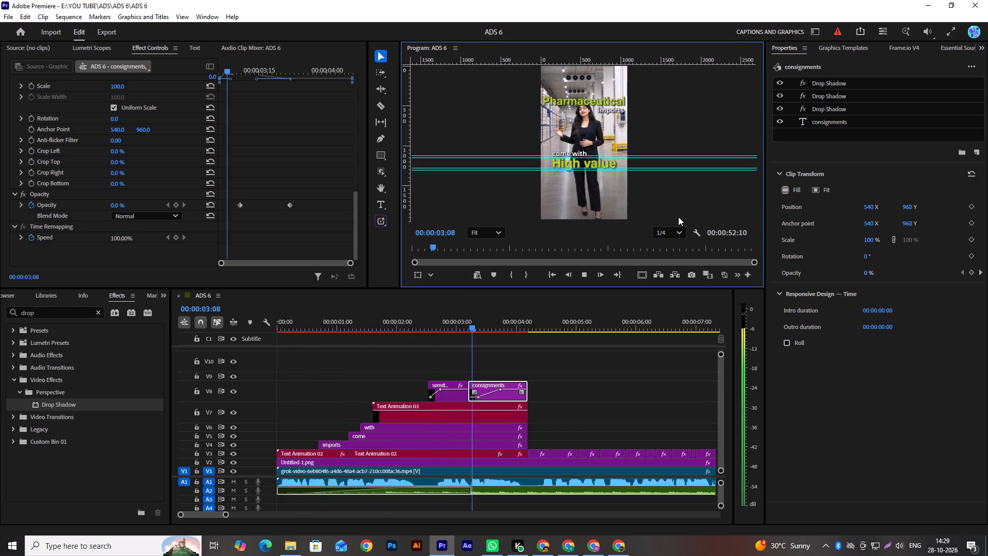
{"action": "key", "text": "space"}
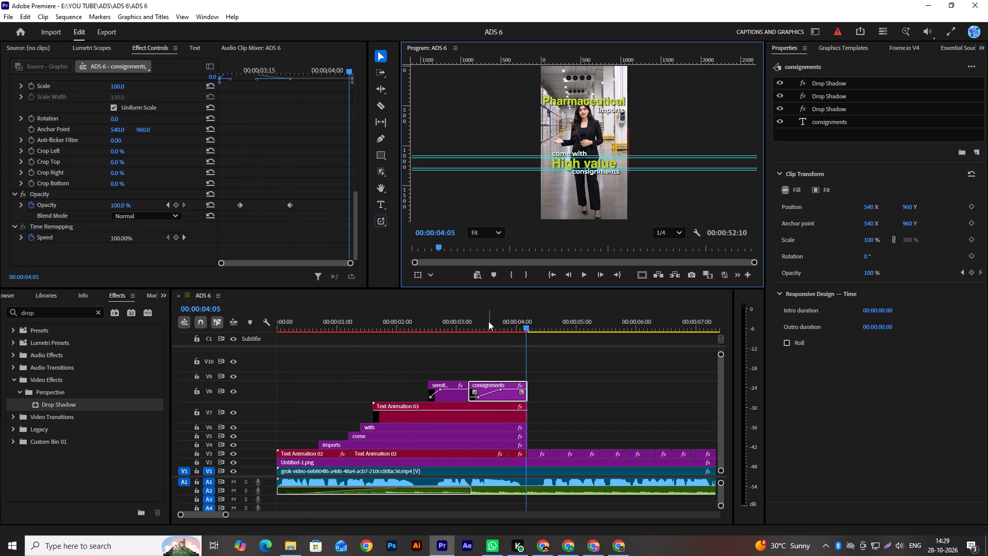
{"action": "left_click_drag", "start_coordinate": [485, 327], "coordinate": [399, 358]}
{"action": "key", "text": "space"}
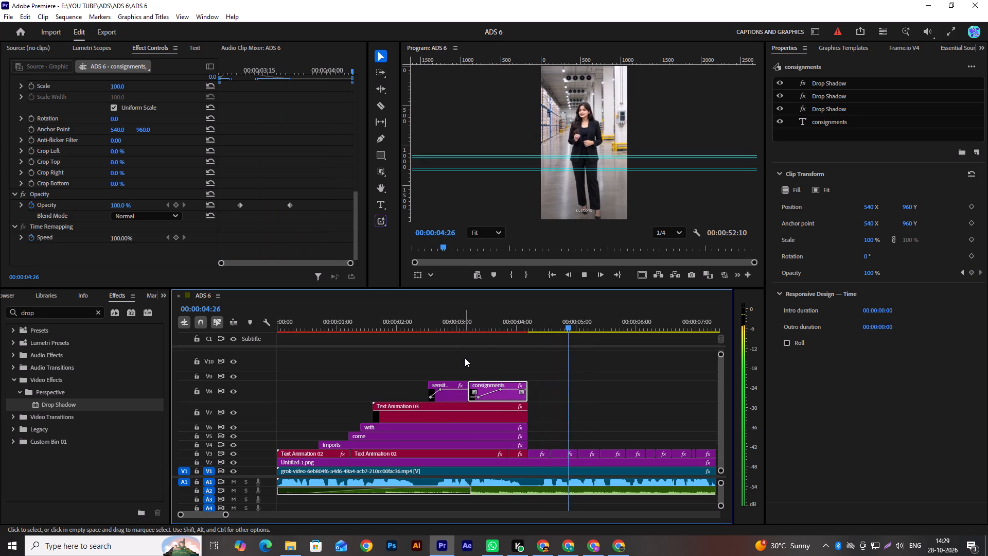
{"action": "key", "text": "space"}
Move the "customs" caption clip up from track V3 to V4, keeping its timing.
{"action": "scroll", "coordinate": [559, 427], "scroll_direction": "up", "scroll_amount": 6, "text": "alt"}
{"action": "scroll", "coordinate": [536, 416], "scroll_direction": "down", "scroll_amount": 5, "text": "alt"}
{"action": "scroll", "coordinate": [532, 415], "scroll_direction": "up", "scroll_amount": 7}
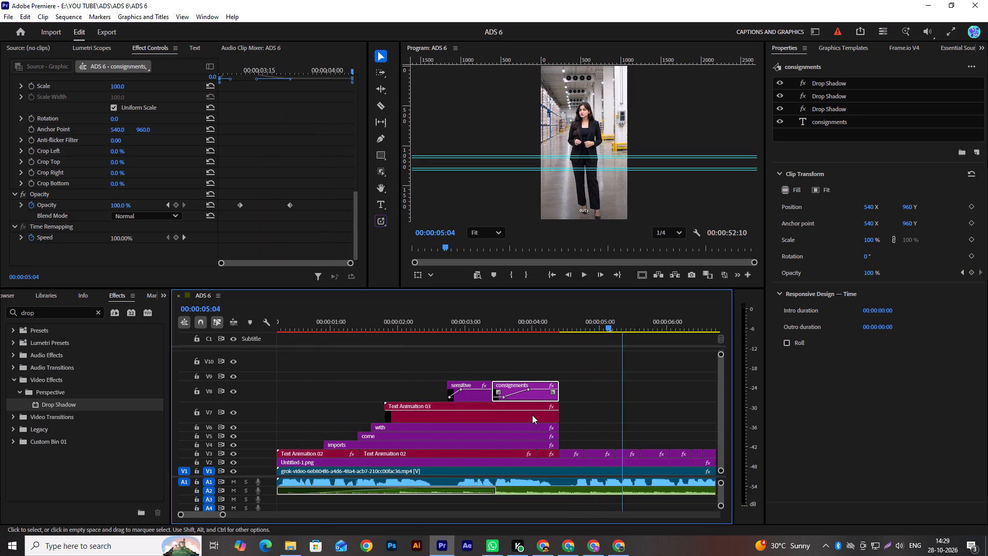
{"action": "scroll", "coordinate": [532, 415], "scroll_direction": "down", "scroll_amount": 10}
{"action": "scroll", "coordinate": [493, 421], "scroll_direction": "up", "scroll_amount": 9, "text": "alt"}
{"action": "scroll", "coordinate": [420, 423], "scroll_direction": "up", "scroll_amount": 2}
{"action": "scroll", "coordinate": [420, 423], "scroll_direction": "down", "scroll_amount": 1}
{"action": "scroll", "coordinate": [420, 423], "scroll_direction": "up", "scroll_amount": 4}
{"action": "scroll", "coordinate": [420, 423], "scroll_direction": "up", "scroll_amount": 2, "text": "alt"}
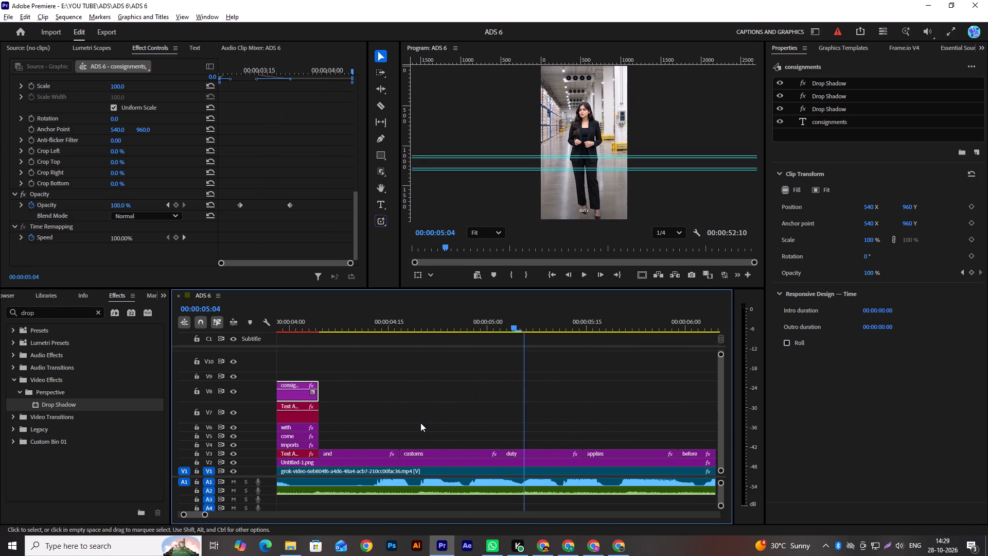
{"action": "scroll", "coordinate": [420, 423], "scroll_direction": "down", "scroll_amount": 3, "text": "alt"}
{"action": "scroll", "coordinate": [422, 422], "scroll_direction": "up", "scroll_amount": 5}
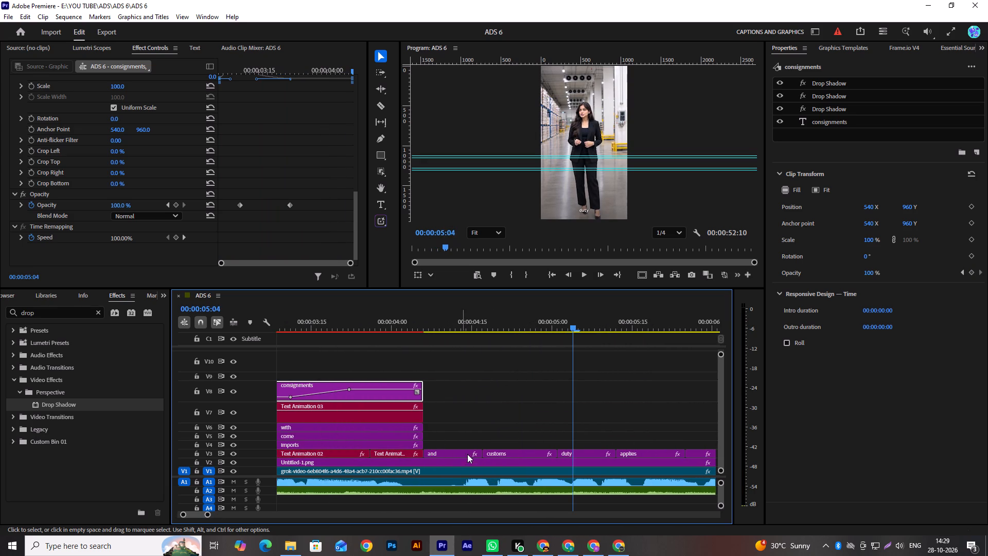
{"action": "left_click_drag", "start_coordinate": [505, 455], "coordinate": [507, 446]}
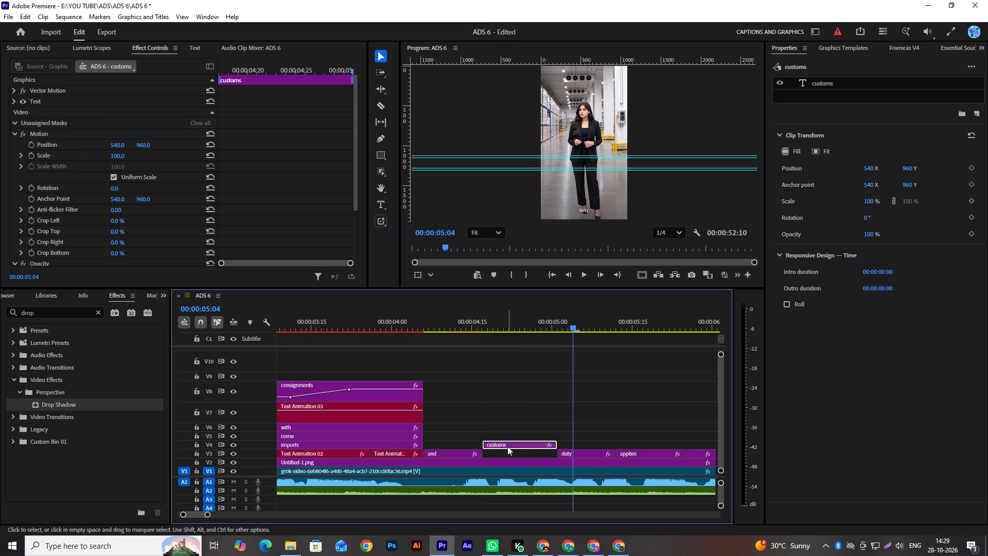
Browse the local graphics templates to examine the text animations available for the next caption.
{"action": "left_click", "coordinate": [834, 51]}
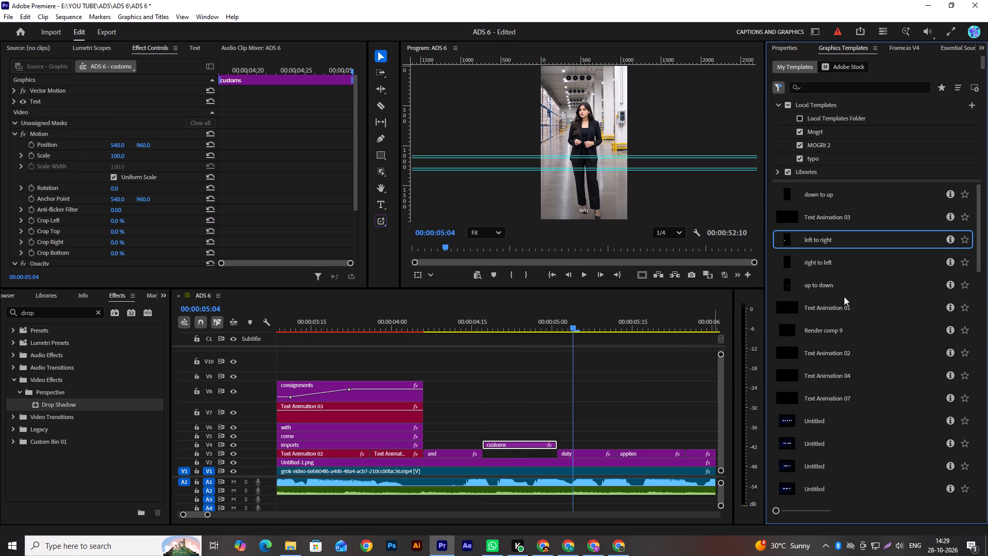
{"action": "scroll", "coordinate": [858, 343], "scroll_direction": "down", "scroll_amount": 11}
{"action": "scroll", "coordinate": [858, 343], "scroll_direction": "up", "scroll_amount": 1}
{"action": "scroll", "coordinate": [858, 343], "scroll_direction": "down", "scroll_amount": 2}
{"action": "left_click_drag", "start_coordinate": [978, 232], "coordinate": [979, 309]}
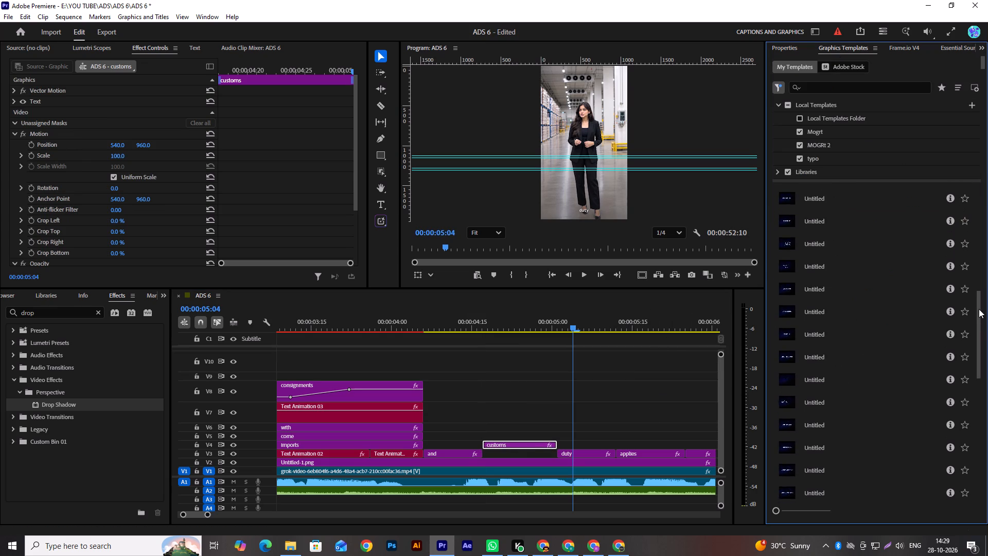
{"action": "left_click_drag", "start_coordinate": [979, 309], "coordinate": [974, 437]}
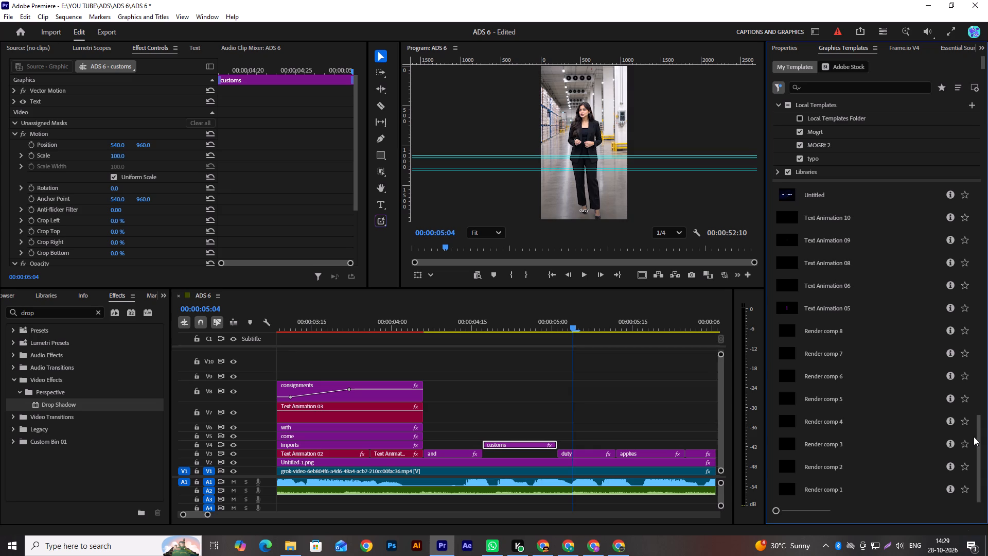
{"action": "left_click_drag", "start_coordinate": [974, 437], "coordinate": [974, 417]}
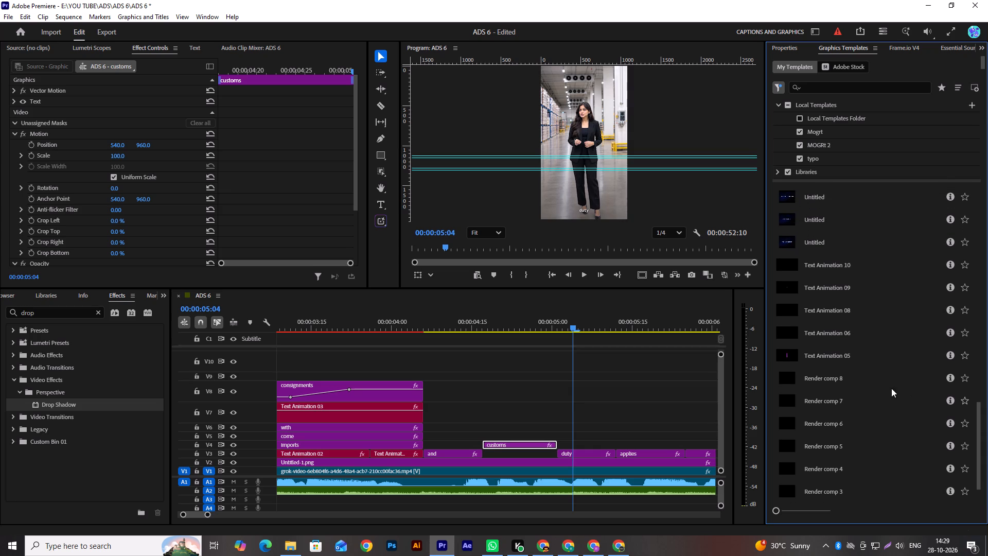
{"action": "scroll", "coordinate": [858, 388], "scroll_direction": "up", "scroll_amount": 2}
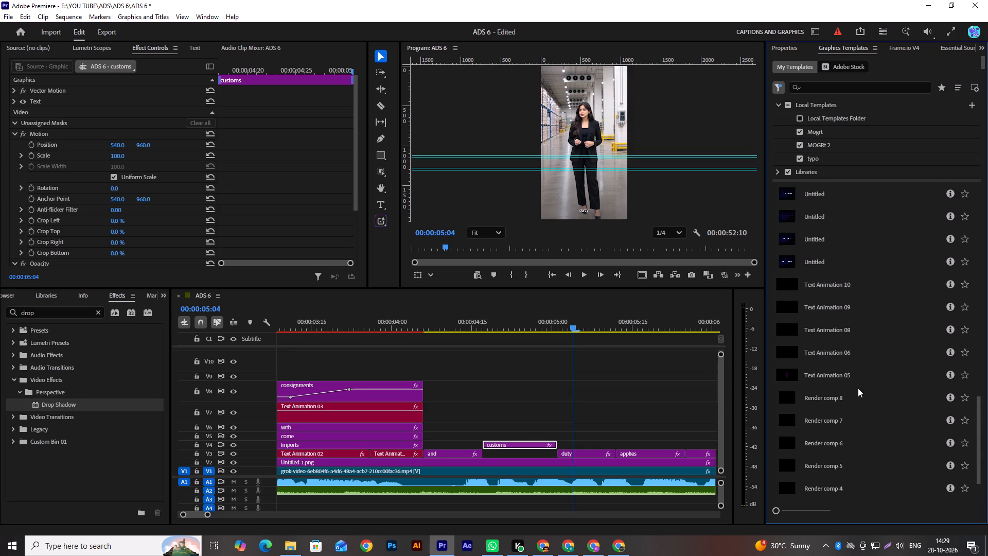
{"action": "scroll", "coordinate": [858, 388], "scroll_direction": "up", "scroll_amount": 3}
{"action": "scroll", "coordinate": [858, 388], "scroll_direction": "up", "scroll_amount": 19}
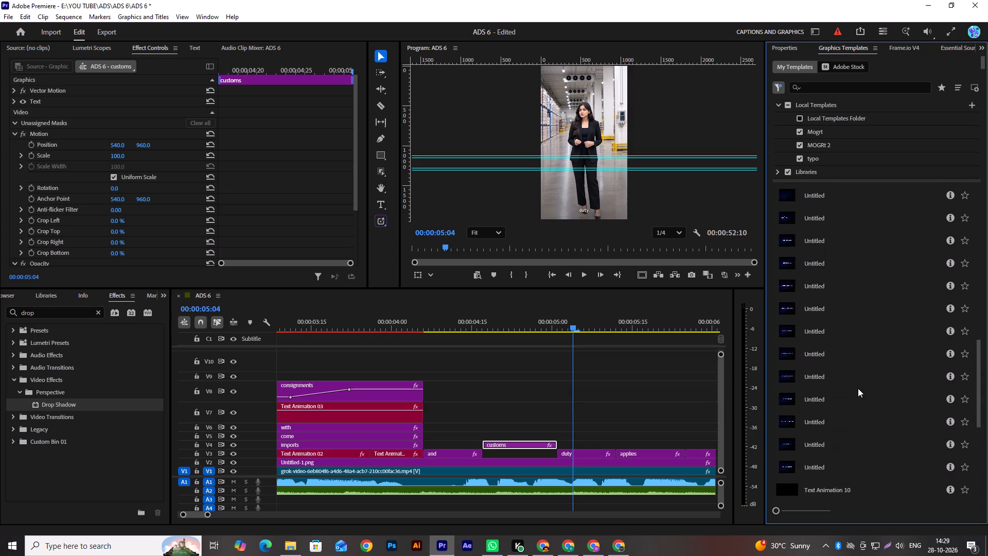
{"action": "scroll", "coordinate": [858, 388], "scroll_direction": "down", "scroll_amount": 7}
{"action": "scroll", "coordinate": [858, 388], "scroll_direction": "up", "scroll_amount": 1}
{"action": "scroll", "coordinate": [858, 388], "scroll_direction": "down", "scroll_amount": 1}
{"action": "left_click_drag", "start_coordinate": [977, 393], "coordinate": [981, 429]}
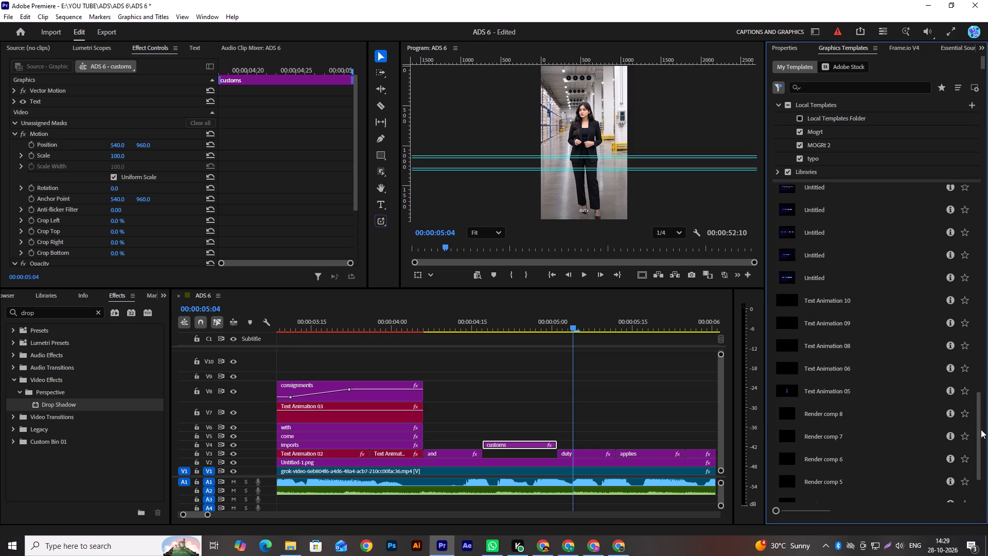
{"action": "left_click_drag", "start_coordinate": [981, 429], "coordinate": [974, 219]}
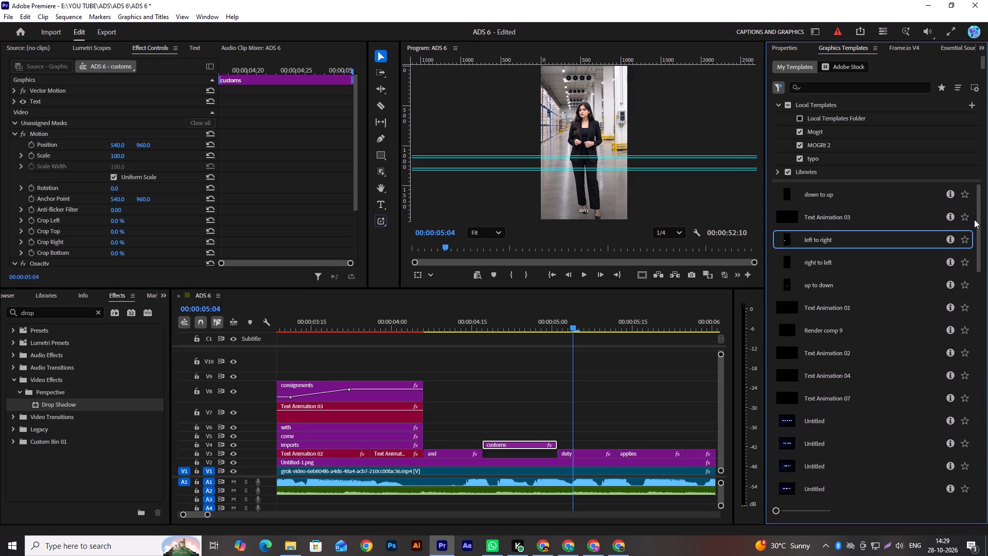
{"action": "left_click_drag", "start_coordinate": [974, 219], "coordinate": [974, 249]}
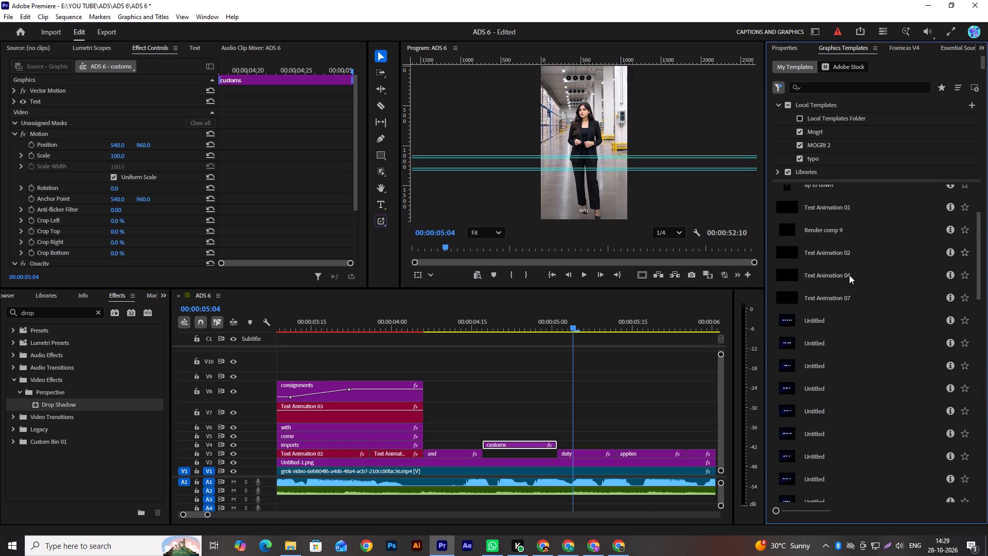
Place the Text Animation 04 template on track V10 directly after the "consignments" clip, and scrub through its animation.
{"action": "left_click_drag", "start_coordinate": [849, 275], "coordinate": [422, 368]}
{"action": "scroll", "coordinate": [464, 390], "scroll_direction": "down", "scroll_amount": 3, "text": "alt"}
{"action": "left_click_drag", "start_coordinate": [470, 326], "coordinate": [437, 332]}
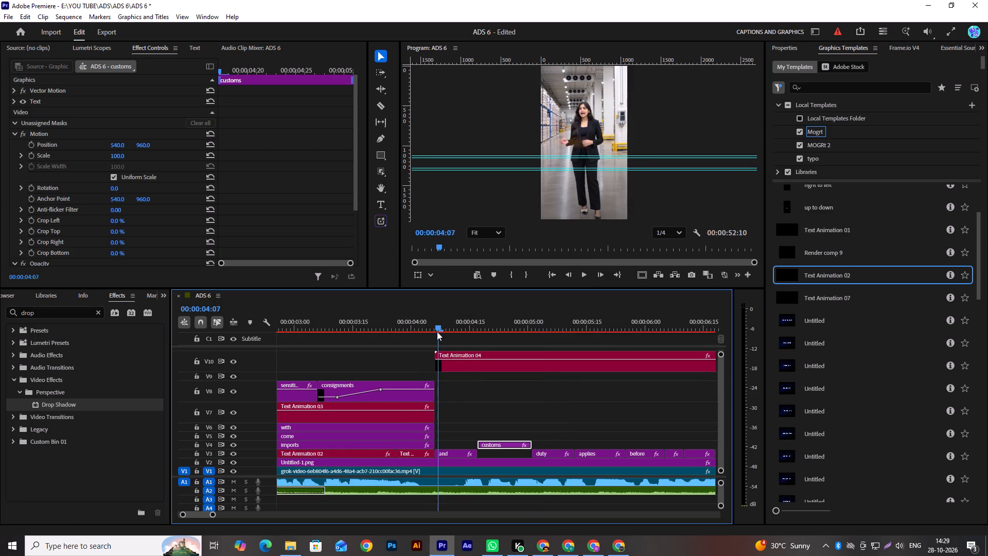
{"action": "left_click_drag", "start_coordinate": [437, 332], "coordinate": [605, 356]}
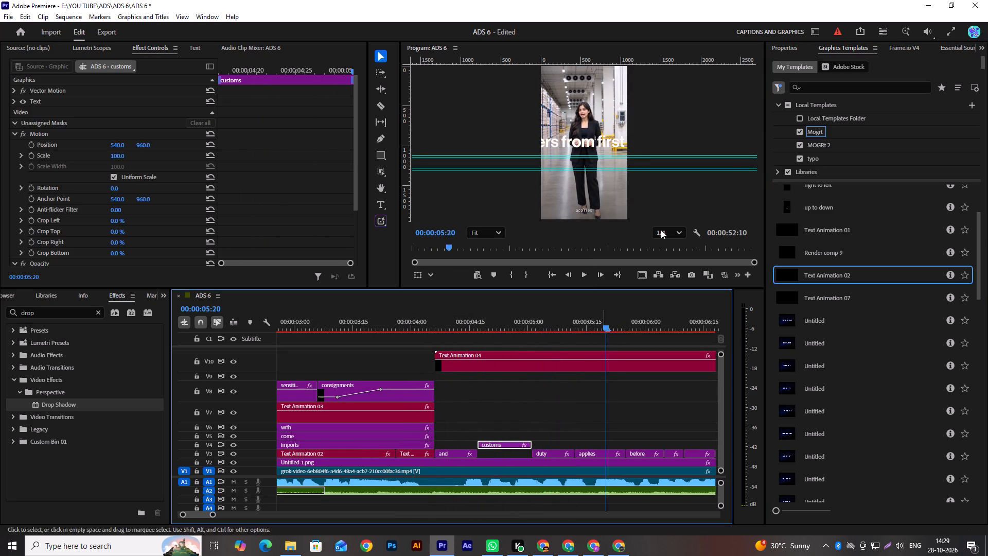
Replace the Text Animation 04 clip's placeholder text with "Customs duty".
{"action": "left_click", "coordinate": [789, 49]}
{"action": "left_click", "coordinate": [820, 79]}
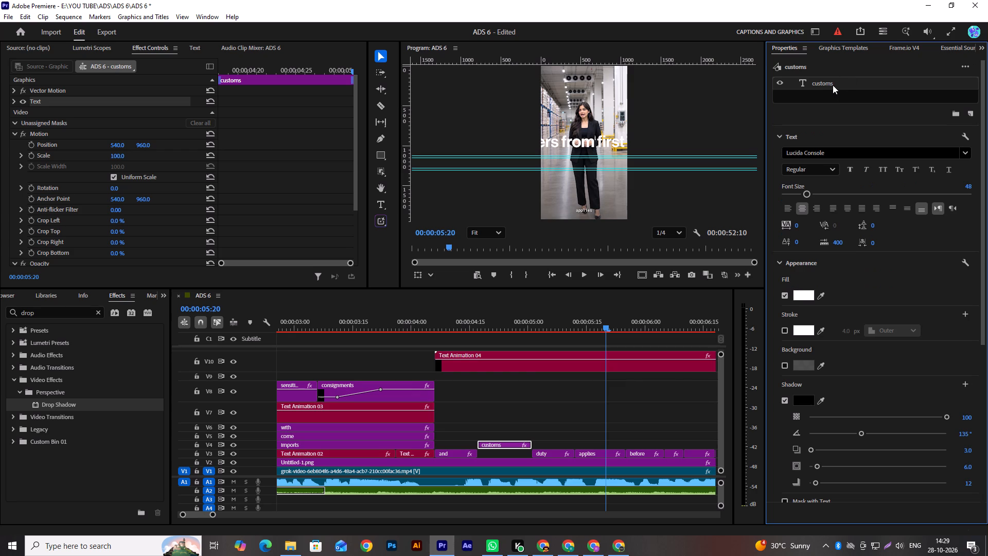
{"action": "left_click", "coordinate": [588, 366]}
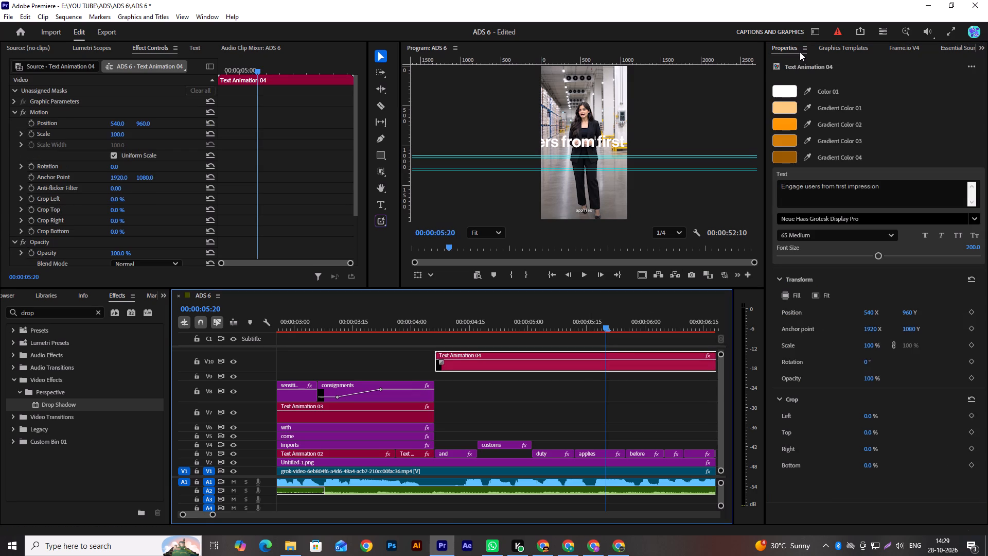
{"action": "left_click", "coordinate": [888, 184]}
{"action": "key", "text": "ctrl+a"}
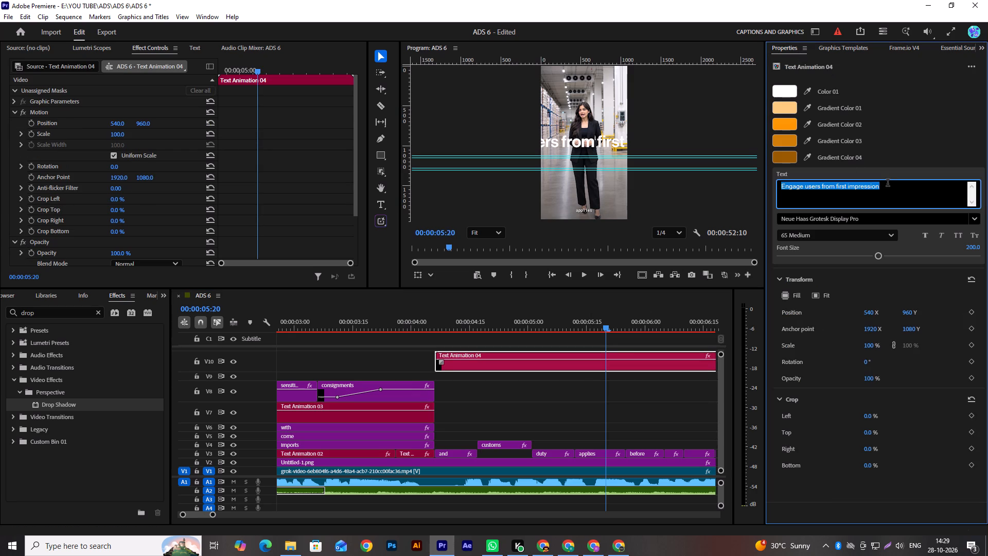
{"action": "key", "text": "shift+c"}
{"action": "type", "text": "ustoms D"}
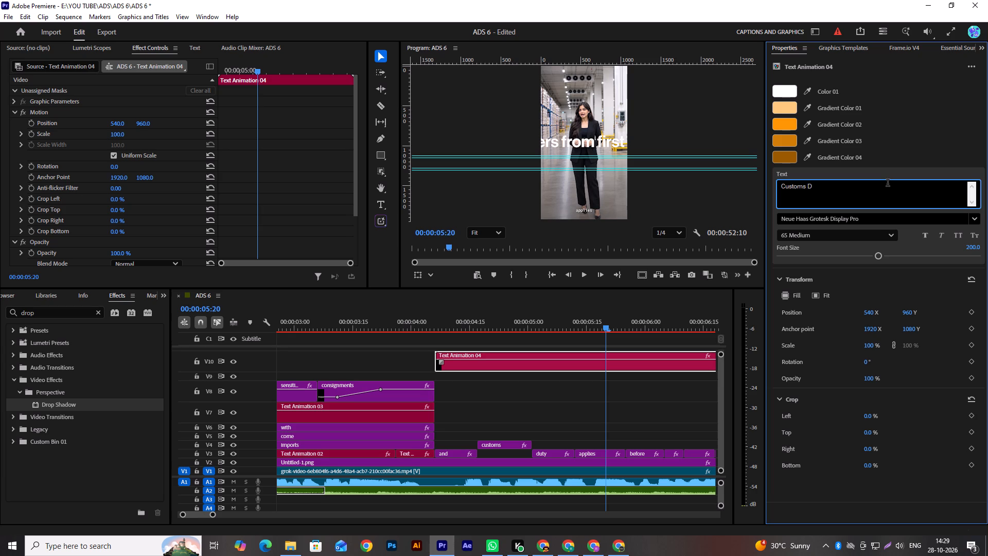
{"action": "key", "text": "BackSpace"}
{"action": "type", "text": "duty"}
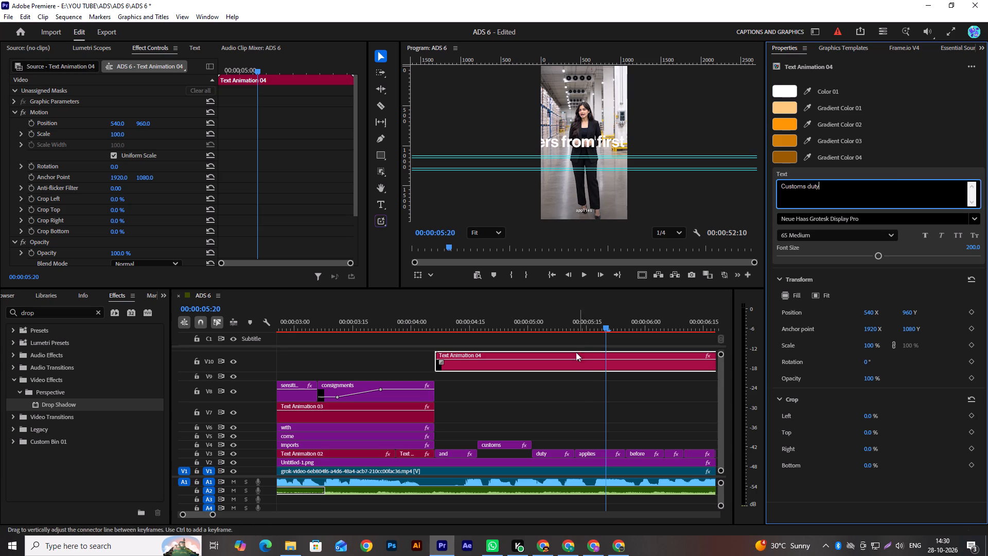
Set the "Customs duty" font size to 160 and preview its animation against the spoken words.
{"action": "left_click", "coordinate": [978, 250]}
{"action": "type", "text": "160"}
{"action": "key", "text": "Return"}
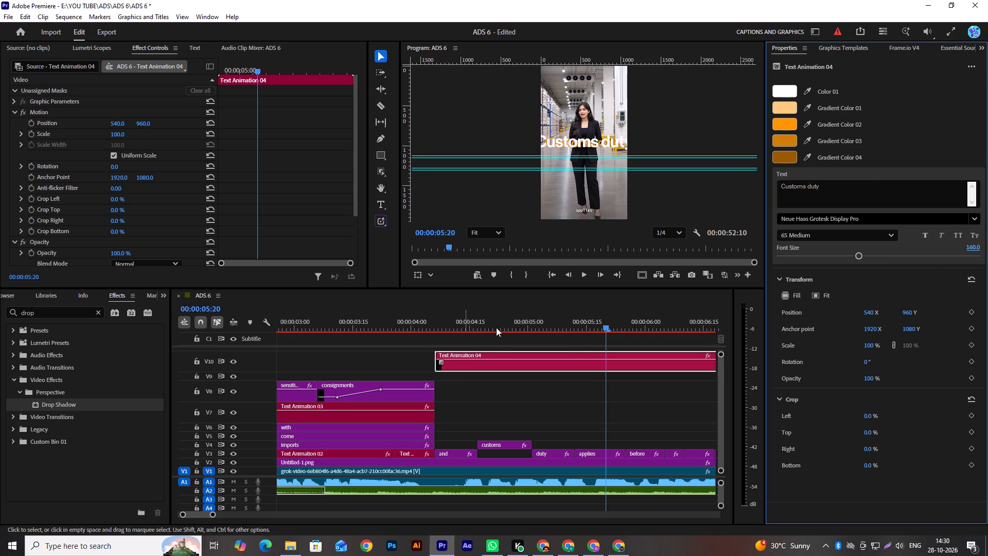
{"action": "left_click_drag", "start_coordinate": [485, 327], "coordinate": [490, 341]}
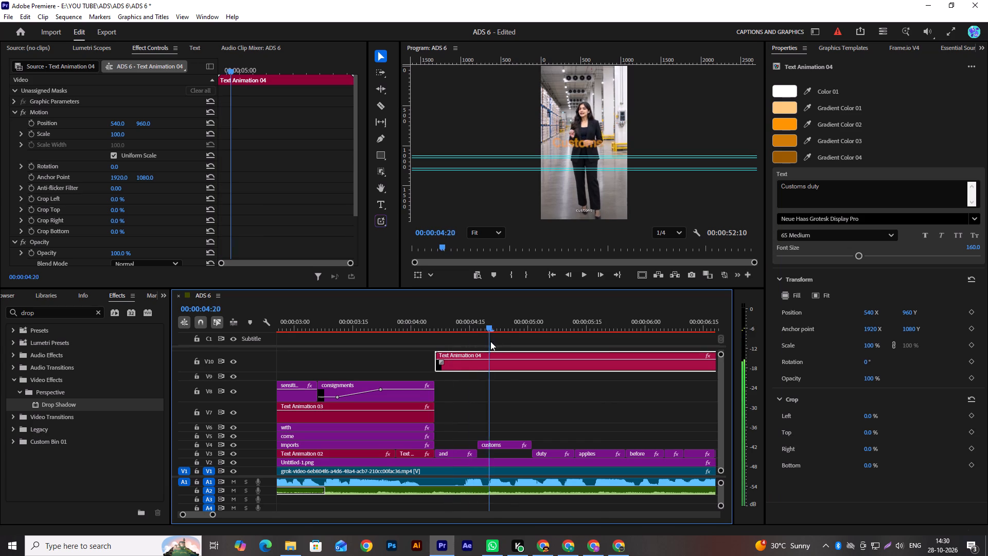
{"action": "left_click_drag", "start_coordinate": [490, 341], "coordinate": [503, 343]}
{"action": "key", "text": "space"}
{"action": "scroll", "coordinate": [535, 376], "scroll_direction": "down", "scroll_amount": 2}
{"action": "key", "text": "space"}
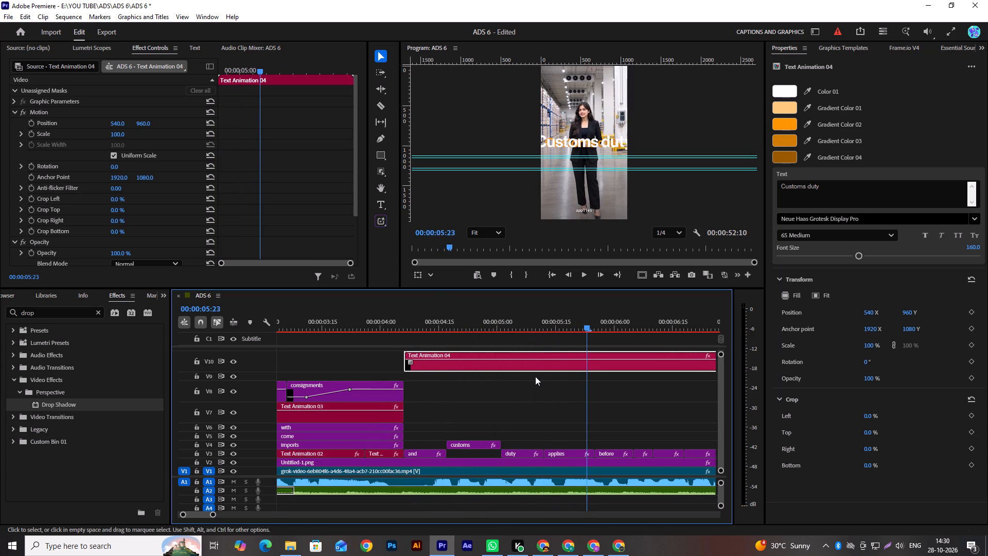
Set Color 01 of the "Customs duty" title to the dark grey sampled from the area around the video frame.
{"action": "left_click", "coordinate": [802, 93]}
{"action": "left_click", "coordinate": [659, 108]}
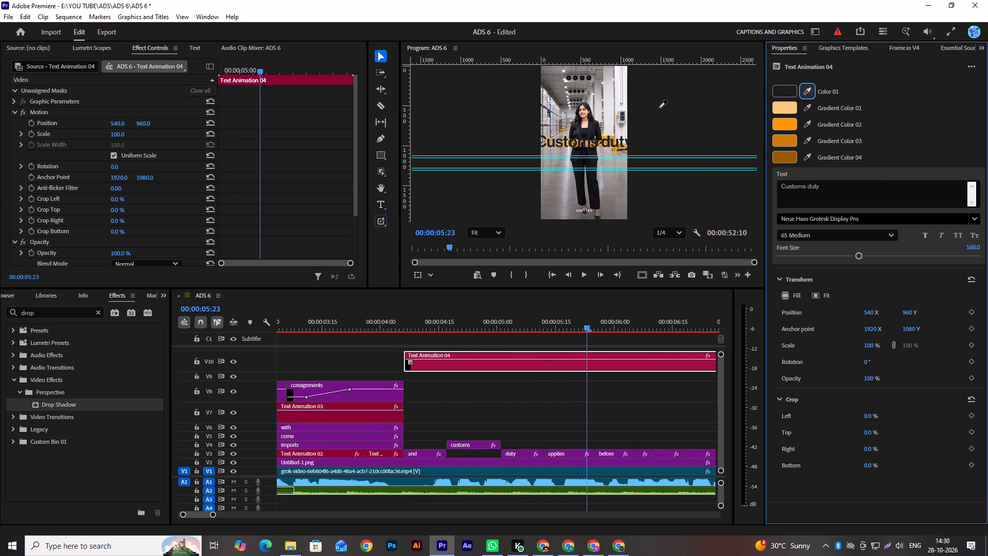
{"action": "left_click", "coordinate": [502, 368]}
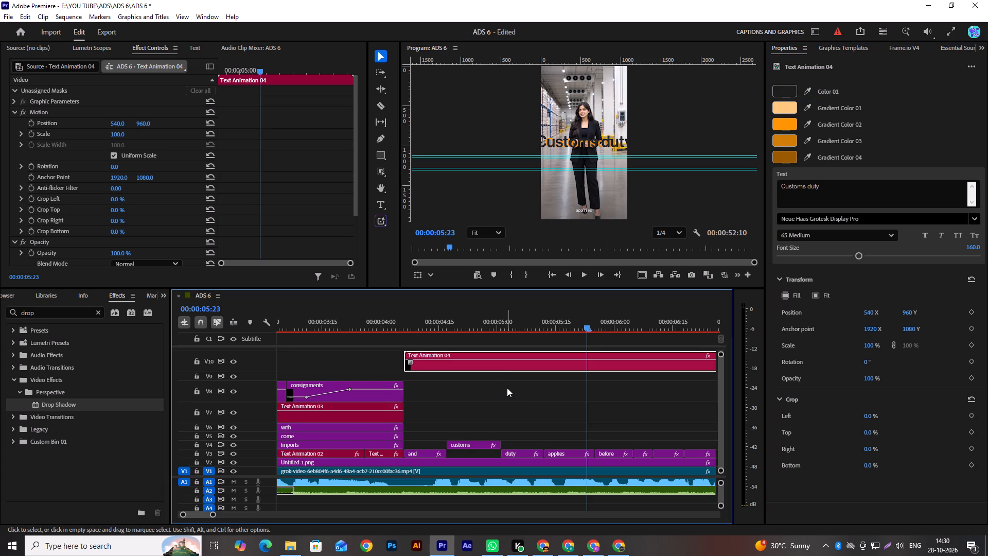
Delete the Text Animation 04 "Customs duty" title from track V10.
{"action": "key", "text": "Delete"}
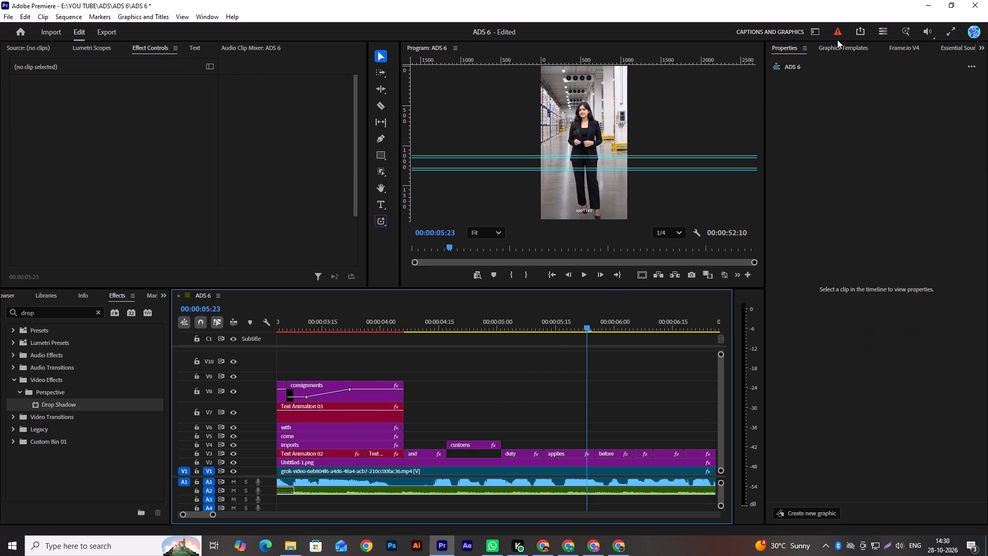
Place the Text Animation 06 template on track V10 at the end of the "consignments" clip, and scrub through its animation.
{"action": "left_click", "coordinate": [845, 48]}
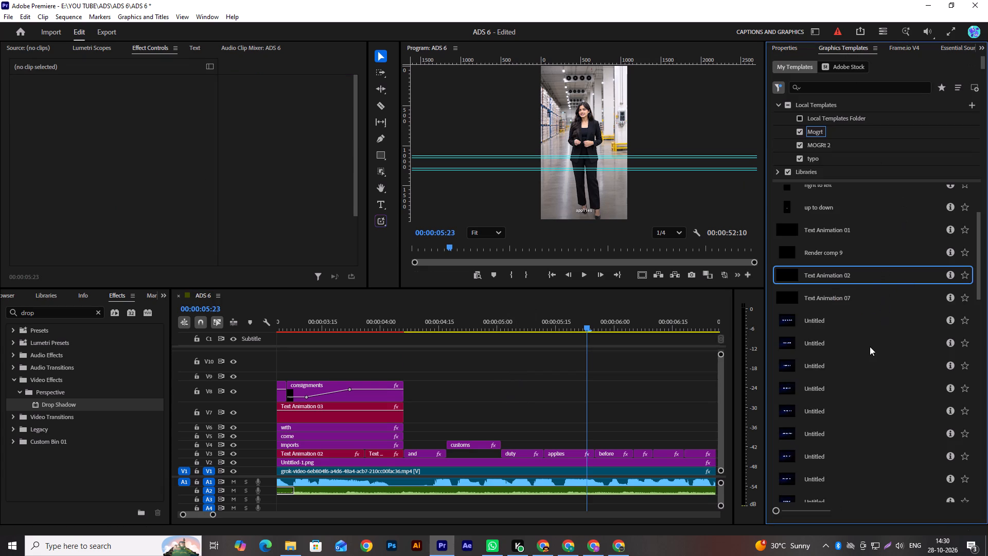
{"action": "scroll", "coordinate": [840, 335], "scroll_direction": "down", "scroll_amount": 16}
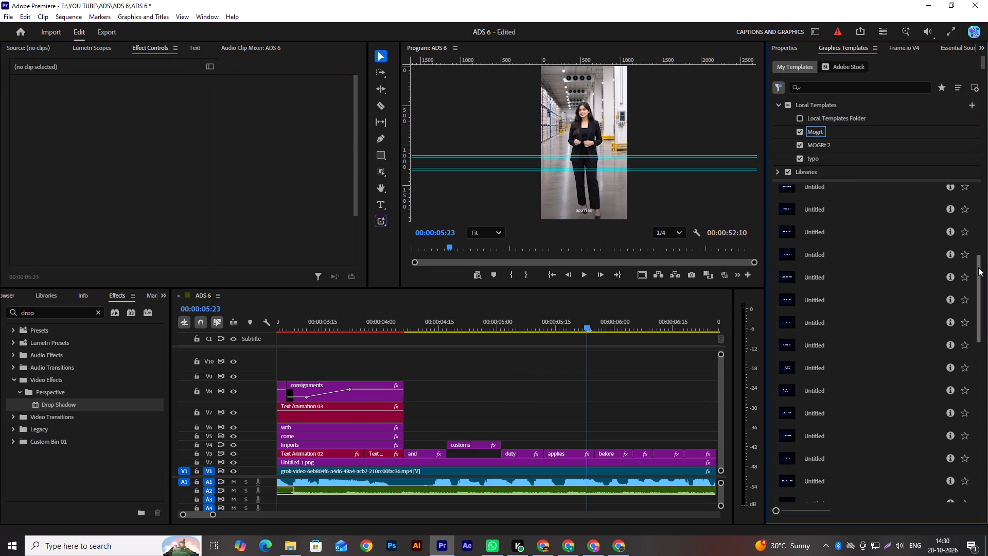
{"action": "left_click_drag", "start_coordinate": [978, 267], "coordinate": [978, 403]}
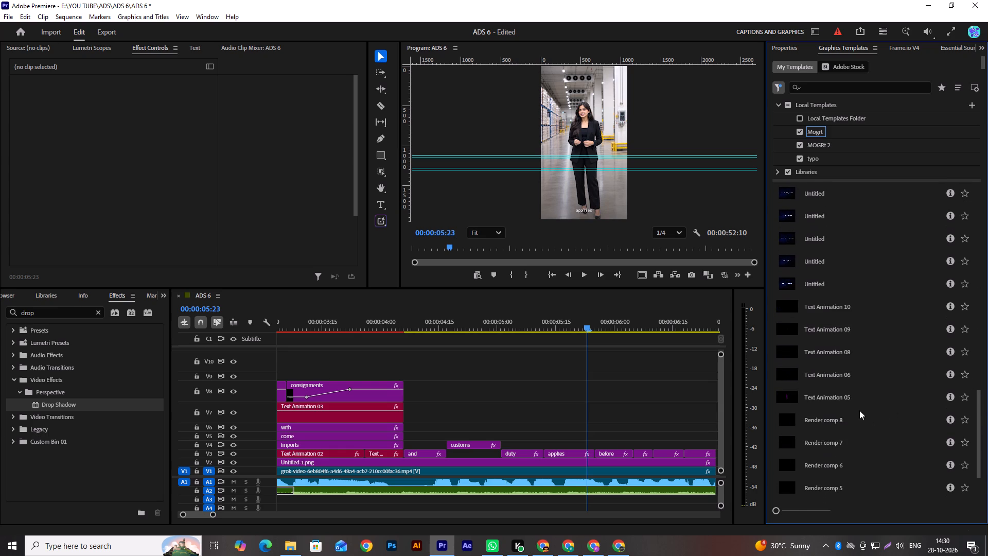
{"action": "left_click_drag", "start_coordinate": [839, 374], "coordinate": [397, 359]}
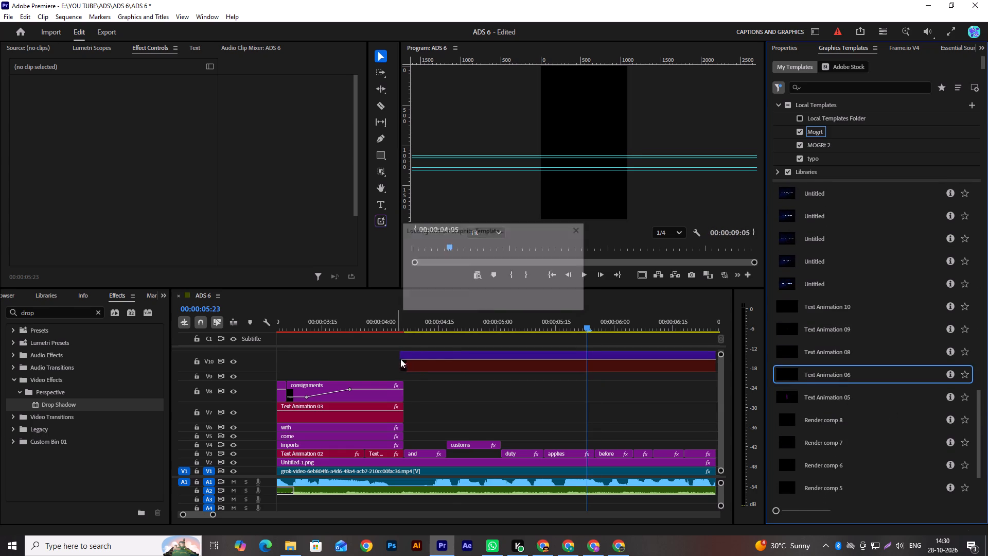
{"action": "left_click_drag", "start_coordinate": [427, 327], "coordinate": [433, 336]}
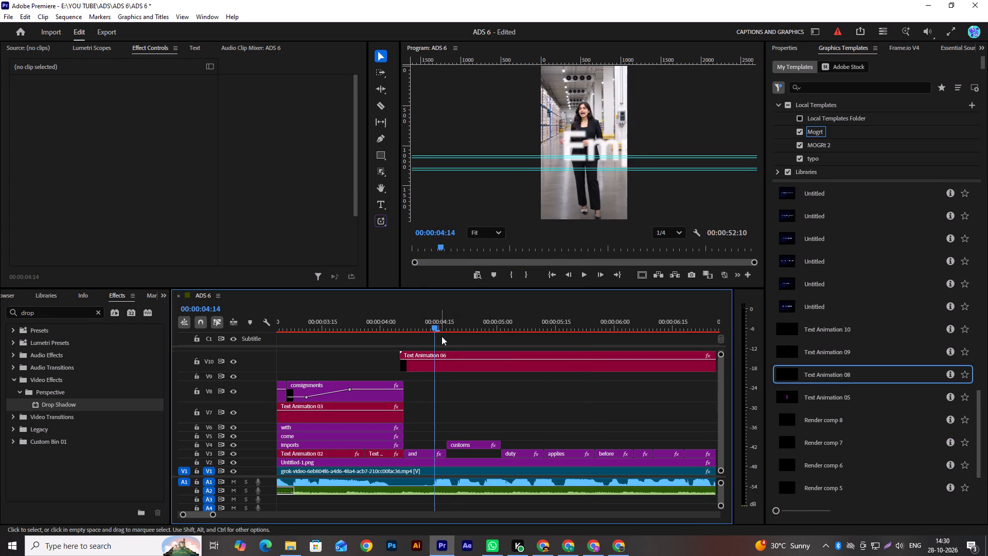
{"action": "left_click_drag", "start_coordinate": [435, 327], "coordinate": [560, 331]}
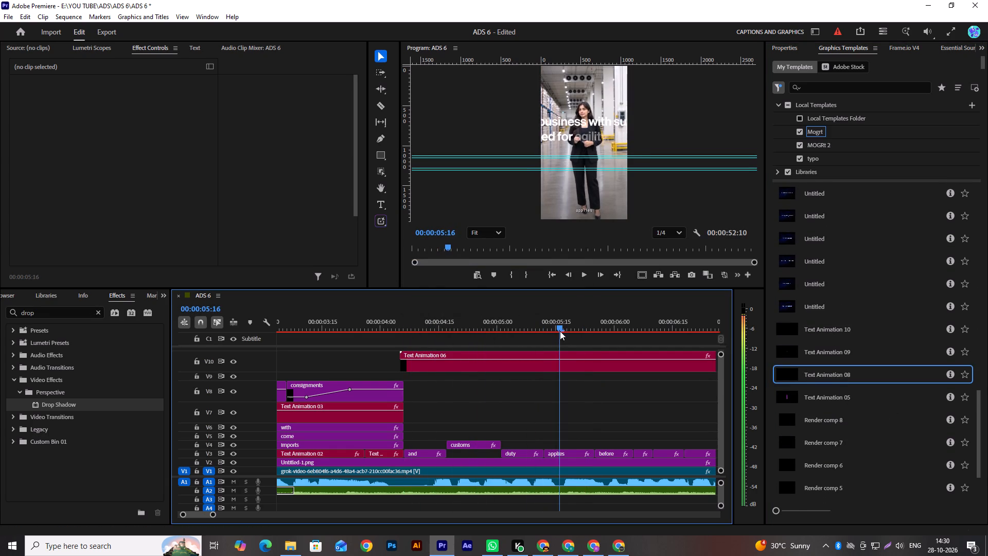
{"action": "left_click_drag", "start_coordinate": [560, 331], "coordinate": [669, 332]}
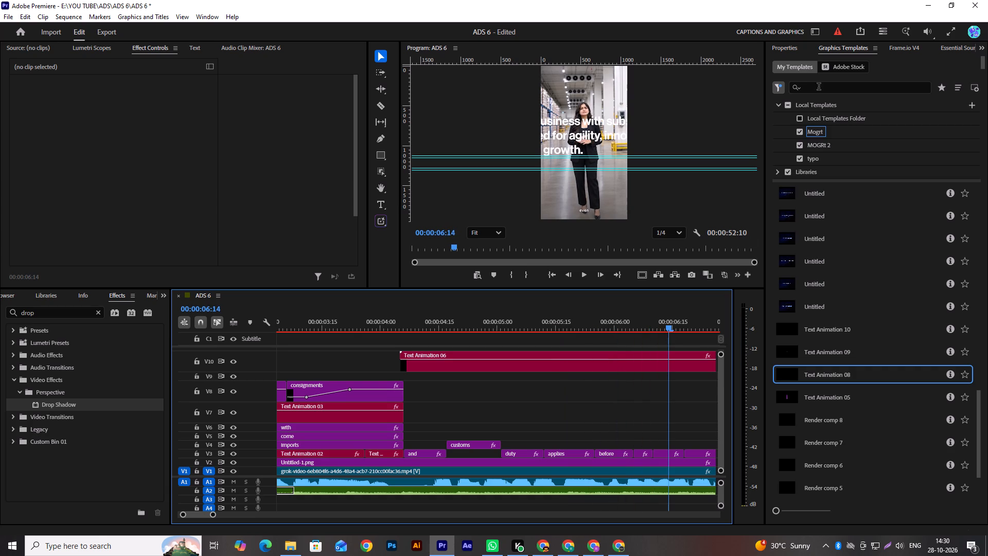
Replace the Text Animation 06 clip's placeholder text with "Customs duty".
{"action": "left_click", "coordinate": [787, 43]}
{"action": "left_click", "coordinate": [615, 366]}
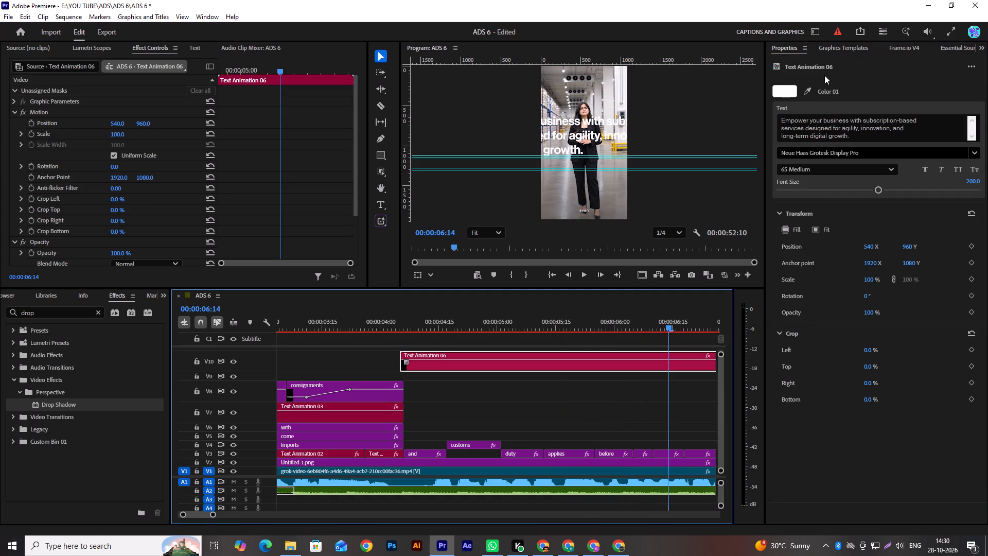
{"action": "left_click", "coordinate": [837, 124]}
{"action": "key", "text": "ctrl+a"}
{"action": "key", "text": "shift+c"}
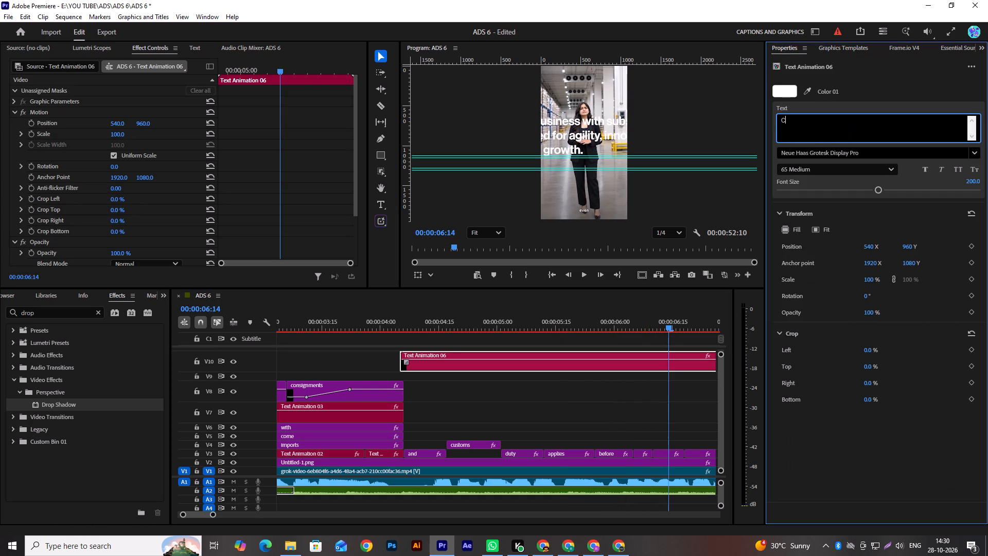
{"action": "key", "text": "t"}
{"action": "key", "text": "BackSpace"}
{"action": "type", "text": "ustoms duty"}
Scrub through the Text Animation 06 clip to check how the "Customs duty" text animates in the frame.
{"action": "left_click_drag", "start_coordinate": [440, 326], "coordinate": [407, 338]}
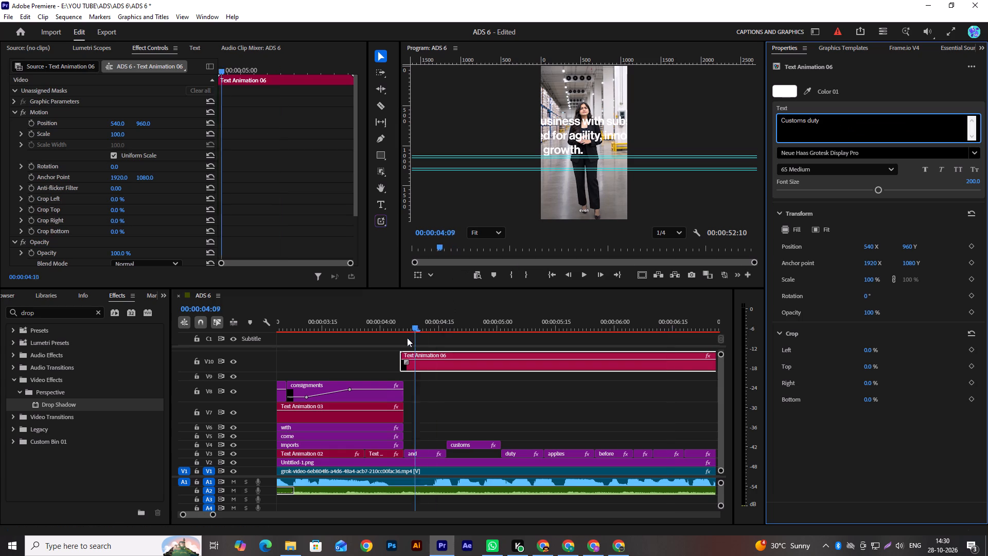
{"action": "left_click_drag", "start_coordinate": [407, 338], "coordinate": [564, 356]}
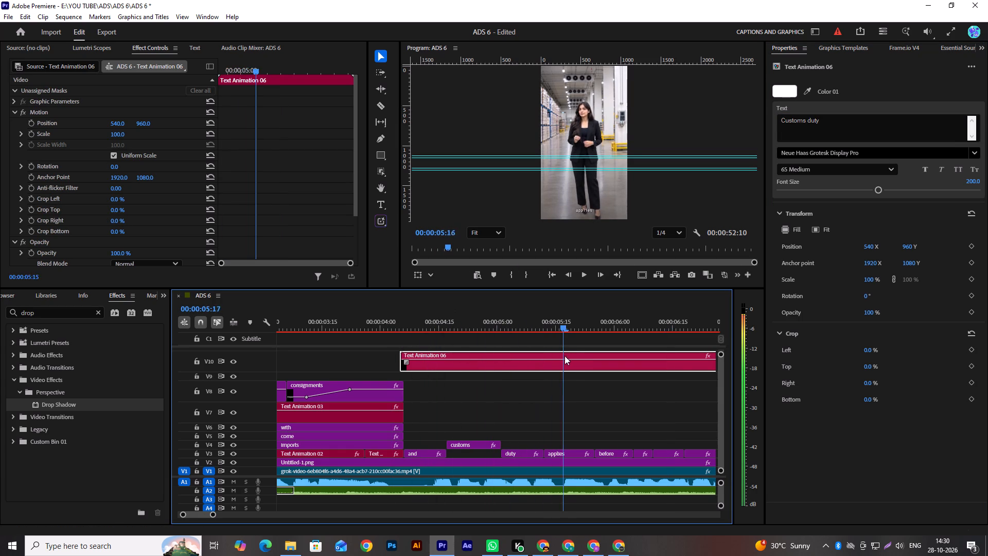
{"action": "left_click_drag", "start_coordinate": [564, 356], "coordinate": [655, 362]}
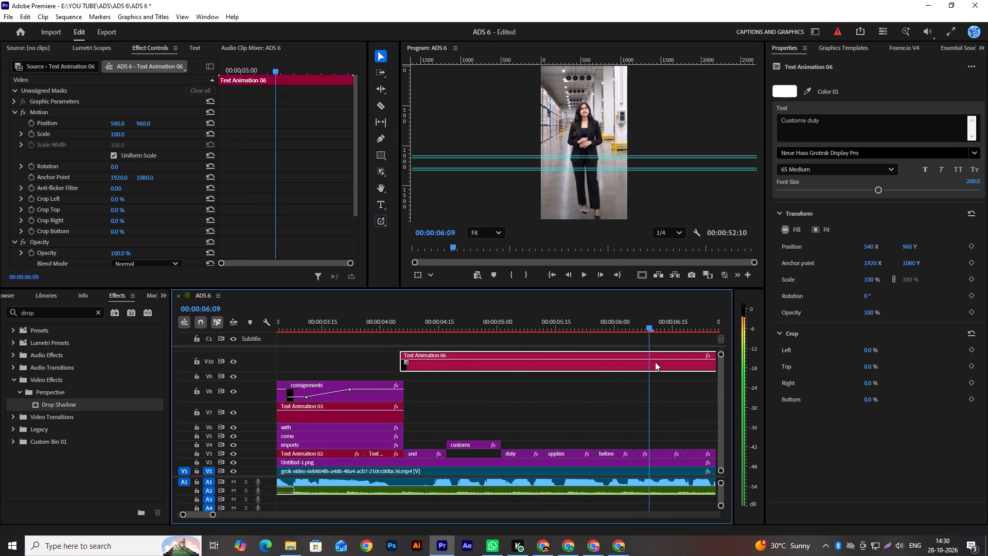
{"action": "left_click_drag", "start_coordinate": [655, 362], "coordinate": [678, 364]}
{"action": "scroll", "coordinate": [483, 421], "scroll_direction": "down", "scroll_amount": 11, "text": "alt"}
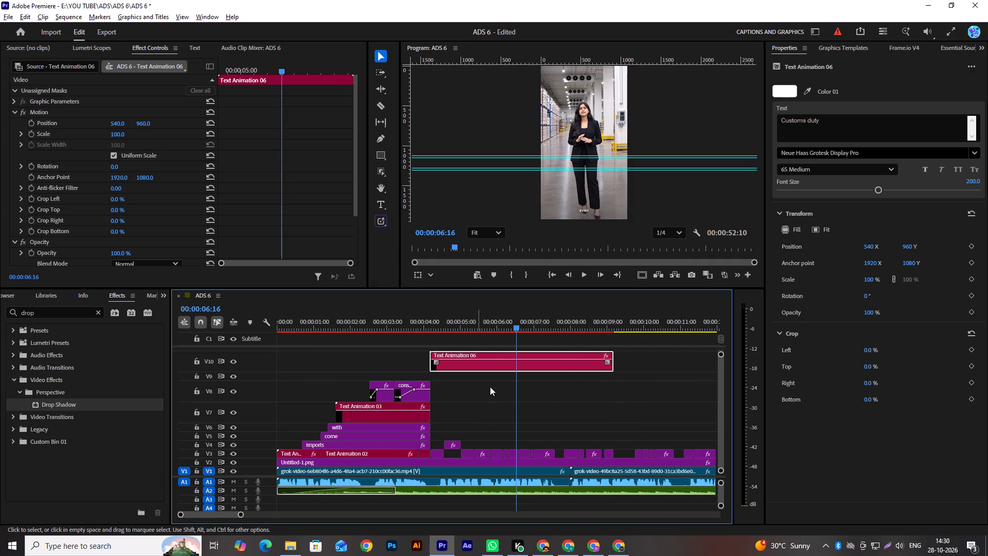
{"action": "left_click_drag", "start_coordinate": [505, 329], "coordinate": [433, 353]}
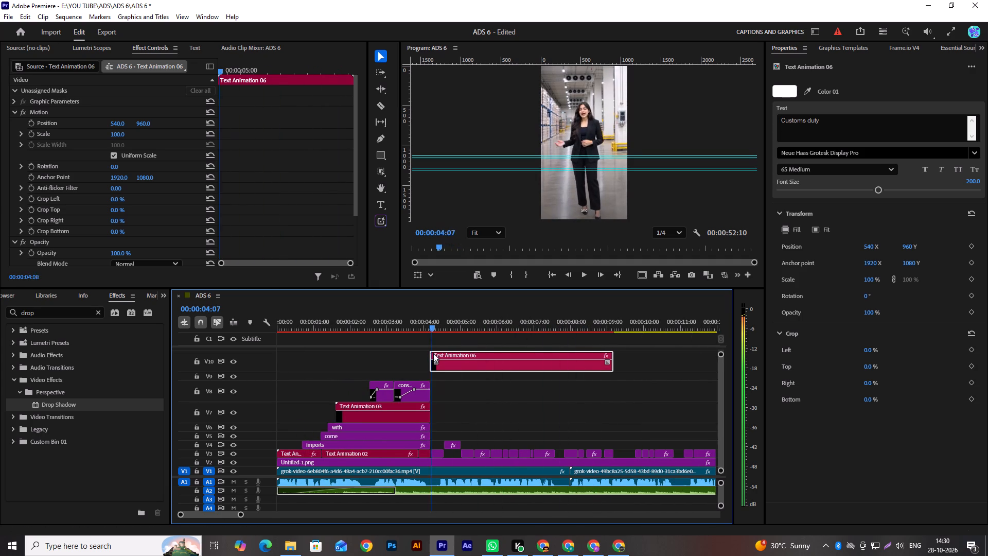
{"action": "left_click_drag", "start_coordinate": [433, 353], "coordinate": [544, 338]}
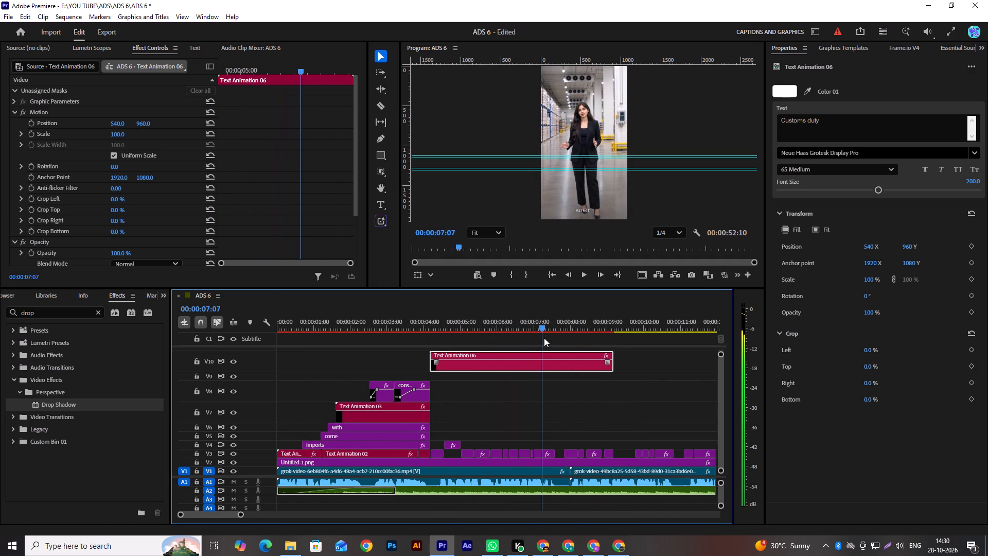
{"action": "left_click_drag", "start_coordinate": [544, 338], "coordinate": [545, 338]}
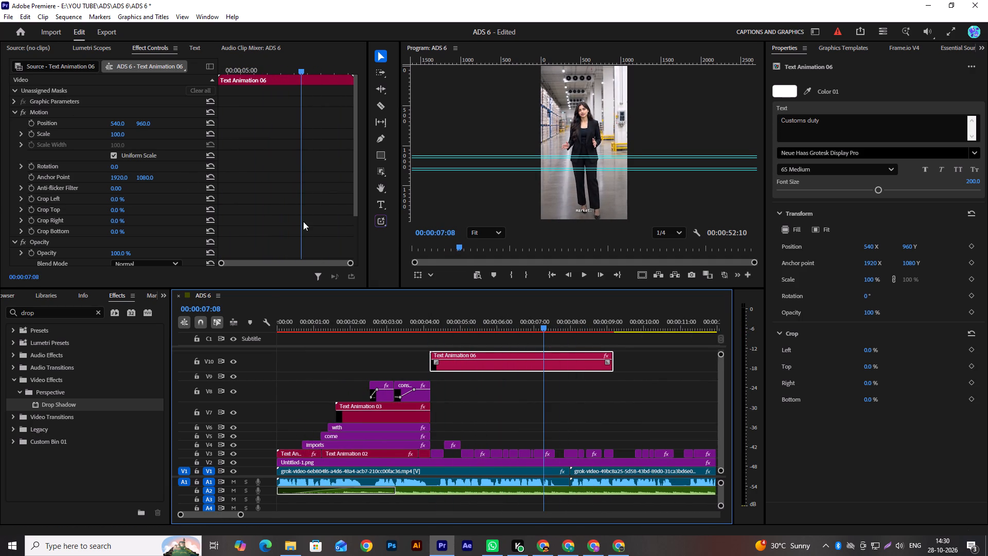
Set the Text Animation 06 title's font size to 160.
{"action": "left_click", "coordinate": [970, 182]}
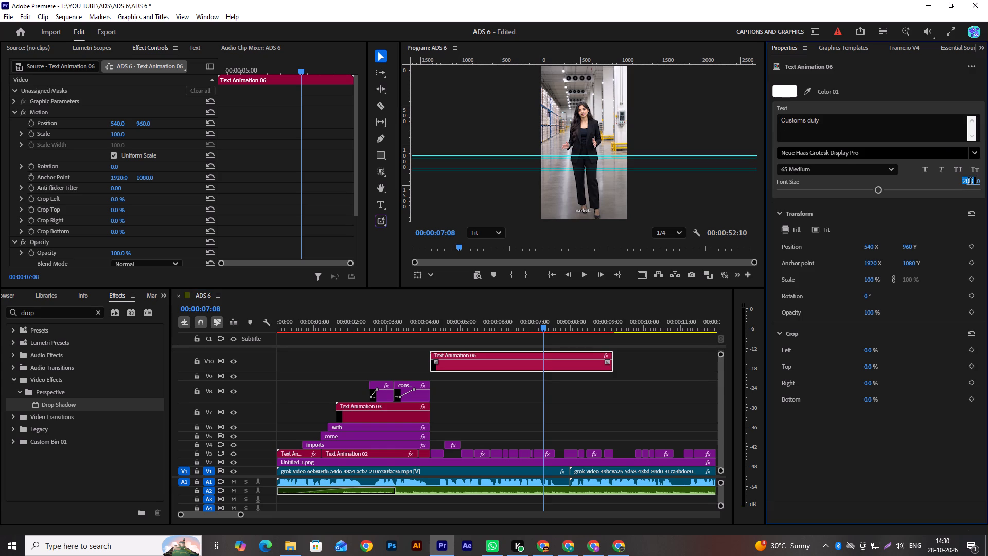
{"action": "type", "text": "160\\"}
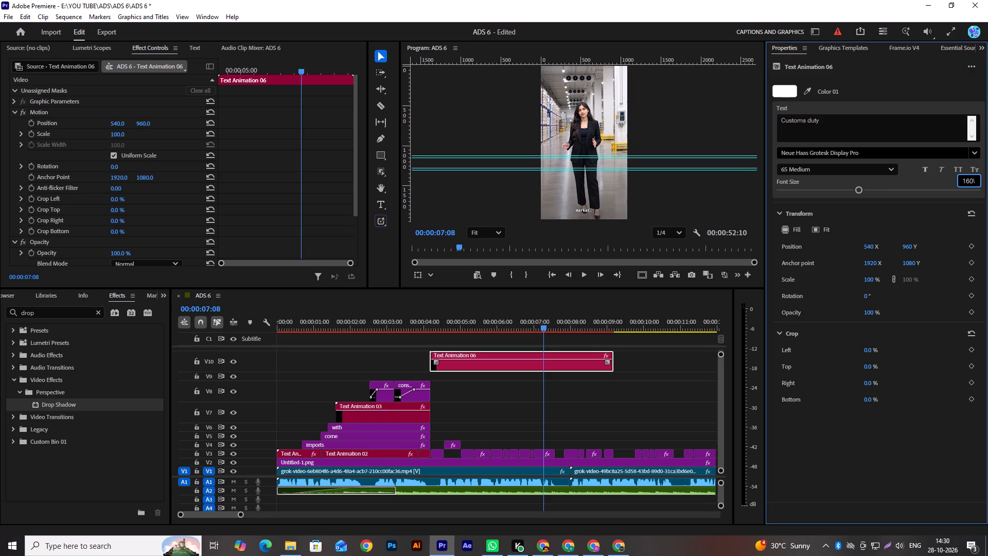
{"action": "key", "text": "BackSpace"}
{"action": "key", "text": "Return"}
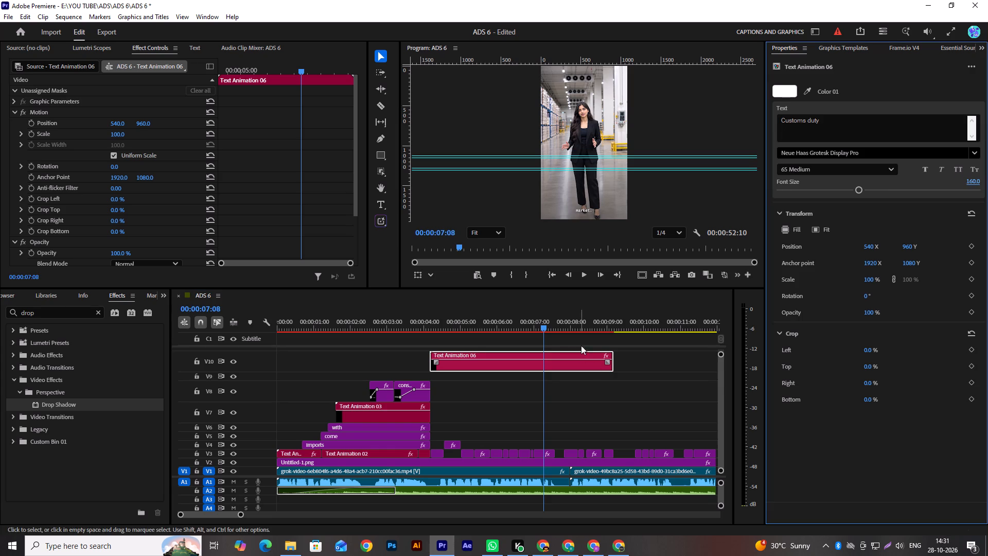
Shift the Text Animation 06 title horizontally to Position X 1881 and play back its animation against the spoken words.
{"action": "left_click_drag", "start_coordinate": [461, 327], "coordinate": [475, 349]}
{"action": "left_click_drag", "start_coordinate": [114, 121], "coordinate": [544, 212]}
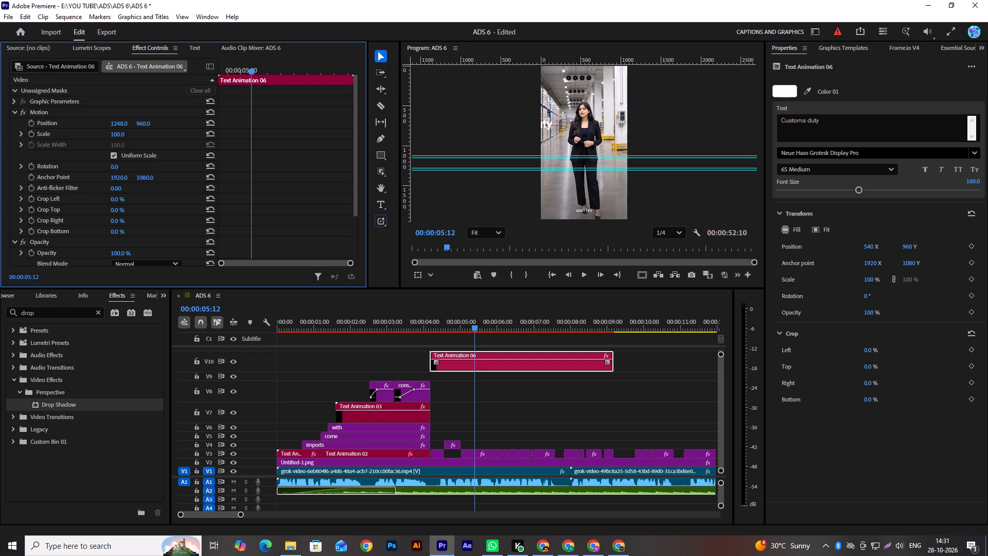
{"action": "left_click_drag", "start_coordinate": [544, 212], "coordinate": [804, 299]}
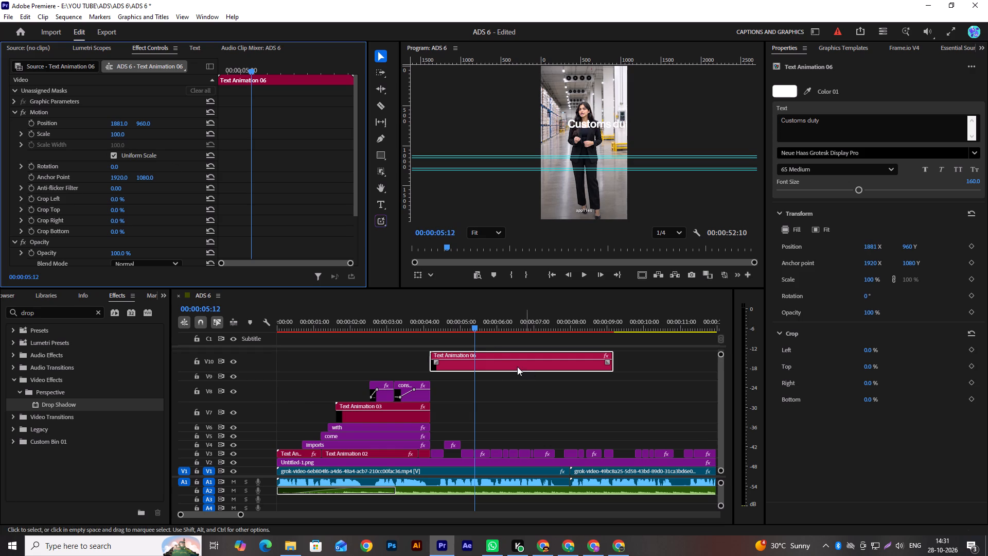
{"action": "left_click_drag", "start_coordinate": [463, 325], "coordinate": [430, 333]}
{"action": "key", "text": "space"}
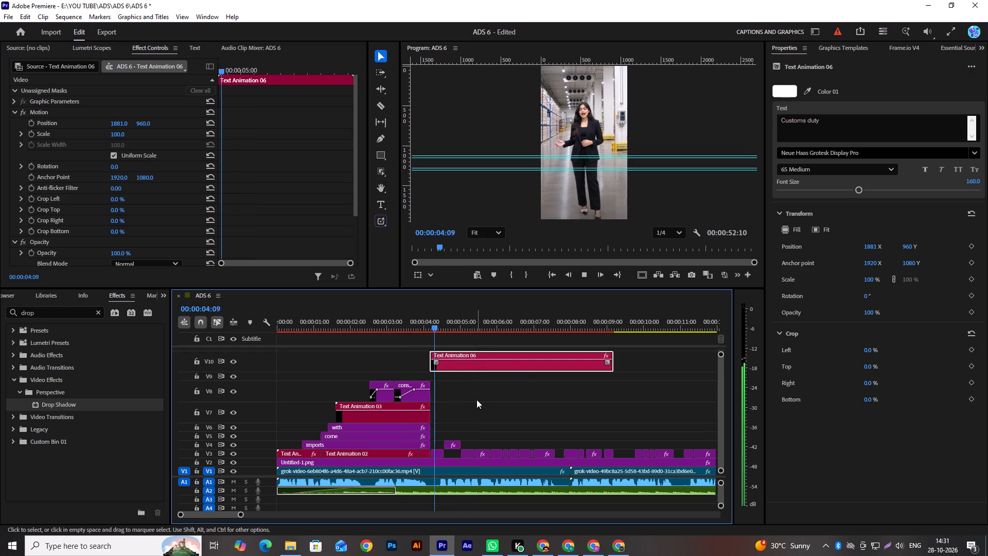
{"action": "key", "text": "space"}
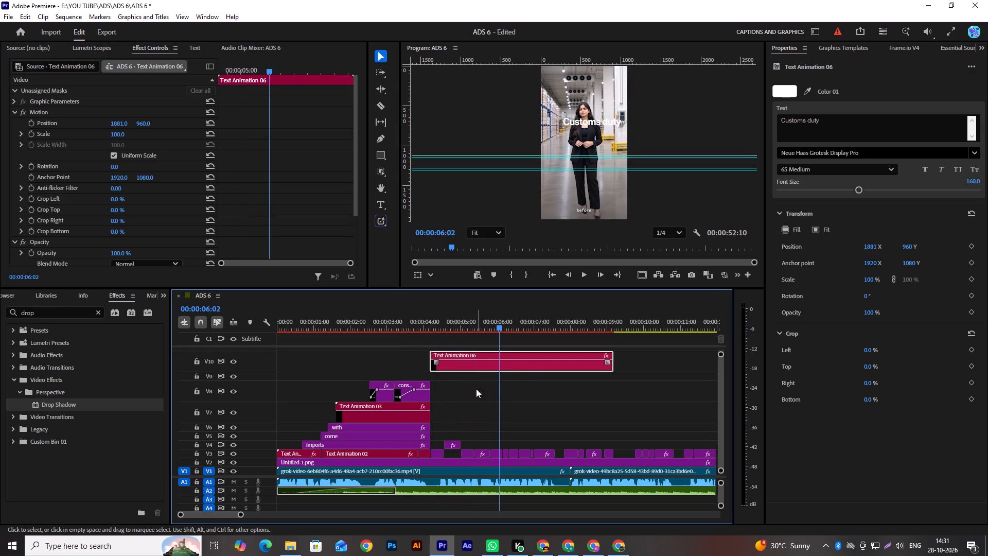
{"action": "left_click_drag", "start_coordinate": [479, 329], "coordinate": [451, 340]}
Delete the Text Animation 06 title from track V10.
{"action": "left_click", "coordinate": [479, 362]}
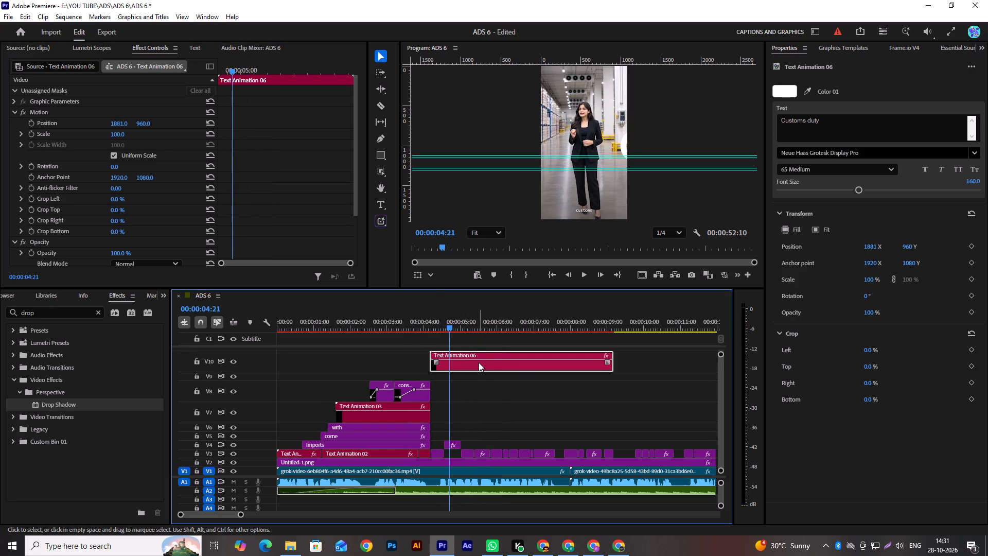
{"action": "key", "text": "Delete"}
Place the Render comp 1 template on track V10, starting slightly before the "consignments" clip ends, and scrub through its animation.
{"action": "left_click", "coordinate": [845, 48]}
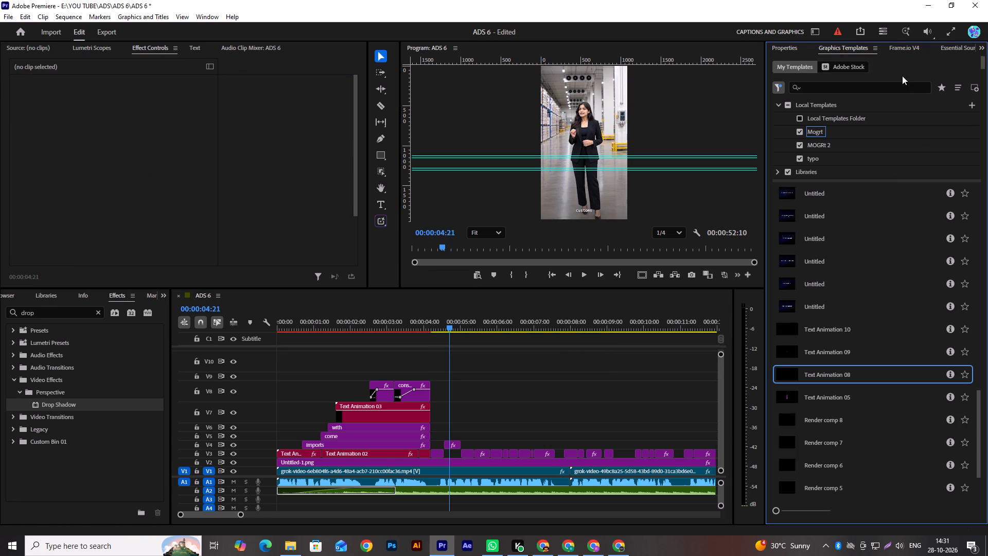
{"action": "scroll", "coordinate": [895, 347], "scroll_direction": "down", "scroll_amount": 9}
{"action": "scroll", "coordinate": [961, 394], "scroll_direction": "down", "scroll_amount": 5}
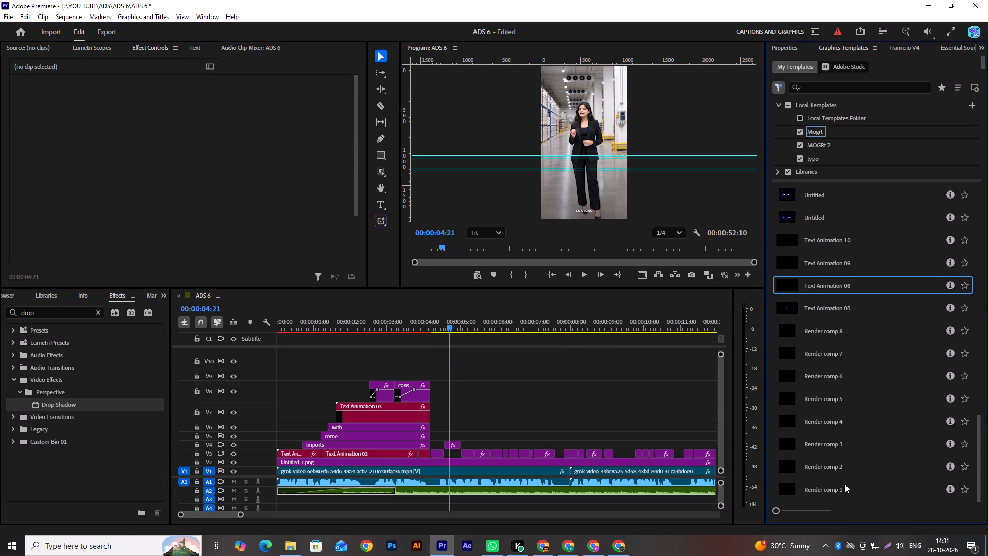
{"action": "left_click_drag", "start_coordinate": [840, 490], "coordinate": [414, 370]}
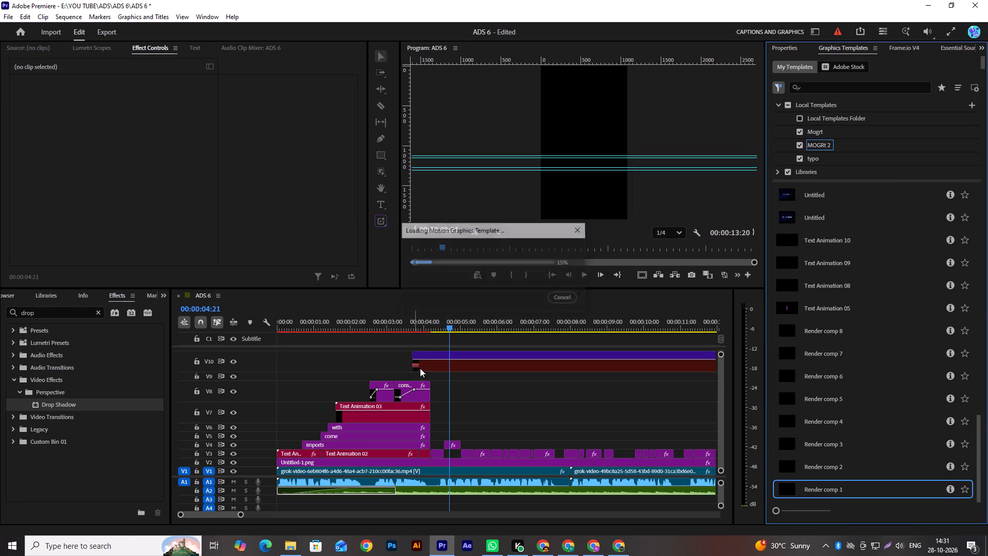
{"action": "left_click_drag", "start_coordinate": [452, 326], "coordinate": [444, 328]}
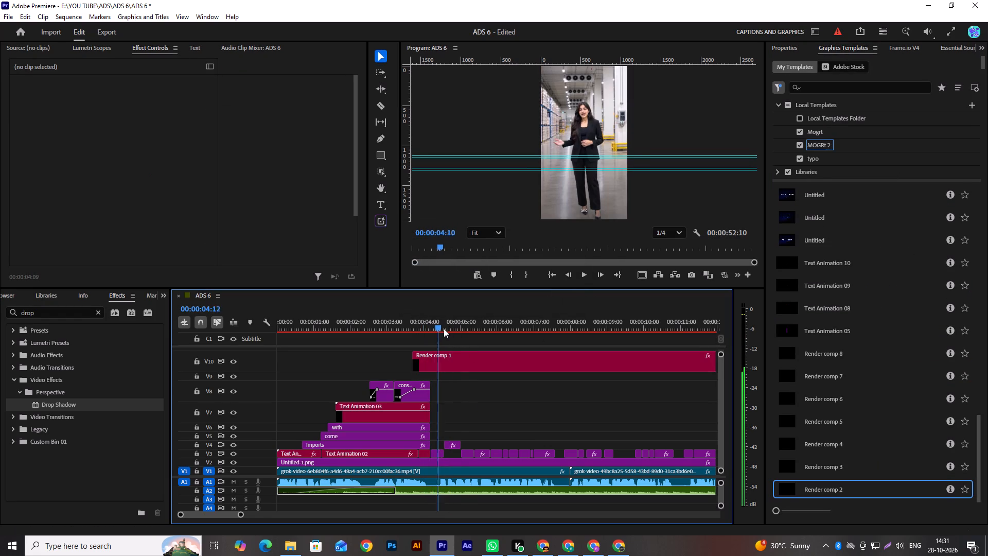
{"action": "left_click_drag", "start_coordinate": [444, 328], "coordinate": [444, 366]}
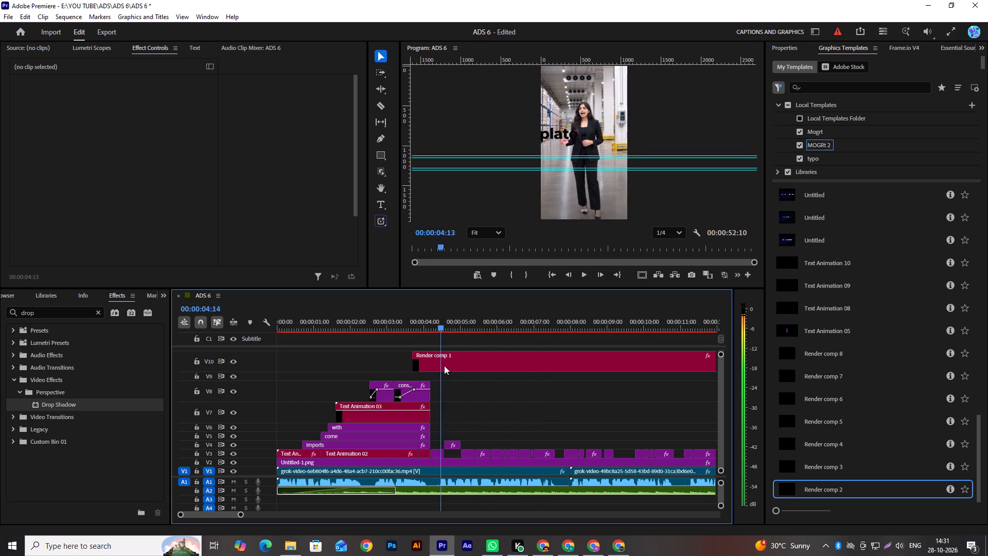
{"action": "left_click_drag", "start_coordinate": [444, 366], "coordinate": [472, 357]}
Replace the Render comp 1 clip's placeholder text with "Customs duty".
{"action": "left_click", "coordinate": [782, 49]}
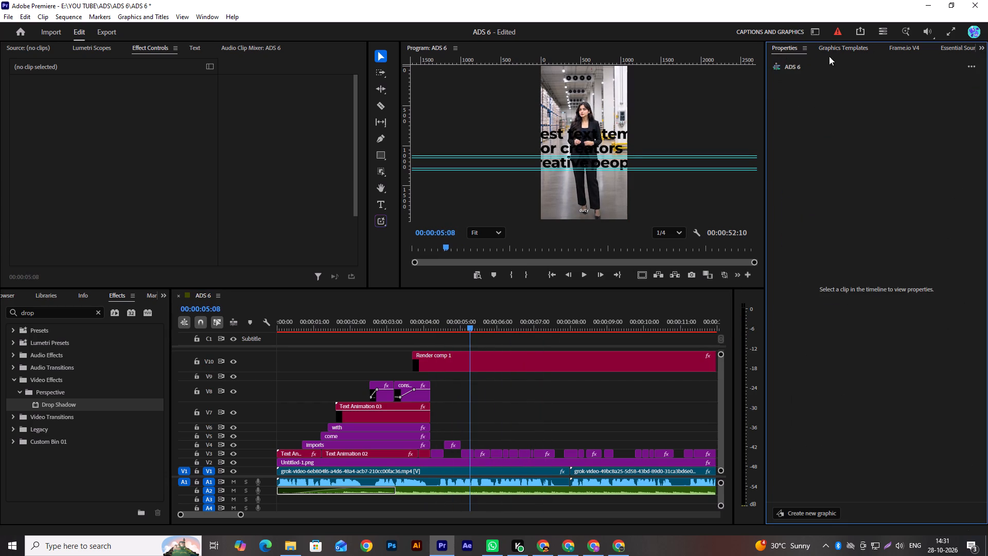
{"action": "left_click", "coordinate": [840, 45]}
{"action": "left_click", "coordinate": [546, 363]}
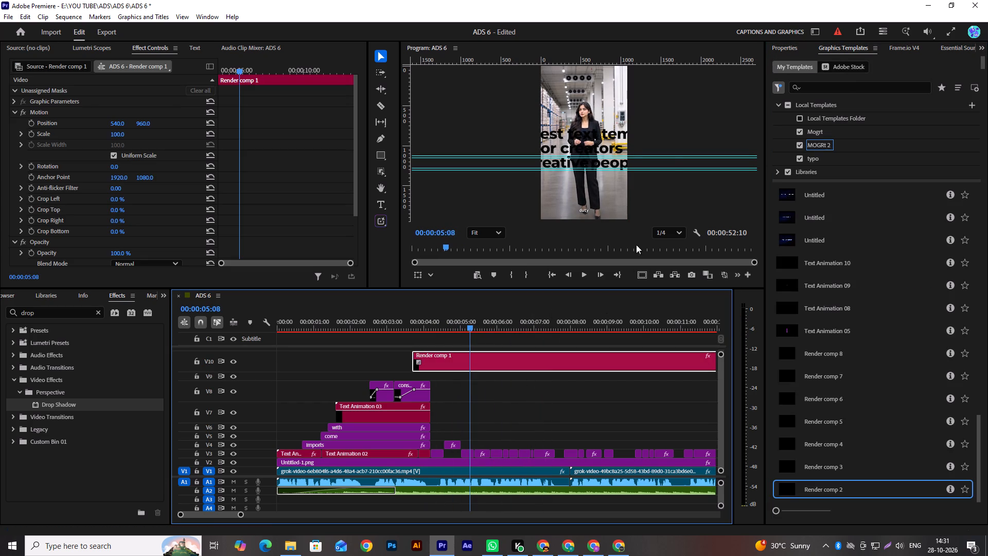
{"action": "left_click", "coordinate": [792, 46]}
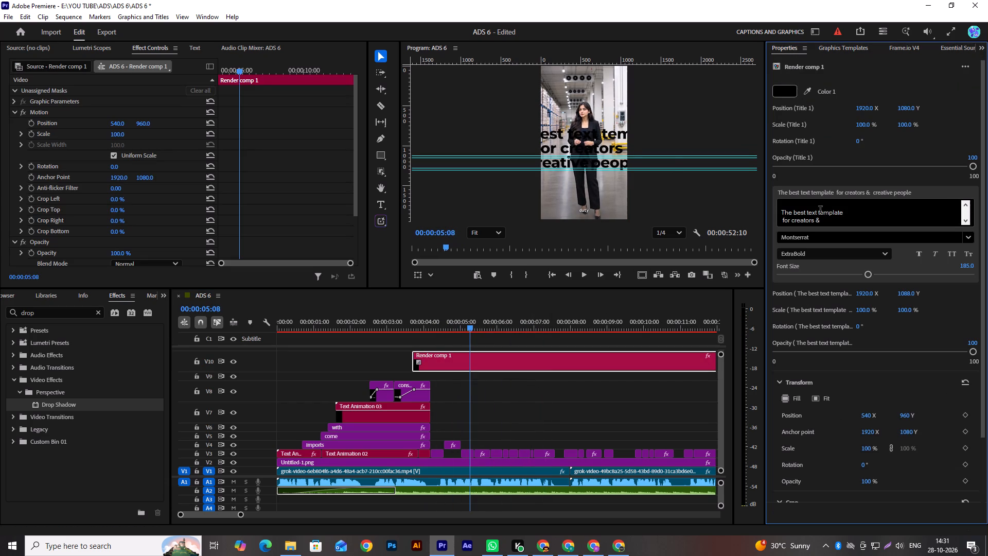
{"action": "left_click", "coordinate": [824, 218]}
{"action": "key", "text": "ctrl+a"}
{"action": "type", "text": "Customs duty"}
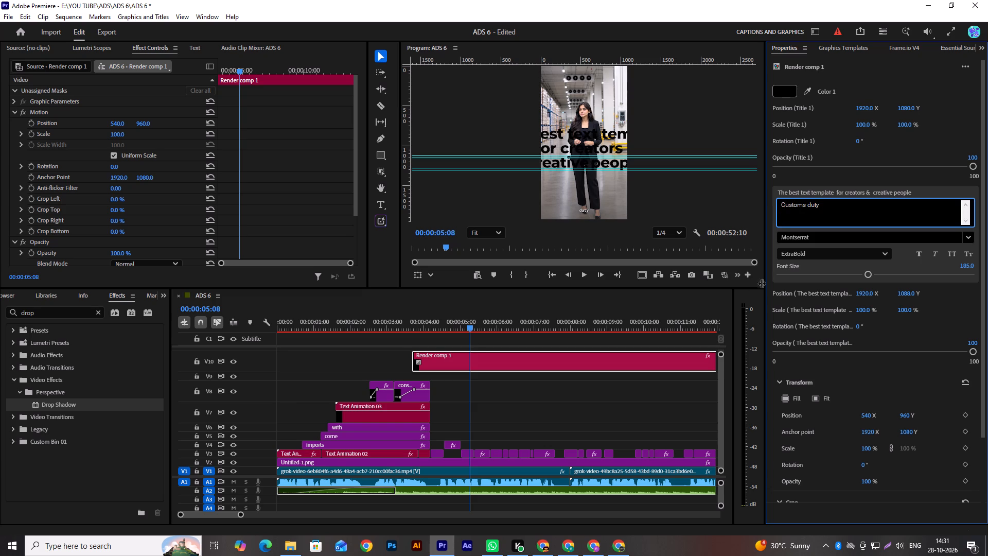
Set the "Customs duty" title to Helvetica LT Pro Bold at size 160 and play back its animation.
{"action": "left_click", "coordinate": [816, 238]}
{"action": "type", "text": "hel"}
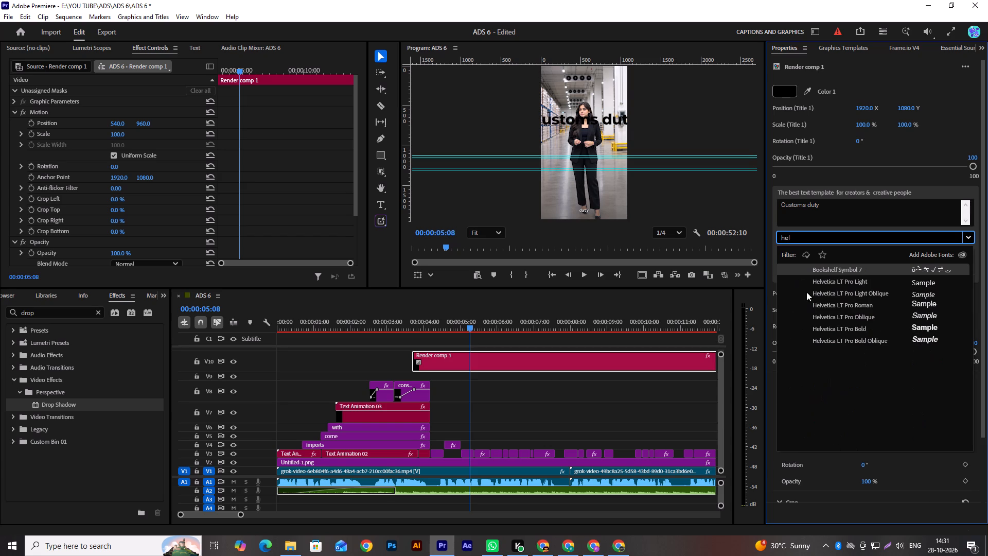
{"action": "left_click", "coordinate": [832, 326]}
{"action": "left_click", "coordinate": [963, 263]}
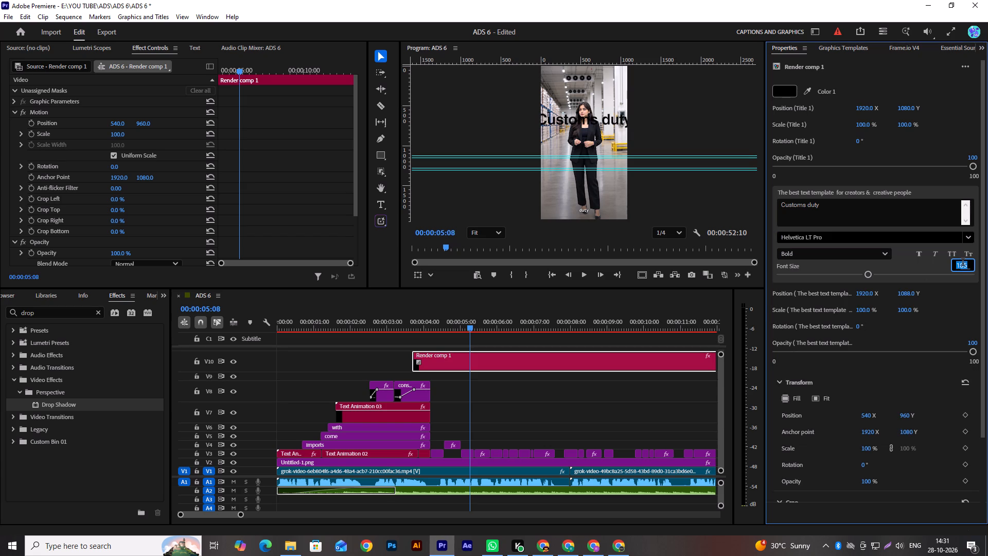
{"action": "type", "text": "160"}
{"action": "key", "text": "Return"}
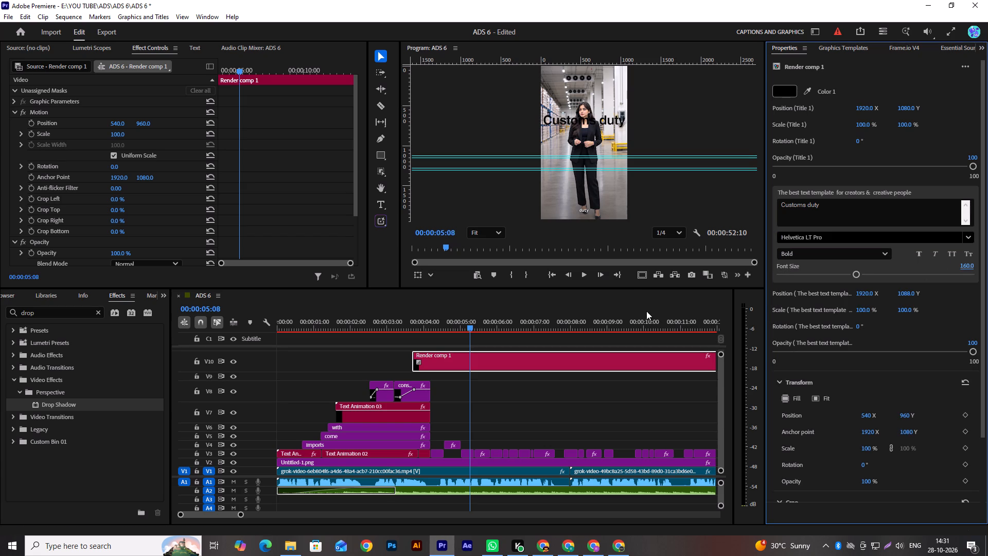
{"action": "left_click_drag", "start_coordinate": [421, 324], "coordinate": [410, 327]}
{"action": "key", "text": "space"}
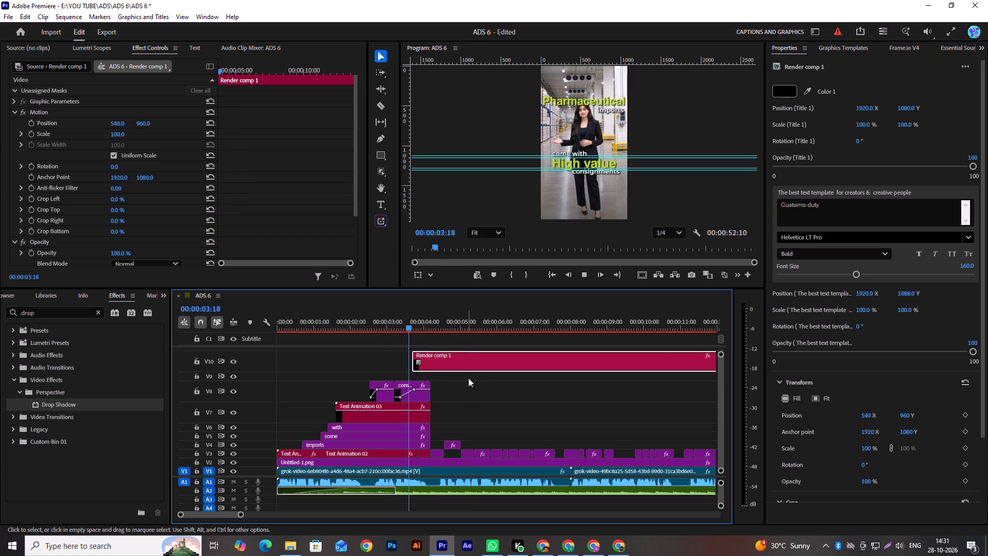
{"action": "key", "text": "space"}
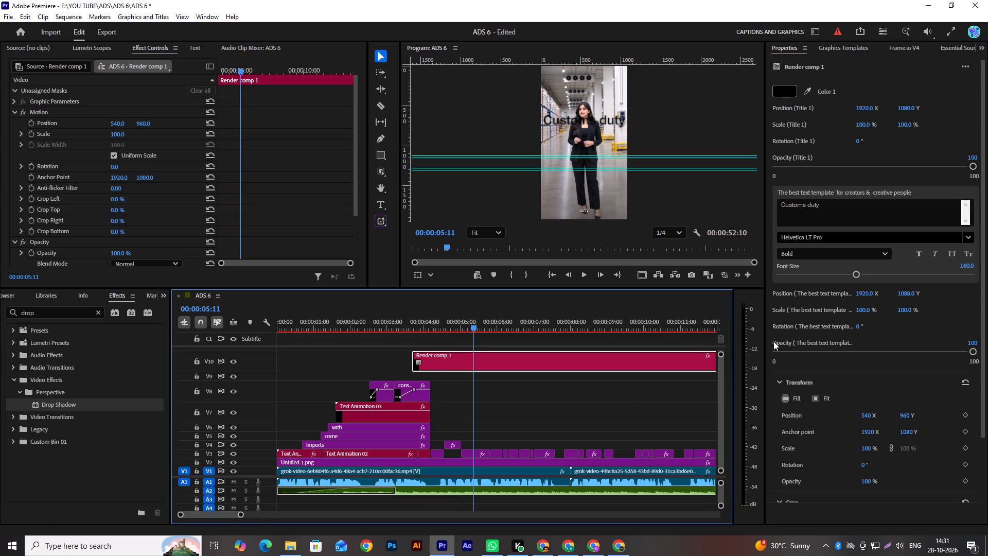
{"action": "left_click", "coordinate": [811, 255]}
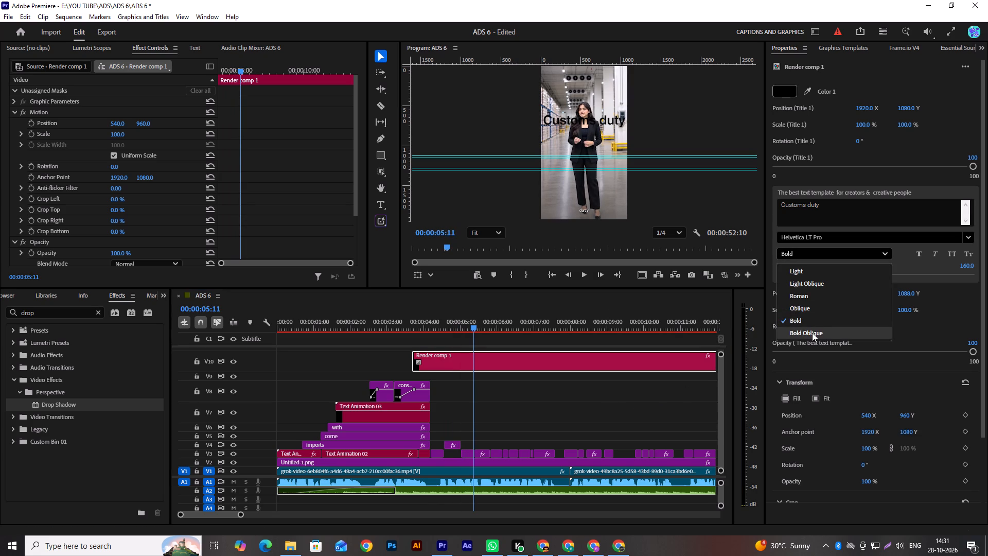
{"action": "left_click", "coordinate": [809, 324]}
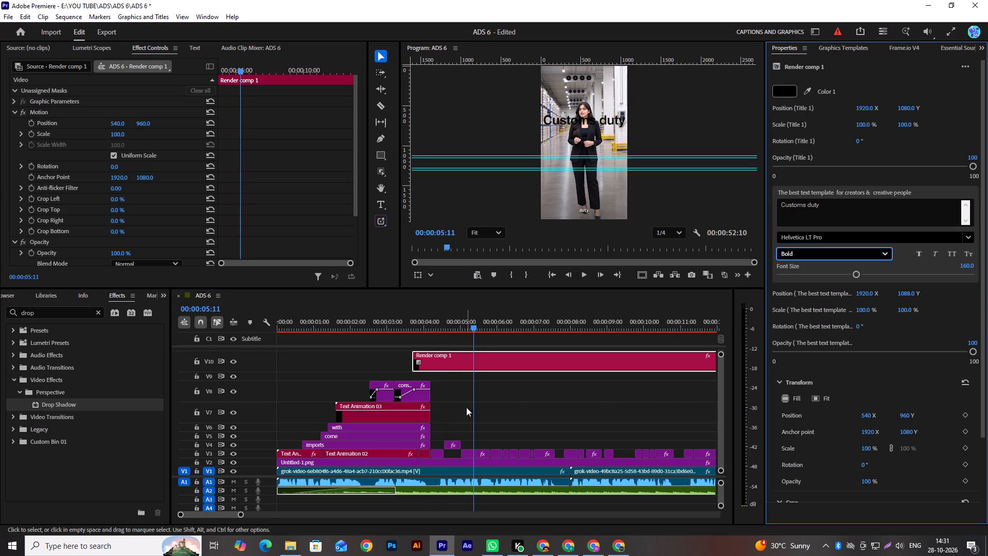
Copy the green colour code BCDE15 from the Text Animation 03 title and apply it to Color 1 of Render comp 1.
{"action": "left_click", "coordinate": [416, 416]}
{"action": "left_click", "coordinate": [785, 128]}
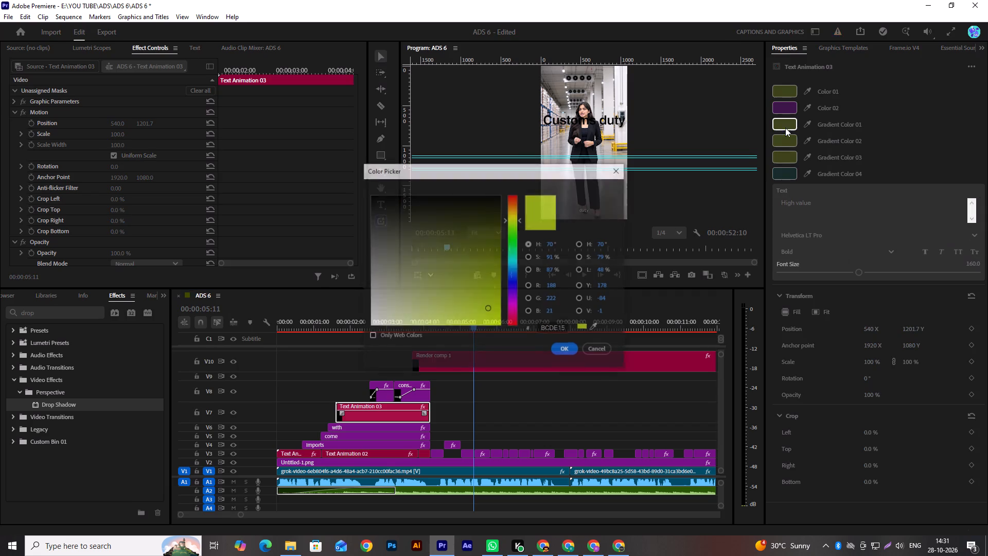
{"action": "left_click", "coordinate": [560, 328]}
{"action": "key", "text": "ctrl+a"}
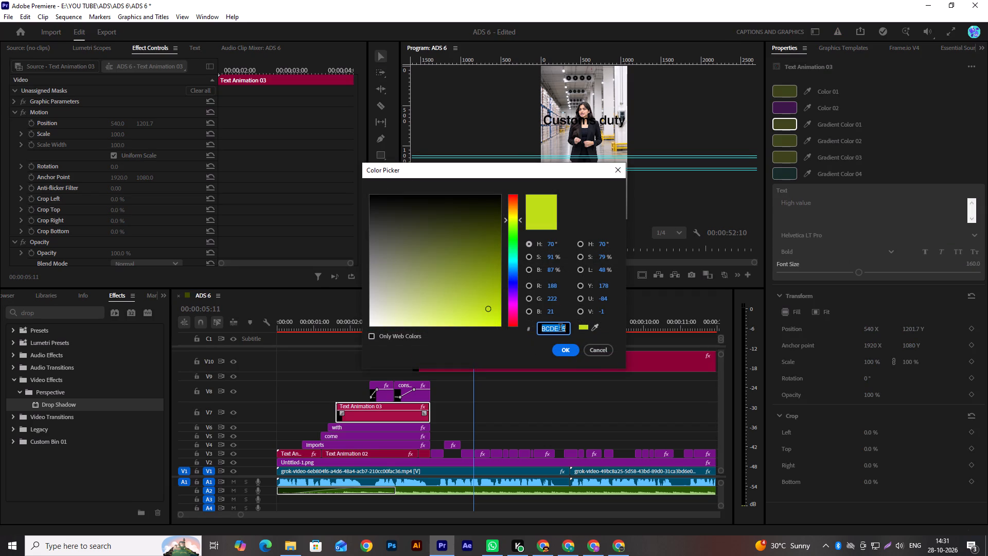
{"action": "key", "text": "ctrl+c"}
{"action": "left_click", "coordinate": [607, 350]}
{"action": "left_click", "coordinate": [468, 357]}
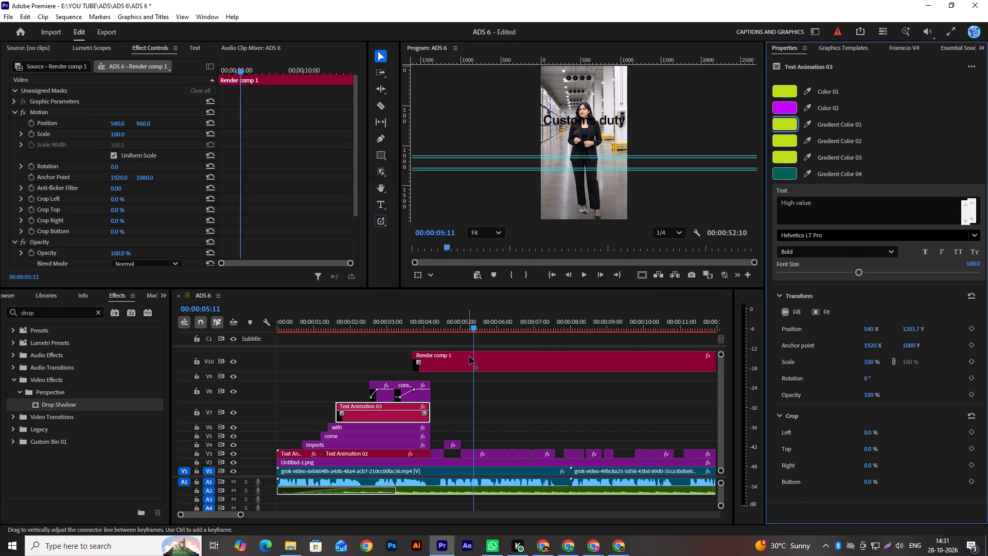
{"action": "left_click", "coordinate": [788, 92]}
{"action": "left_click", "coordinate": [562, 329]}
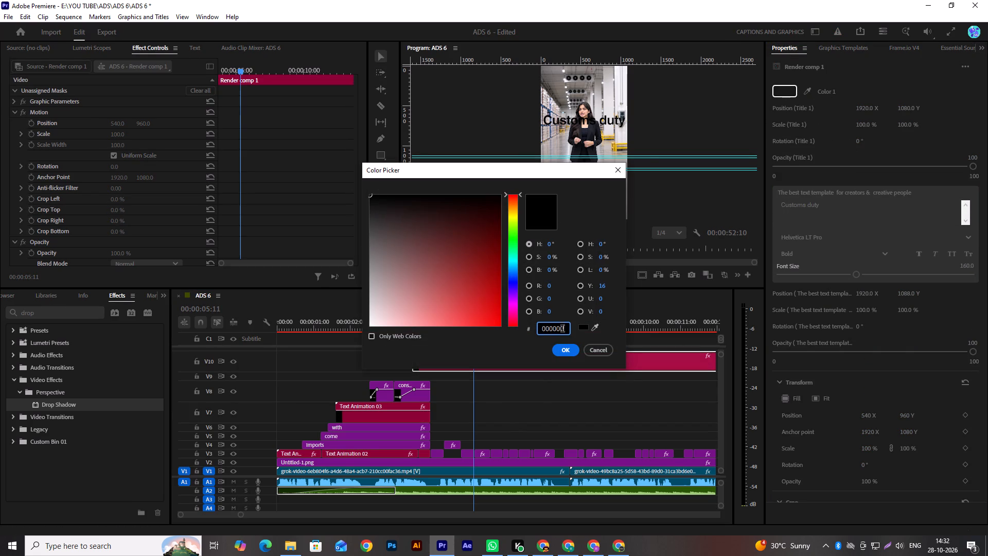
{"action": "key", "text": "ctrl+a"}
{"action": "key", "text": "ctrl+v"}
{"action": "left_click", "coordinate": [563, 352]}
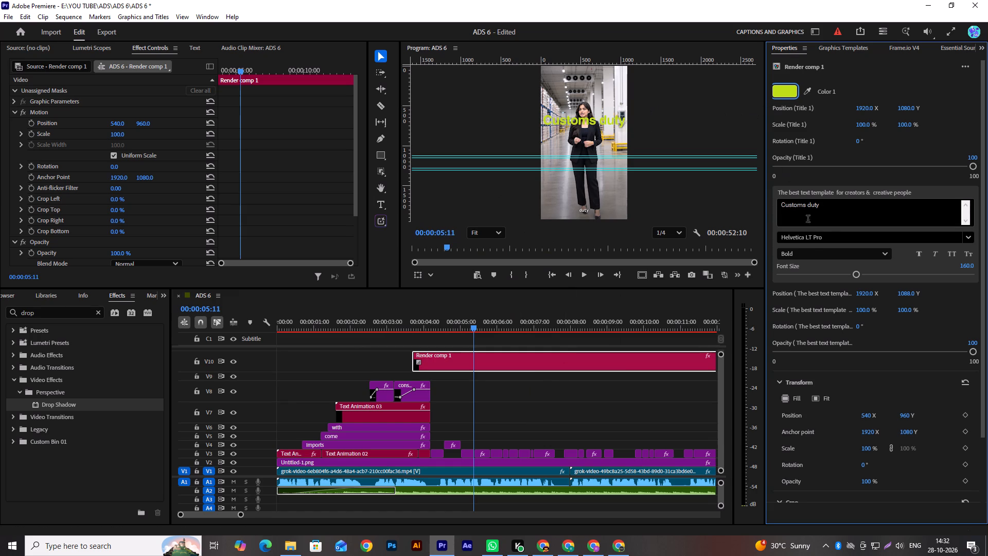
Compare the font style settings of the Render comp 1, Text Animation 03 and Text Animation 02 titles.
{"action": "left_click", "coordinate": [813, 255]}
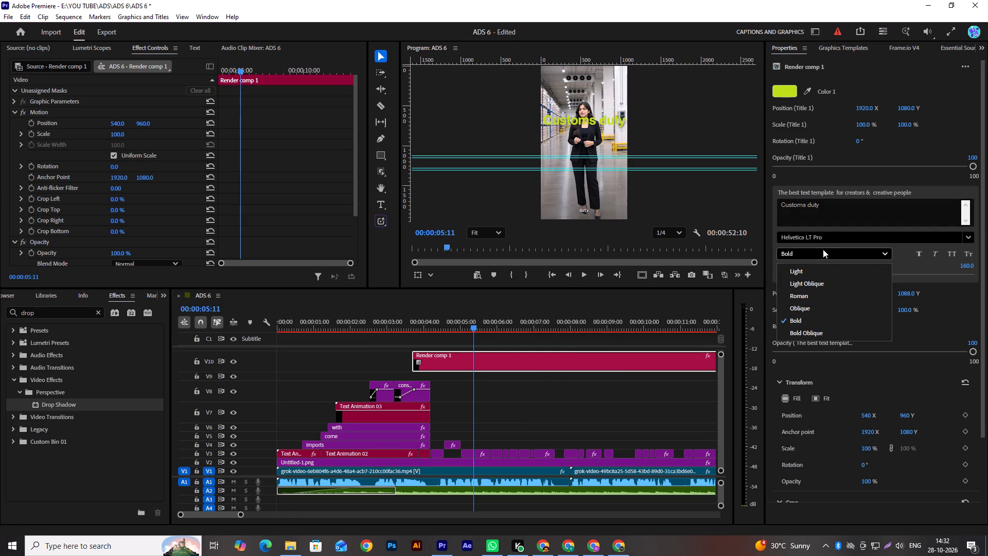
{"action": "left_click", "coordinate": [853, 215]}
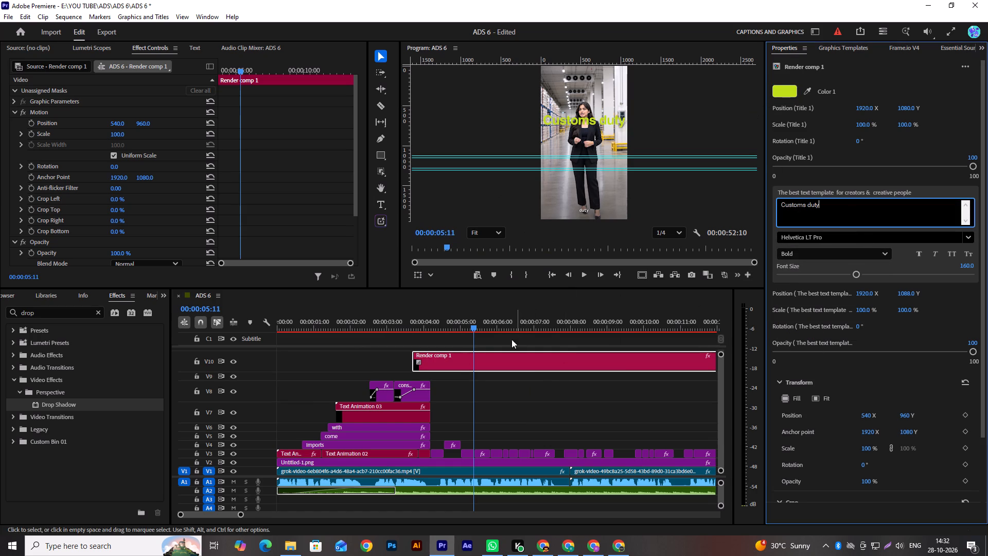
{"action": "left_click", "coordinate": [414, 418]}
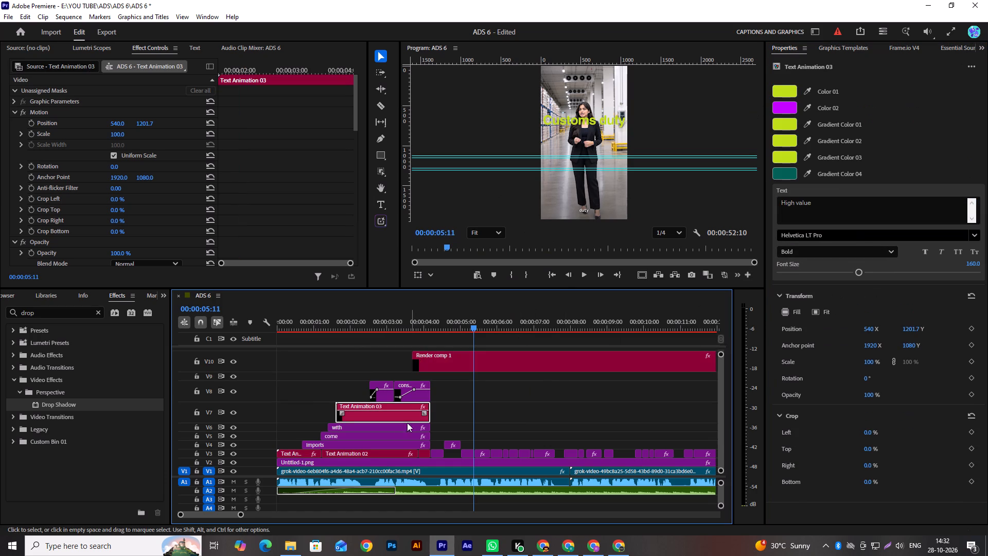
{"action": "left_click", "coordinate": [346, 454]}
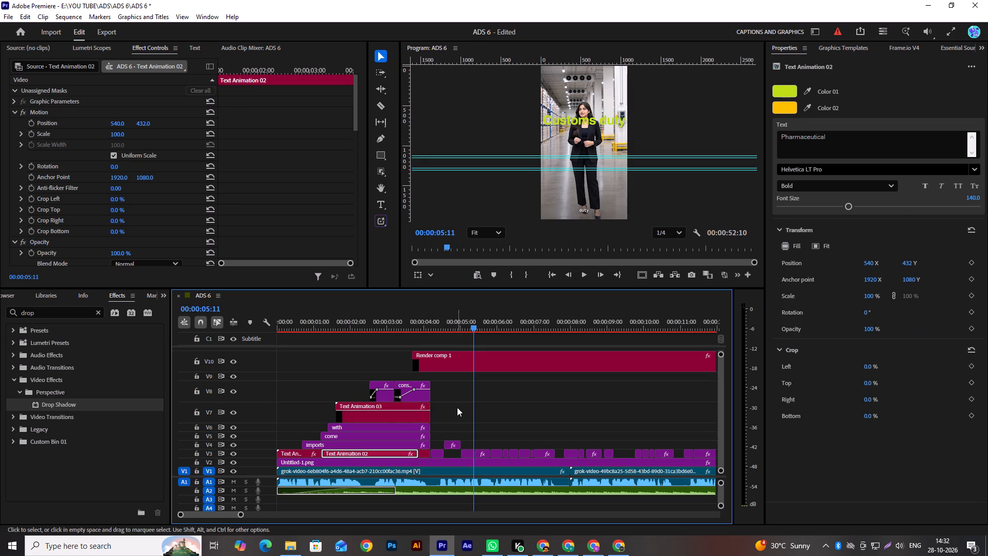
{"action": "left_click", "coordinate": [813, 185]}
{"action": "left_click", "coordinate": [813, 185]}
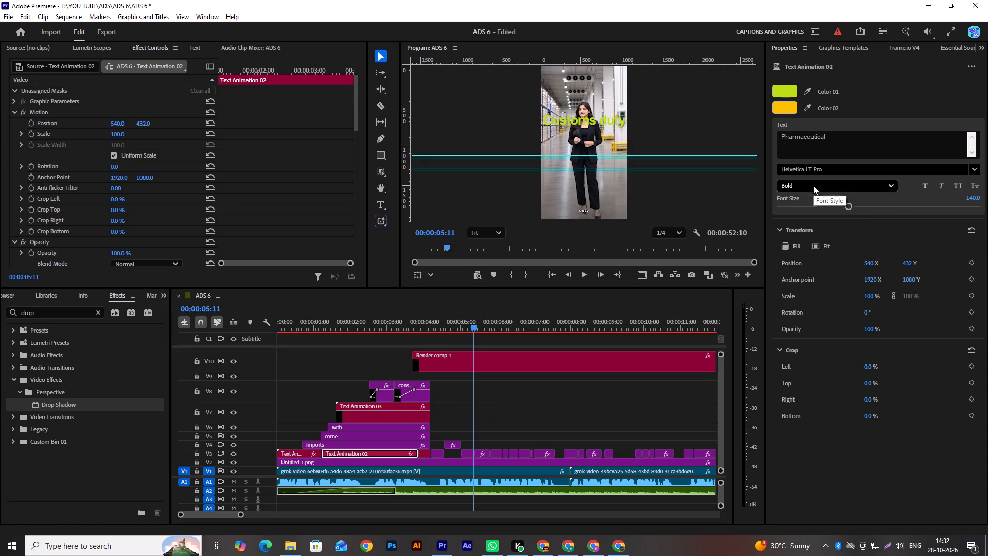
Set the "and" caption after the "consignments" clip to Montserrat SemiBold at font size 80.
{"action": "scroll", "coordinate": [517, 399], "scroll_direction": "down", "scroll_amount": 3}
{"action": "scroll", "coordinate": [450, 413], "scroll_direction": "up", "scroll_amount": 5, "text": "alt"}
{"action": "scroll", "coordinate": [373, 415], "scroll_direction": "up", "scroll_amount": 2}
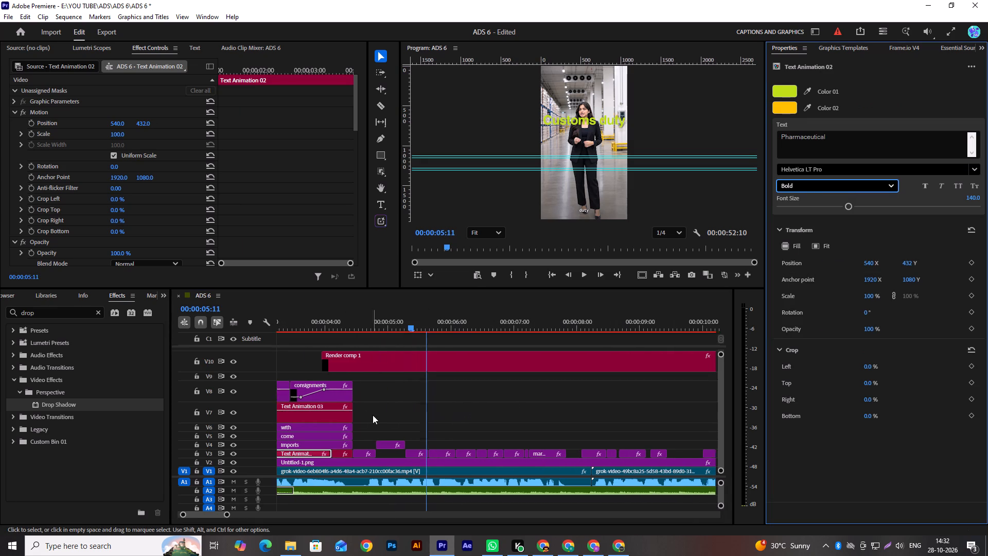
{"action": "scroll", "coordinate": [373, 415], "scroll_direction": "up", "scroll_amount": 1}
{"action": "left_click", "coordinate": [397, 329]}
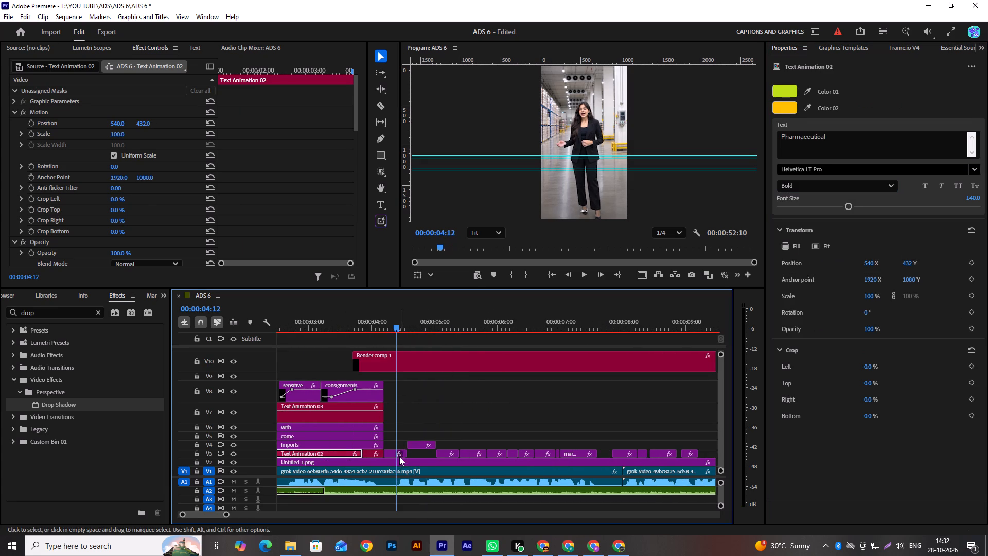
{"action": "left_click", "coordinate": [397, 453]}
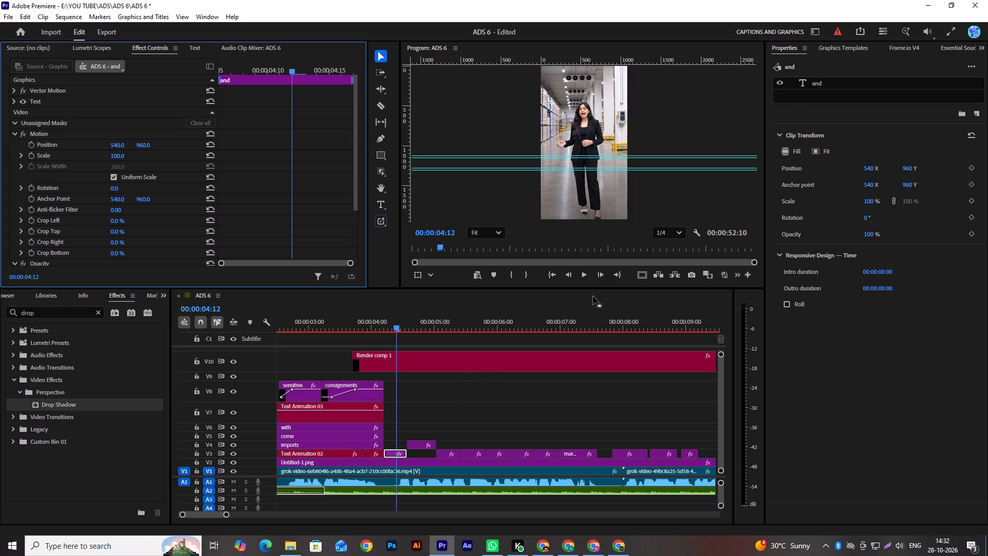
{"action": "left_click", "coordinate": [842, 86]}
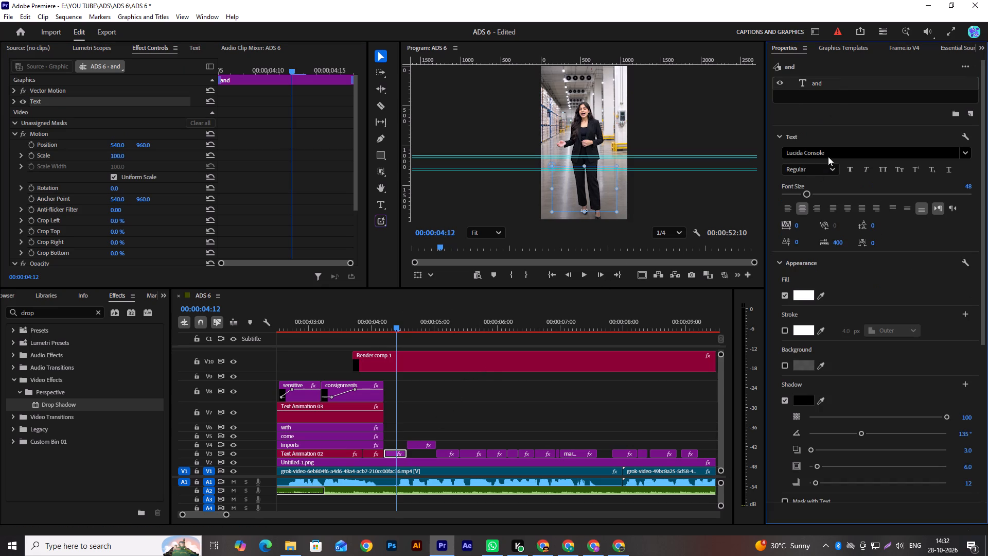
{"action": "left_click", "coordinate": [828, 157]}
{"action": "type", "text": "mont"}
{"action": "left_click", "coordinate": [860, 304]}
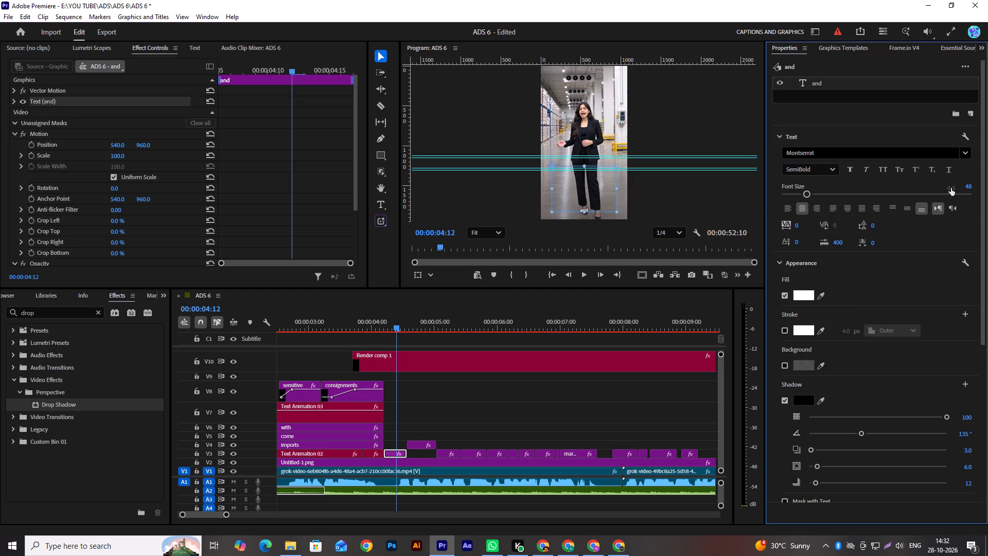
{"action": "left_click", "coordinate": [963, 186]}
{"action": "type", "text": "80"}
{"action": "key", "text": "Return"}
Apply Drop Shadow to the "and" clip, duplicate the effect twice, and play back the result.
{"action": "left_click_drag", "start_coordinate": [93, 404], "coordinate": [392, 451]}
{"action": "left_click", "coordinate": [395, 451]}
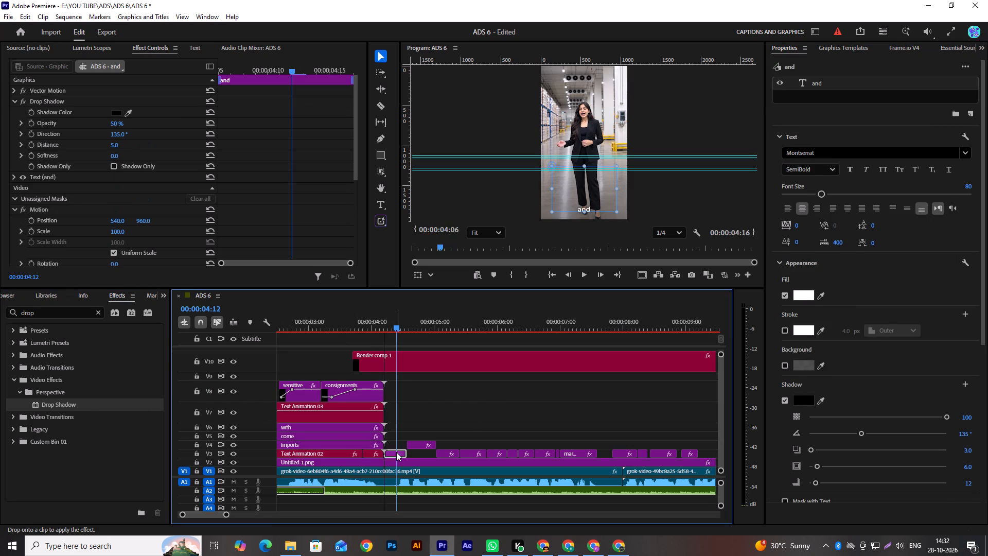
{"action": "left_click", "coordinate": [830, 79]}
{"action": "key", "text": "ctrl+c"}
{"action": "key", "text": "ctrl+v"}
{"action": "key", "text": "ctrl+v"}
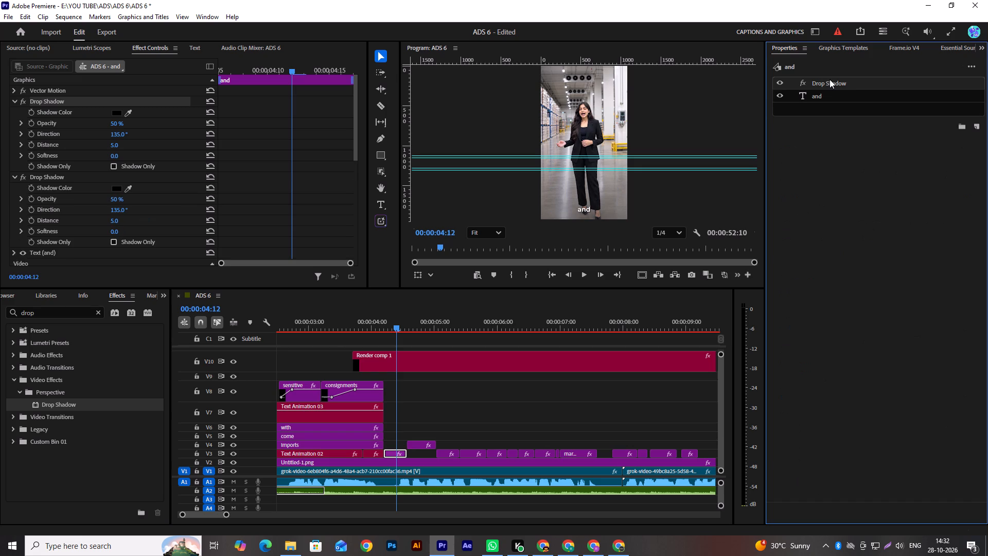
{"action": "key", "text": "space"}
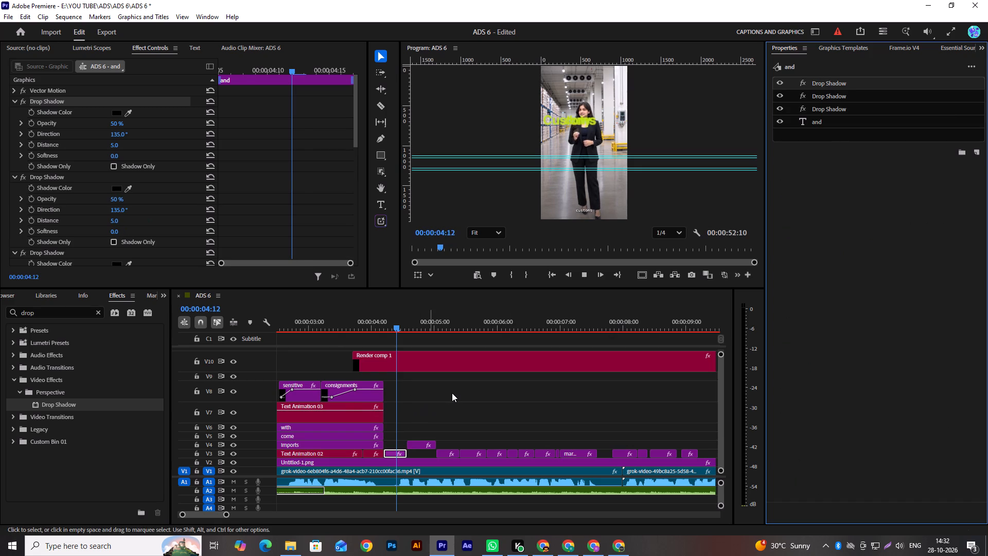
{"action": "key", "text": "space"}
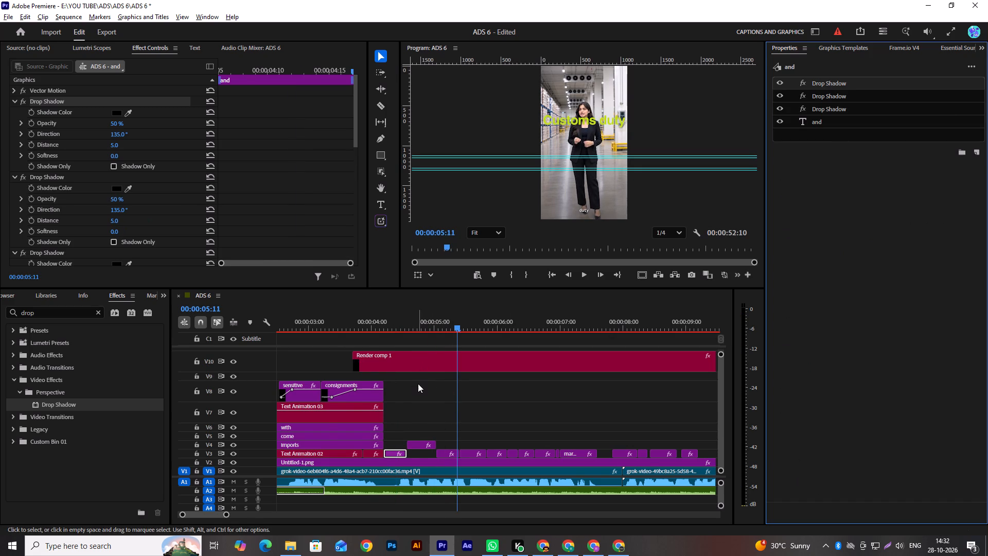
Move the Render comp 1 clip later on track V10 so it starts with the "customs" caption clip.
{"action": "scroll", "coordinate": [418, 384], "scroll_direction": "down", "scroll_amount": 7, "text": "alt"}
{"action": "left_click_drag", "start_coordinate": [414, 370], "coordinate": [433, 367]}
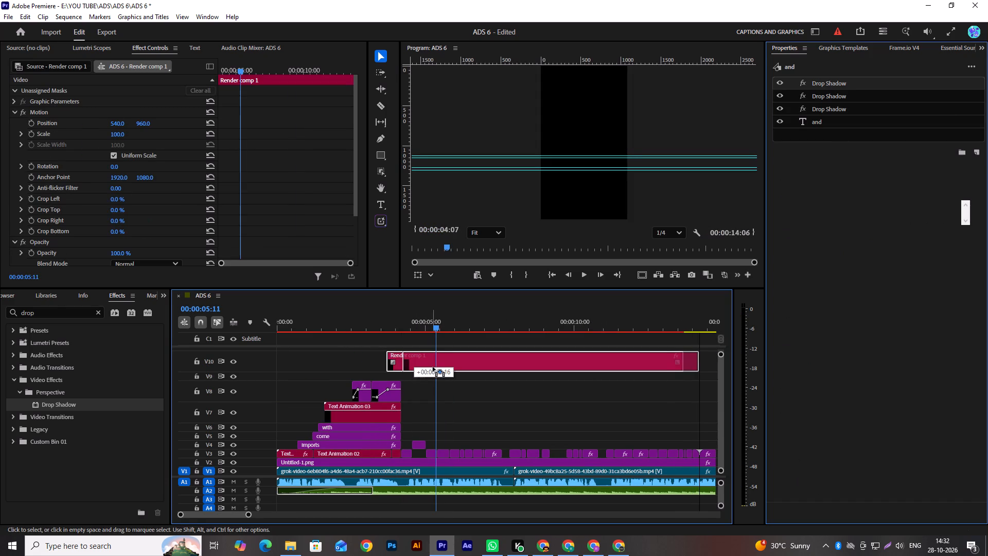
{"action": "left_click_drag", "start_coordinate": [433, 367], "coordinate": [437, 367]}
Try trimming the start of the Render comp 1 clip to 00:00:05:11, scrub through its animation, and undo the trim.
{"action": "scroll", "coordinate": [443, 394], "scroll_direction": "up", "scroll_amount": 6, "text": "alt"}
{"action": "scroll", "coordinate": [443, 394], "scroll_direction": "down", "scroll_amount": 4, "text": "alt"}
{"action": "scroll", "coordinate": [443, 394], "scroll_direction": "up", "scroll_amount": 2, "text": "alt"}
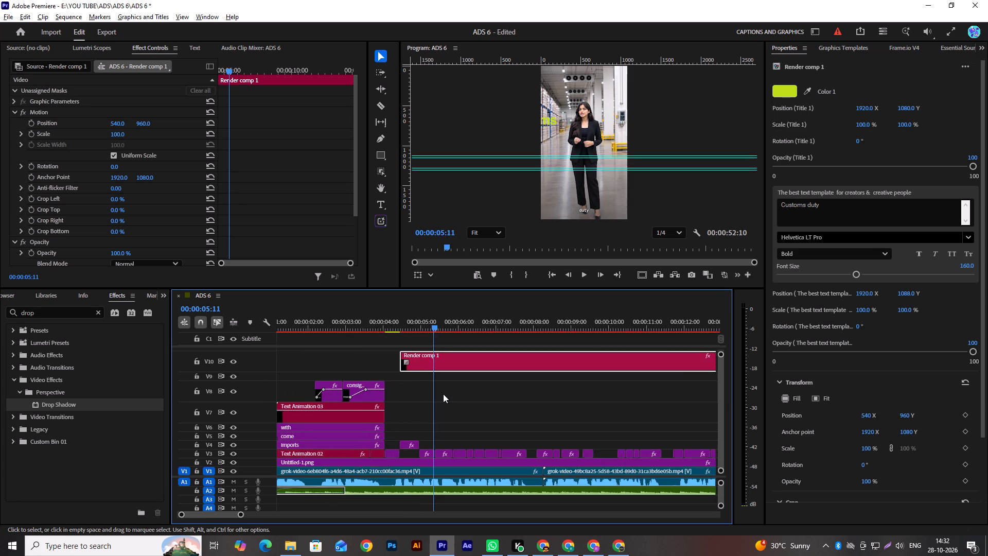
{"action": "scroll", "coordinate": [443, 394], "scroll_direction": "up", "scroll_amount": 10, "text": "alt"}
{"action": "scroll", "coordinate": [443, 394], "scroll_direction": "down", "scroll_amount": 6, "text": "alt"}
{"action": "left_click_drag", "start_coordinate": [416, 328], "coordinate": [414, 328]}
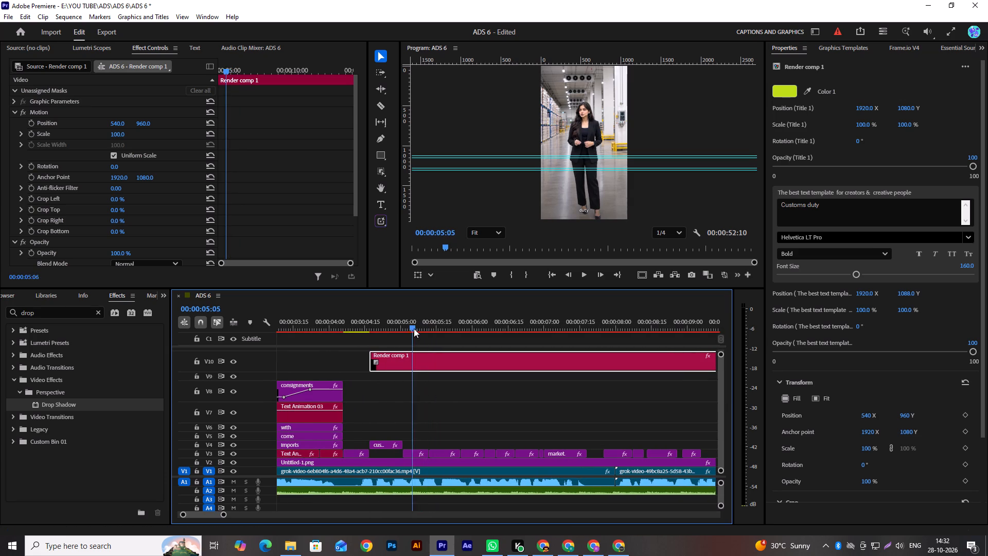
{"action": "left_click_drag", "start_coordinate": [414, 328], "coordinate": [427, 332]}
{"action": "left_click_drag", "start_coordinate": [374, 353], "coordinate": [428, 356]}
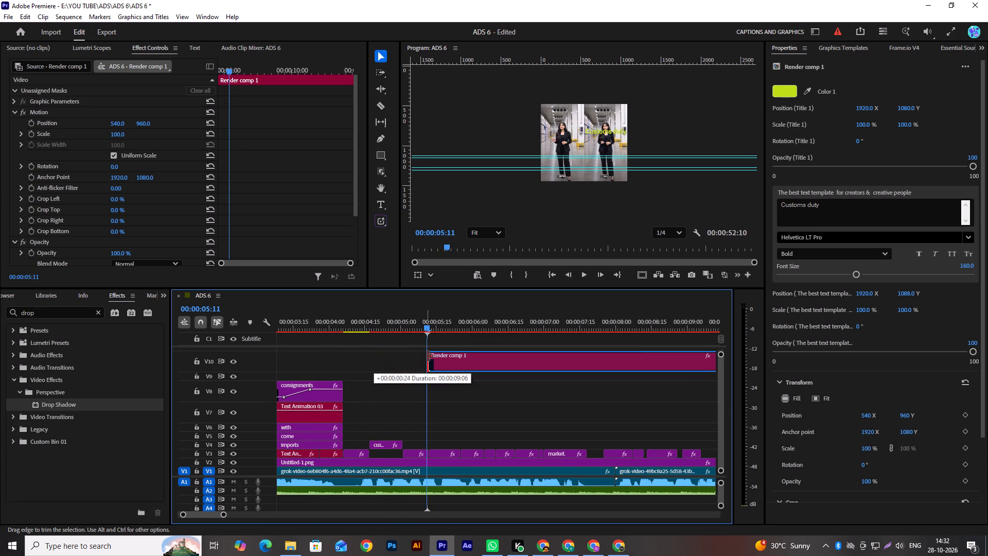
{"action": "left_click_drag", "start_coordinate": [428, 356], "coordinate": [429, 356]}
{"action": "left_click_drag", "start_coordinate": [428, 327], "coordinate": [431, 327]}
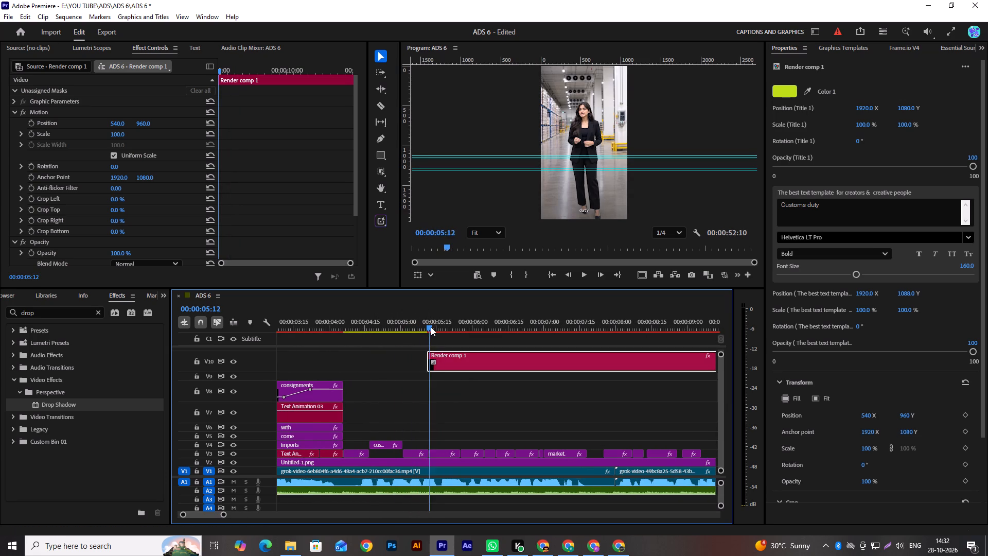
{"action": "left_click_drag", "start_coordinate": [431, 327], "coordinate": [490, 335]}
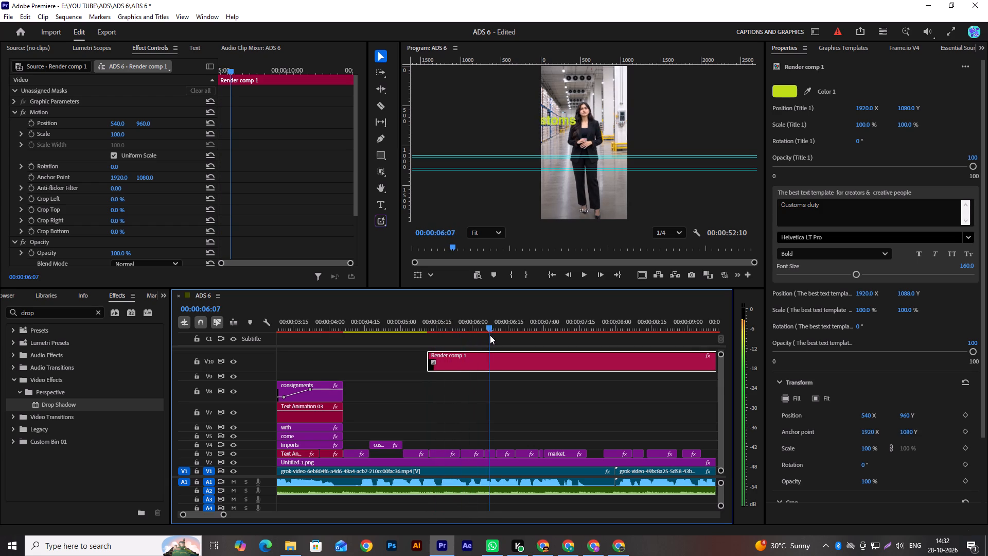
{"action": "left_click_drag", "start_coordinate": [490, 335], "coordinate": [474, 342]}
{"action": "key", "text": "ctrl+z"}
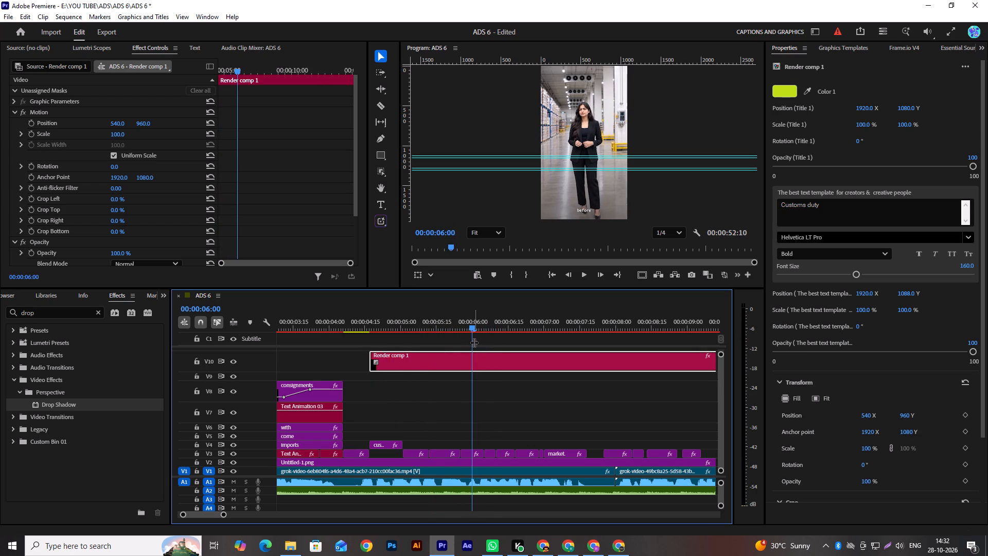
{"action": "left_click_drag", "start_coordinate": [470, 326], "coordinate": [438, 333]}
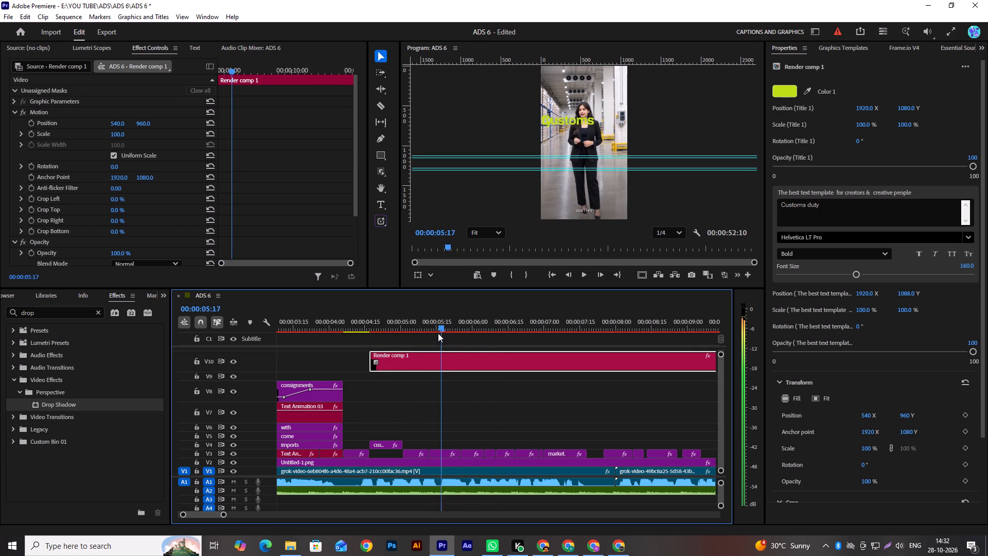
Cut Render comp 1 at 00:00:05:09, delete the part before it, move the remainder back to the "customs" caption's start, and play it.
{"action": "left_click_drag", "start_coordinate": [438, 333], "coordinate": [425, 339]}
{"action": "left_click", "coordinate": [426, 339]}
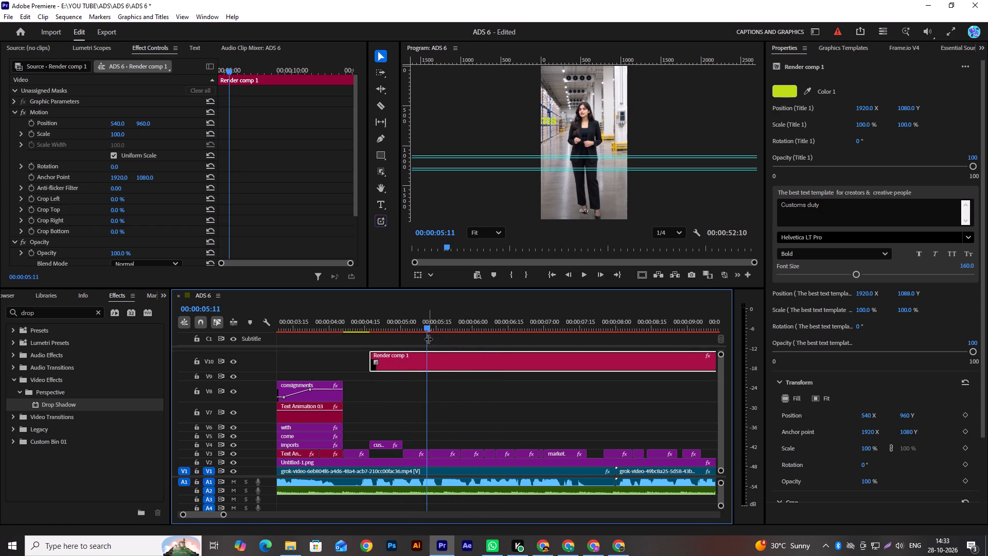
{"action": "key", "text": "c"}
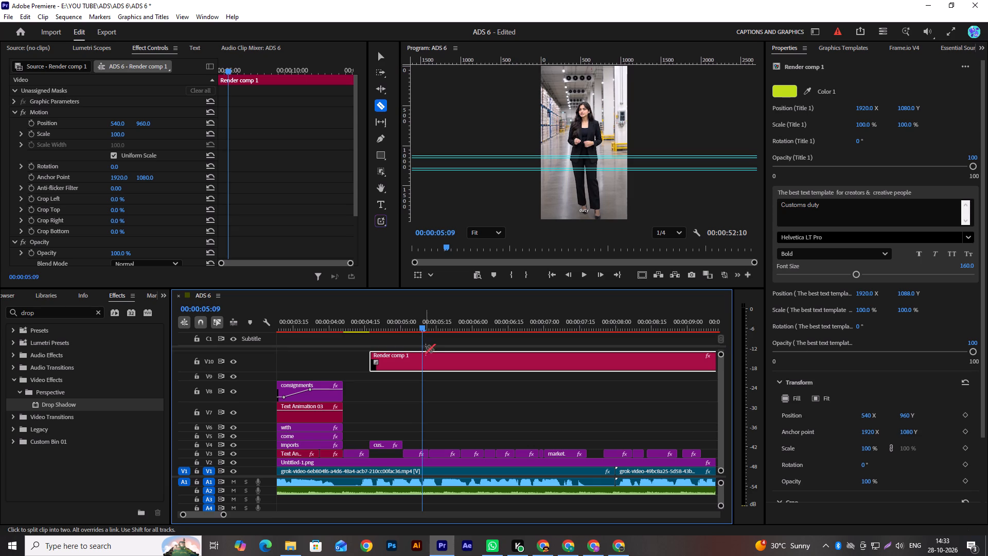
{"action": "left_click", "coordinate": [422, 356]}
{"action": "key", "text": "v"}
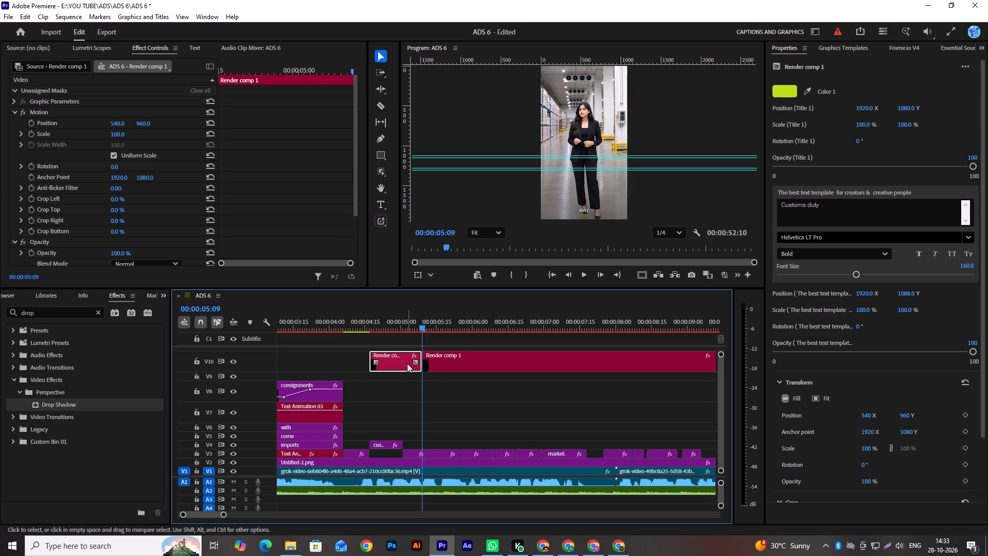
{"action": "key", "text": "Delete"}
{"action": "left_click_drag", "start_coordinate": [437, 367], "coordinate": [408, 371]}
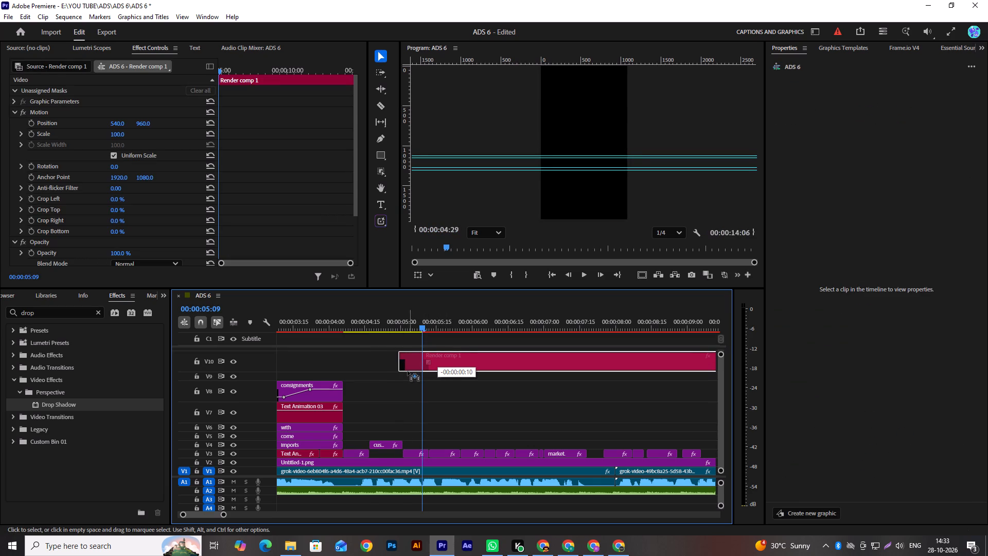
{"action": "left_click_drag", "start_coordinate": [408, 371], "coordinate": [388, 366]}
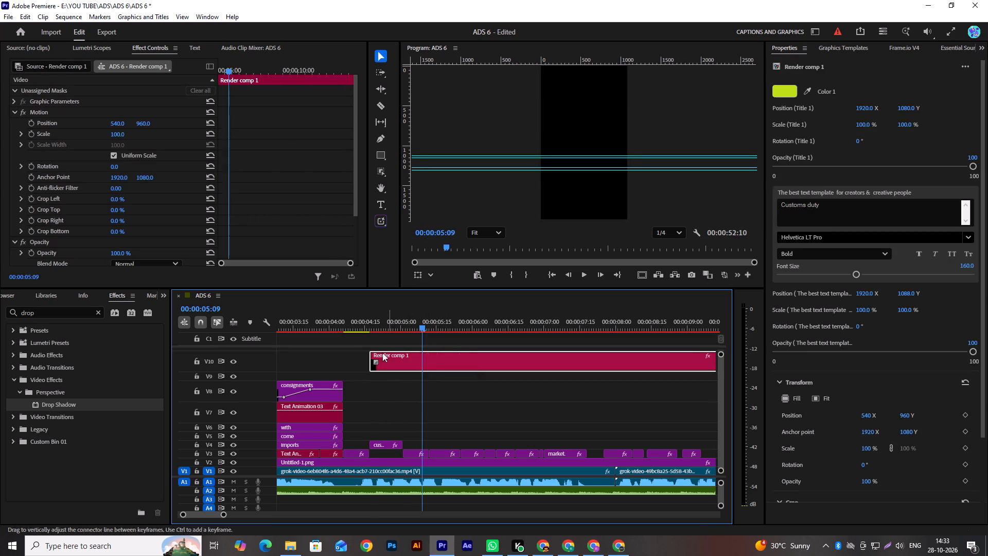
{"action": "left_click", "coordinate": [363, 331]}
{"action": "key", "text": "space"}
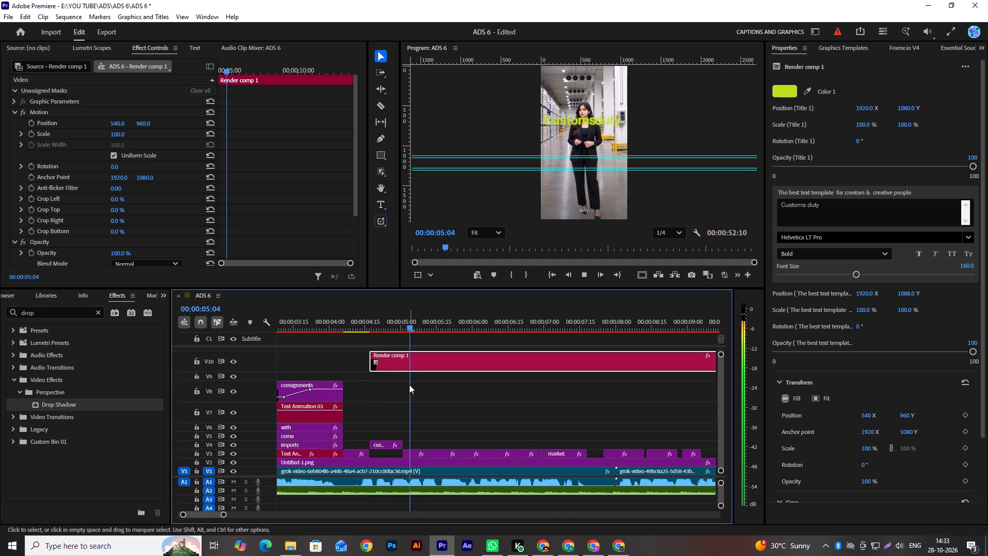
{"action": "key", "text": "space"}
{"action": "scroll", "coordinate": [409, 385], "scroll_direction": "down", "scroll_amount": 2}
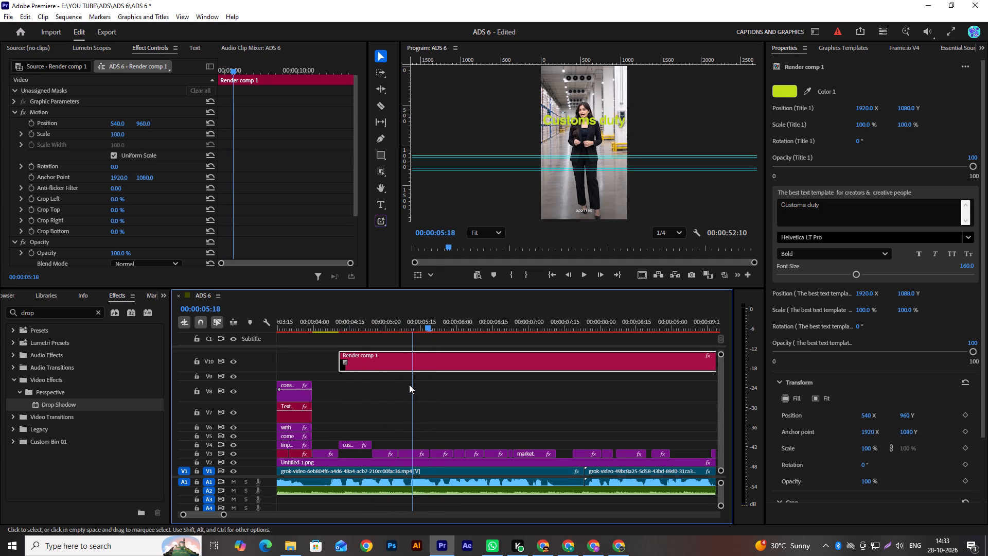
{"action": "scroll", "coordinate": [384, 387], "scroll_direction": "up", "scroll_amount": 1}
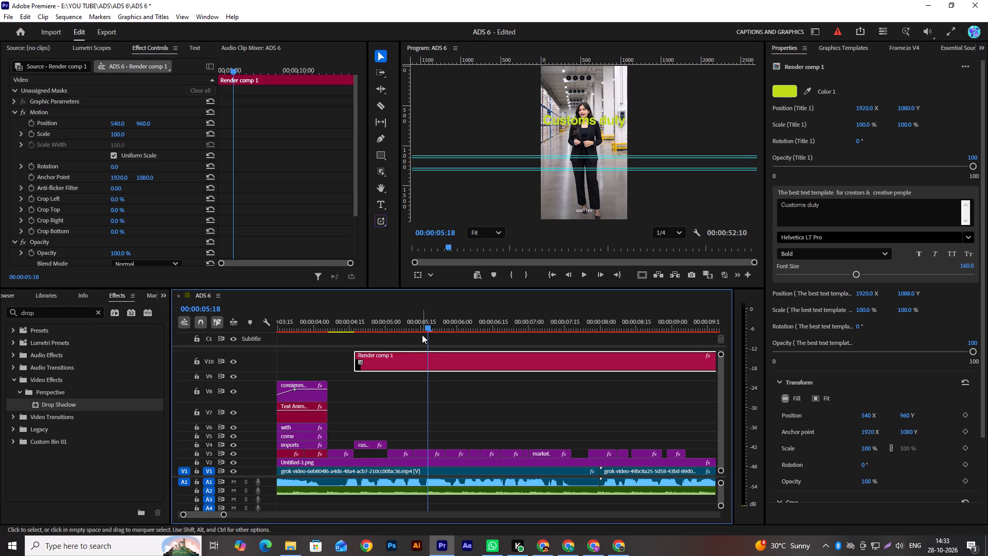
Scrub through the Render comp 1 title animation and split the clip at 00:00:08:16.
{"action": "left_click_drag", "start_coordinate": [427, 327], "coordinate": [499, 335]}
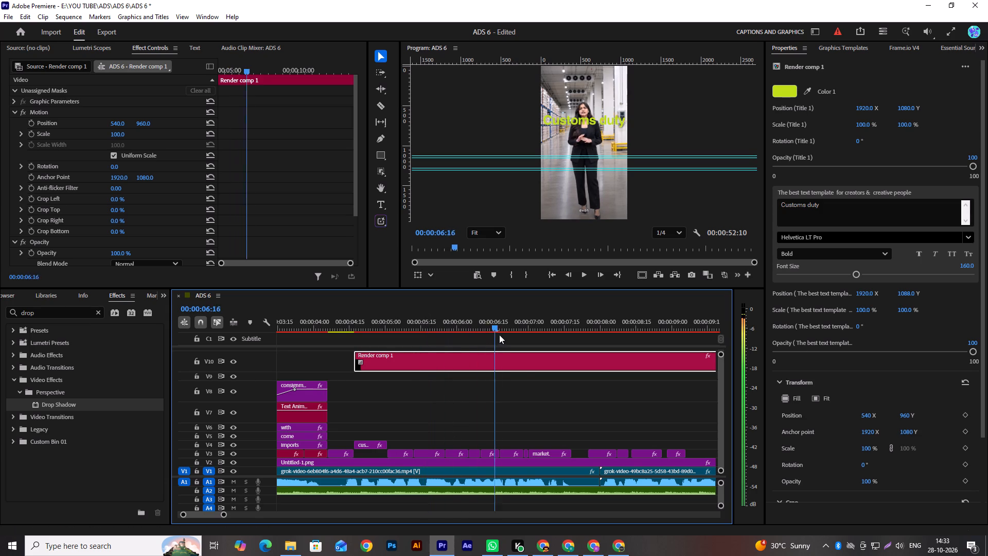
{"action": "left_click_drag", "start_coordinate": [499, 335], "coordinate": [670, 356]}
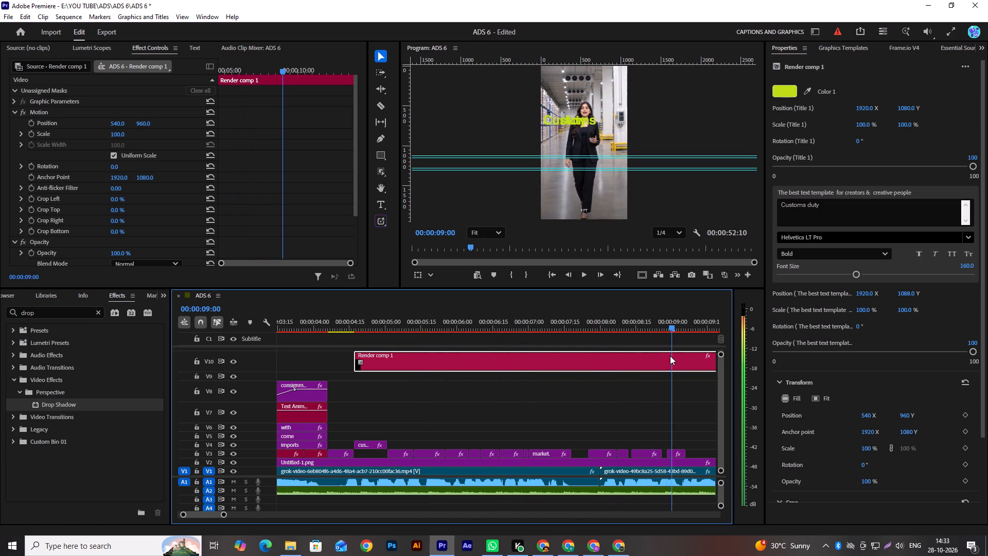
{"action": "left_click_drag", "start_coordinate": [670, 356], "coordinate": [639, 360]}
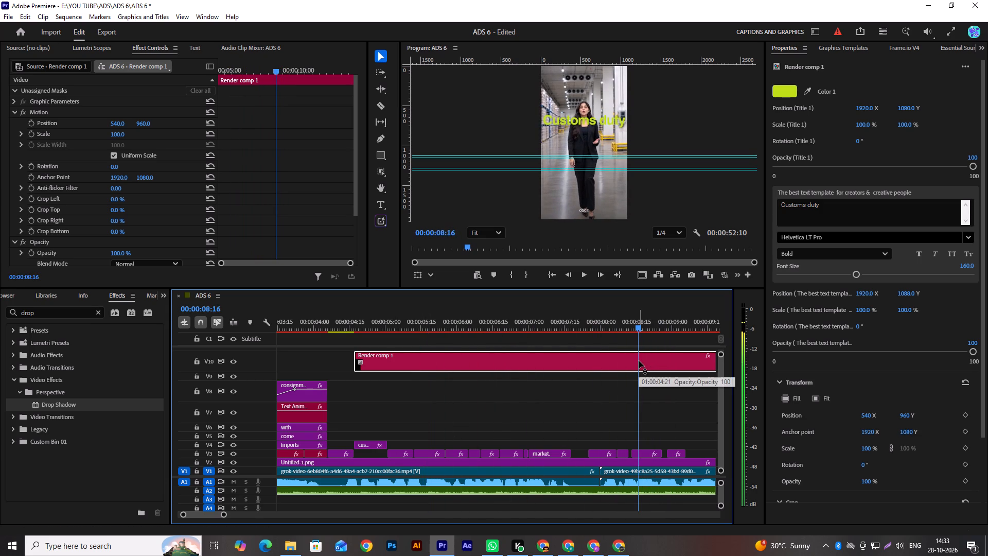
{"action": "key", "text": "c"}
{"action": "left_click", "coordinate": [639, 362]}
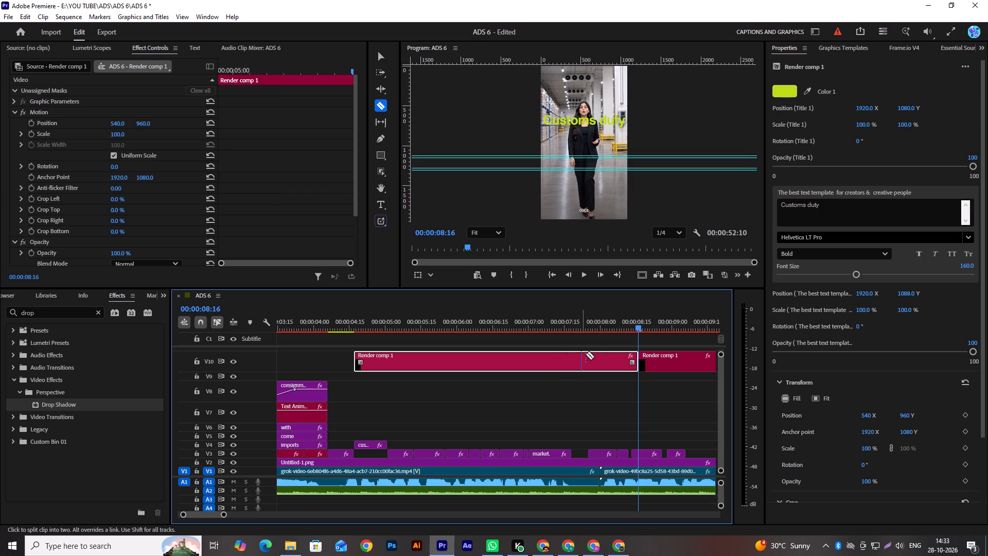
Split the Render comp 1 clip again at 00:00:05:14, once its "Customs duty" text has animated in.
{"action": "left_click_drag", "start_coordinate": [639, 327], "coordinate": [482, 354]}
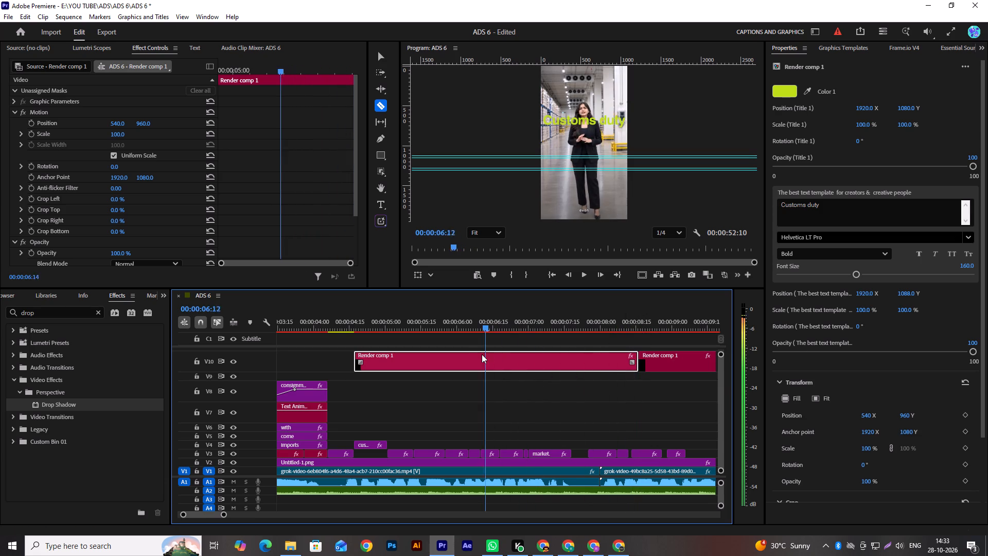
{"action": "left_click_drag", "start_coordinate": [482, 354], "coordinate": [429, 371]}
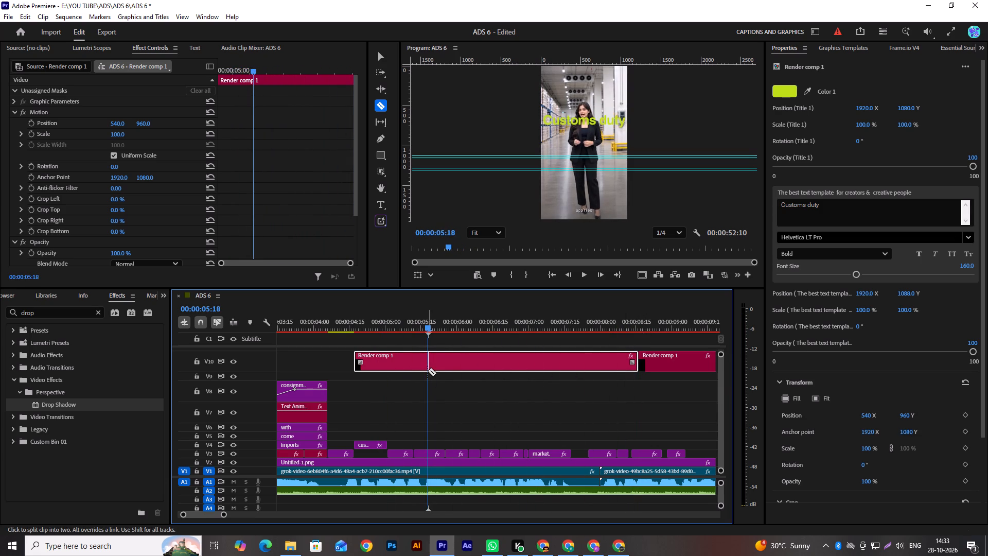
{"action": "left_click_drag", "start_coordinate": [428, 329], "coordinate": [399, 336]}
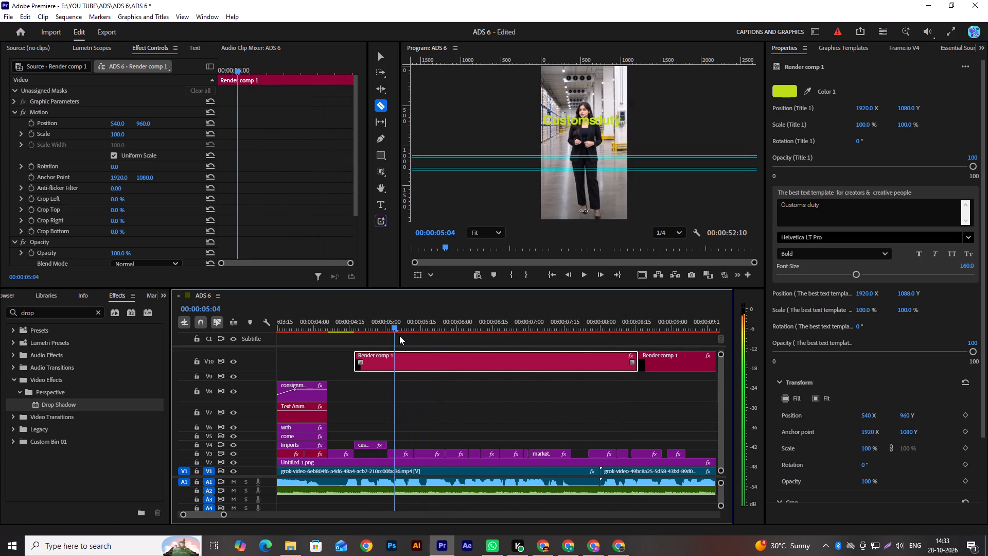
{"action": "left_click_drag", "start_coordinate": [399, 336], "coordinate": [419, 333]}
{"action": "left_click", "coordinate": [419, 360]}
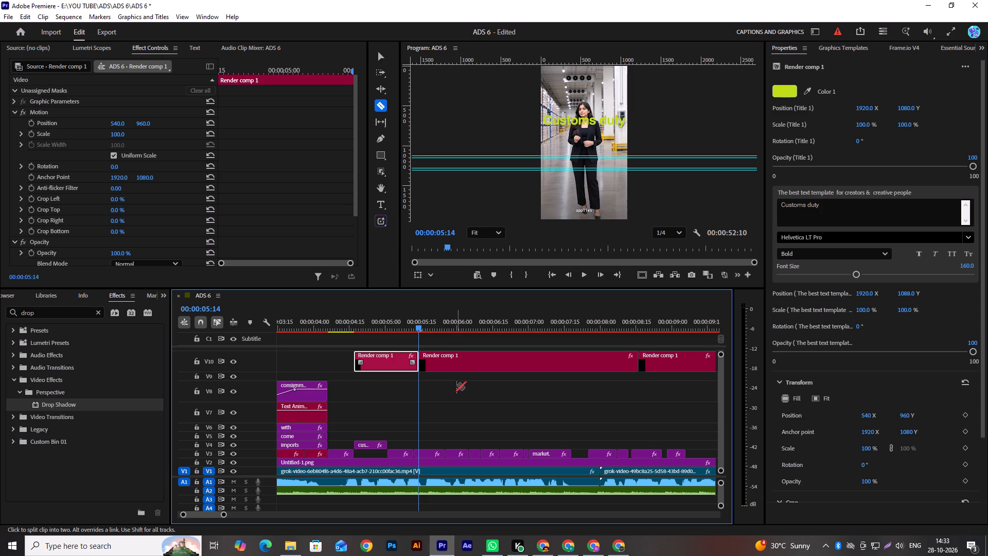
{"action": "key", "text": "v"}
Delete the last Render comp 1 piece, which starts at 00:00:08:16 on track V10.
{"action": "scroll", "coordinate": [456, 385], "scroll_direction": "down", "scroll_amount": 7}
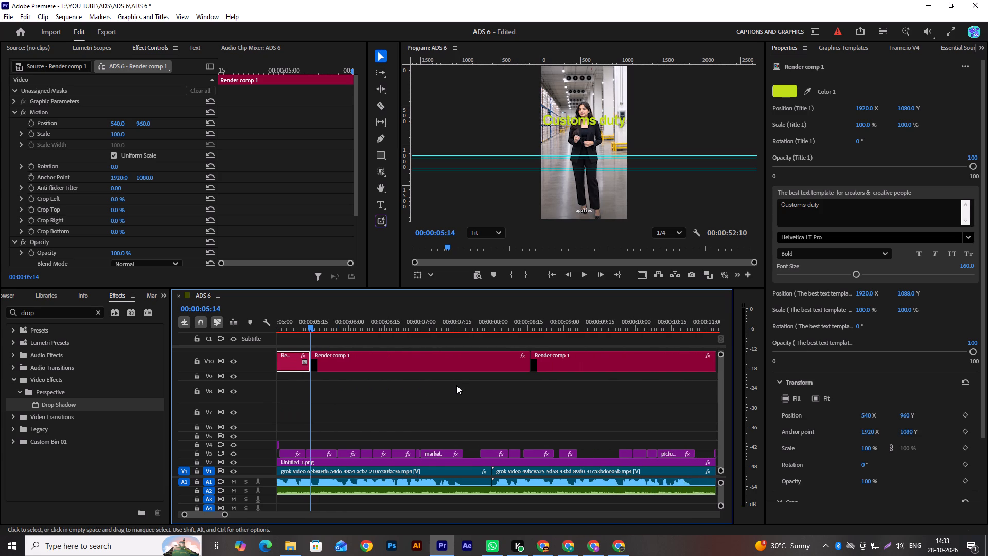
{"action": "scroll", "coordinate": [456, 385], "scroll_direction": "down", "scroll_amount": 6, "text": "alt"}
{"action": "left_click", "coordinate": [537, 364]}
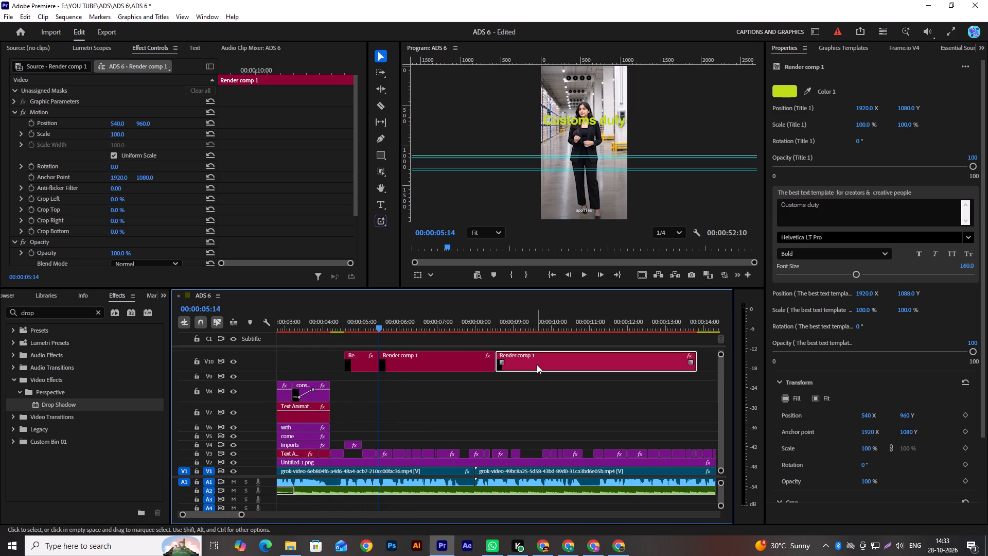
{"action": "key", "text": "Delete"}
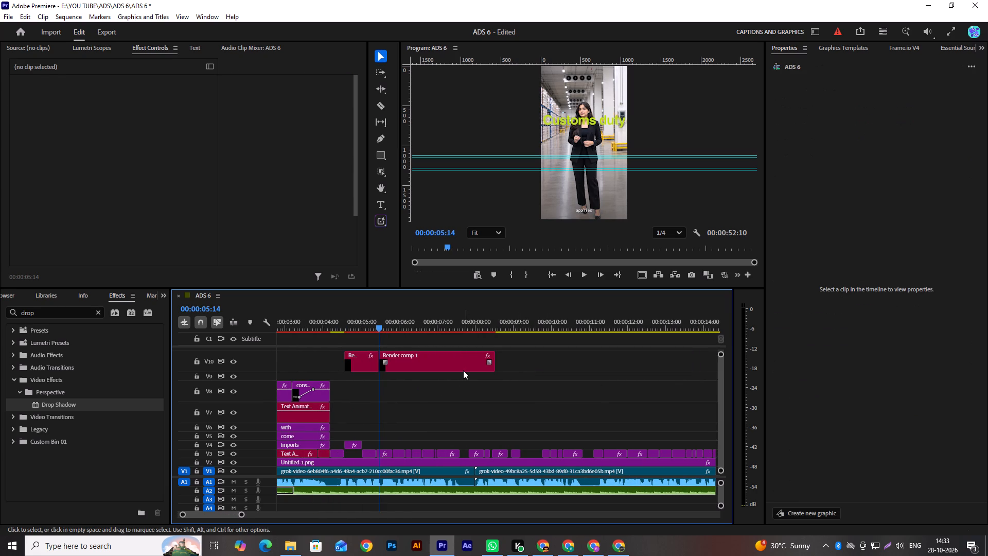
Trim the end of the second Render comp 1 piece to the cut between the two grok video clips at 00:00:08:00.
{"action": "left_click", "coordinate": [463, 370]}
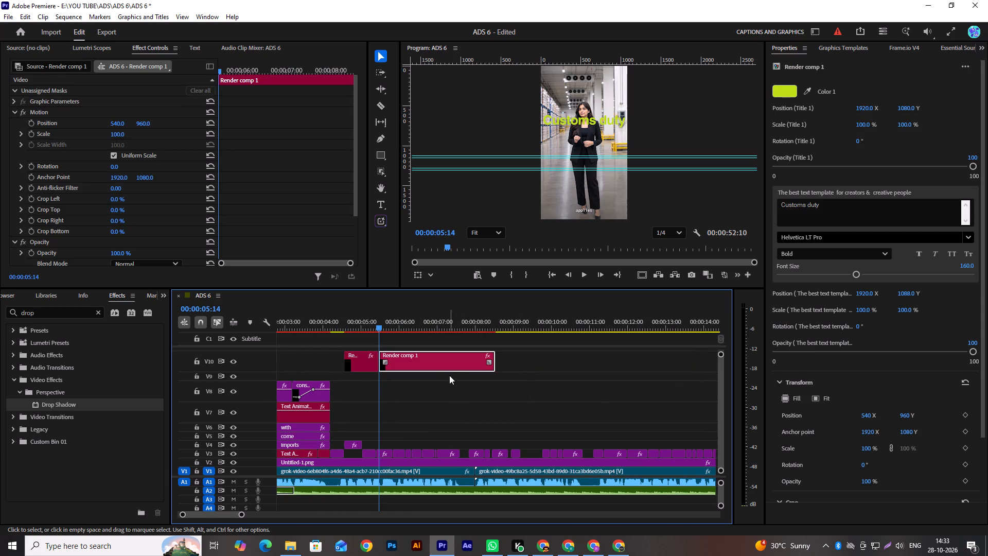
{"action": "scroll", "coordinate": [385, 402], "scroll_direction": "up", "scroll_amount": 8, "text": "alt"}
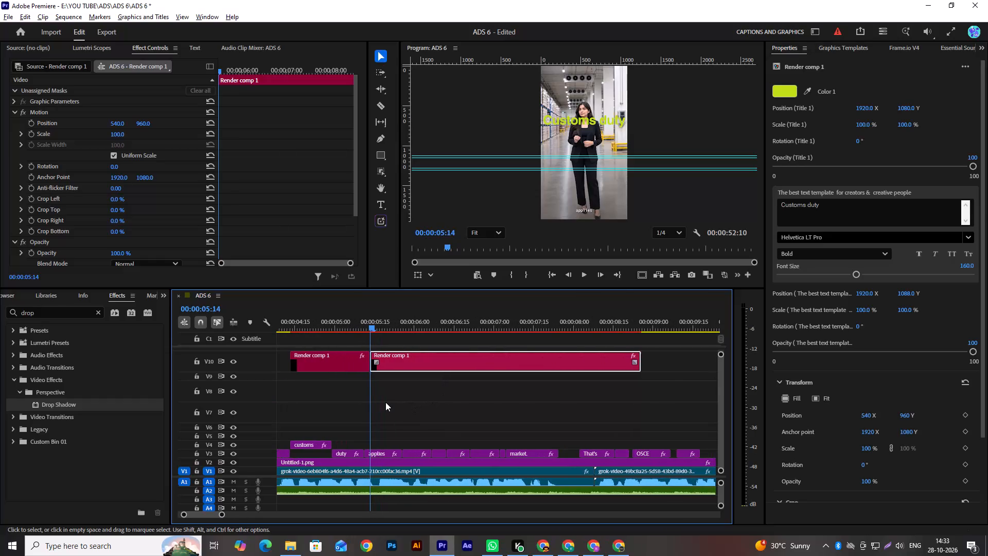
{"action": "scroll", "coordinate": [385, 402], "scroll_direction": "up", "scroll_amount": 1, "text": "alt"}
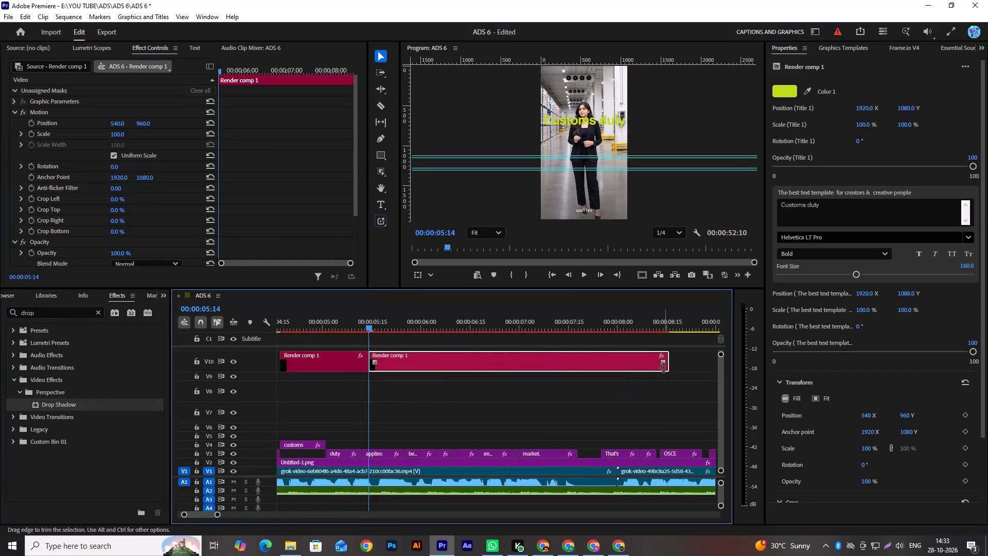
{"action": "left_click_drag", "start_coordinate": [665, 369], "coordinate": [611, 376]}
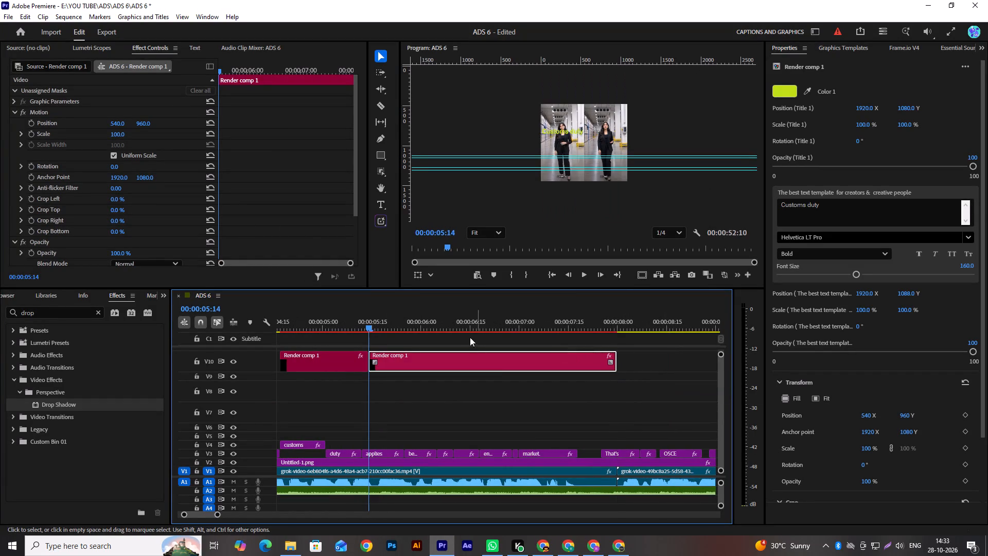
Play back the trimmed "Customs duty" title through its end and save the project.
{"action": "key", "text": "space"}
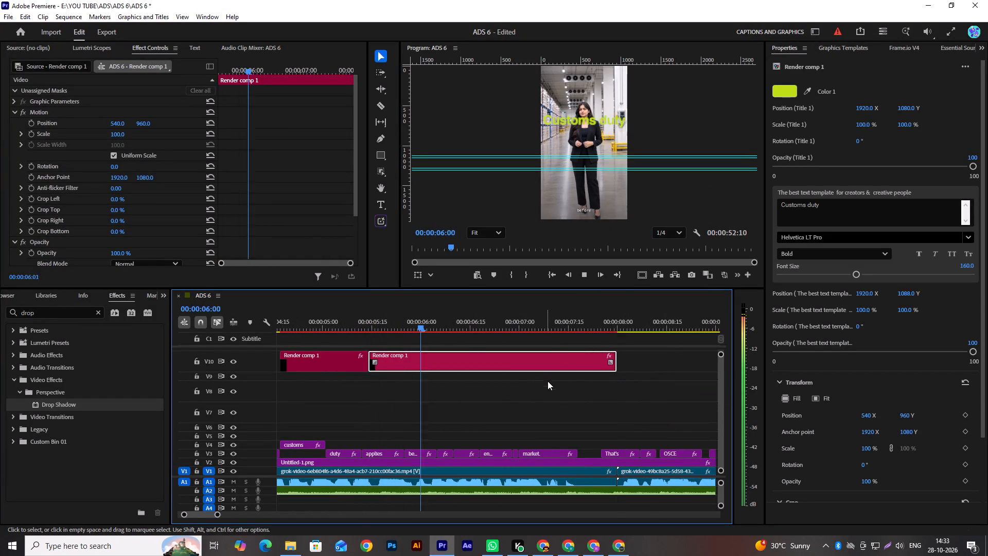
{"action": "key", "text": "space"}
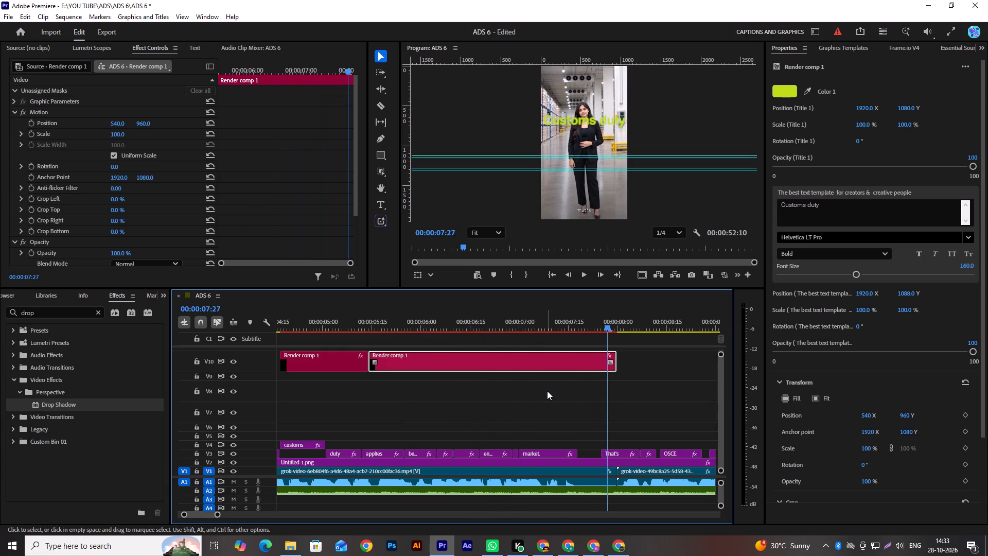
{"action": "key", "text": "space"}
{"action": "key", "text": "space"}
{"action": "key", "text": "ctrl+s"}
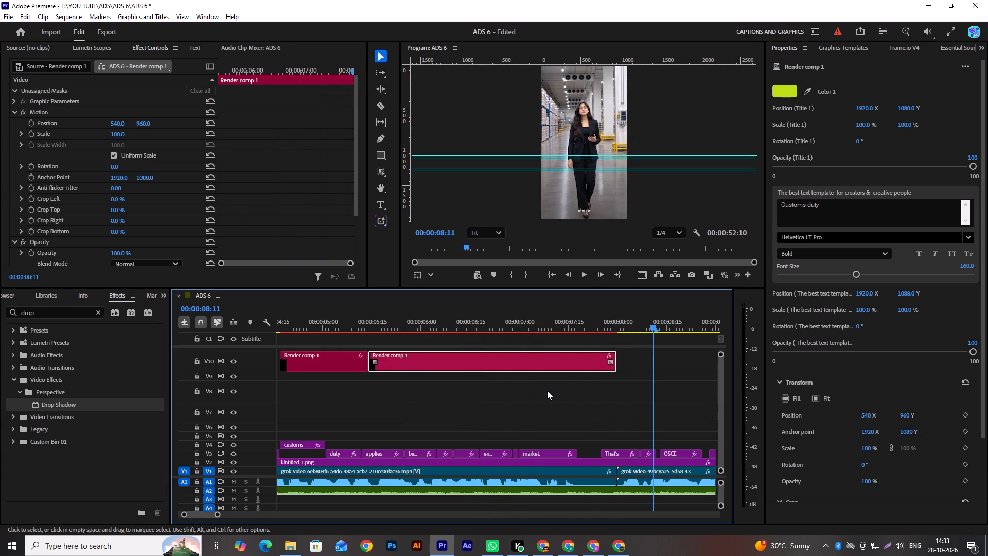
Delete the plain "duty" and "customs" caption clips beneath the Render comp 1 title.
{"action": "scroll", "coordinate": [518, 401], "scroll_direction": "up", "scroll_amount": 5}
{"action": "scroll", "coordinate": [518, 401], "scroll_direction": "down", "scroll_amount": 2}
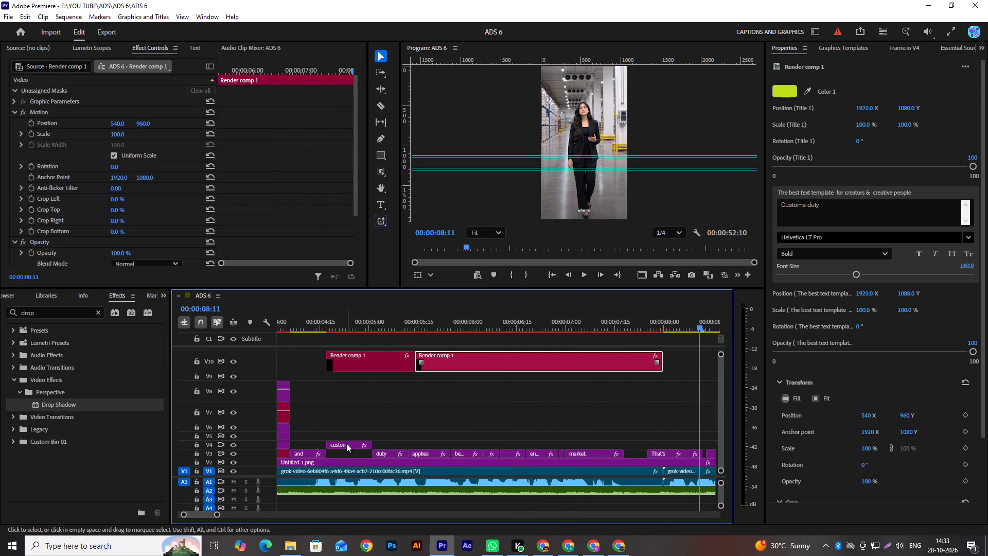
{"action": "left_click", "coordinate": [386, 451]}
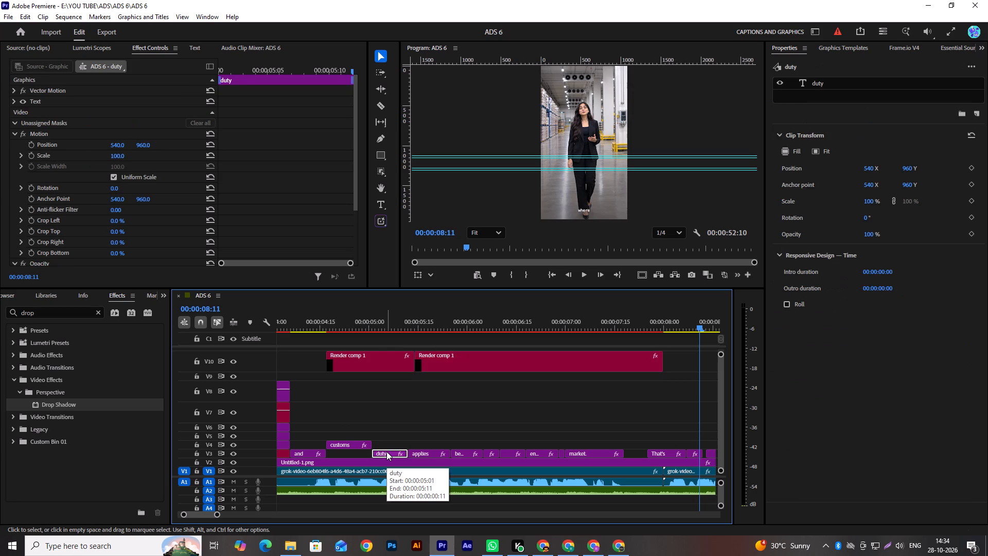
{"action": "key", "text": "Delete"}
{"action": "left_click", "coordinate": [356, 446]}
{"action": "key", "text": "Delete"}
Trim the start of the "That's" caption to the title's end and move the "applies" through "market" captions up to track V7.
{"action": "left_click_drag", "start_coordinate": [401, 421], "coordinate": [583, 453]}
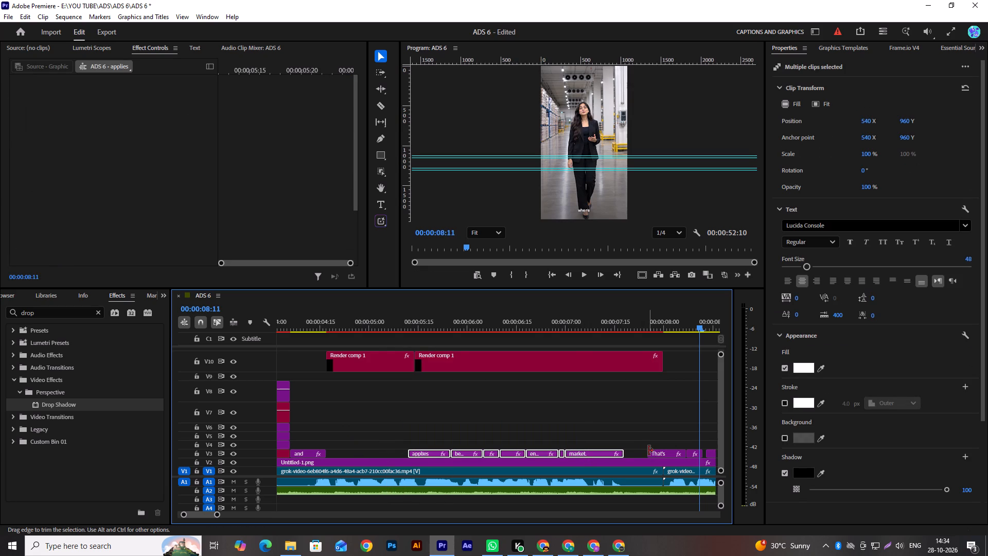
{"action": "left_click_drag", "start_coordinate": [648, 450], "coordinate": [653, 451]}
{"action": "left_click_drag", "start_coordinate": [654, 451], "coordinate": [663, 450]}
{"action": "left_click_drag", "start_coordinate": [591, 454], "coordinate": [590, 415]}
Move both Render comp 1 clips from track V10 down to track V4, keeping their timing.
{"action": "left_click_drag", "start_coordinate": [478, 390], "coordinate": [404, 368]}
{"action": "left_click_drag", "start_coordinate": [452, 367], "coordinate": [452, 449]}
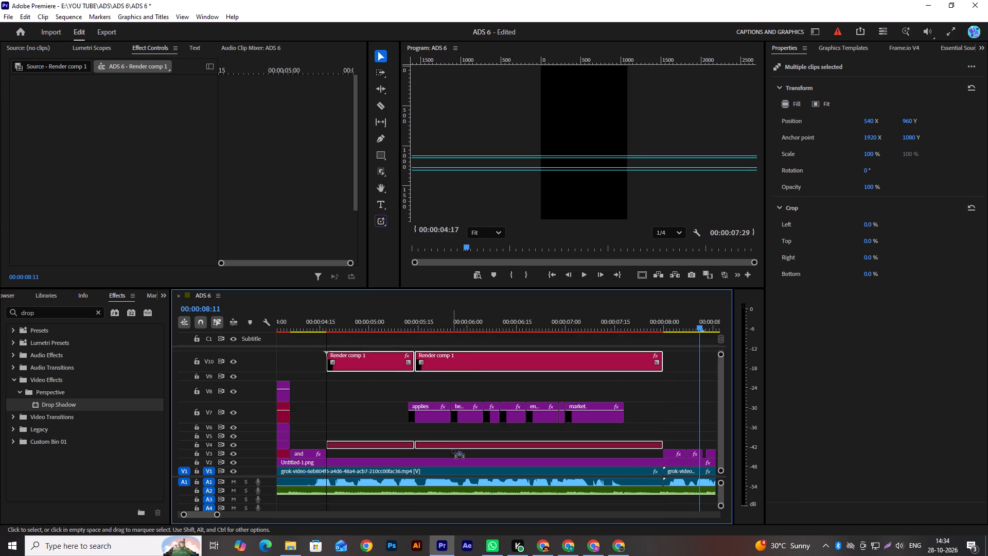
{"action": "left_click_drag", "start_coordinate": [452, 449], "coordinate": [452, 452]}
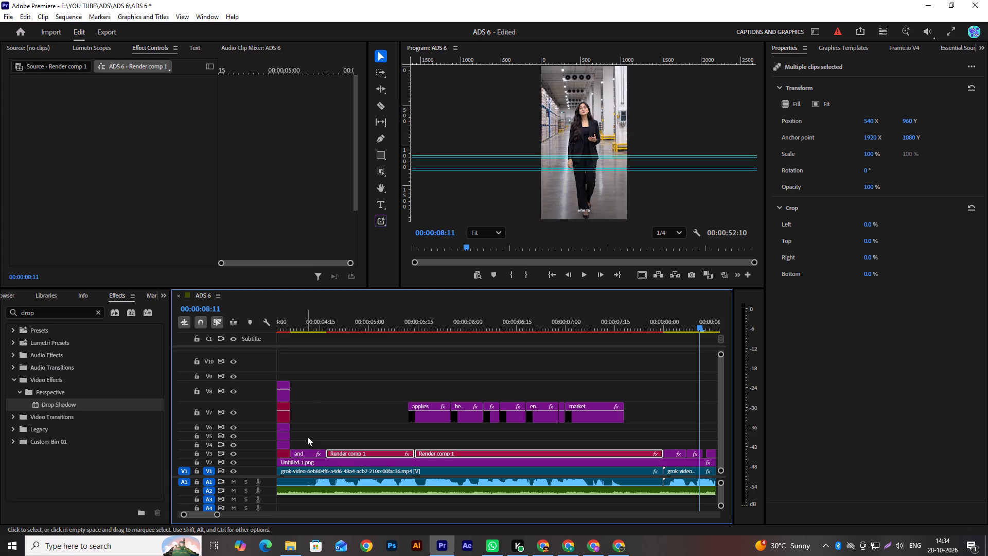
{"action": "left_click", "coordinate": [320, 329]}
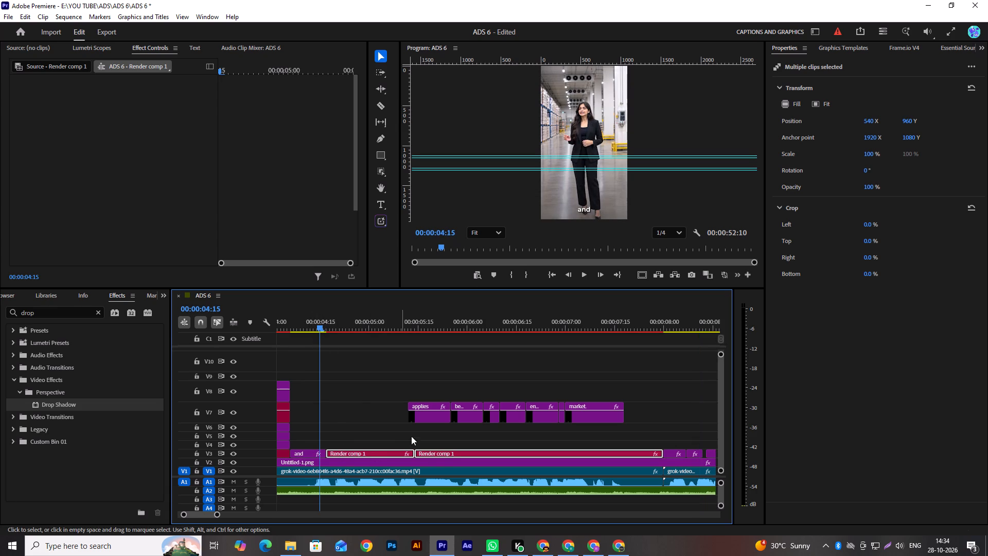
{"action": "left_click", "coordinate": [398, 433]}
{"action": "left_click", "coordinate": [398, 434]}
{"action": "left_click_drag", "start_coordinate": [398, 435], "coordinate": [428, 449]}
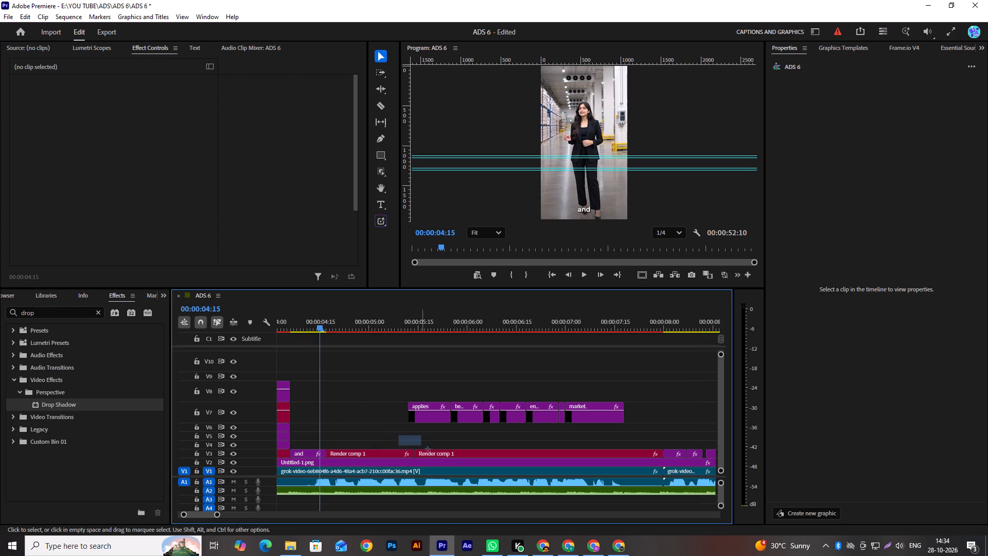
{"action": "left_click_drag", "start_coordinate": [428, 449], "coordinate": [434, 452]}
{"action": "left_click_drag", "start_coordinate": [438, 454], "coordinate": [436, 445]}
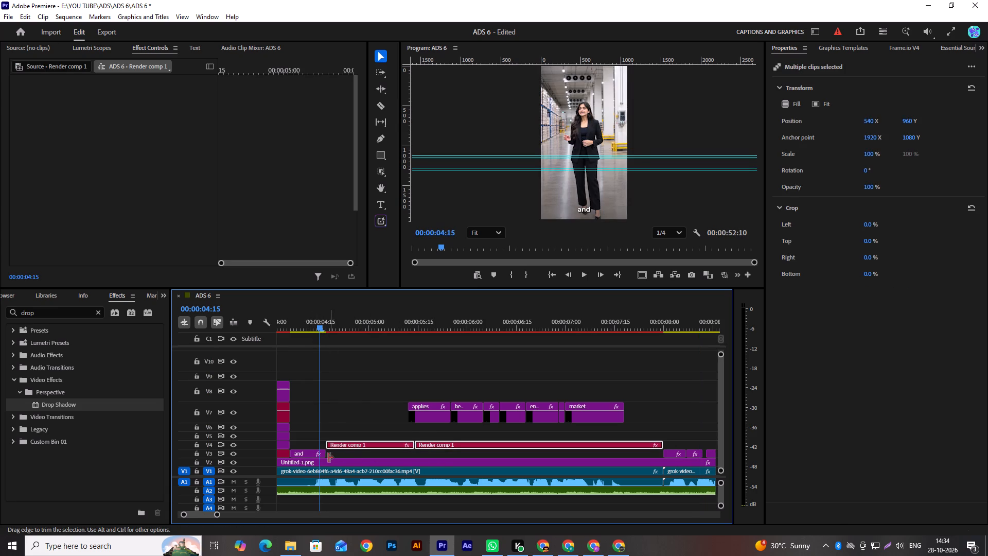
Extend the end of the "and" caption on V3 to the end of the second Render comp 1 clip.
{"action": "left_click_drag", "start_coordinate": [324, 456], "coordinate": [661, 454]}
{"action": "left_click", "coordinate": [304, 452]}
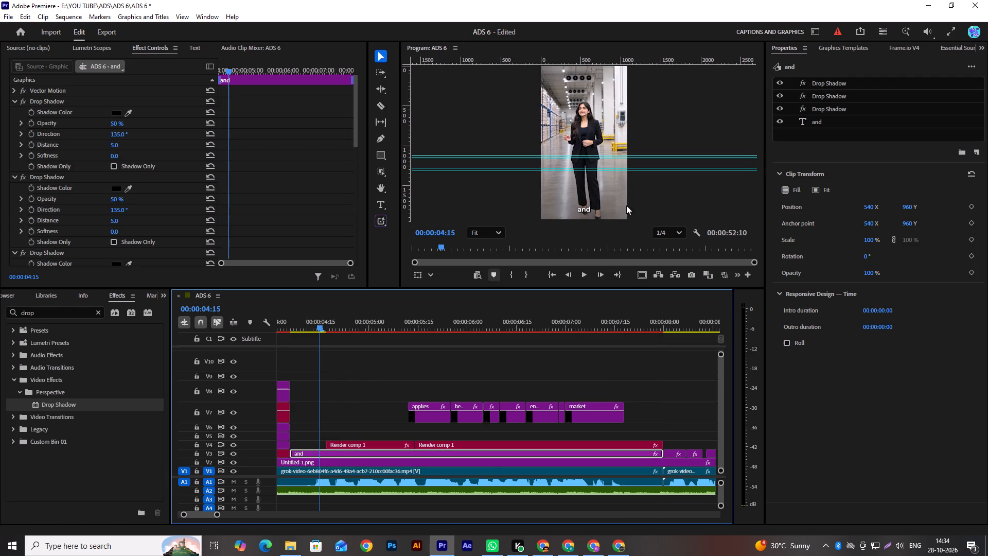
Apply Drop Shadow to the first Render comp 1 clip, copy the effect and paste three more copies onto that clip.
{"action": "left_click_drag", "start_coordinate": [359, 330], "coordinate": [413, 331]}
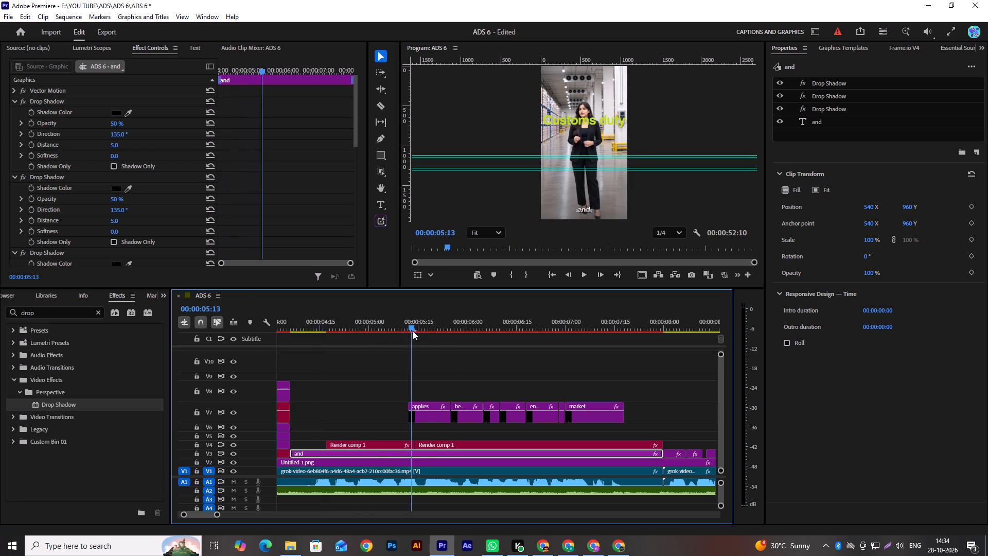
{"action": "left_click_drag", "start_coordinate": [413, 331], "coordinate": [440, 336]}
{"action": "left_click", "coordinate": [385, 442]}
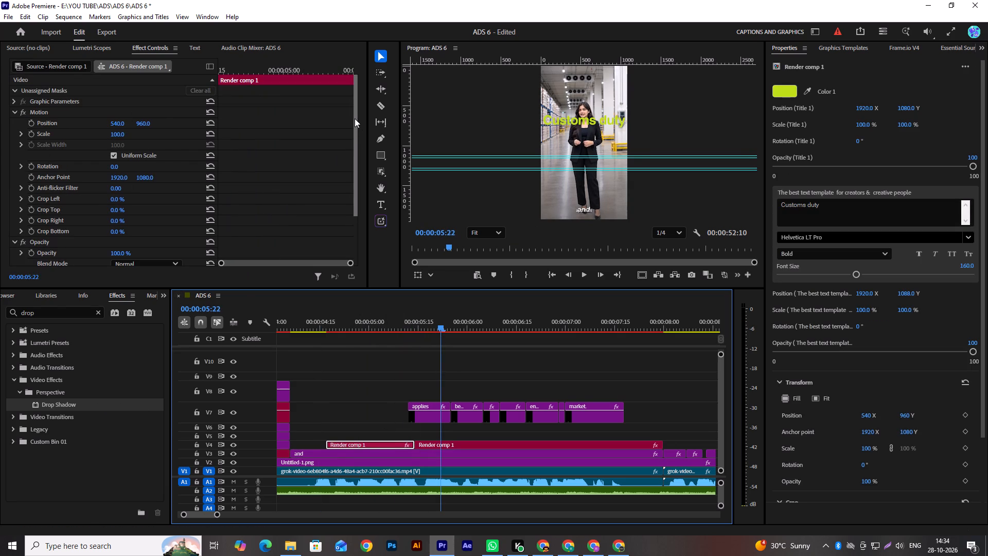
{"action": "left_click_drag", "start_coordinate": [355, 118], "coordinate": [360, 222]}
{"action": "left_click_drag", "start_coordinate": [118, 403], "coordinate": [352, 445]}
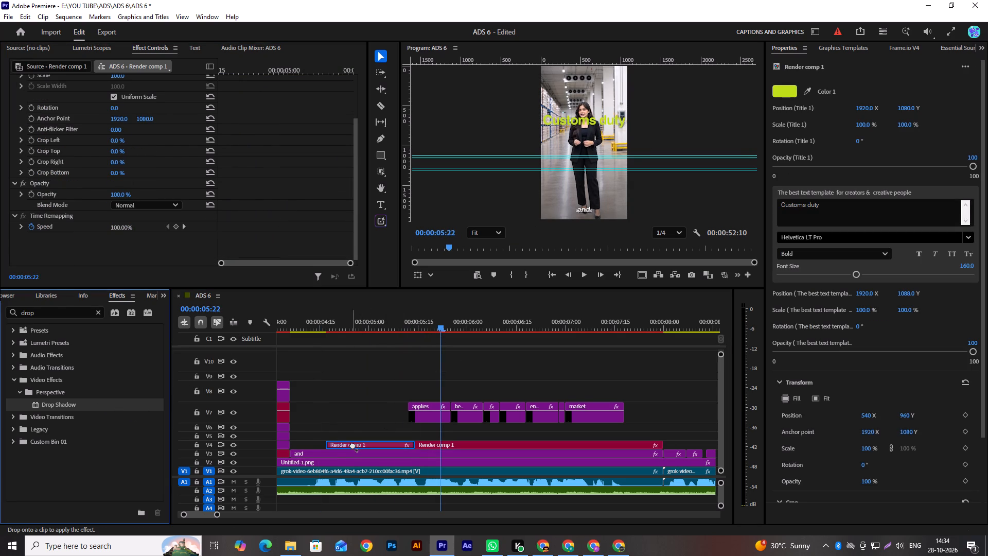
{"action": "left_click_drag", "start_coordinate": [352, 445], "coordinate": [352, 446]}
{"action": "left_click", "coordinate": [56, 237]}
{"action": "key", "text": "ctrl+c"}
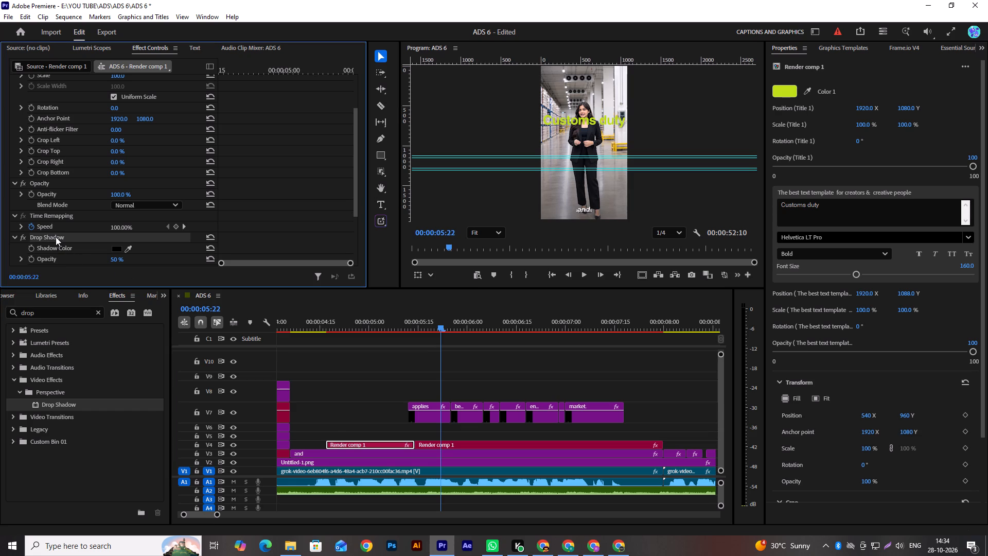
{"action": "key", "text": "ctrl+v"}
{"action": "key", "text": "ctrl+v"}
{"action": "key", "text": "ctrl+v"}
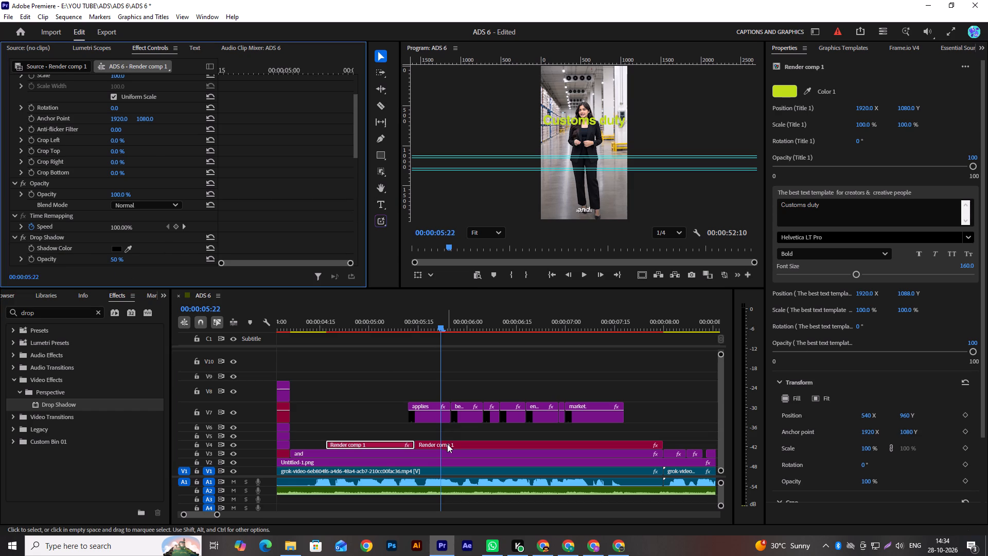
Paste the copied Drop Shadow effect four times onto the second Render comp 1 clip.
{"action": "left_click", "coordinate": [447, 444]}
{"action": "key", "text": "ctrl+v"}
{"action": "key", "text": "ctrl+v"}
{"action": "key", "text": "ctrl+v"}
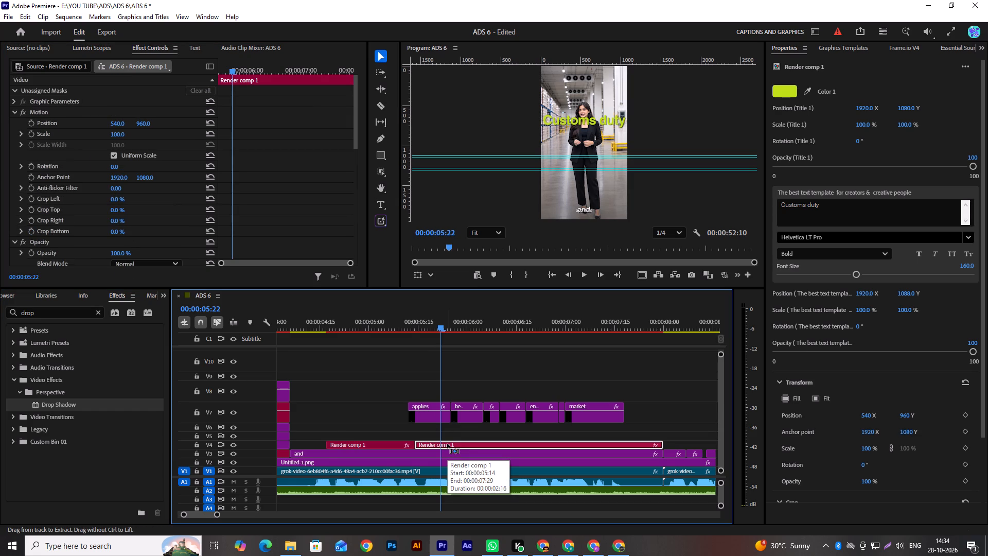
{"action": "key", "text": "ctrl+v"}
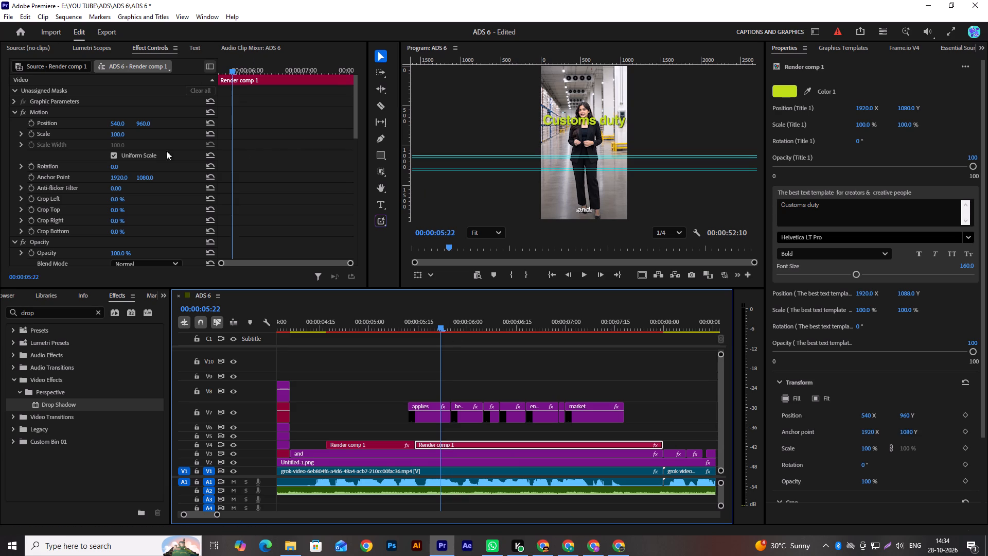
Lower the "Customs duty" title in the second Render comp 1 clip by setting its vertical position to 1497.
{"action": "left_click_drag", "start_coordinate": [140, 123], "coordinate": [348, 178]}
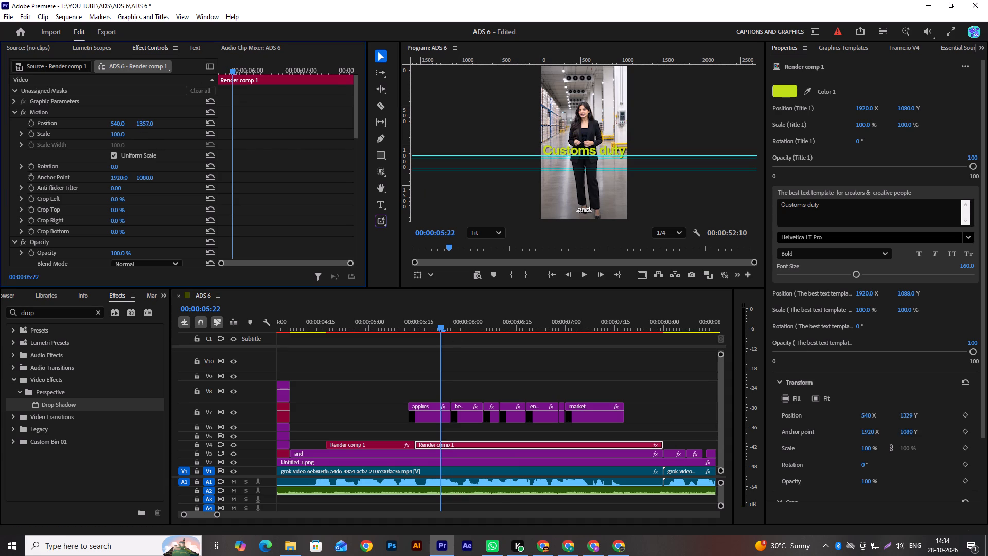
{"action": "left_click_drag", "start_coordinate": [348, 178], "coordinate": [372, 184]}
{"action": "scroll", "coordinate": [569, 152], "scroll_direction": "up", "scroll_amount": 8}
{"action": "scroll", "coordinate": [569, 152], "scroll_direction": "down", "scroll_amount": 1}
{"action": "scroll", "coordinate": [569, 152], "scroll_direction": "up", "scroll_amount": 7}
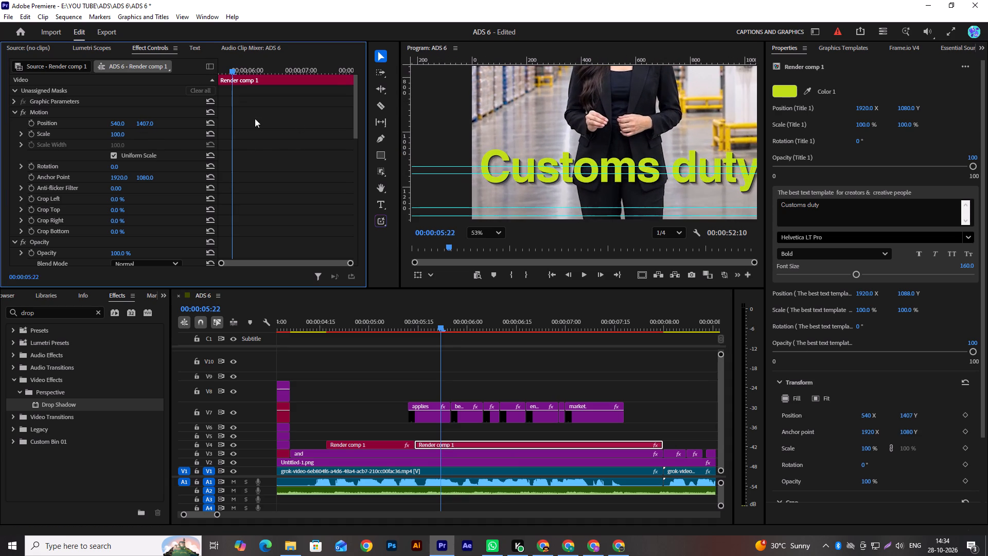
{"action": "left_click_drag", "start_coordinate": [144, 123], "coordinate": [198, 152]}
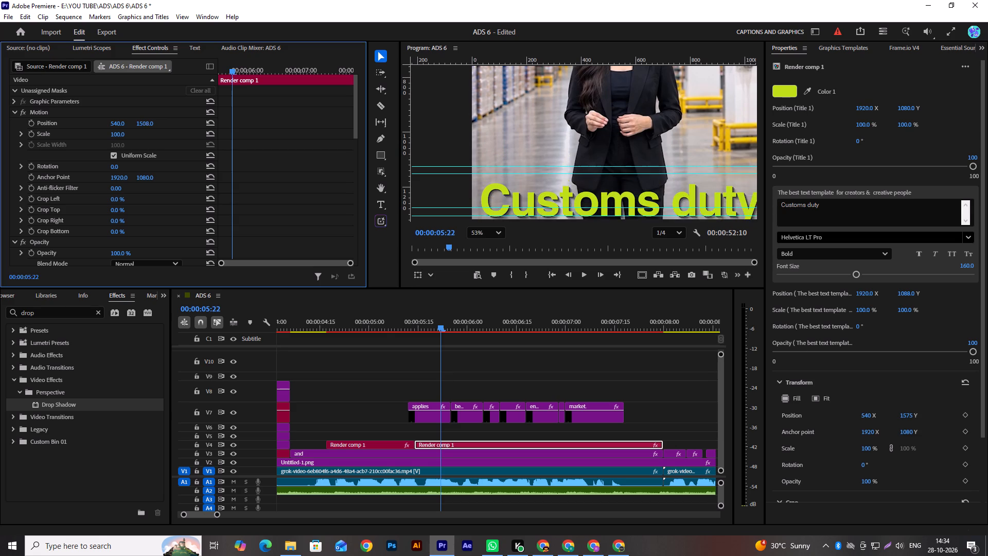
{"action": "left_click_drag", "start_coordinate": [198, 152], "coordinate": [192, 154]}
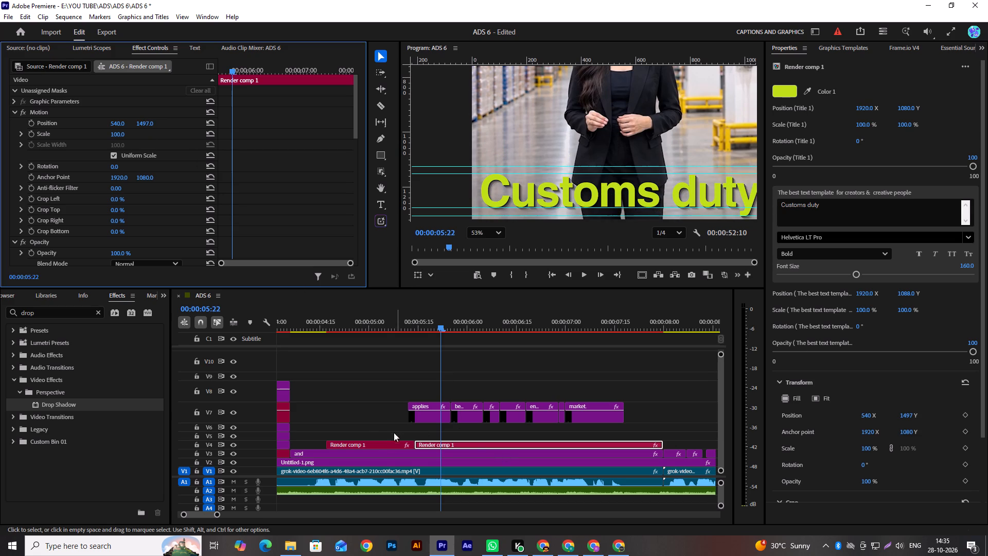
Open the first Render comp 1 clip's vertical position value for editing.
{"action": "left_click", "coordinate": [377, 442]}
{"action": "left_click", "coordinate": [140, 120]}
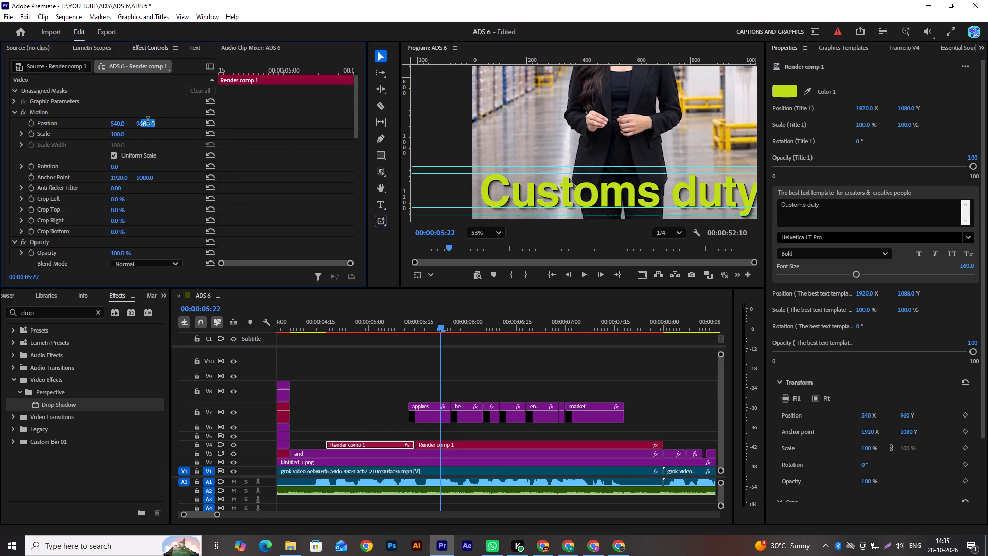
Set the first Render comp 1 clip's vertical position to 1497.
{"action": "type", "text": "1497"}
{"action": "key", "text": "Return"}
Reposition the "and" text clip just above the start of "Customs duty", at about 129 horizontally and 261 vertically.
{"action": "scroll", "coordinate": [398, 358], "scroll_direction": "down", "scroll_amount": 6, "text": "alt"}
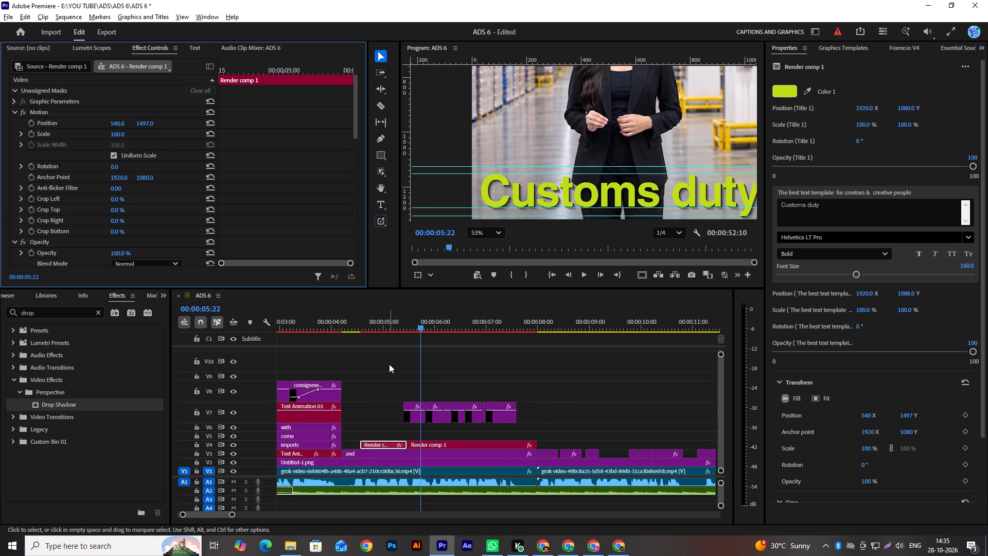
{"action": "left_click_drag", "start_coordinate": [363, 326], "coordinate": [375, 336]}
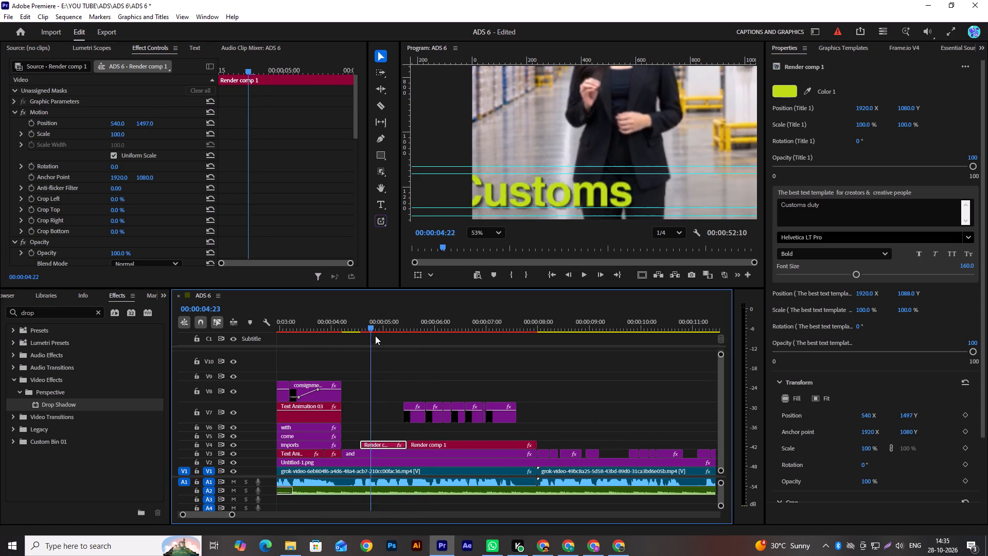
{"action": "left_click_drag", "start_coordinate": [375, 336], "coordinate": [404, 342]}
{"action": "left_click", "coordinate": [407, 453]}
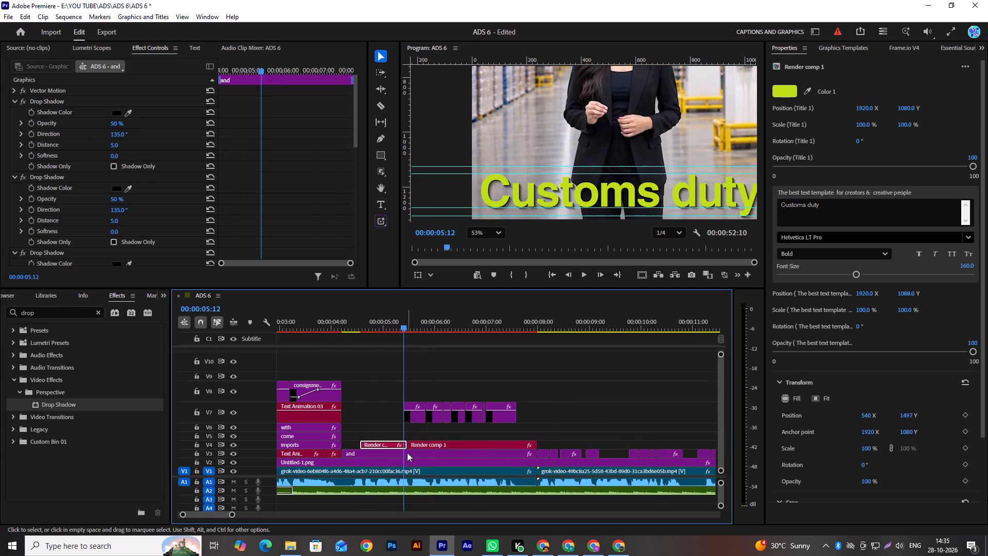
{"action": "scroll", "coordinate": [312, 163], "scroll_direction": "down", "scroll_amount": 11}
{"action": "scroll", "coordinate": [269, 190], "scroll_direction": "down", "scroll_amount": 7}
{"action": "left_click_drag", "start_coordinate": [142, 187], "coordinate": [0, 217]}
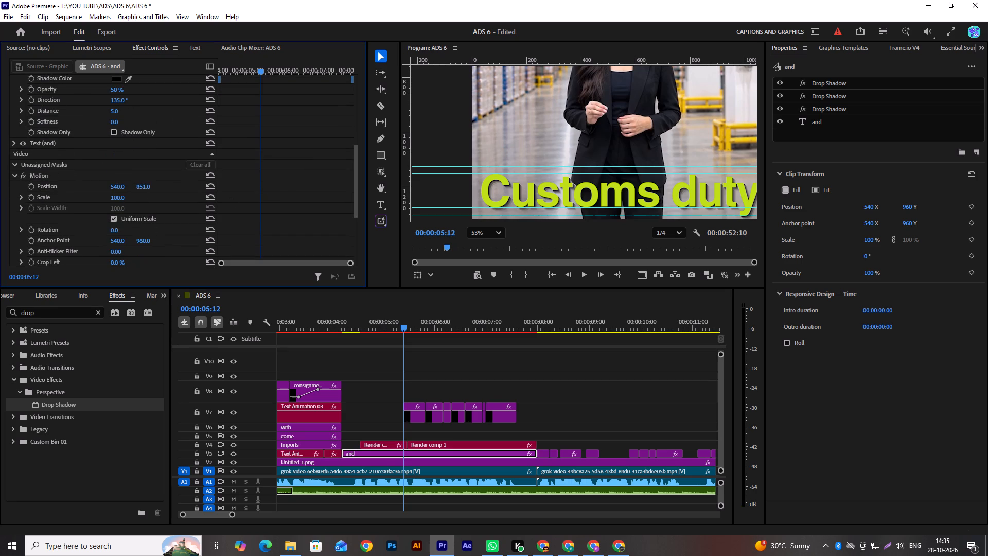
{"action": "left_click_drag", "start_coordinate": [0, 217], "coordinate": [210, 186]}
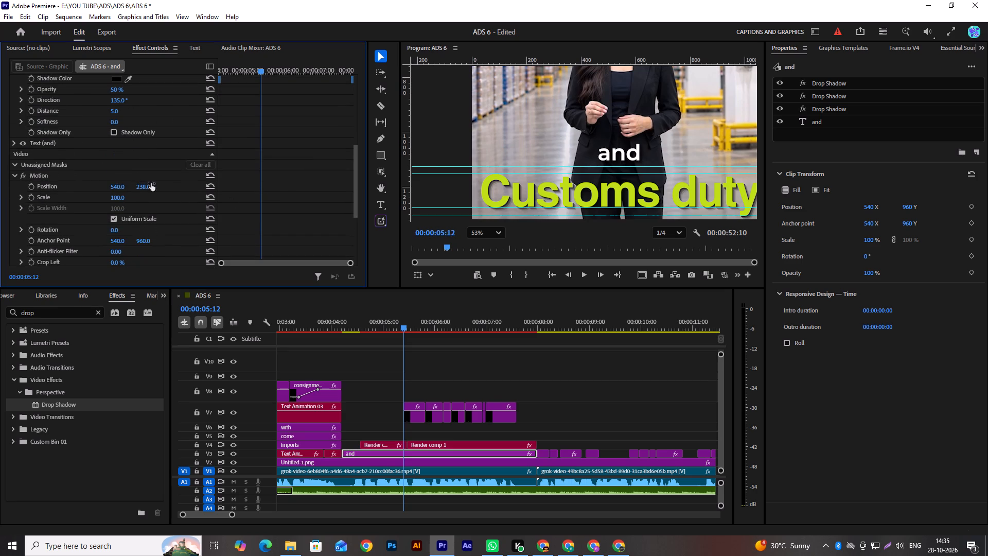
{"action": "left_click_drag", "start_coordinate": [144, 187], "coordinate": [246, 195], "text": "ctrl"}
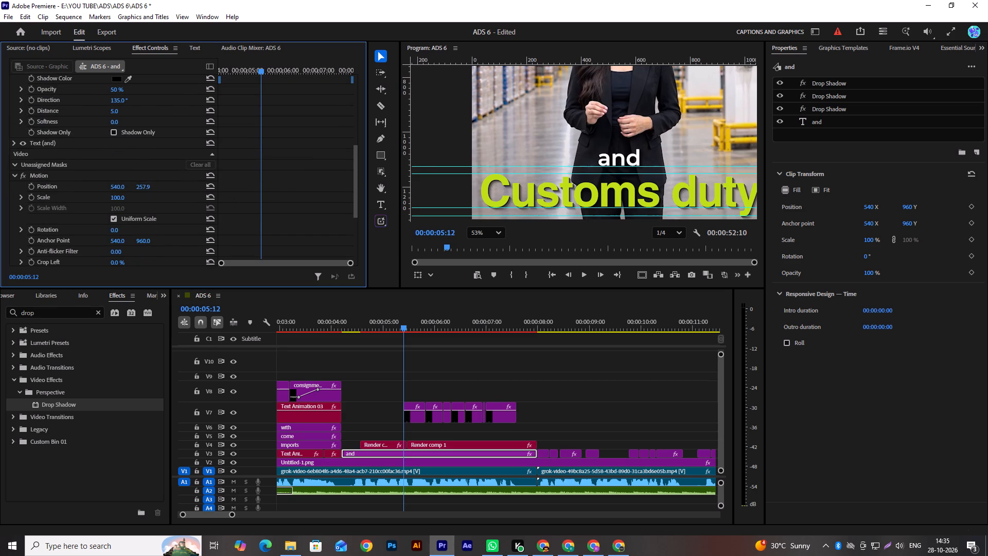
{"action": "left_click_drag", "start_coordinate": [246, 195], "coordinate": [283, 205], "text": "ctrl"}
{"action": "left_click_drag", "start_coordinate": [283, 205], "coordinate": [266, 200], "text": "ctrl"}
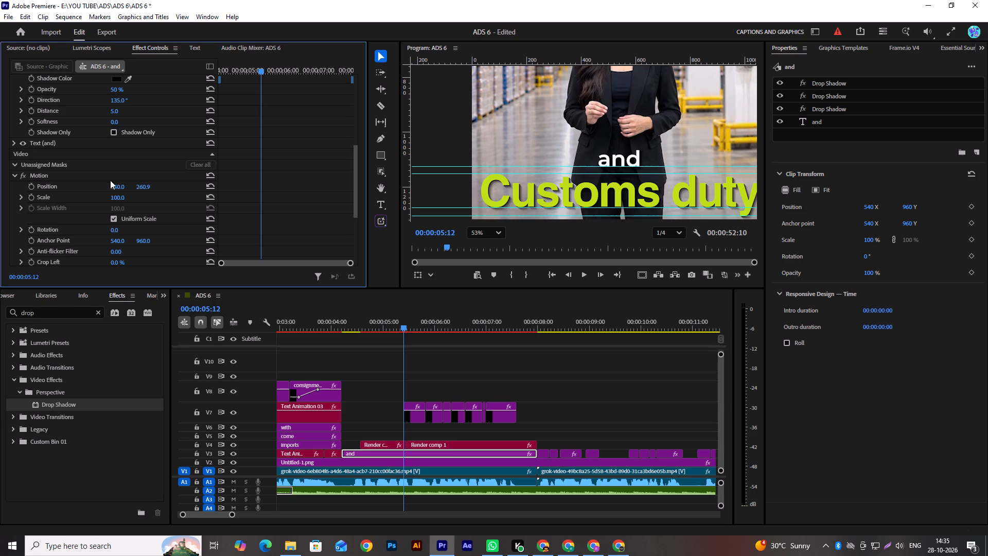
{"action": "left_click_drag", "start_coordinate": [120, 186], "coordinate": [160, 175]}
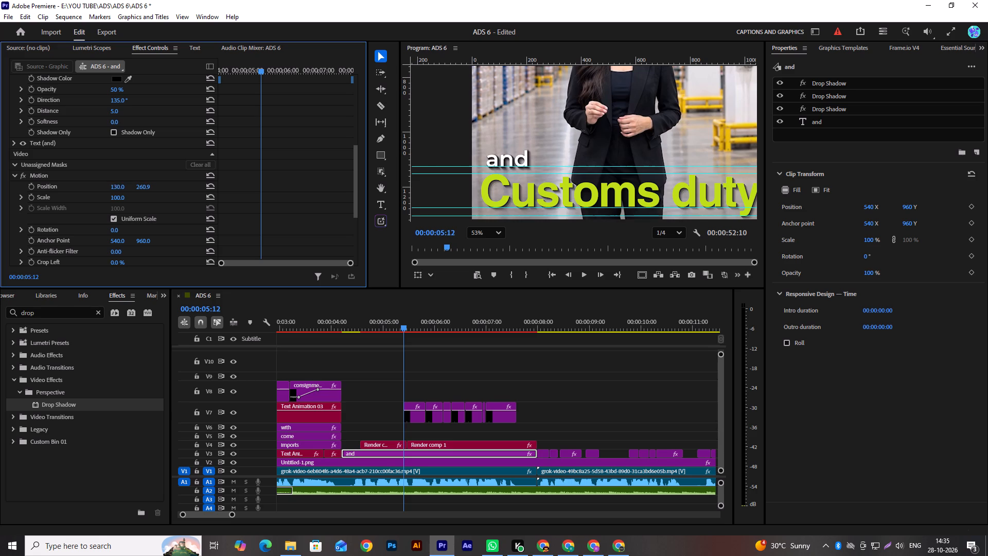
{"action": "left_click_drag", "start_coordinate": [160, 175], "coordinate": [198, 169]}
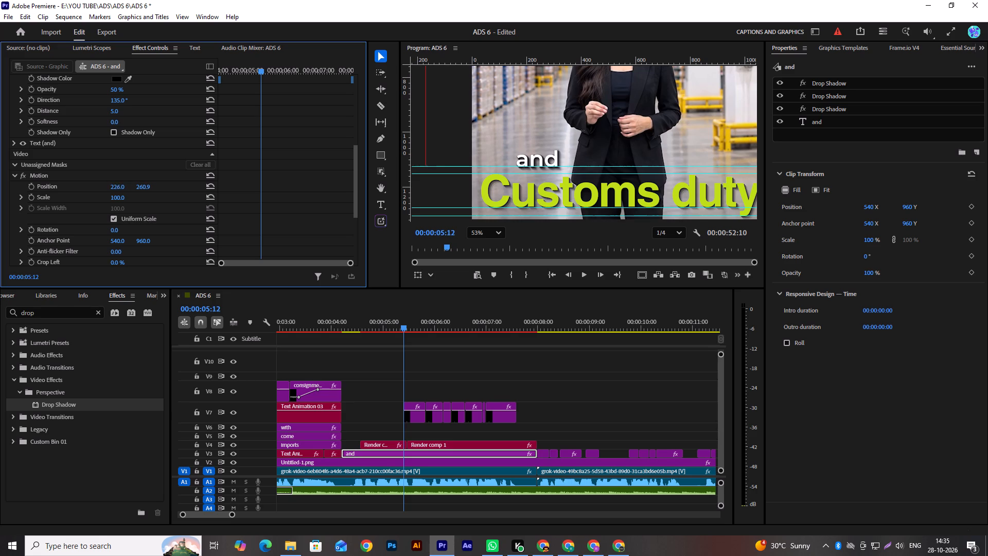
{"action": "left_click_drag", "start_coordinate": [198, 169], "coordinate": [151, 181]}
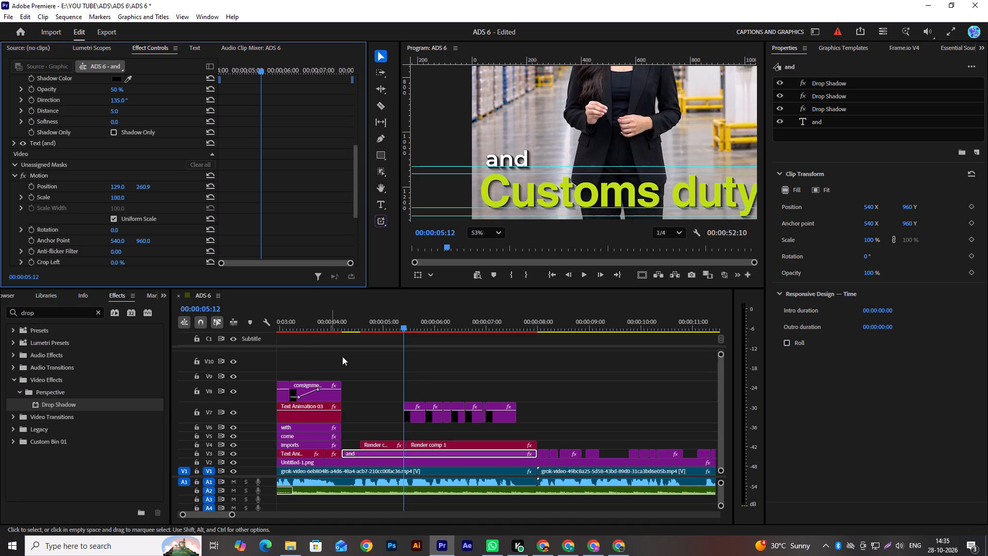
Play and scrub through the "Customs duty" section between about 5 and 7 seconds to check the word timing.
{"action": "key", "text": "space"}
{"action": "key", "text": "space"}
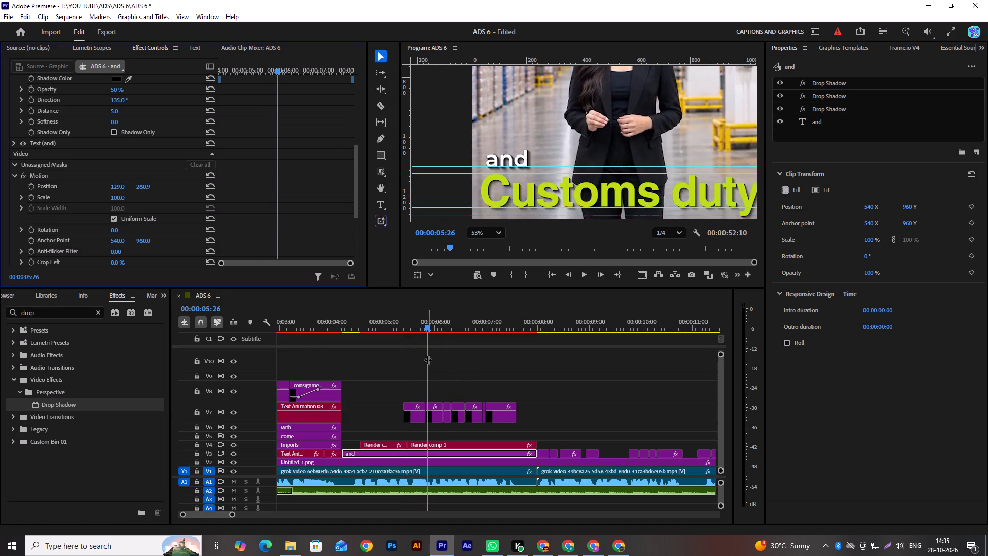
{"action": "left_click_drag", "start_coordinate": [429, 326], "coordinate": [424, 328]}
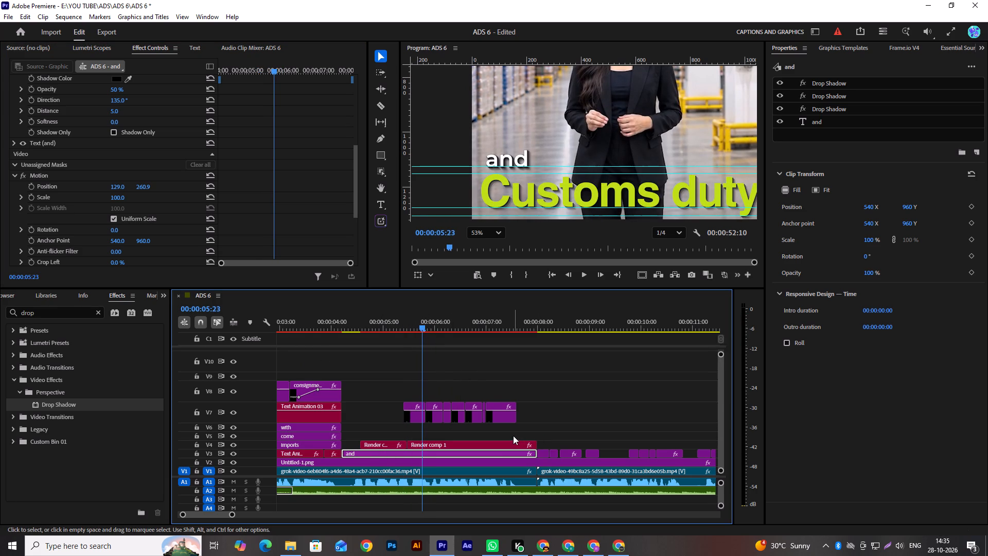
{"action": "key", "text": "space"}
{"action": "key", "text": "space"}
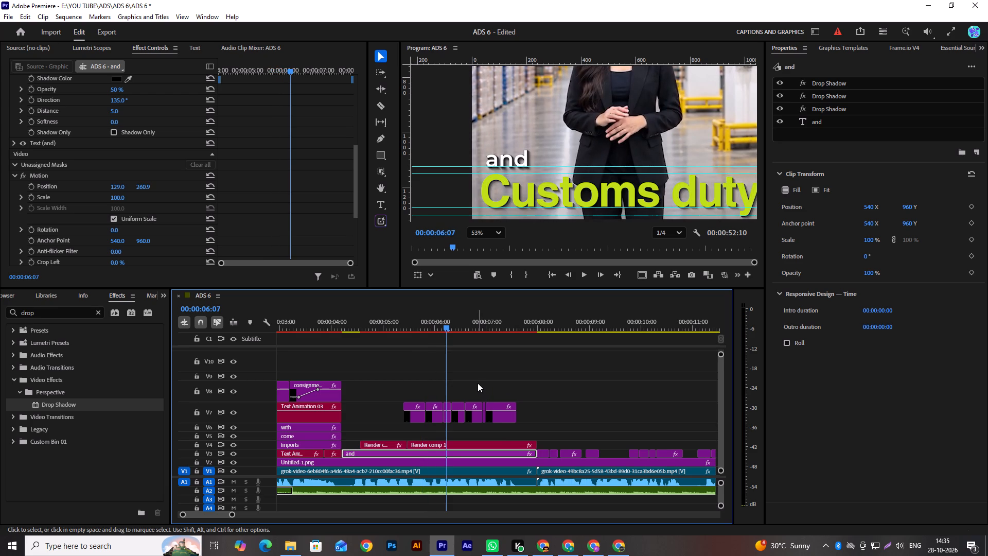
{"action": "left_click_drag", "start_coordinate": [430, 327], "coordinate": [442, 333]}
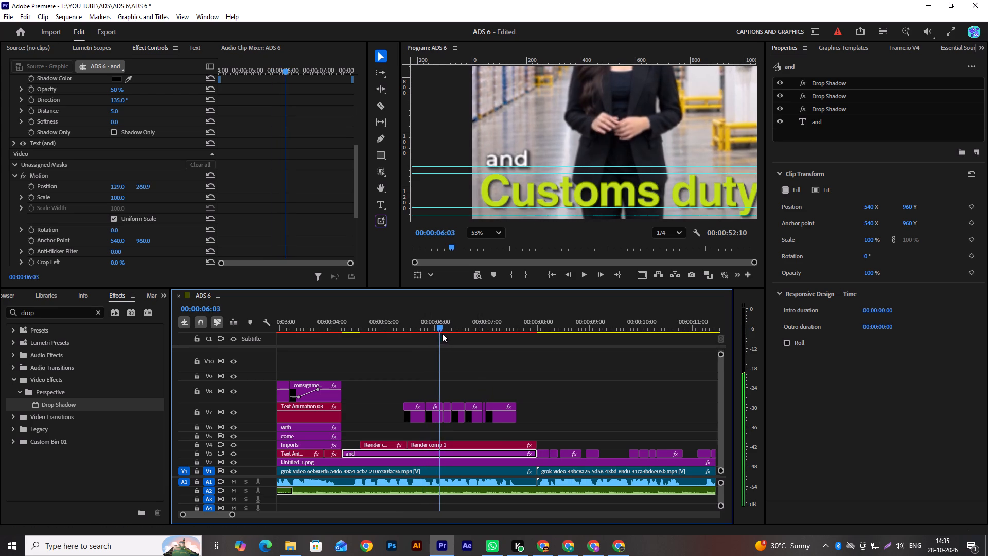
{"action": "left_click_drag", "start_coordinate": [442, 333], "coordinate": [449, 342]}
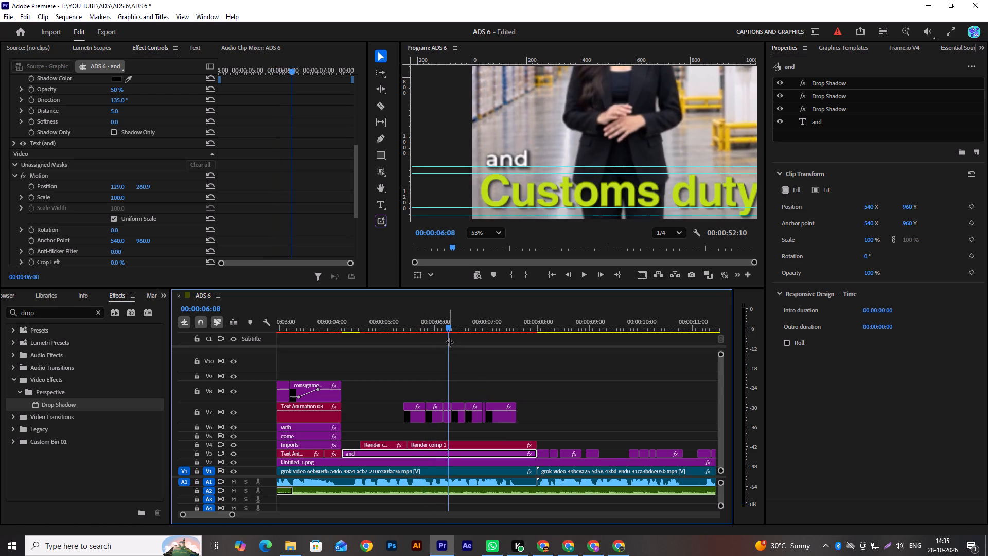
{"action": "key", "text": "space"}
{"action": "key", "text": "space"}
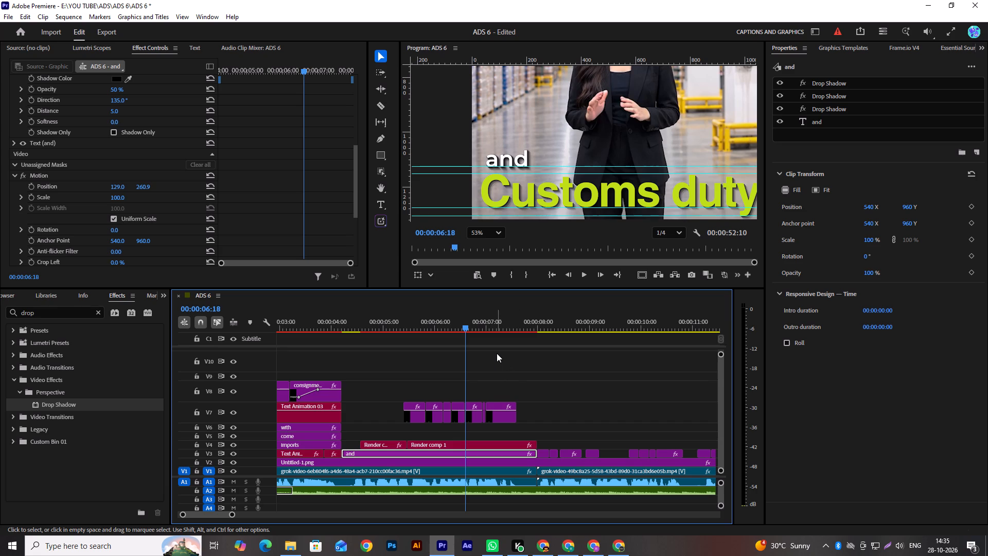
{"action": "left_click_drag", "start_coordinate": [467, 329], "coordinate": [422, 347]}
{"action": "key", "text": "space"}
{"action": "key", "text": "space"}
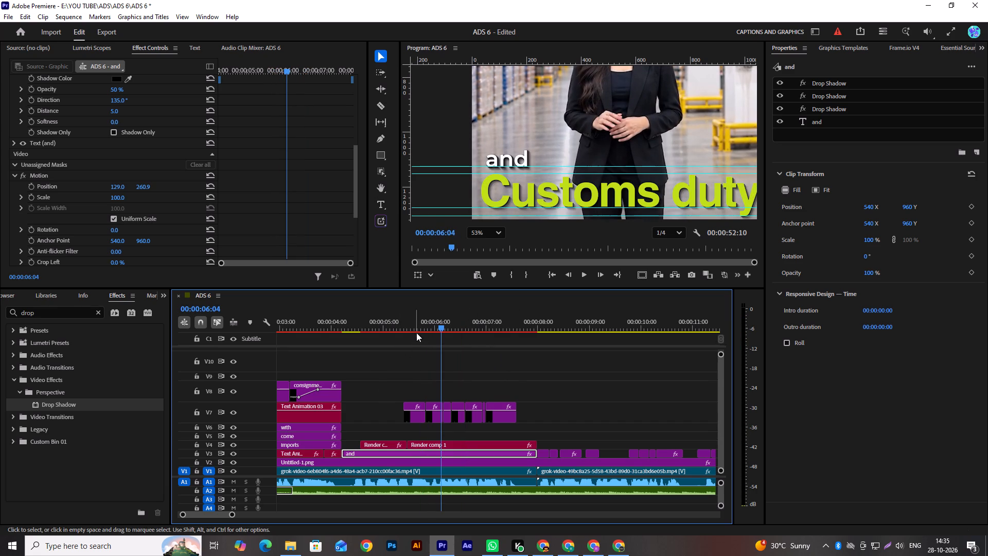
{"action": "left_click", "coordinate": [417, 330]}
Place the "up to down" text template on track V8, starting where the "applies" caption starts.
{"action": "scroll", "coordinate": [432, 396], "scroll_direction": "up", "scroll_amount": 10, "text": "alt"}
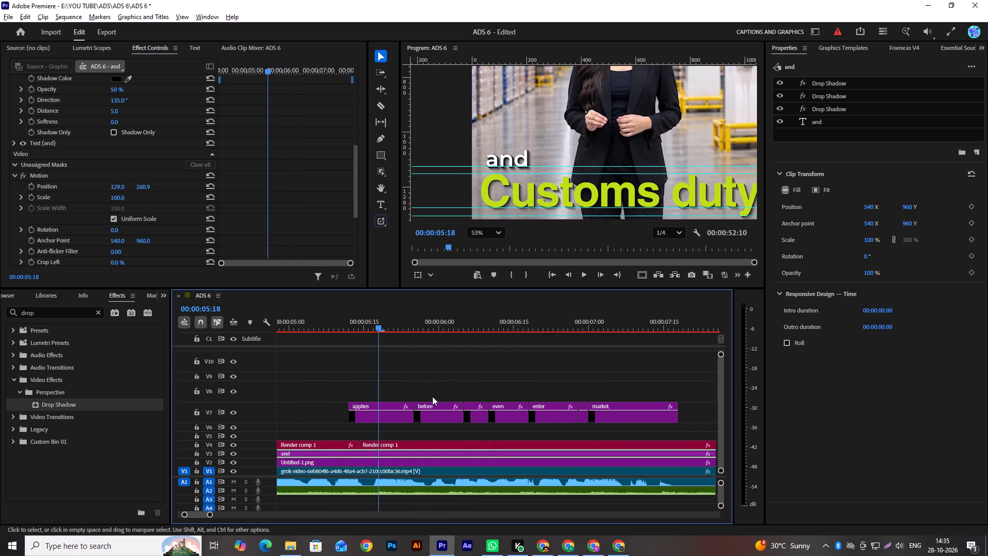
{"action": "scroll", "coordinate": [432, 396], "scroll_direction": "up", "scroll_amount": 2, "text": "alt"}
{"action": "scroll", "coordinate": [427, 396], "scroll_direction": "down", "scroll_amount": 2, "text": "alt"}
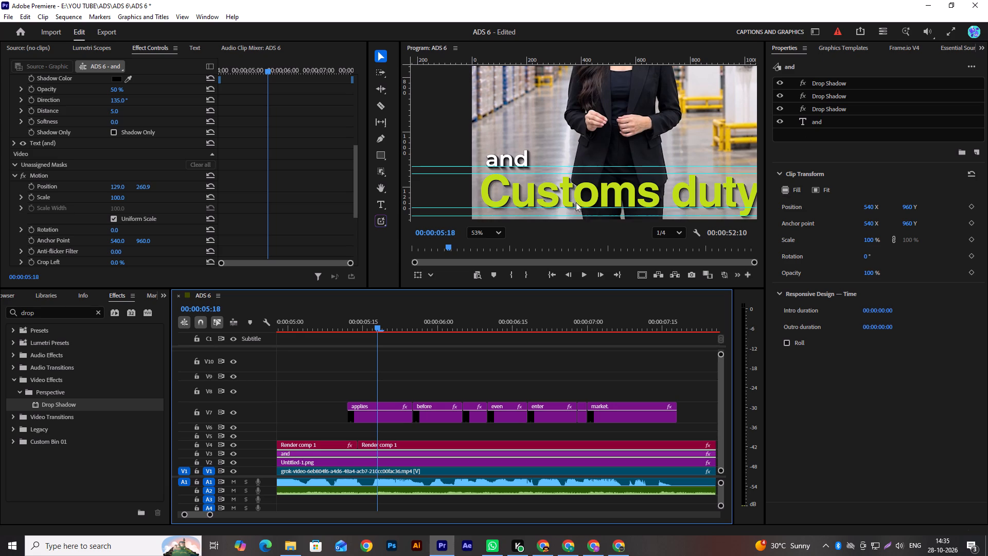
{"action": "left_click", "coordinate": [498, 232]}
{"action": "left_click", "coordinate": [491, 245]}
{"action": "scroll", "coordinate": [635, 183], "scroll_direction": "up", "scroll_amount": 4}
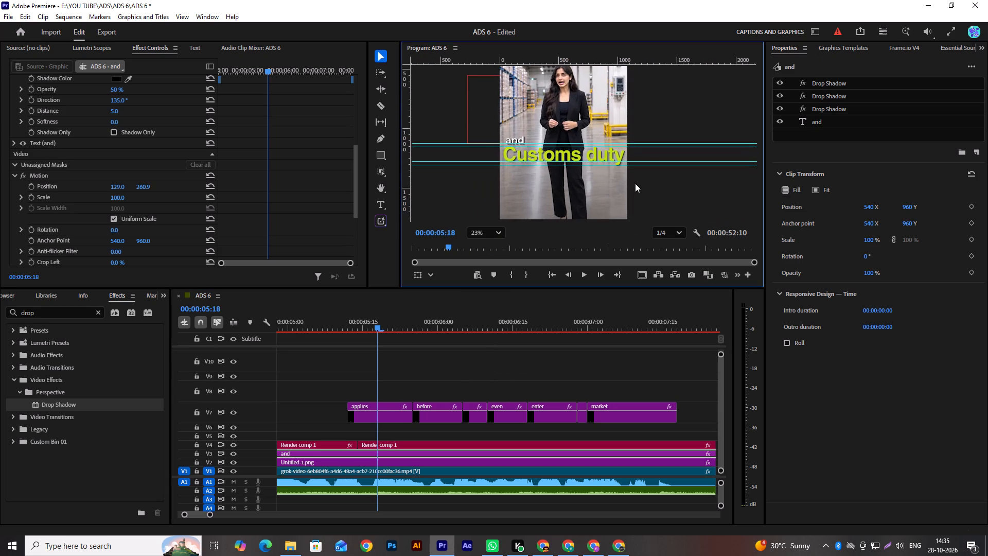
{"action": "scroll", "coordinate": [635, 183], "scroll_direction": "up", "scroll_amount": 3}
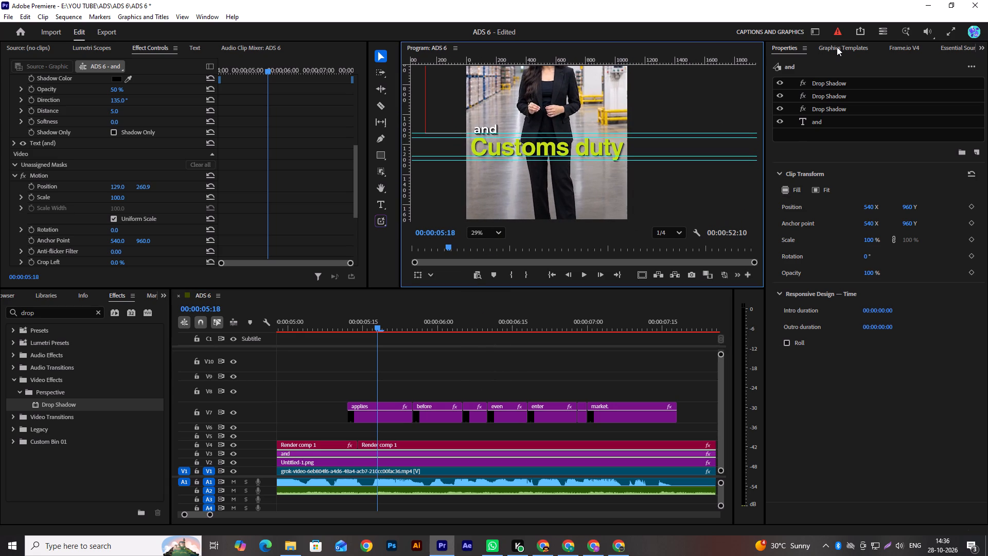
{"action": "left_click", "coordinate": [837, 47]}
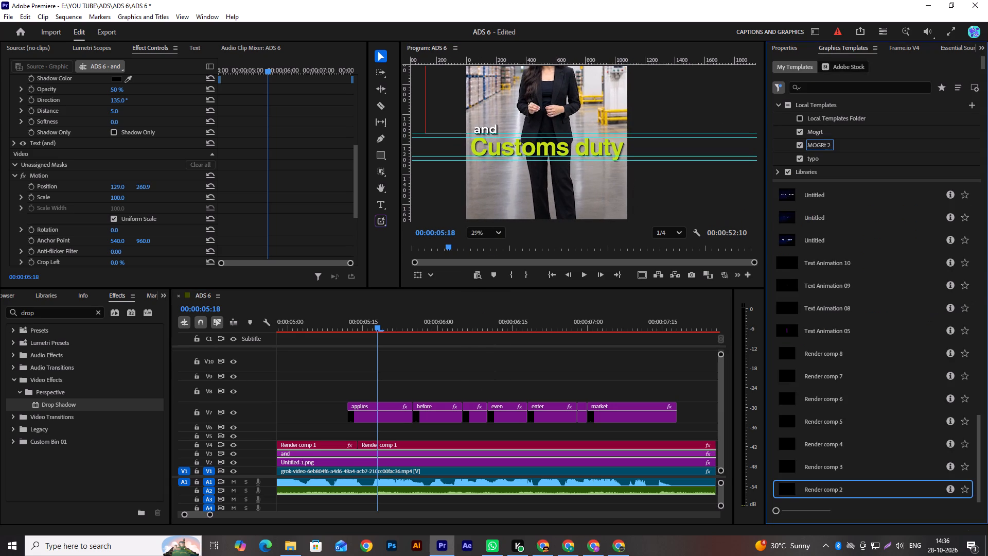
{"action": "scroll", "coordinate": [905, 321], "scroll_direction": "down", "scroll_amount": 5}
{"action": "scroll", "coordinate": [857, 292], "scroll_direction": "up", "scroll_amount": 4}
{"action": "scroll", "coordinate": [857, 292], "scroll_direction": "down", "scroll_amount": 9}
{"action": "scroll", "coordinate": [824, 310], "scroll_direction": "up", "scroll_amount": 4}
{"action": "left_click_drag", "start_coordinate": [979, 409], "coordinate": [980, 230]}
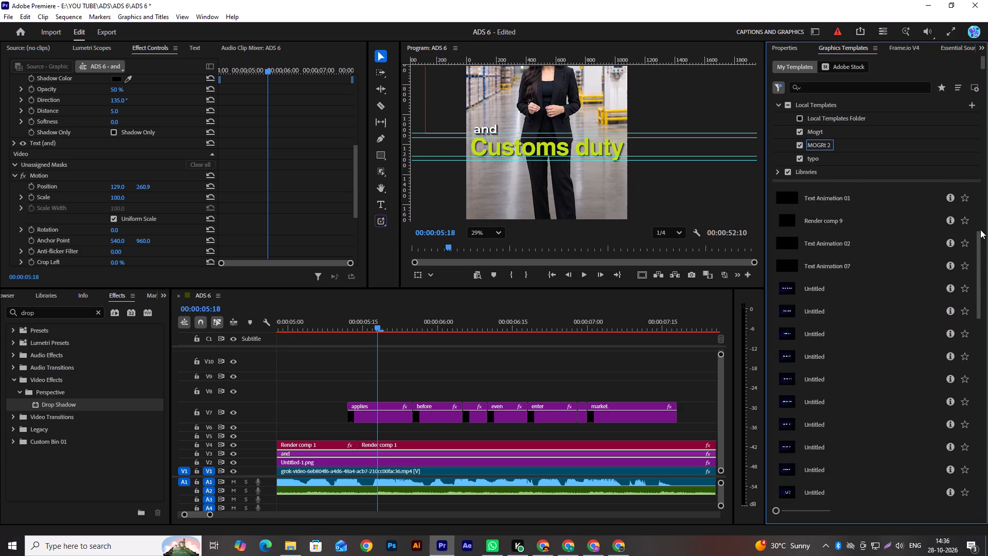
{"action": "left_click_drag", "start_coordinate": [980, 230], "coordinate": [982, 201]}
{"action": "left_click_drag", "start_coordinate": [828, 308], "coordinate": [343, 385]}
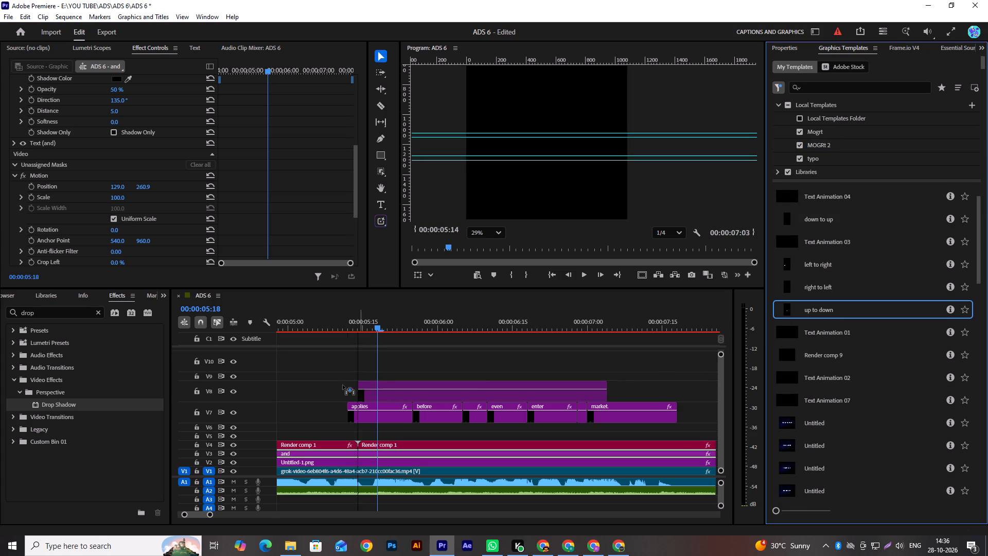
{"action": "left_click_drag", "start_coordinate": [343, 385], "coordinate": [347, 382]}
Replace the text of the new template clip on V8 with "applies".
{"action": "left_click", "coordinate": [361, 388]}
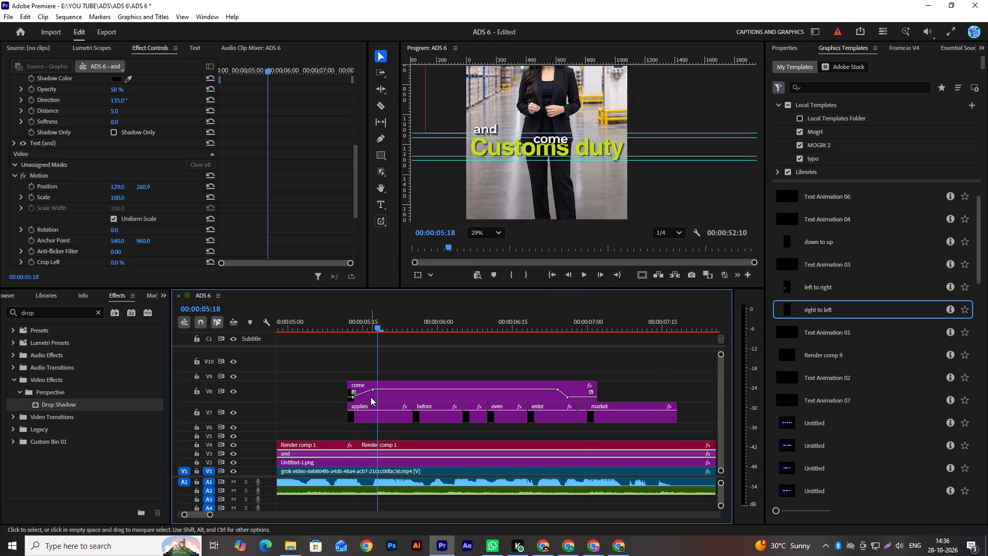
{"action": "left_click", "coordinate": [370, 397]}
{"action": "left_click", "coordinate": [786, 47]}
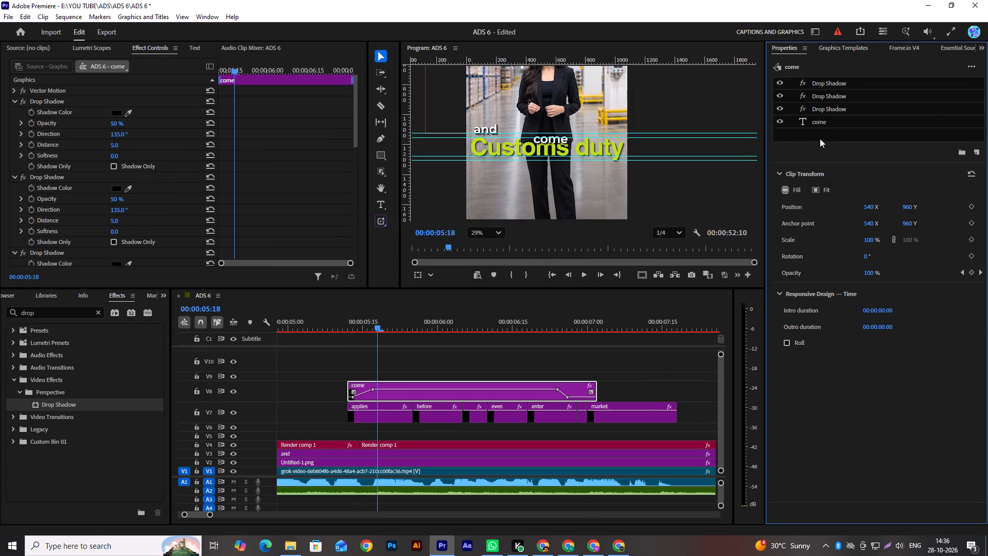
{"action": "double_click", "coordinate": [826, 123]}
{"action": "key", "text": "a"}
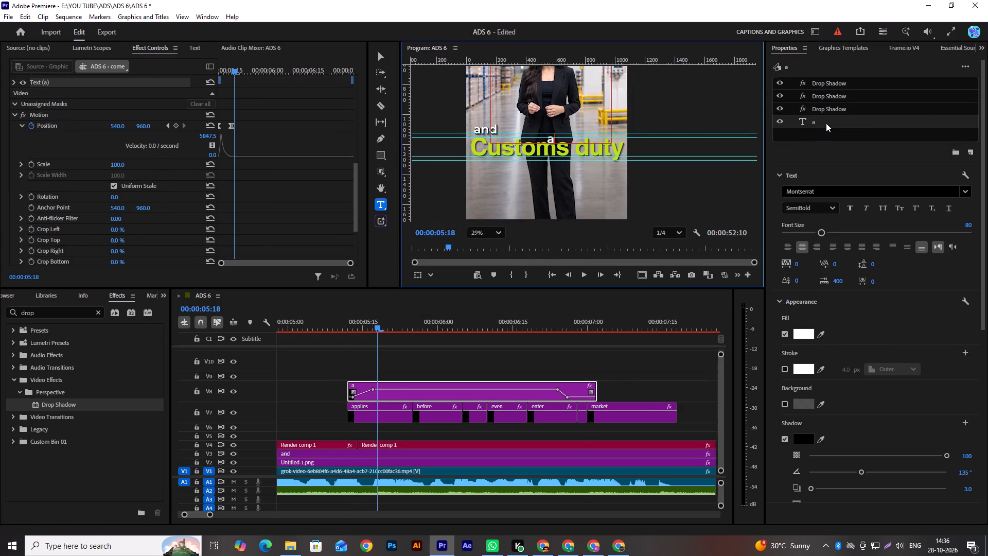
{"action": "type", "text": "pplies"}
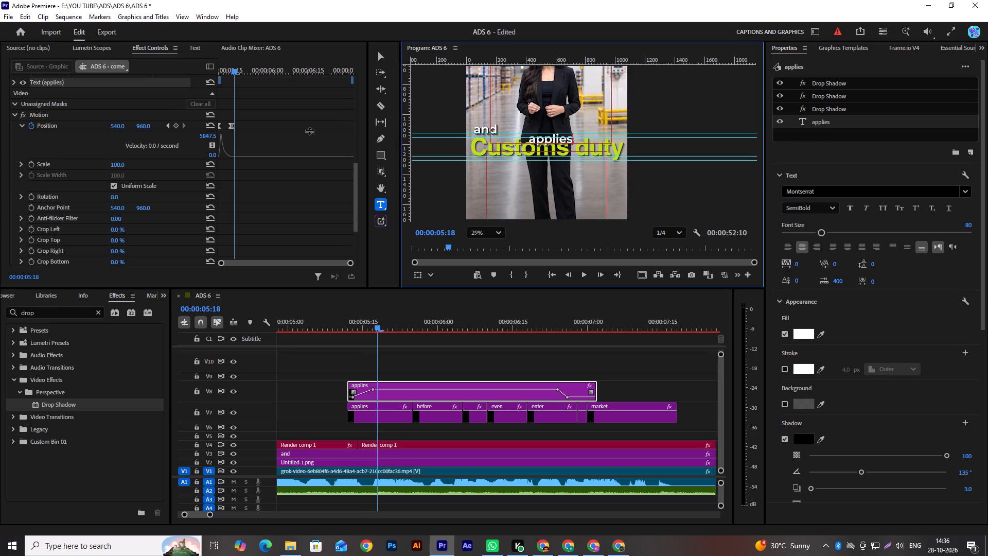
Set the "applies" clip's second position keyframe to 588 horizontally and 1120 vertically, placing the word just below "Customs duty".
{"action": "left_click", "coordinate": [168, 126]}
{"action": "scroll", "coordinate": [534, 152], "scroll_direction": "up", "scroll_amount": 11}
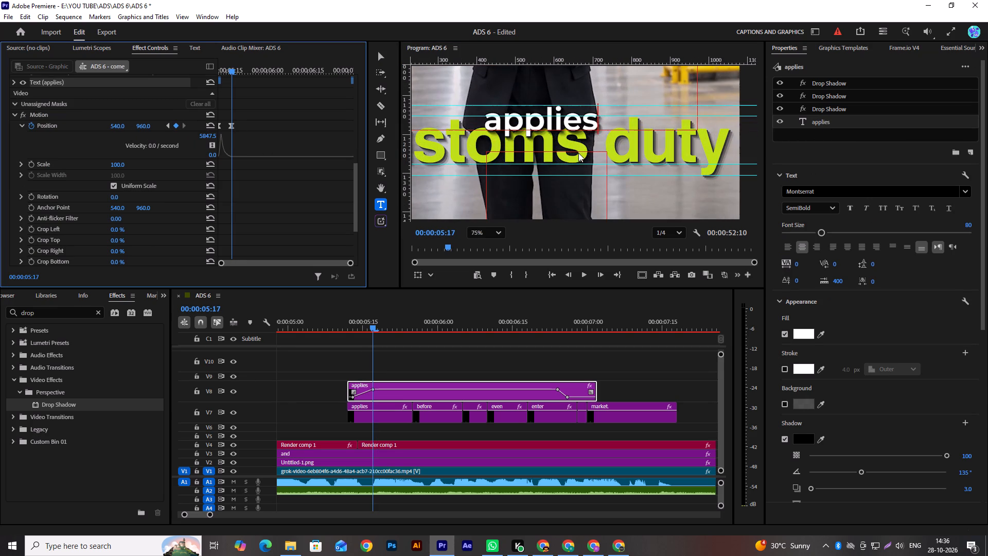
{"action": "left_click_drag", "start_coordinate": [142, 125], "coordinate": [184, 125]}
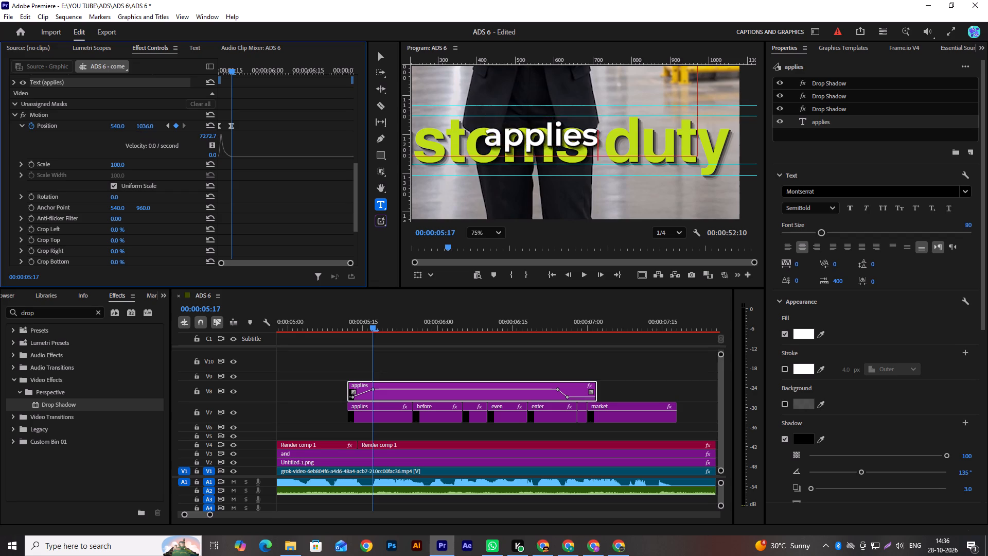
{"action": "left_click_drag", "start_coordinate": [184, 125], "coordinate": [225, 125]}
{"action": "left_click_drag", "start_coordinate": [148, 124], "coordinate": [147, 125]}
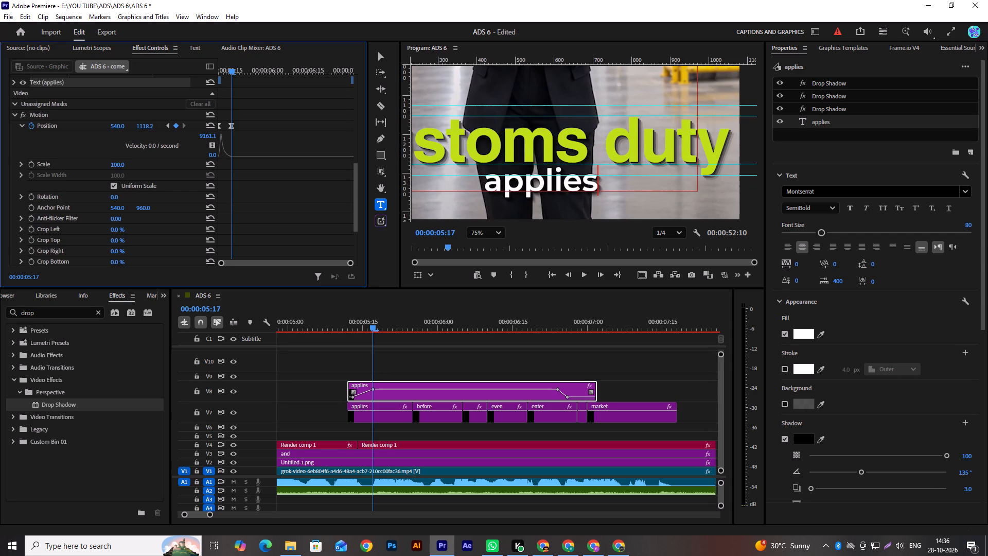
{"action": "left_click_drag", "start_coordinate": [147, 125], "coordinate": [162, 124]}
{"action": "left_click", "coordinate": [144, 123]}
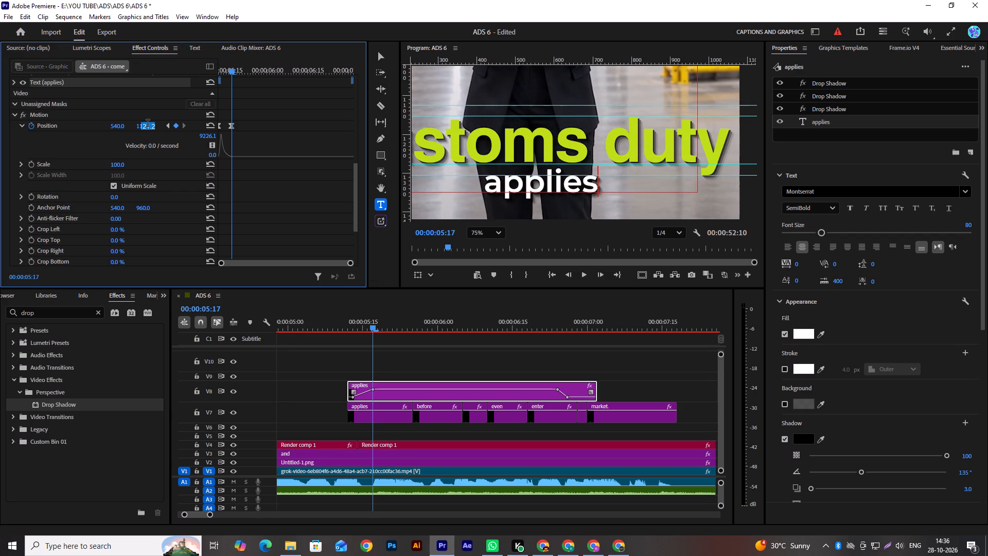
{"action": "type", "text": "1120"}
{"action": "key", "text": "Return"}
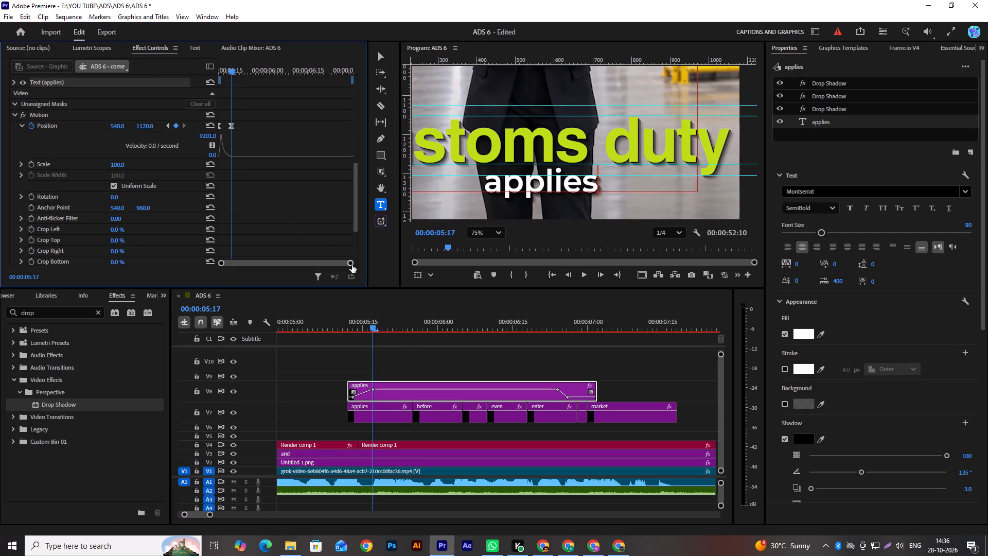
{"action": "left_click_drag", "start_coordinate": [350, 262], "coordinate": [305, 264]}
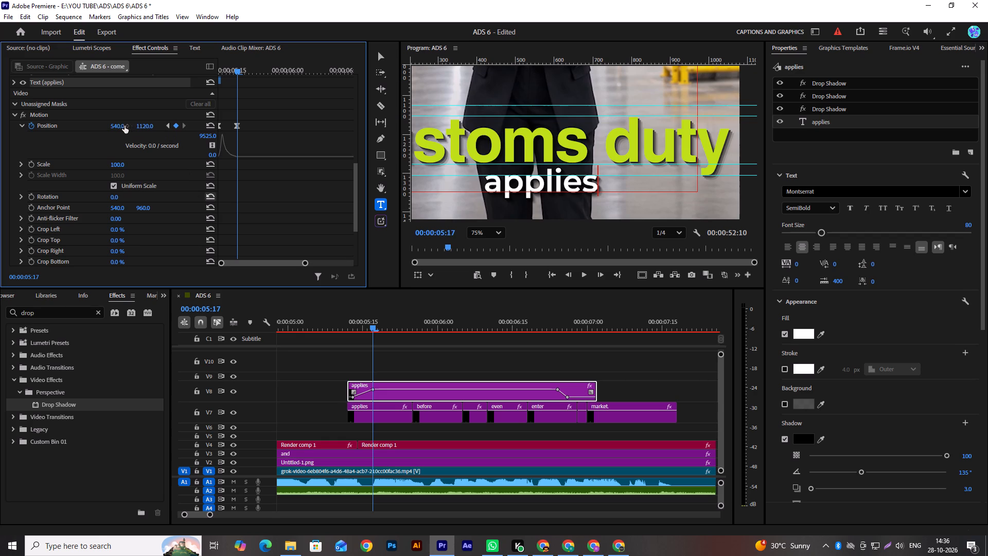
{"action": "left_click_drag", "start_coordinate": [114, 126], "coordinate": [184, 133]}
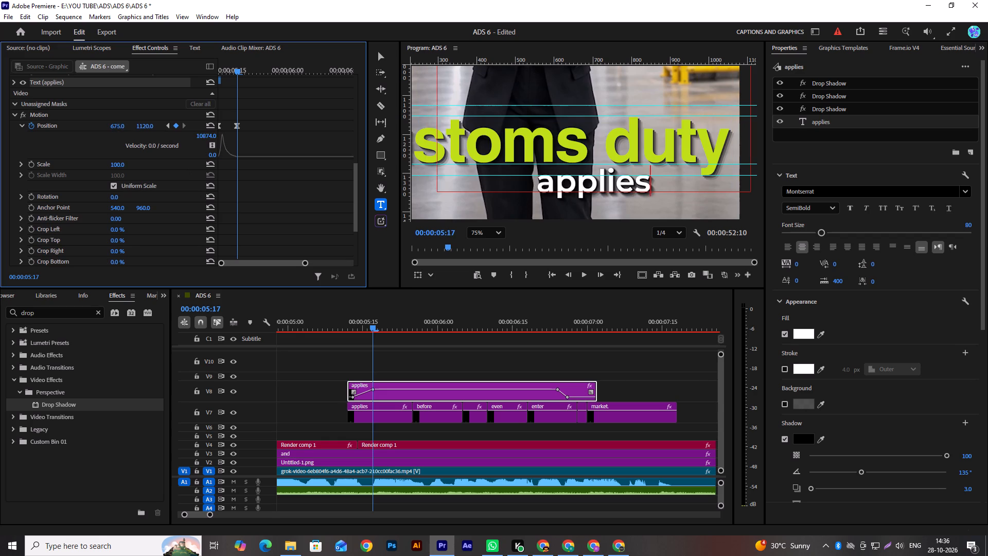
{"action": "left_click_drag", "start_coordinate": [184, 133], "coordinate": [141, 144]}
{"action": "scroll", "coordinate": [546, 176], "scroll_direction": "down", "scroll_amount": 2}
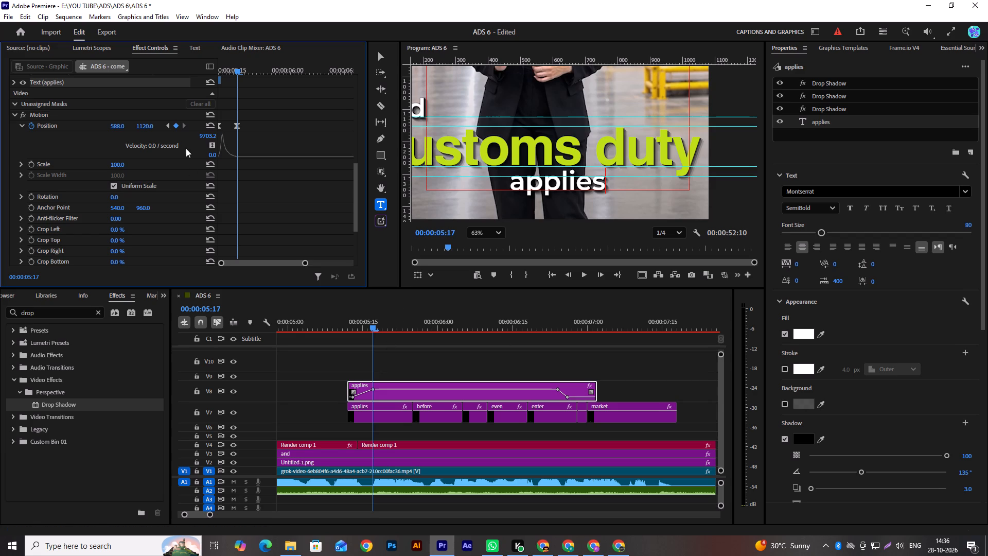
Set the horizontal position of the "applies" clip's first position keyframe to 588 and play back the entrance.
{"action": "left_click_drag", "start_coordinate": [236, 73], "coordinate": [230, 74]}
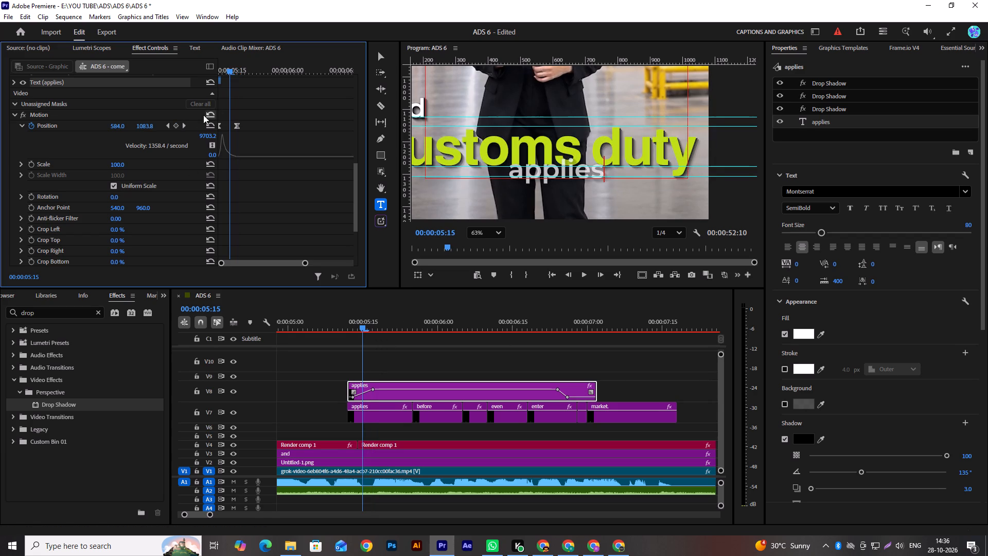
{"action": "left_click", "coordinate": [184, 126]}
{"action": "left_click", "coordinate": [164, 127]}
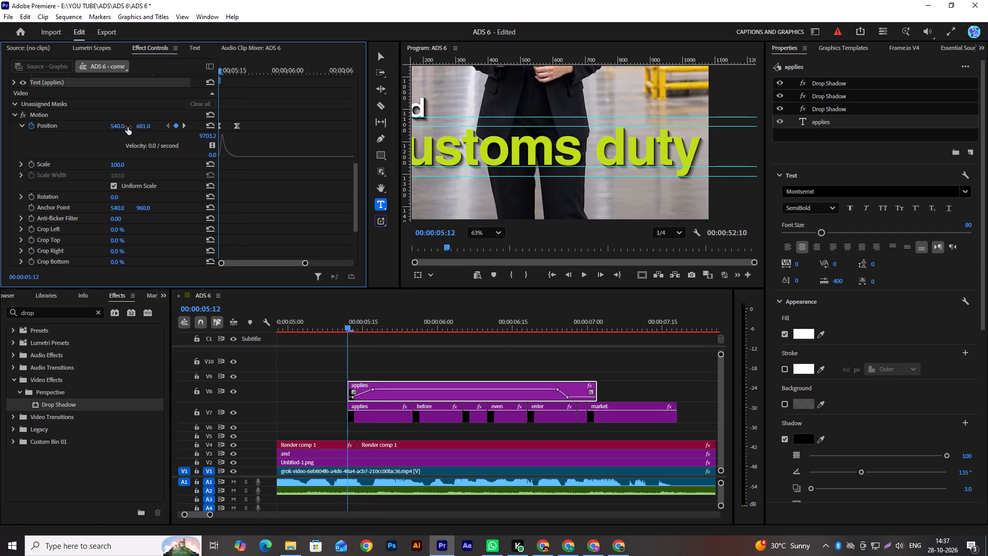
{"action": "left_click", "coordinate": [115, 126]}
{"action": "type", "text": "588"}
{"action": "key", "text": "Return"}
{"action": "key", "text": "space"}
{"action": "key", "text": "space"}
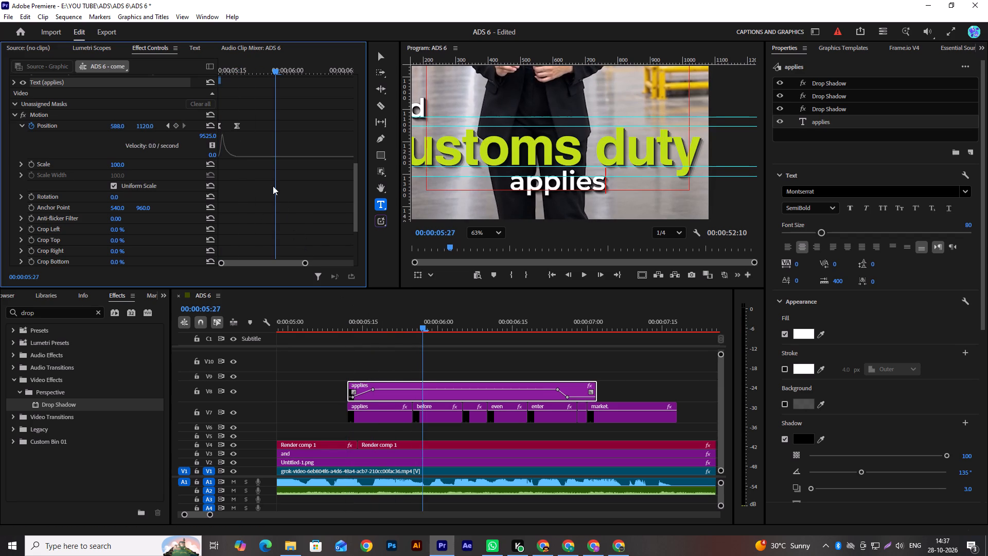
Move the second position and opacity keyframes of "applies" together to about 00:00:05:21 and play back the slower entrance.
{"action": "left_click", "coordinate": [235, 126]}
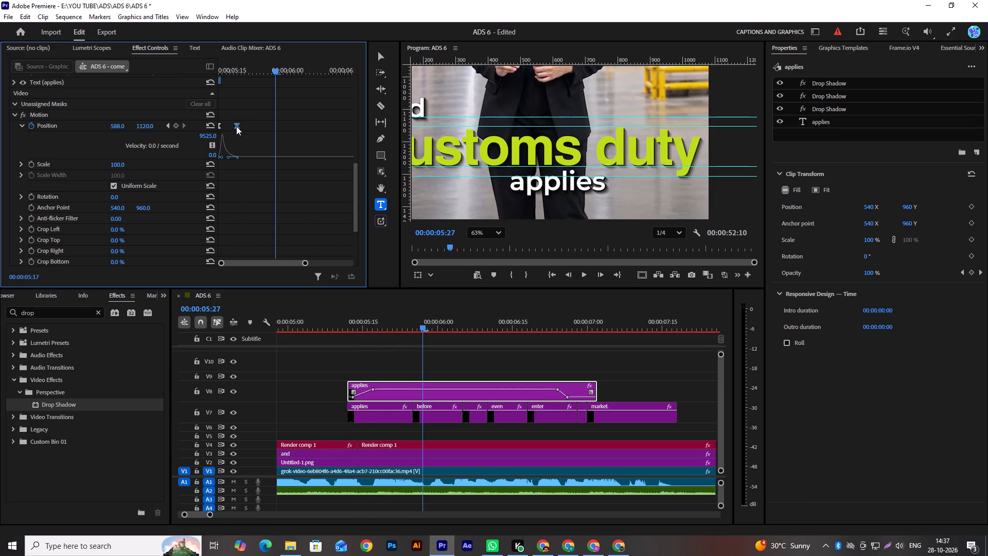
{"action": "scroll", "coordinate": [304, 157], "scroll_direction": "down", "scroll_amount": 5}
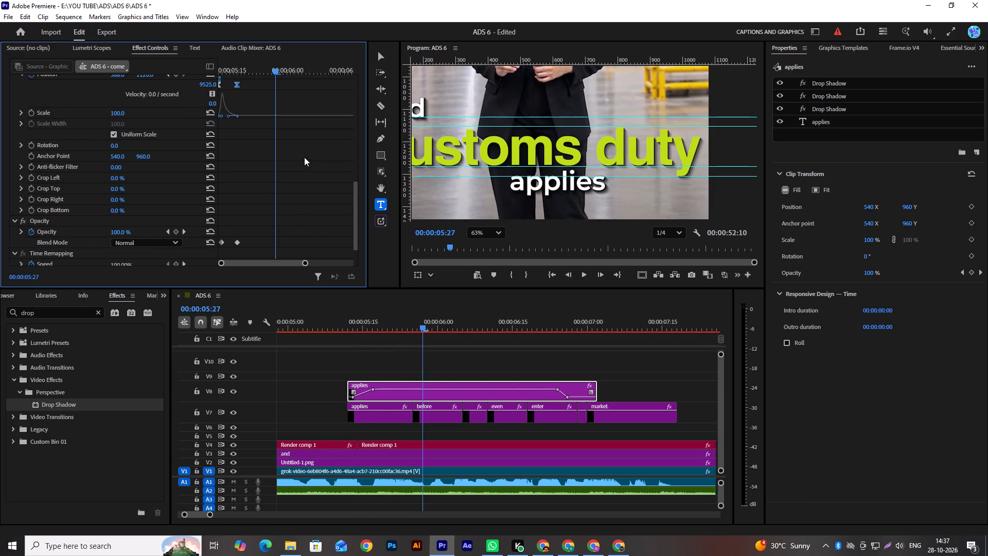
{"action": "left_click", "coordinate": [239, 231], "text": "ctrl"}
{"action": "left_click_drag", "start_coordinate": [239, 233], "coordinate": [241, 233]}
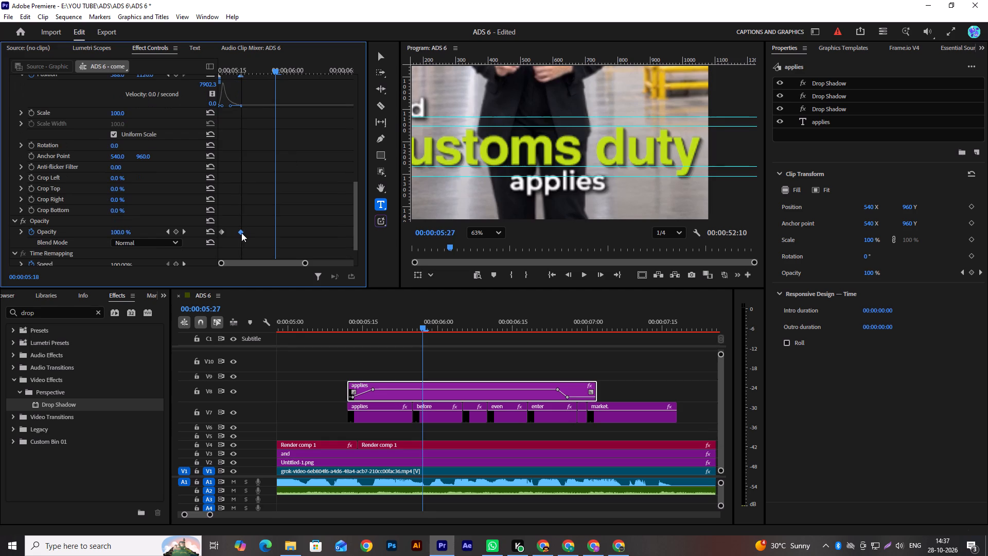
{"action": "left_click_drag", "start_coordinate": [241, 233], "coordinate": [253, 232]}
{"action": "left_click_drag", "start_coordinate": [270, 70], "coordinate": [174, 98]}
{"action": "key", "text": "space"}
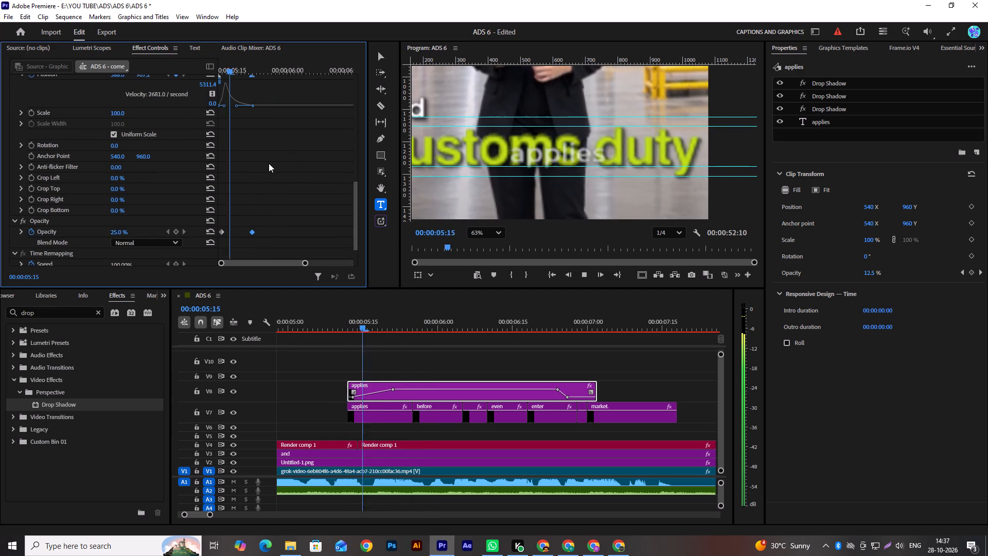
{"action": "key", "text": "space"}
{"action": "key", "text": "space"}
{"action": "key", "text": "space"}
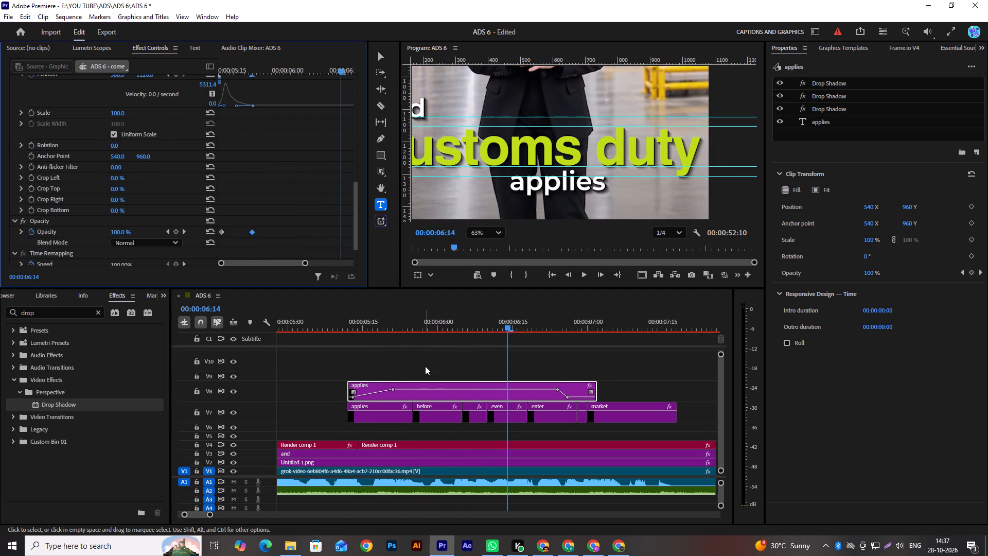
Trim the end of the "applies" clip on V8 back to where the "before" caption ends, at about 00:00:06:04.
{"action": "scroll", "coordinate": [425, 366], "scroll_direction": "down", "scroll_amount": 2}
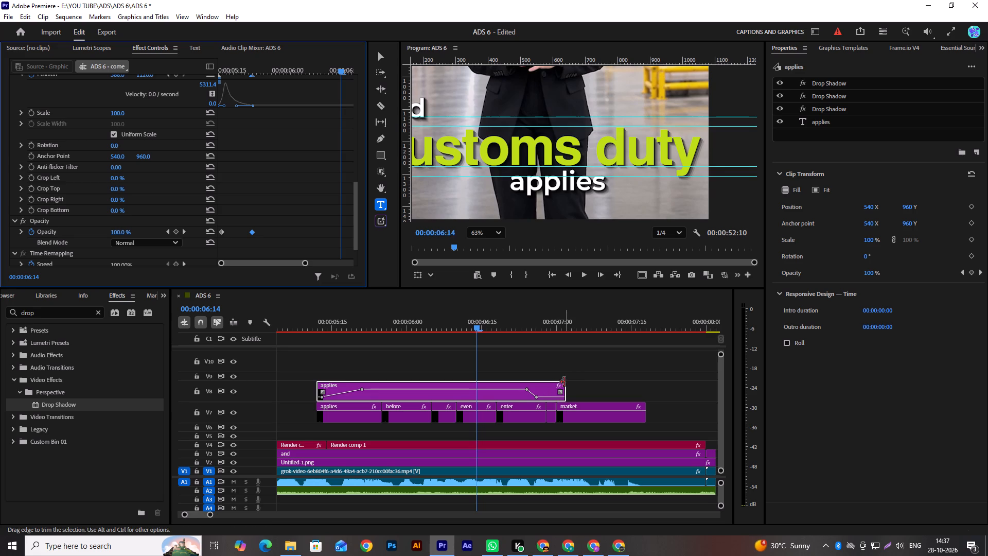
{"action": "left_click_drag", "start_coordinate": [564, 382], "coordinate": [408, 378]}
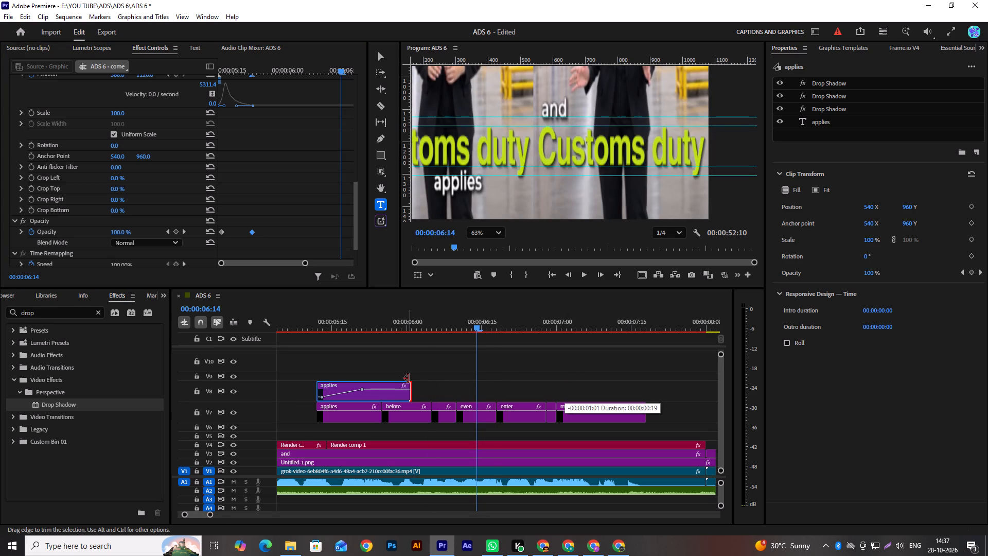
{"action": "left_click_drag", "start_coordinate": [408, 378], "coordinate": [430, 377]}
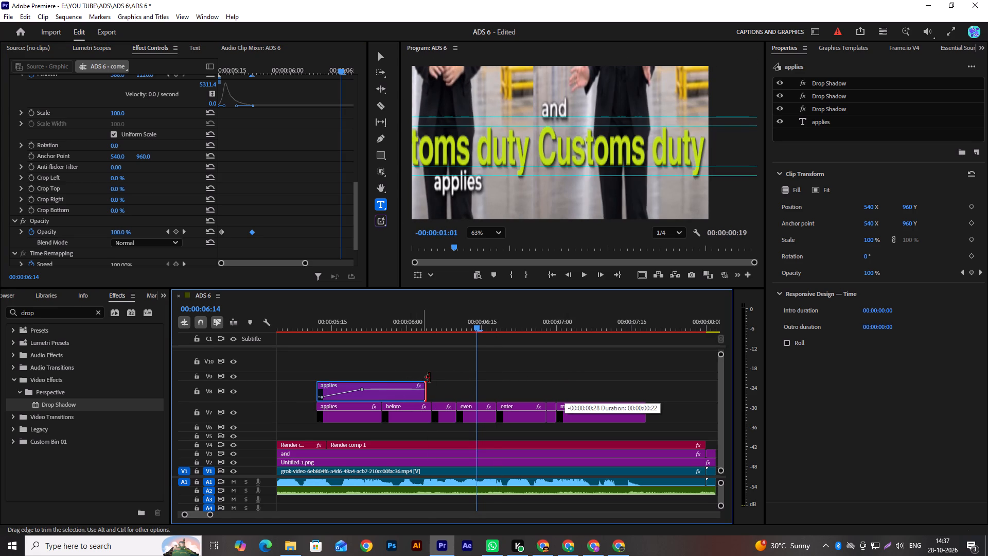
{"action": "left_click_drag", "start_coordinate": [430, 377], "coordinate": [431, 377]}
Delete the plain "applies" caption from track V7.
{"action": "left_click", "coordinate": [364, 417]}
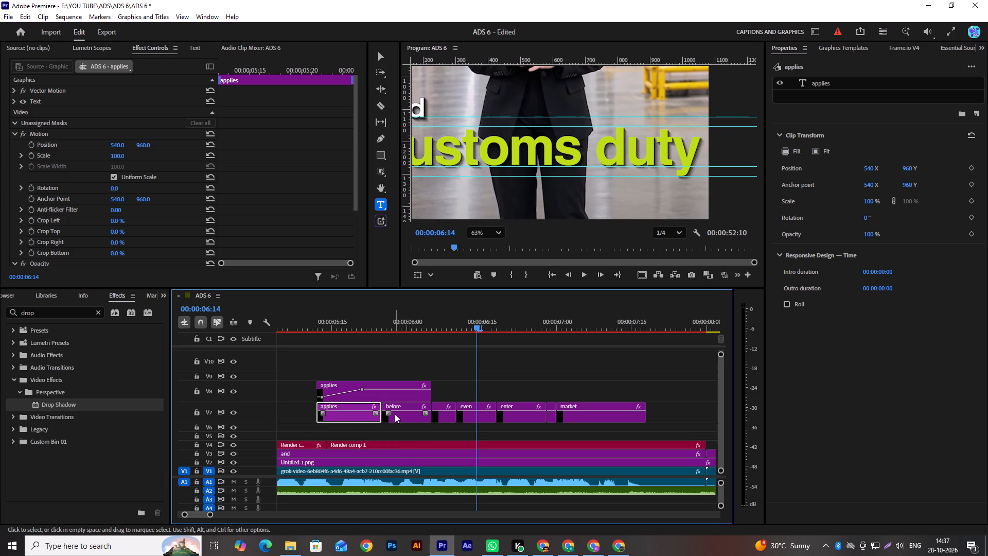
{"action": "key", "text": "Delete"}
Move the styled "applies" clip from V8 down to track V5, keeping its start time.
{"action": "left_click_drag", "start_coordinate": [385, 398], "coordinate": [382, 430]}
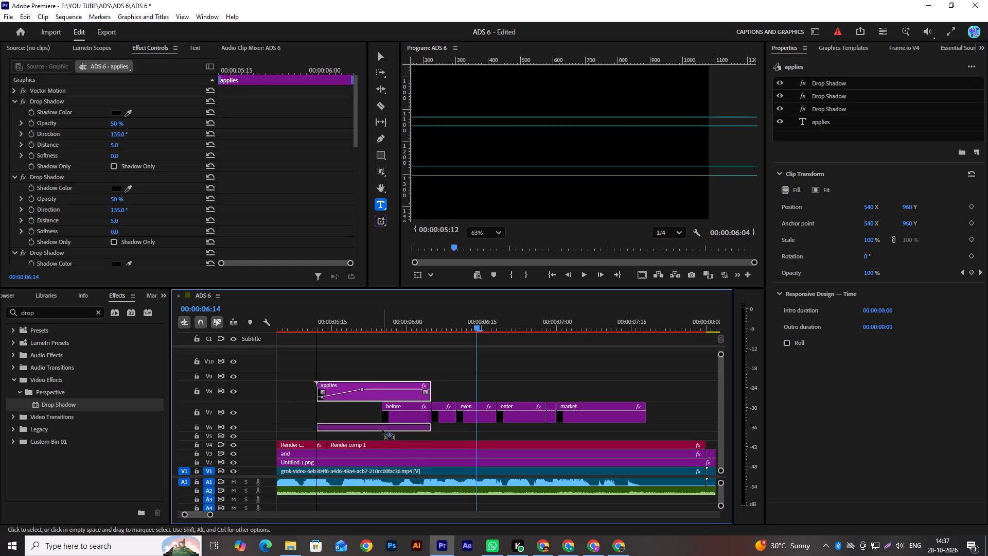
{"action": "left_click_drag", "start_coordinate": [382, 430], "coordinate": [382, 434]}
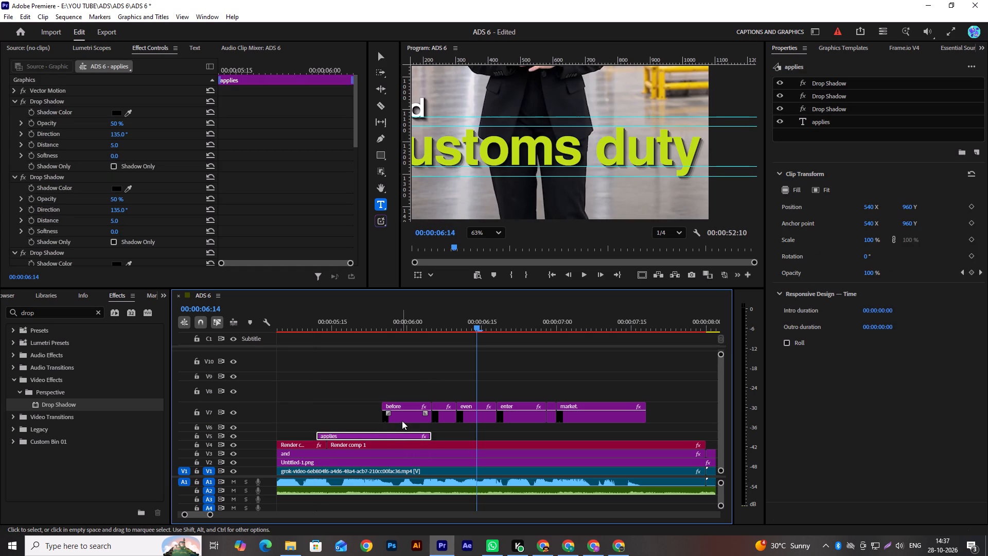
Place the "up to down" text template on track V8, starting where the "before" caption starts.
{"action": "left_click", "coordinate": [402, 421]}
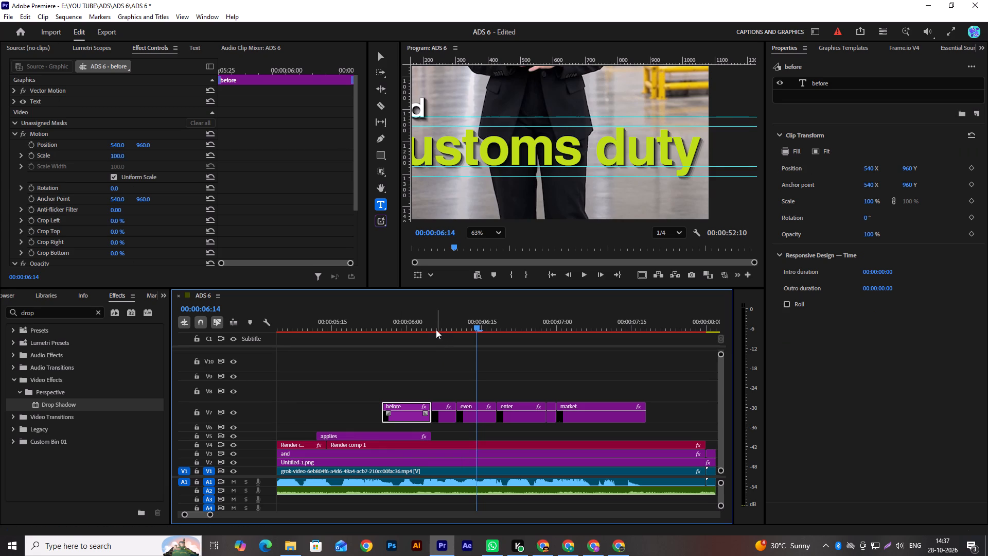
{"action": "left_click_drag", "start_coordinate": [424, 329], "coordinate": [409, 334]}
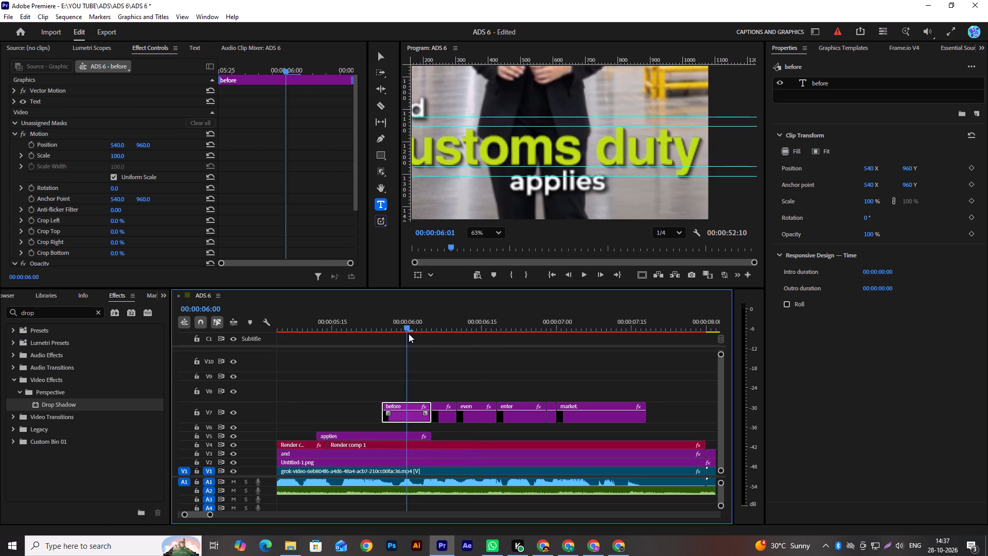
{"action": "left_click_drag", "start_coordinate": [409, 334], "coordinate": [396, 344]}
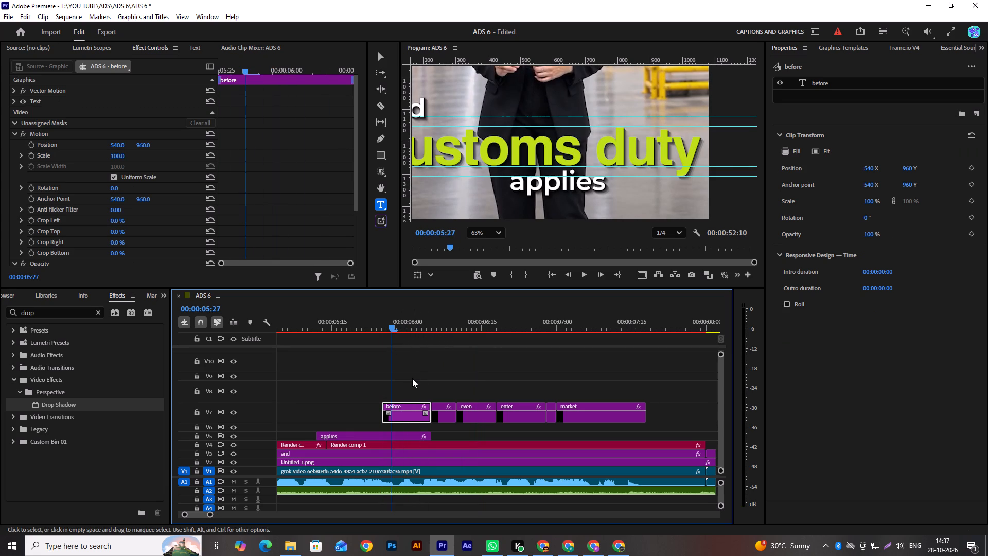
{"action": "left_click", "coordinate": [817, 85]}
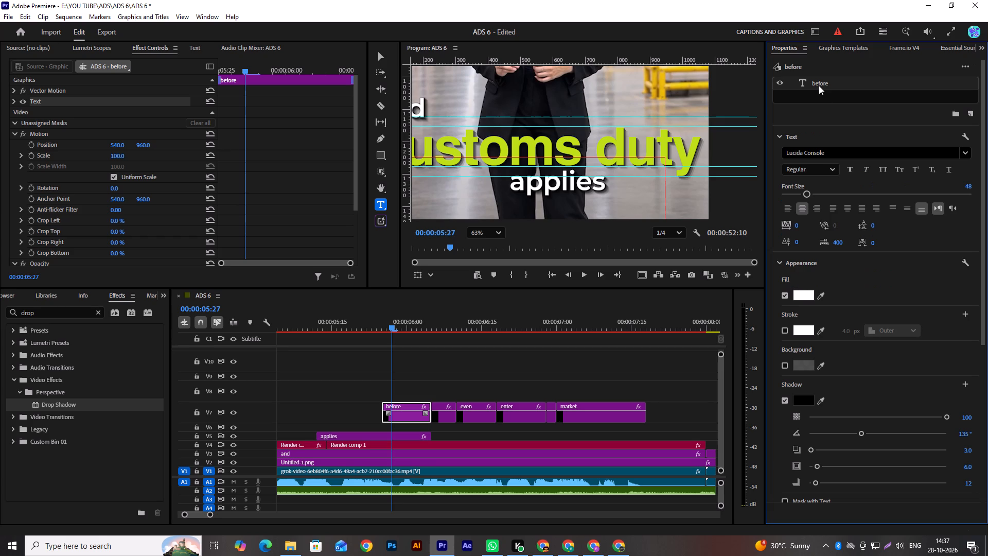
{"action": "left_click", "coordinate": [833, 48]}
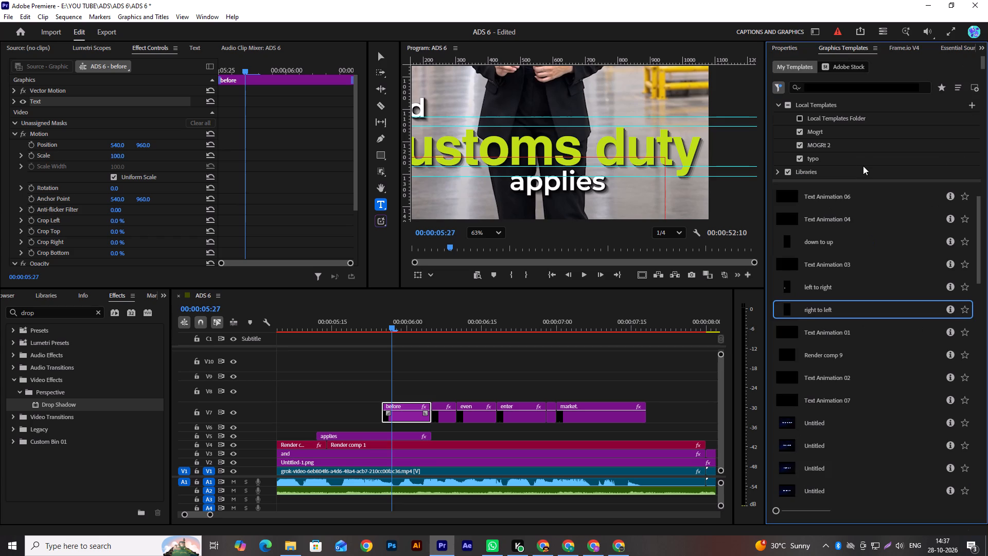
{"action": "scroll", "coordinate": [839, 266], "scroll_direction": "up", "scroll_amount": 1}
{"action": "scroll", "coordinate": [839, 266], "scroll_direction": "down", "scroll_amount": 1}
{"action": "scroll", "coordinate": [839, 266], "scroll_direction": "up", "scroll_amount": 11}
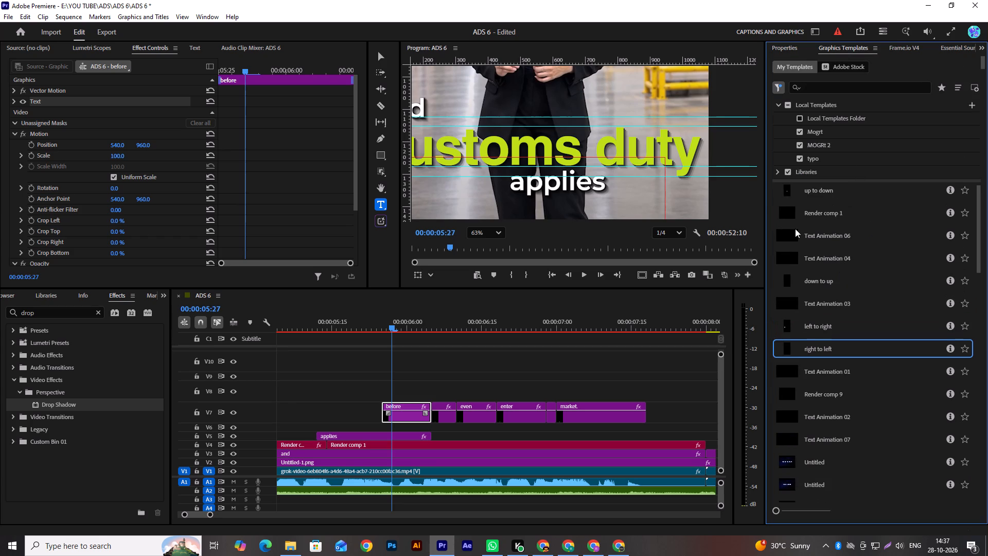
{"action": "left_click_drag", "start_coordinate": [816, 195], "coordinate": [377, 386]}
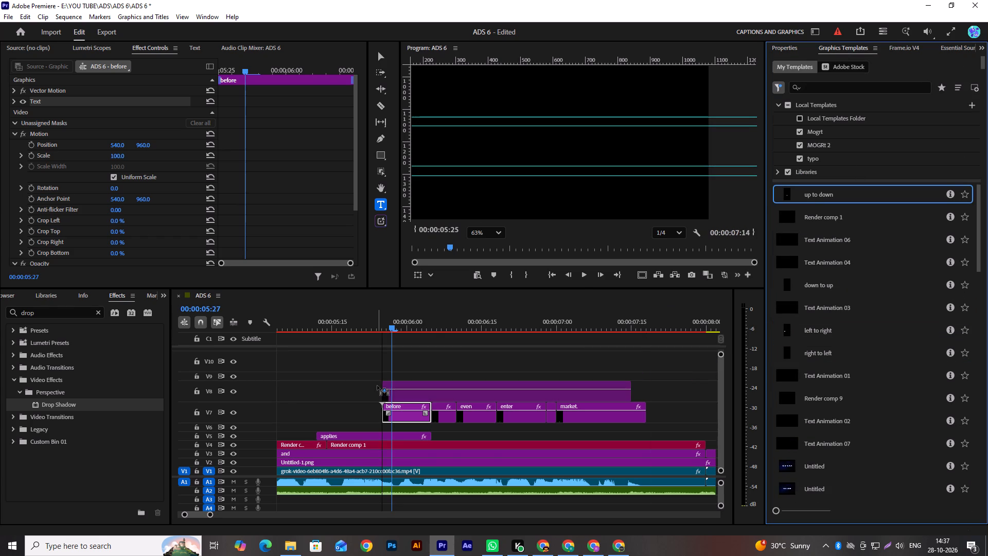
{"action": "left_click_drag", "start_coordinate": [377, 386], "coordinate": [378, 386]}
Replace the text of the new template clip on V8 with "before".
{"action": "left_click", "coordinate": [399, 390]}
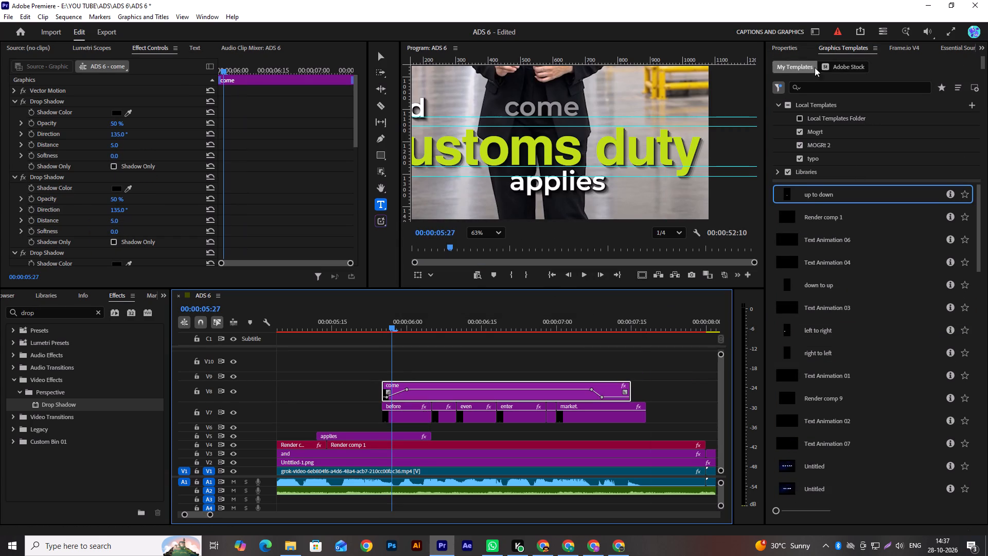
{"action": "left_click", "coordinate": [789, 46]}
{"action": "double_click", "coordinate": [826, 123]}
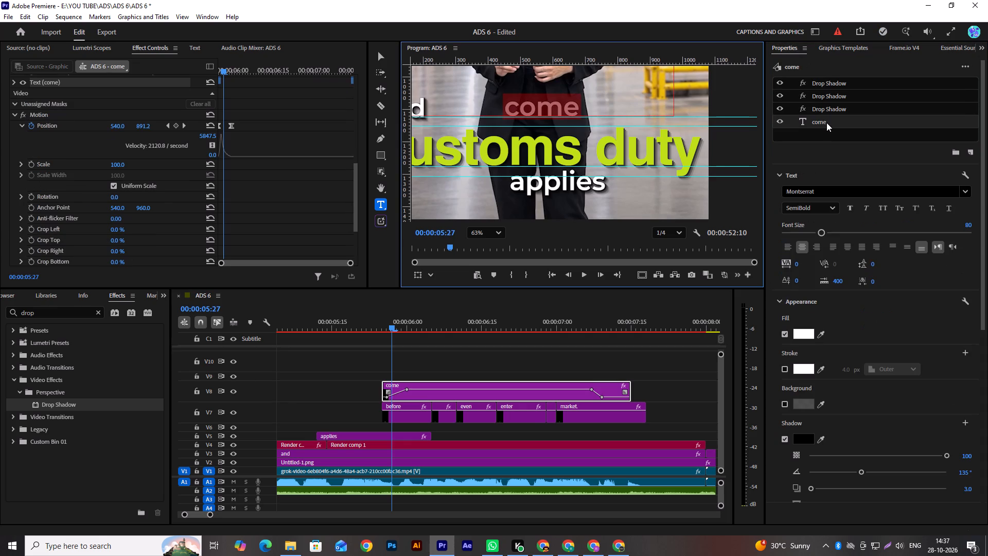
{"action": "type", "text": "before"}
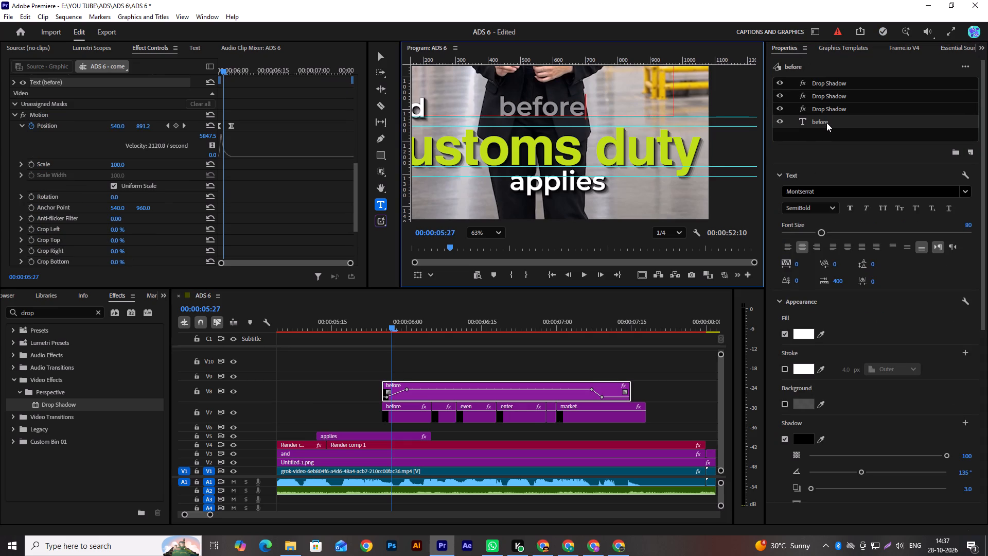
Set the end Position keyframe of the styled "before" clip on V8 to 861, 1125, placing the word right beside "applies".
{"action": "left_click", "coordinate": [183, 128]}
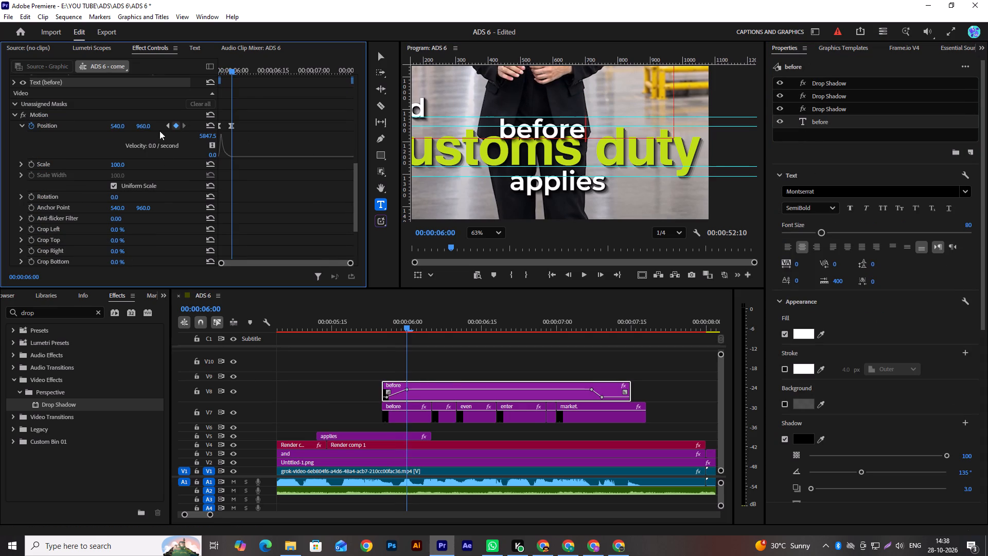
{"action": "left_click_drag", "start_coordinate": [140, 125], "coordinate": [194, 128]}
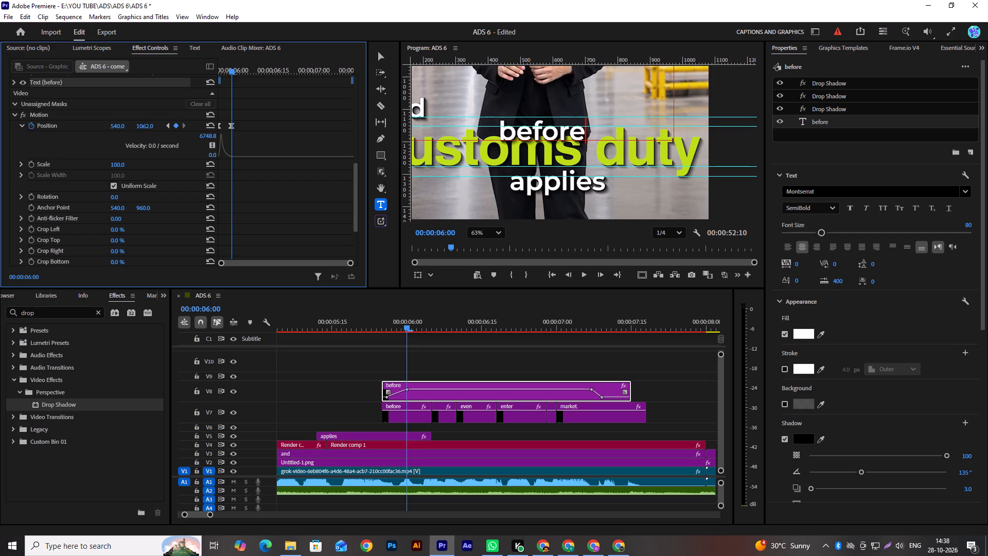
{"action": "left_click_drag", "start_coordinate": [194, 128], "coordinate": [245, 135]}
{"action": "left_click_drag", "start_coordinate": [148, 124], "coordinate": [139, 129]}
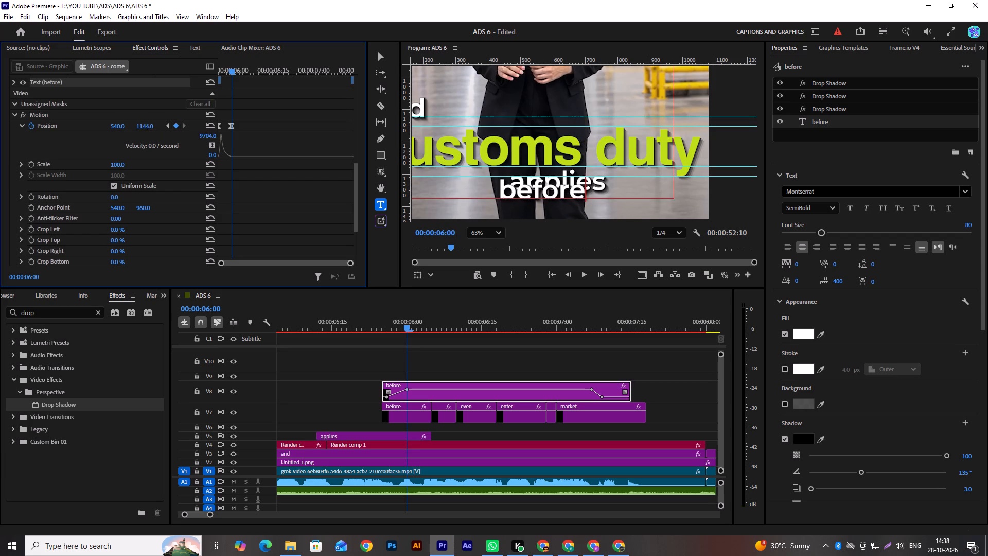
{"action": "left_click_drag", "start_coordinate": [139, 129], "coordinate": [128, 134]}
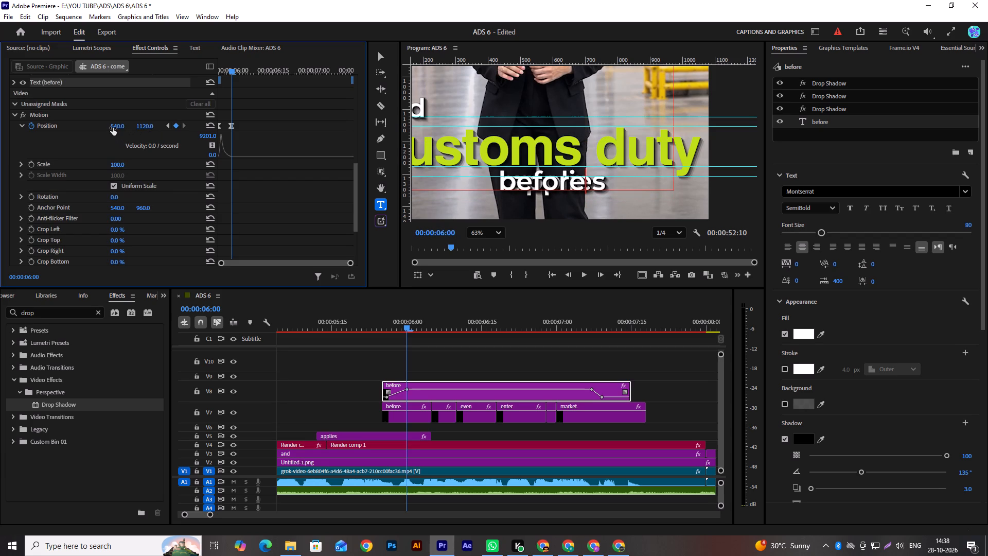
{"action": "left_click_drag", "start_coordinate": [114, 126], "coordinate": [273, 135]}
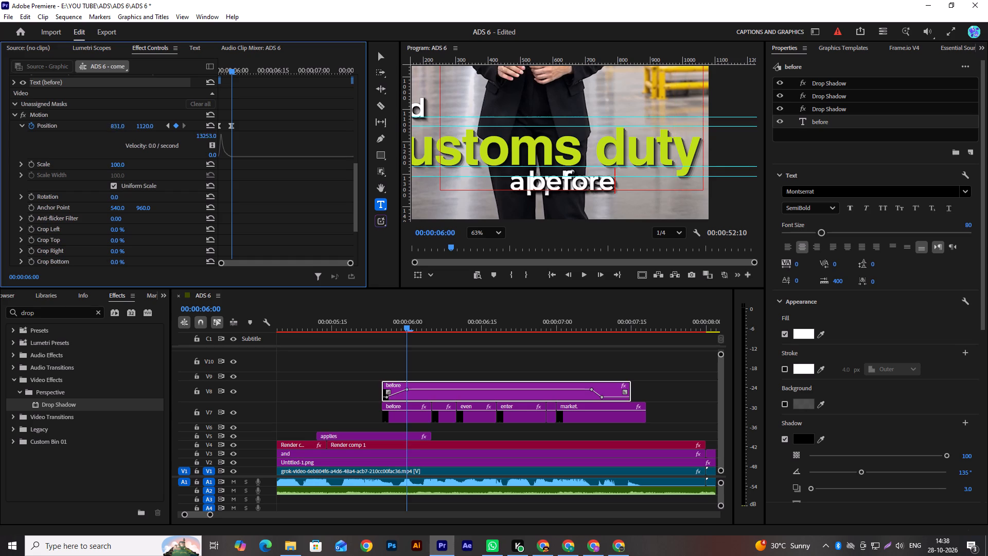
{"action": "left_click_drag", "start_coordinate": [273, 135], "coordinate": [292, 144]}
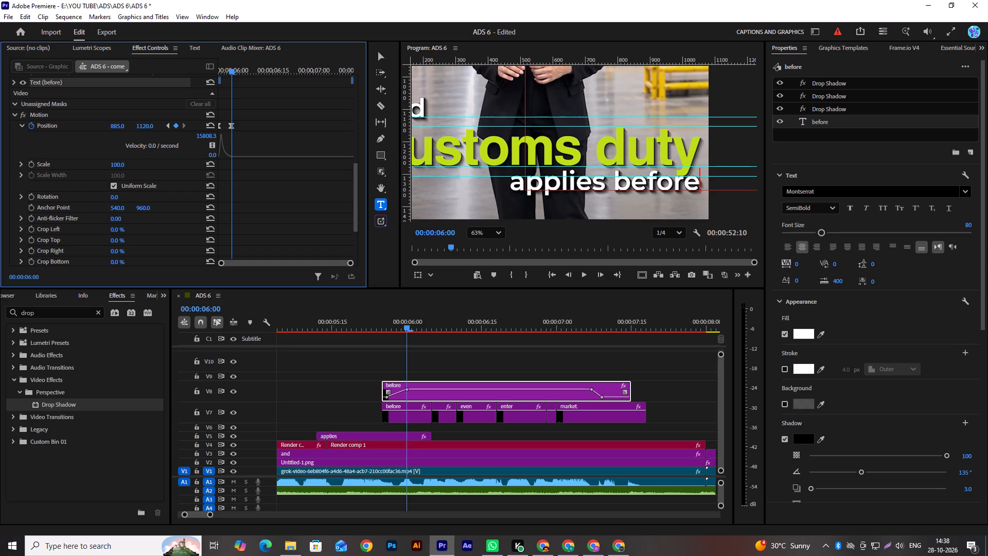
{"action": "left_click_drag", "start_coordinate": [292, 144], "coordinate": [298, 143]}
{"action": "left_click", "coordinate": [122, 124]}
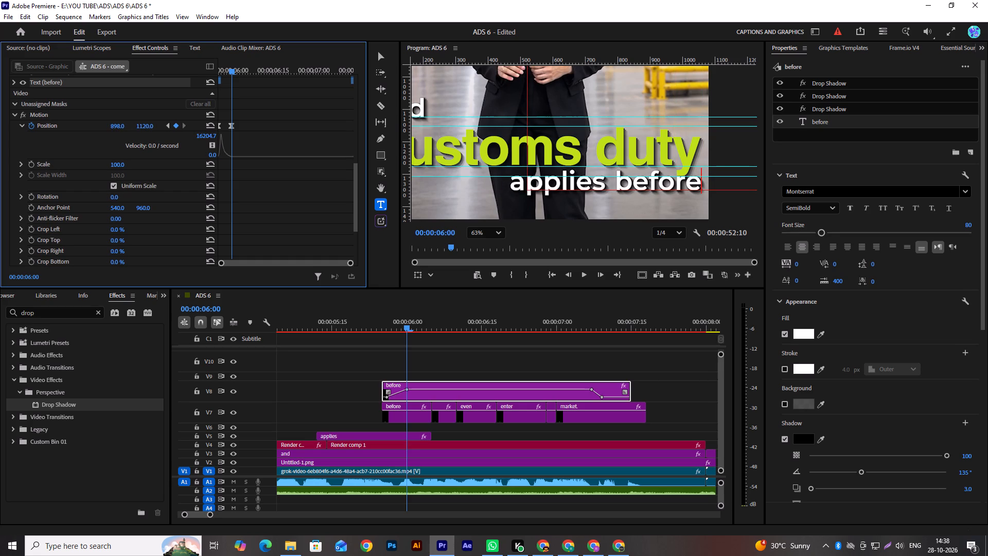
{"action": "left_click", "coordinate": [141, 131]}
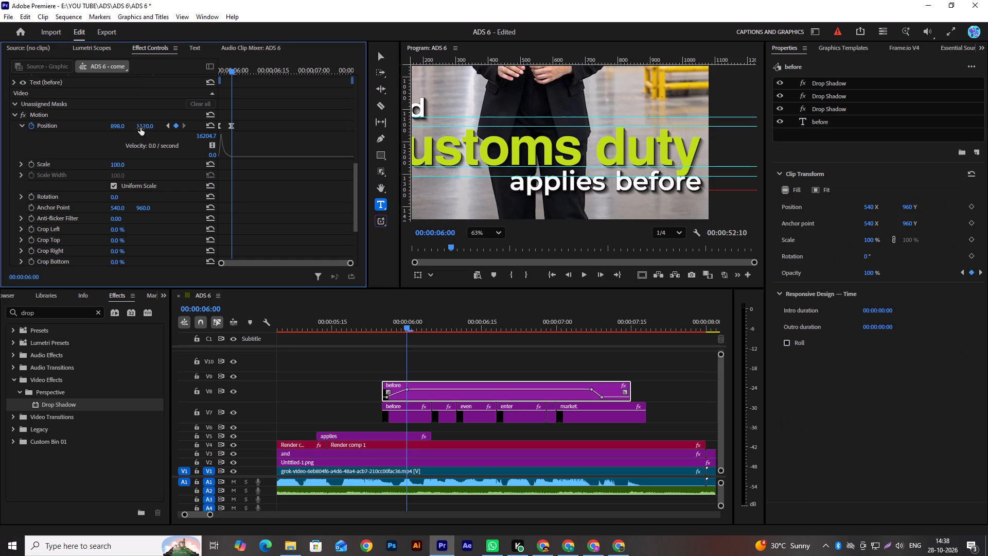
{"action": "left_click", "coordinate": [140, 127]}
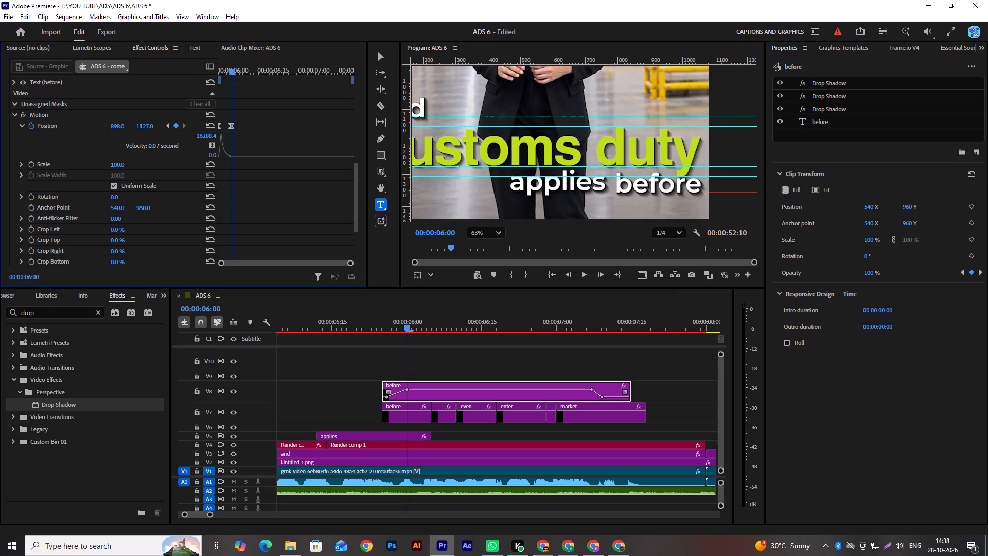
{"action": "left_click_drag", "start_coordinate": [120, 126], "coordinate": [120, 127]}
{"action": "left_click_drag", "start_coordinate": [120, 127], "coordinate": [102, 133]}
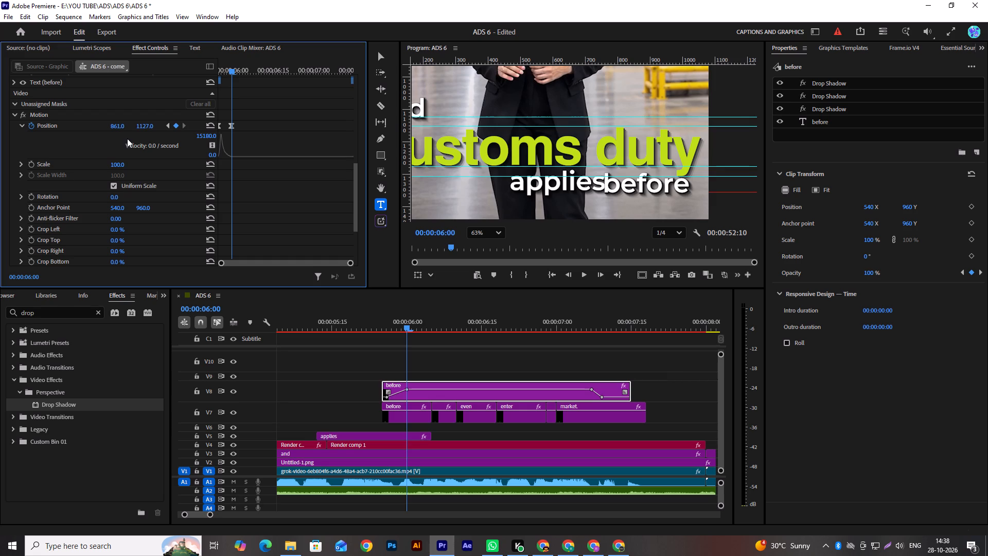
{"action": "left_click", "coordinate": [140, 128]}
{"action": "type", "text": "1125"}
{"action": "key", "text": "Return"}
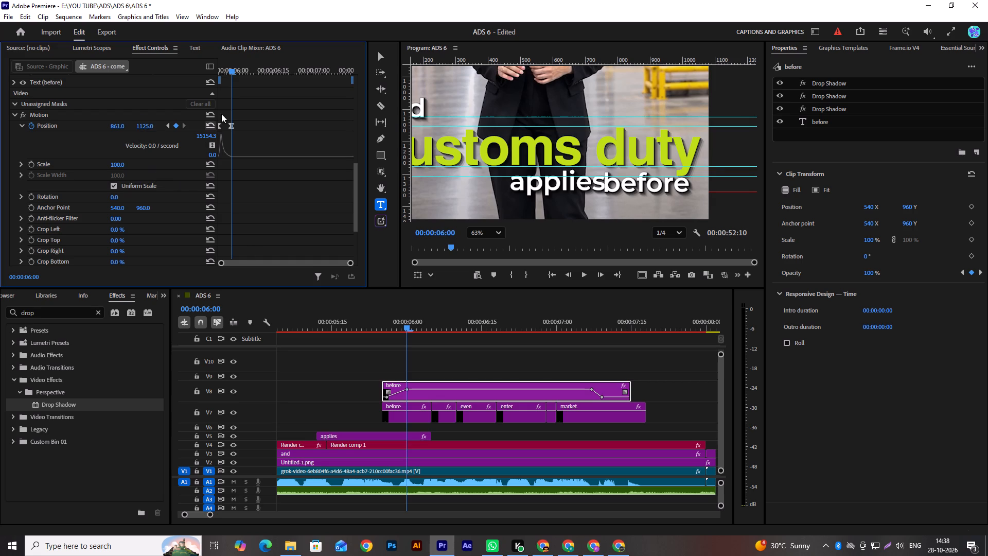
Set the horizontal value of the V8 "before" clip's starting Position keyframe to 861.
{"action": "left_click", "coordinate": [231, 72]}
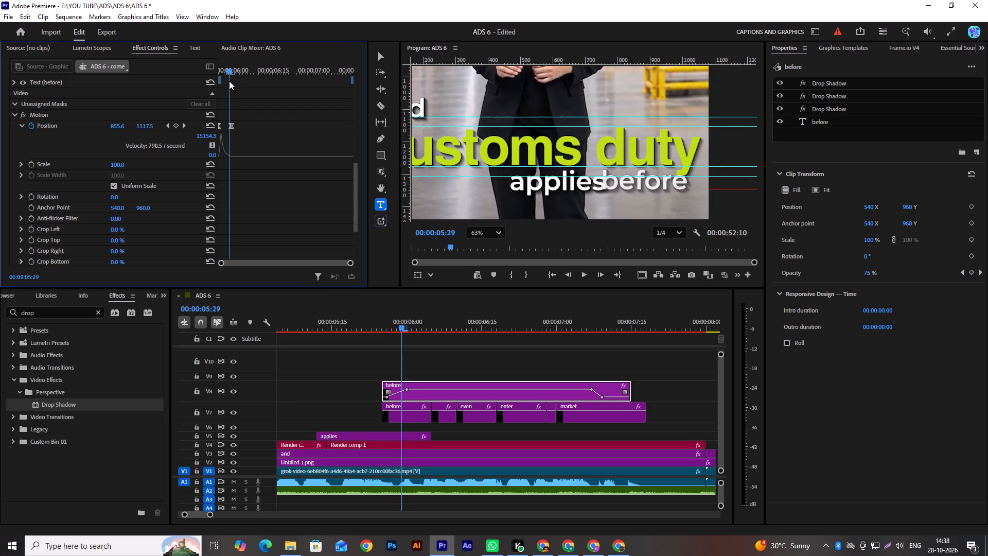
{"action": "left_click", "coordinate": [229, 72]}
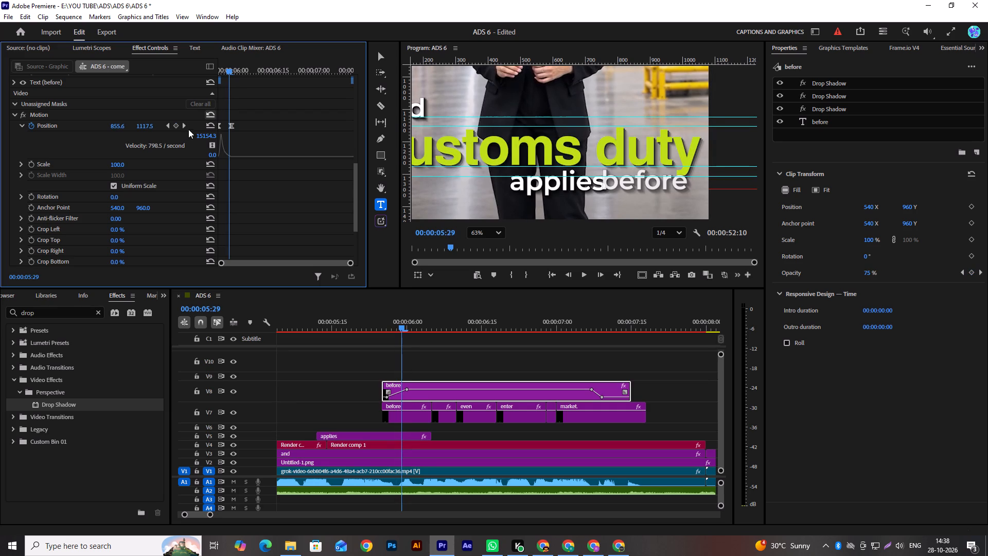
{"action": "left_click", "coordinate": [181, 127]}
{"action": "left_click", "coordinate": [166, 124]}
{"action": "left_click", "coordinate": [108, 128]}
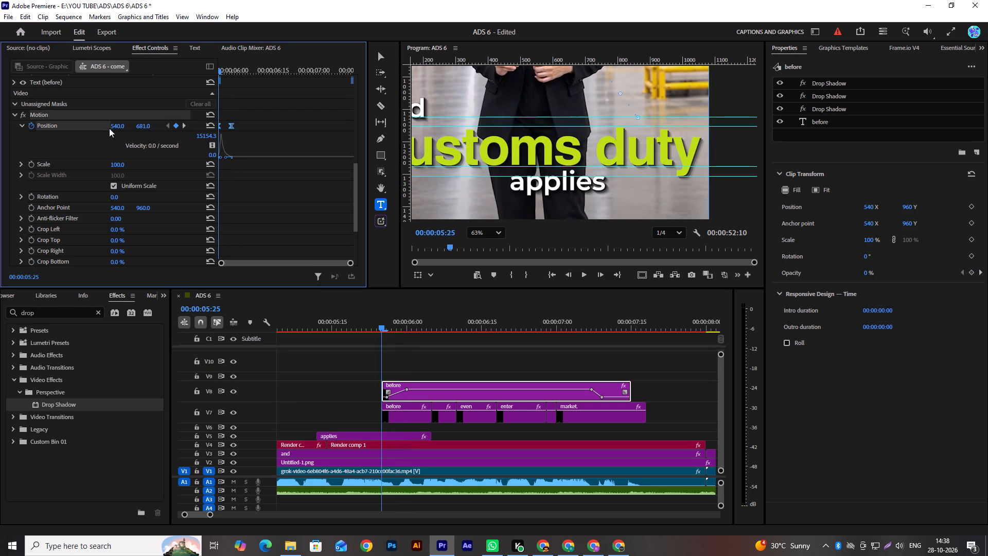
{"action": "left_click", "coordinate": [113, 128]}
{"action": "type", "text": "861"}
{"action": "key", "text": "Return"}
{"action": "left_click_drag", "start_coordinate": [383, 326], "coordinate": [418, 322]}
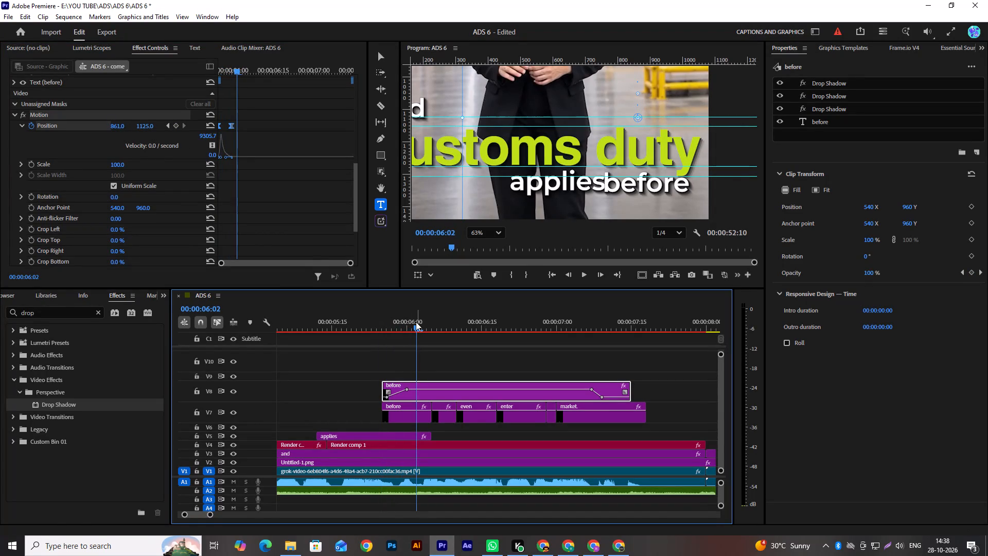
Duplicate the styled "before" clip from V8 onto track V9, starting ahead of the "applies" clip and overlapping it as a spacing reference.
{"action": "left_click", "coordinate": [401, 412]}
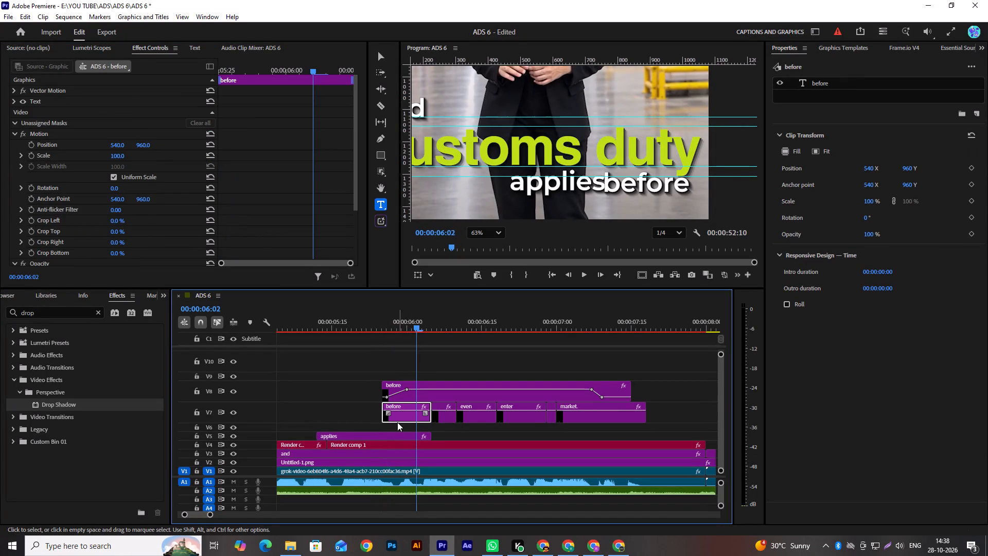
{"action": "left_click", "coordinate": [394, 435]}
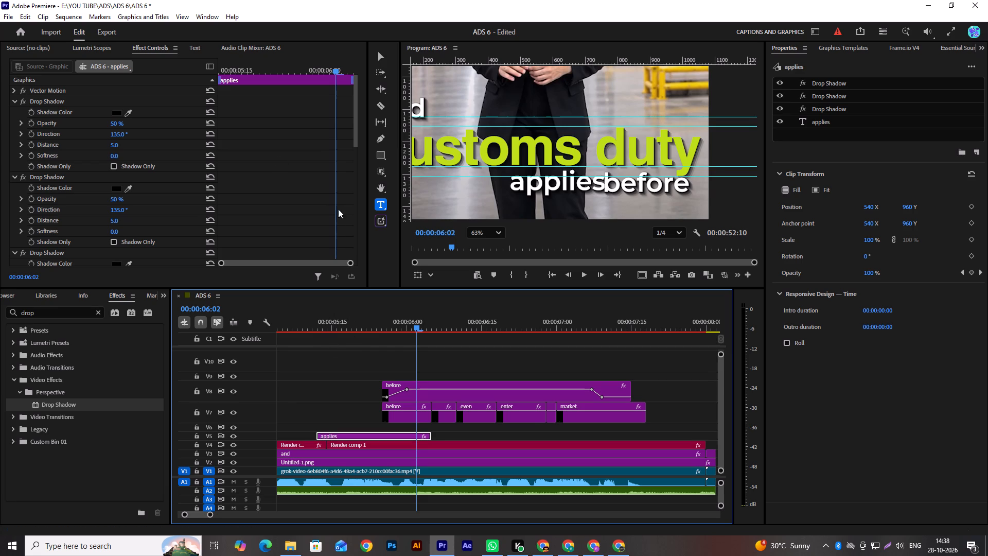
{"action": "left_click_drag", "start_coordinate": [338, 331], "coordinate": [303, 337]}
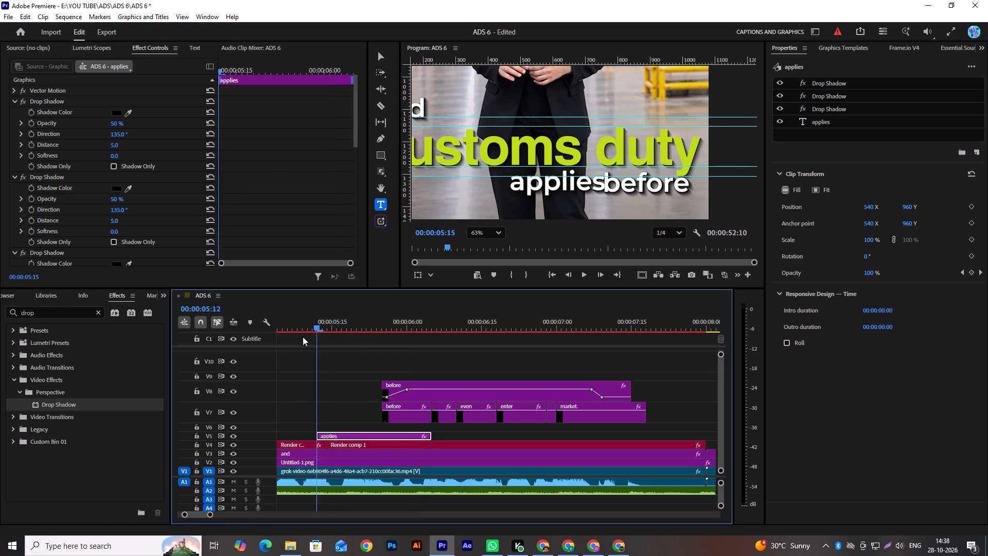
{"action": "left_click_drag", "start_coordinate": [303, 337], "coordinate": [323, 336]}
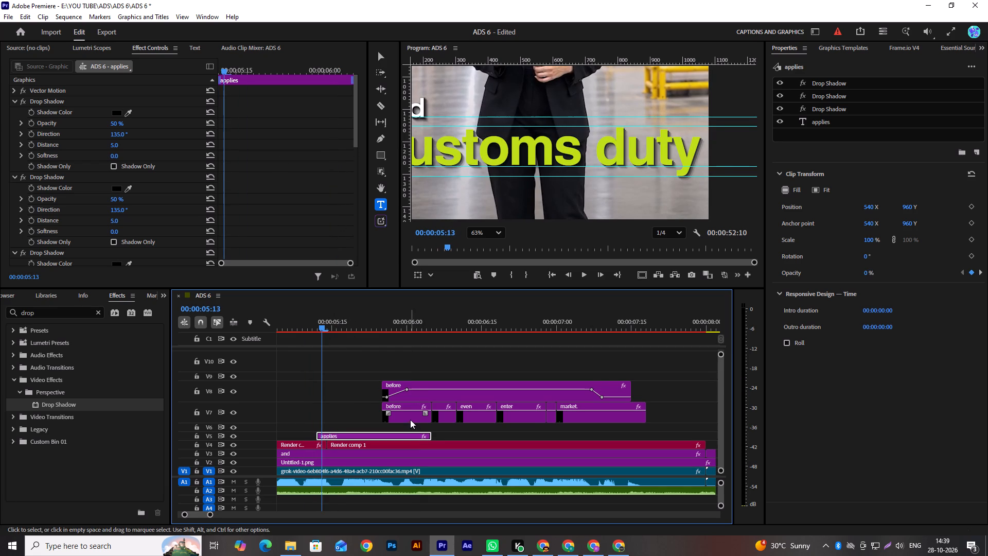
{"action": "left_click_drag", "start_coordinate": [467, 385], "coordinate": [411, 371], "text": "alt"}
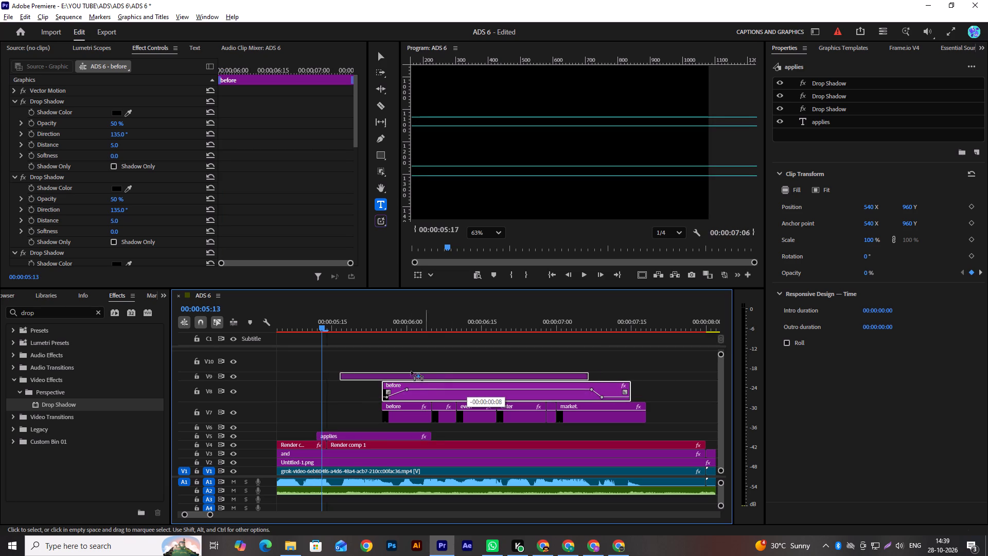
{"action": "left_click_drag", "start_coordinate": [411, 371], "coordinate": [362, 378], "text": "alt"}
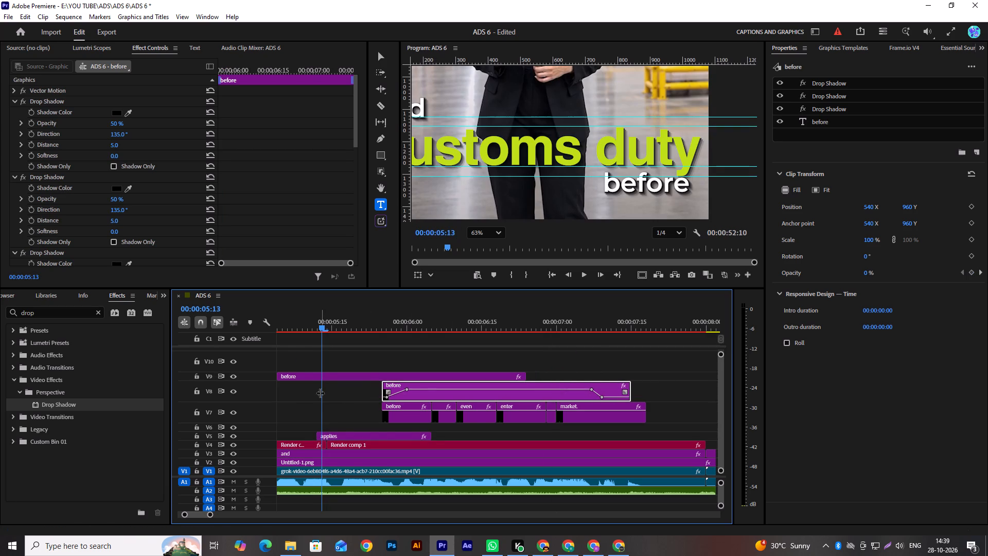
Set the end Position keyframe of the "applies" clip on V5 to 562, 1125, aligning it with "before" with a word gap.
{"action": "scroll", "coordinate": [320, 393], "scroll_direction": "down", "scroll_amount": 7, "text": "alt"}
{"action": "scroll", "coordinate": [320, 393], "scroll_direction": "up", "scroll_amount": 8, "text": "alt"}
{"action": "left_click", "coordinate": [340, 441]}
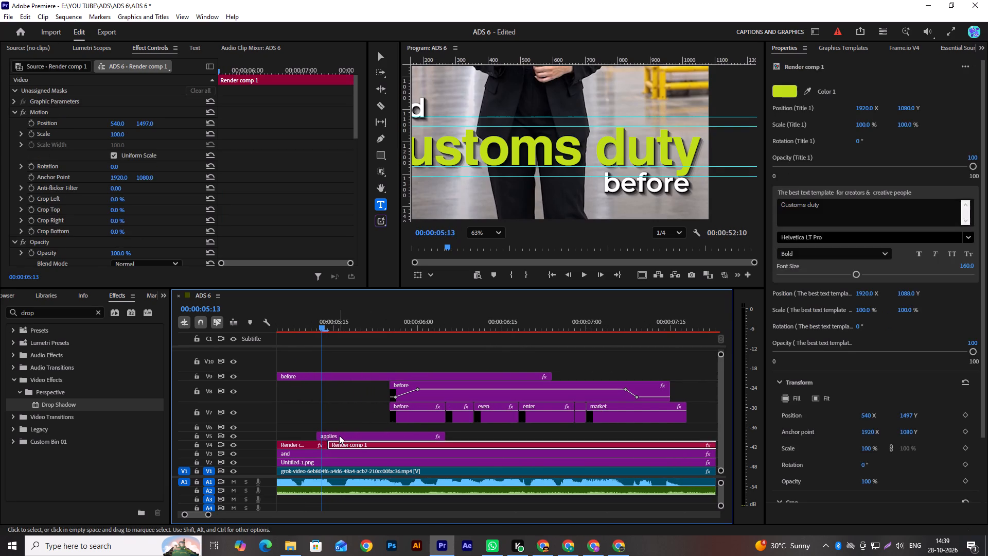
{"action": "left_click", "coordinate": [339, 436]}
{"action": "scroll", "coordinate": [322, 410], "scroll_direction": "up", "scroll_amount": 7, "text": "alt"}
{"action": "scroll", "coordinate": [312, 162], "scroll_direction": "down", "scroll_amount": 7}
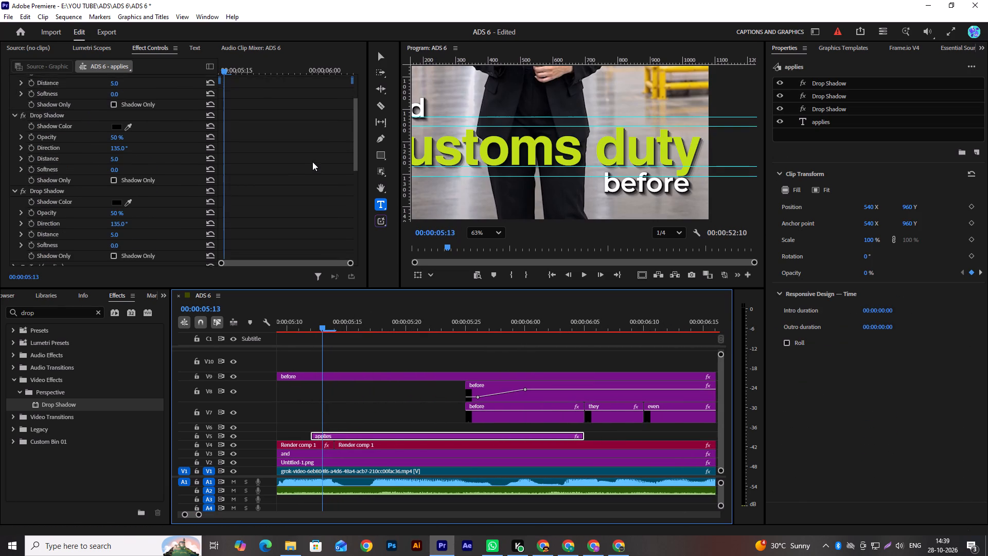
{"action": "scroll", "coordinate": [312, 162], "scroll_direction": "down", "scroll_amount": 1}
{"action": "left_click_drag", "start_coordinate": [356, 125], "coordinate": [356, 193]}
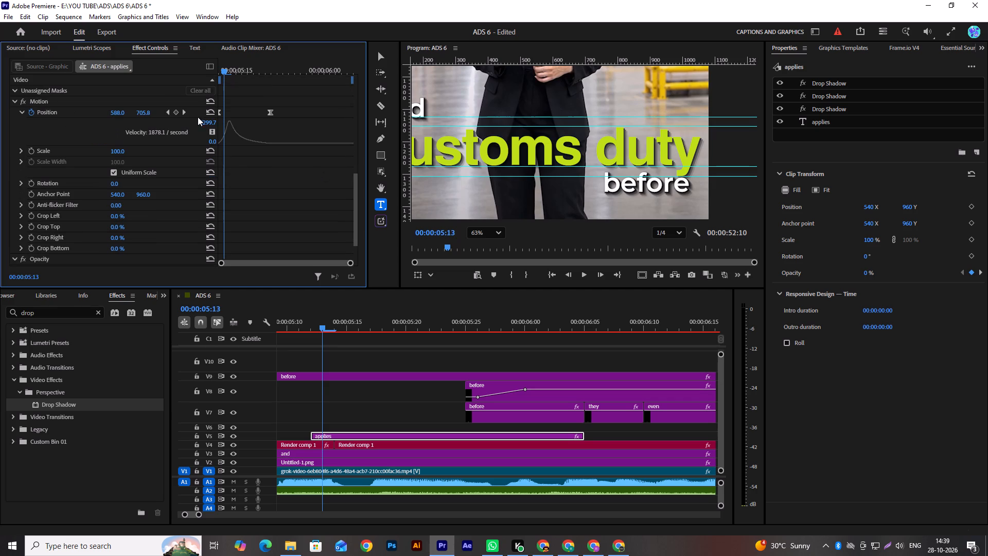
{"action": "left_click", "coordinate": [187, 113]}
{"action": "scroll", "coordinate": [552, 204], "scroll_direction": "down", "scroll_amount": 5}
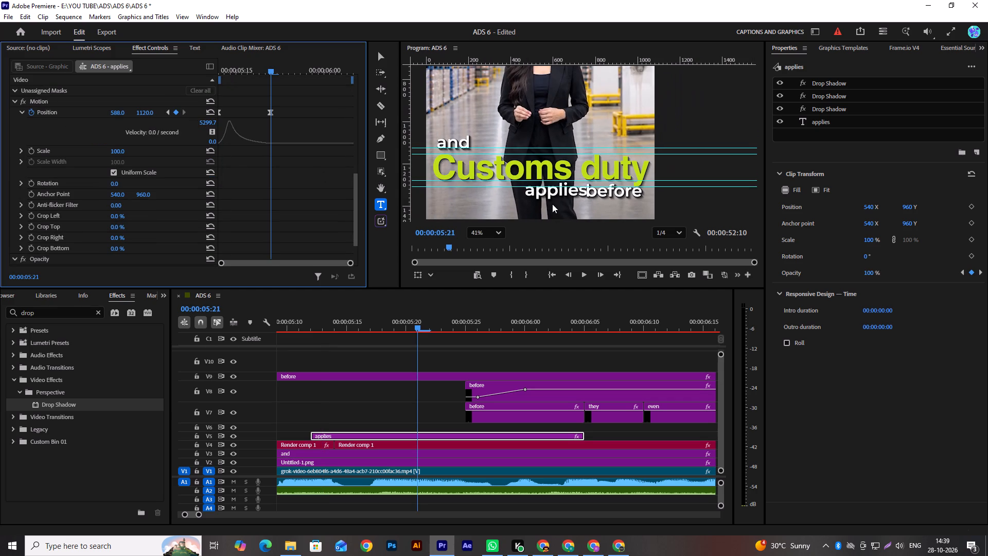
{"action": "scroll", "coordinate": [563, 200], "scroll_direction": "up", "scroll_amount": 9}
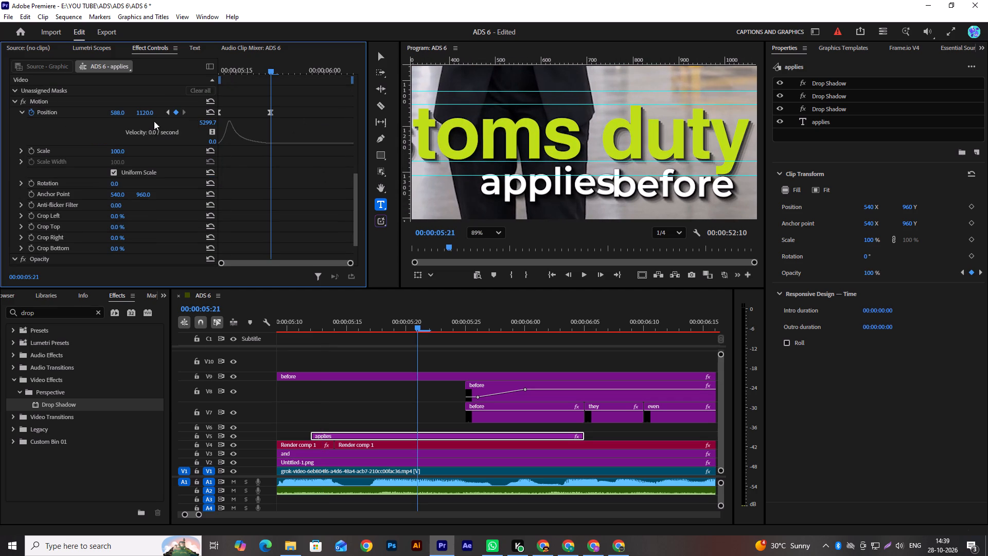
{"action": "left_click_drag", "start_coordinate": [120, 112], "coordinate": [107, 115]}
{"action": "left_click", "coordinate": [147, 115]}
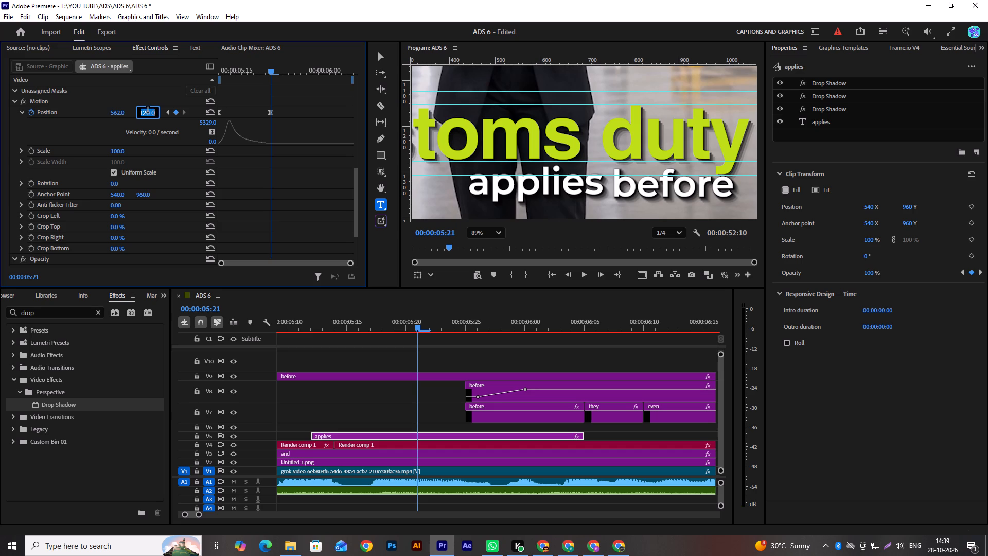
{"action": "type", "text": "1125"}
{"action": "key", "text": "Return"}
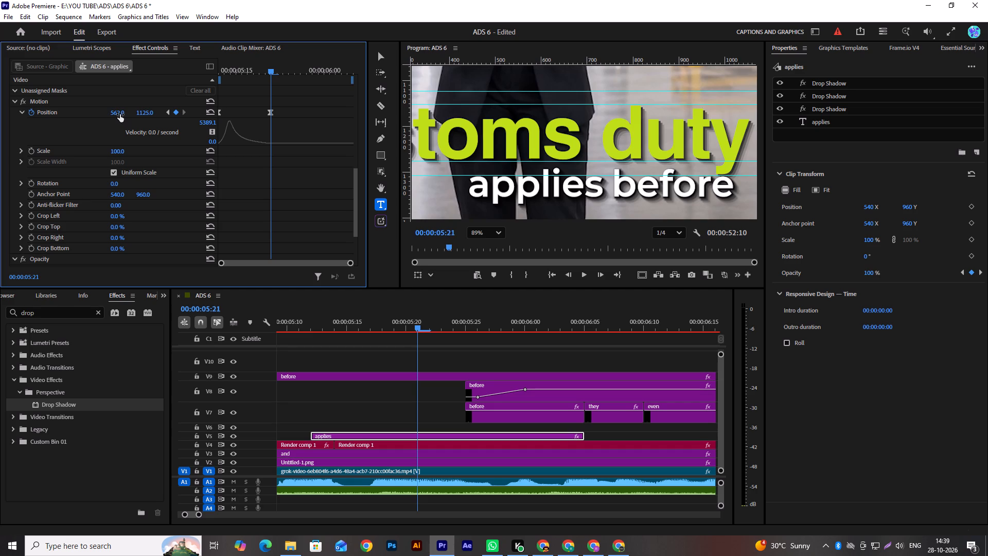
Set the horizontal value of the V5 "applies" clip's starting Position keyframe to 562.
{"action": "scroll", "coordinate": [626, 163], "scroll_direction": "down", "scroll_amount": 13}
{"action": "scroll", "coordinate": [626, 163], "scroll_direction": "up", "scroll_amount": 6}
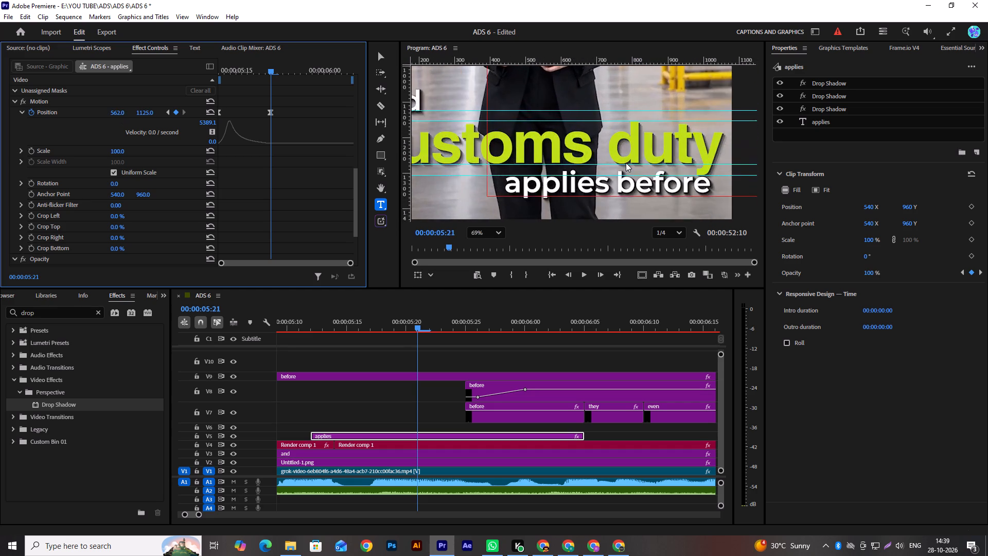
{"action": "scroll", "coordinate": [626, 163], "scroll_direction": "up", "scroll_amount": 7}
{"action": "scroll", "coordinate": [626, 163], "scroll_direction": "down", "scroll_amount": 6}
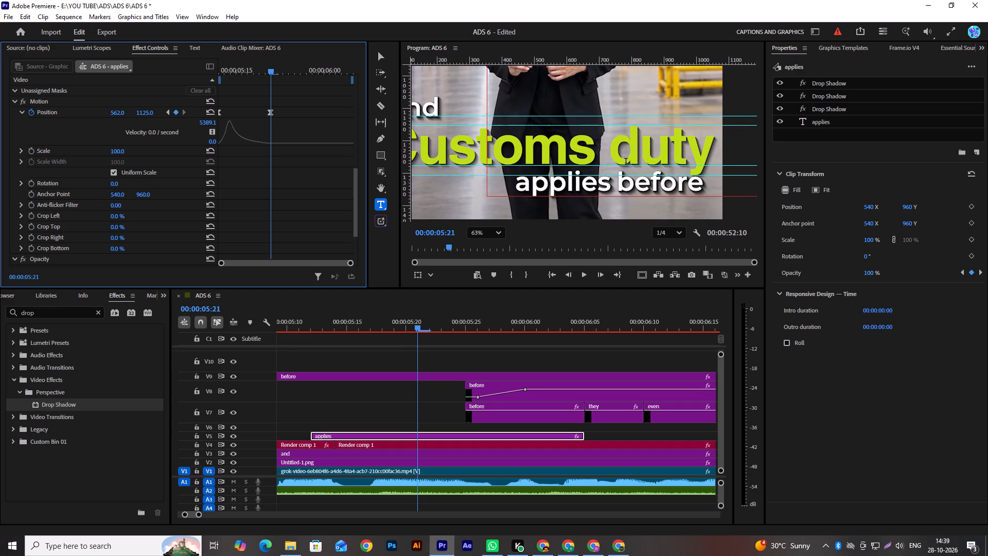
{"action": "scroll", "coordinate": [626, 163], "scroll_direction": "up", "scroll_amount": 4}
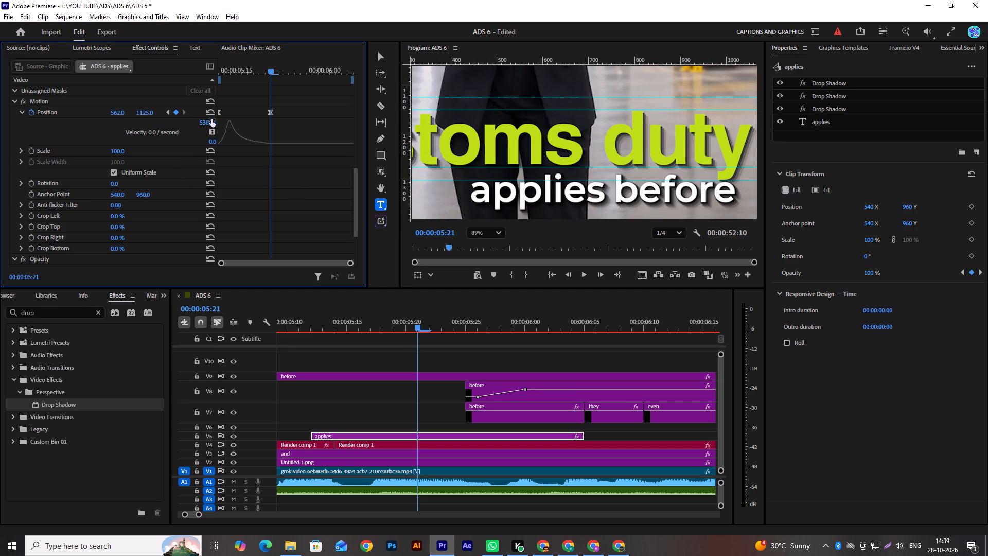
{"action": "left_click", "coordinate": [169, 112]}
{"action": "left_click", "coordinate": [121, 112]}
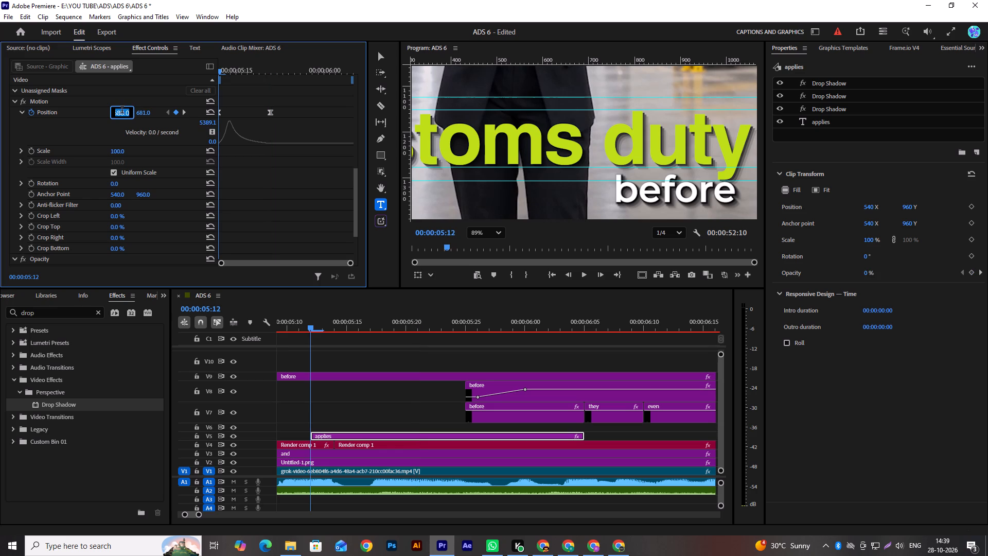
{"action": "type", "text": "562"}
{"action": "key", "text": "Return"}
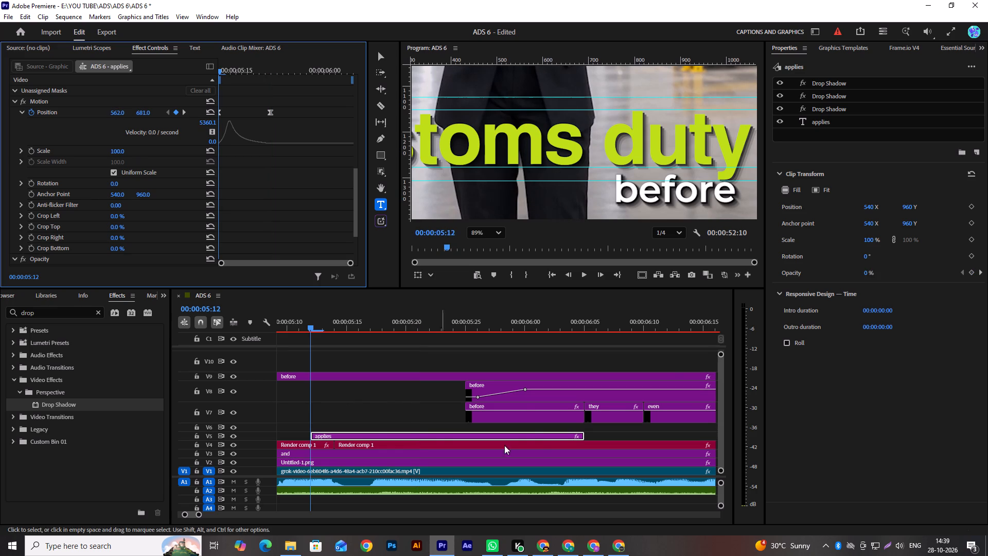
Delete the duplicate "before" clip on V9 and the plain "before" caption on V7.
{"action": "scroll", "coordinate": [475, 398], "scroll_direction": "down", "scroll_amount": 9, "text": "alt"}
{"action": "left_click", "coordinate": [440, 379]}
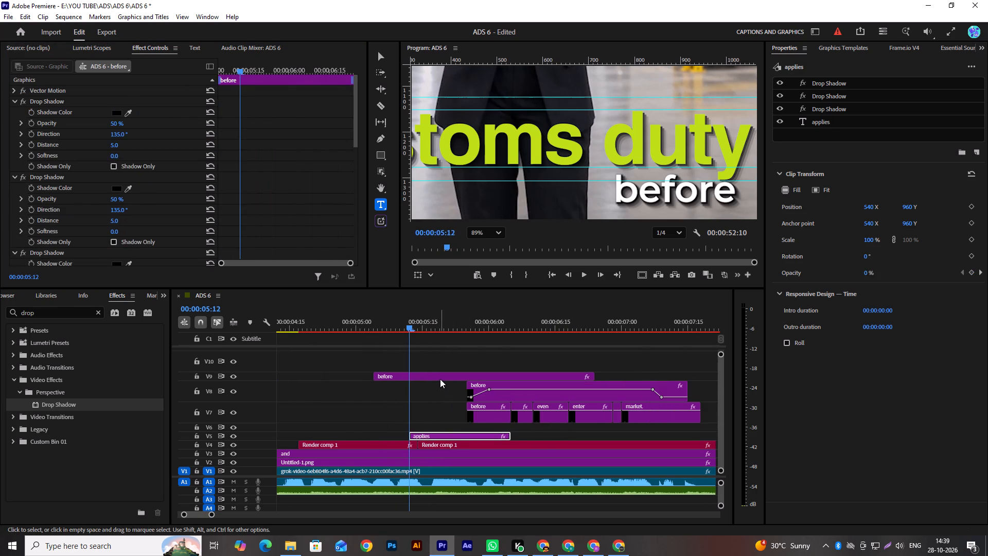
{"action": "key", "text": "Delete"}
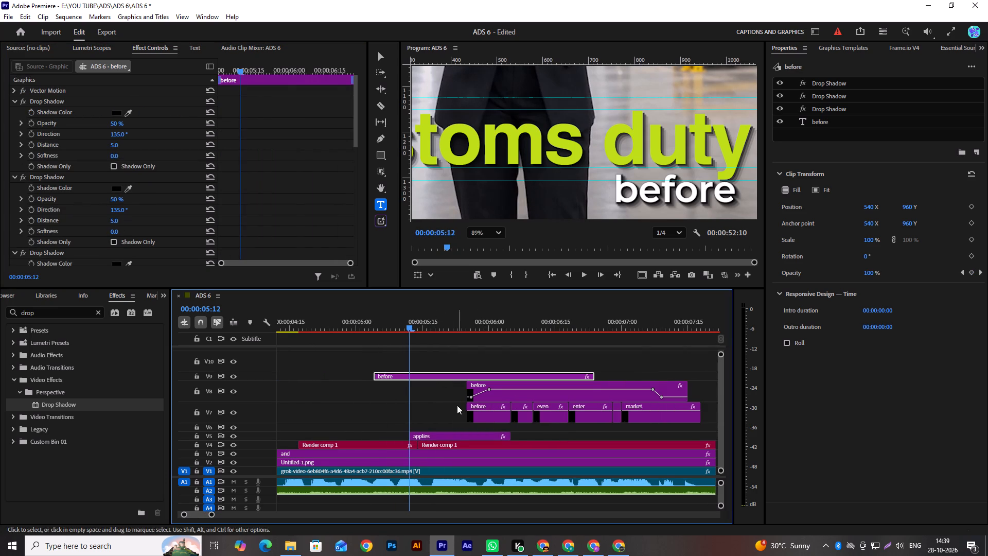
{"action": "left_click", "coordinate": [487, 414]}
{"action": "key", "text": "Delete"}
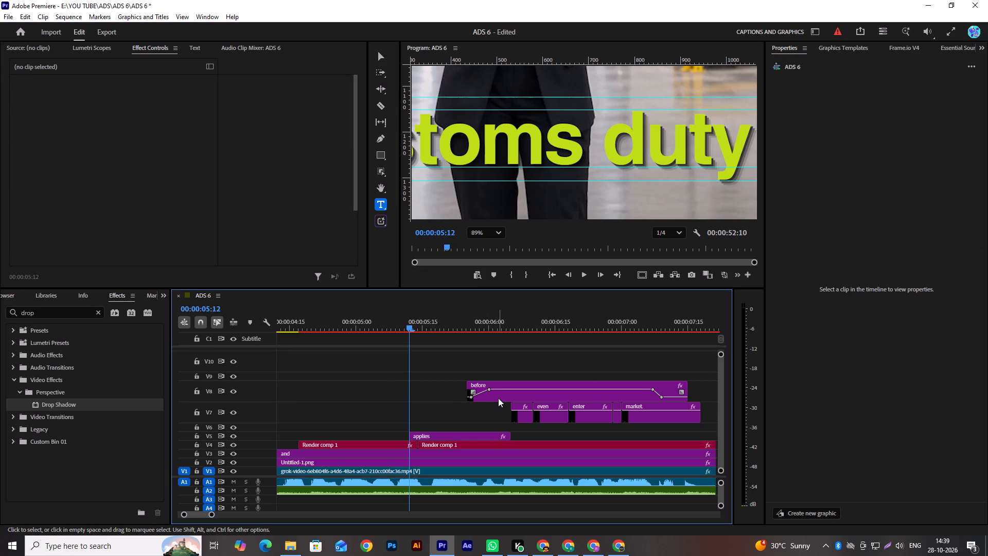
Move the styled "before" clip from V8 to V6 and make it and "applies" end together where the plain "they" caption ends.
{"action": "left_click_drag", "start_coordinate": [498, 398], "coordinate": [499, 430]}
{"action": "scroll", "coordinate": [489, 413], "scroll_direction": "down", "scroll_amount": 6}
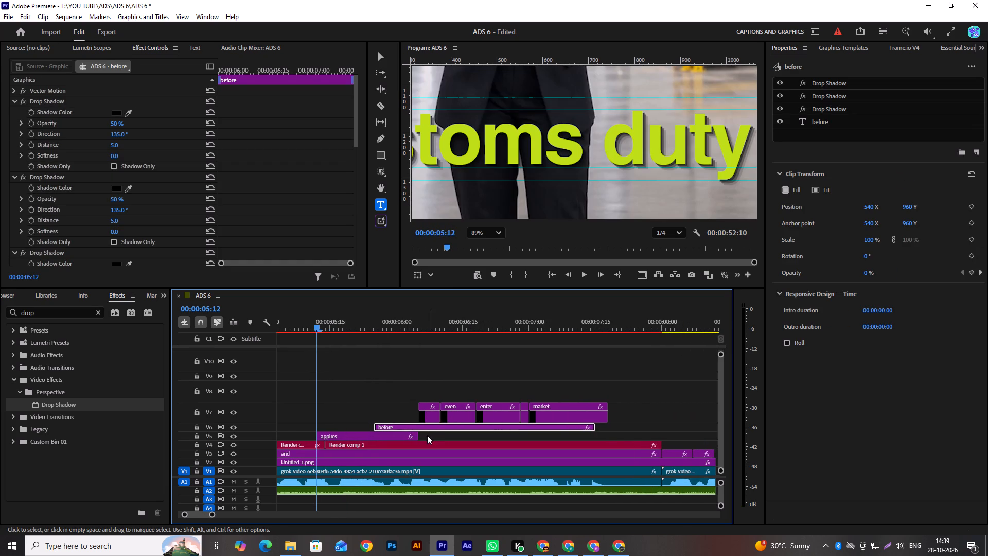
{"action": "scroll", "coordinate": [423, 435], "scroll_direction": "down", "scroll_amount": 2, "text": "alt"}
{"action": "left_click_drag", "start_coordinate": [417, 438], "coordinate": [481, 436]}
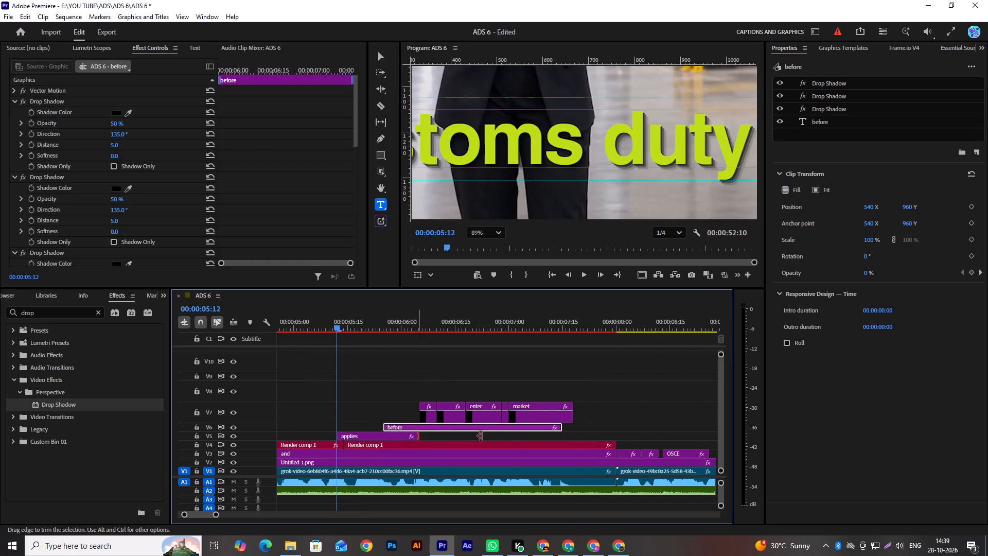
{"action": "left_click_drag", "start_coordinate": [481, 436], "coordinate": [574, 439]}
{"action": "left_click_drag", "start_coordinate": [570, 439], "coordinate": [561, 437]}
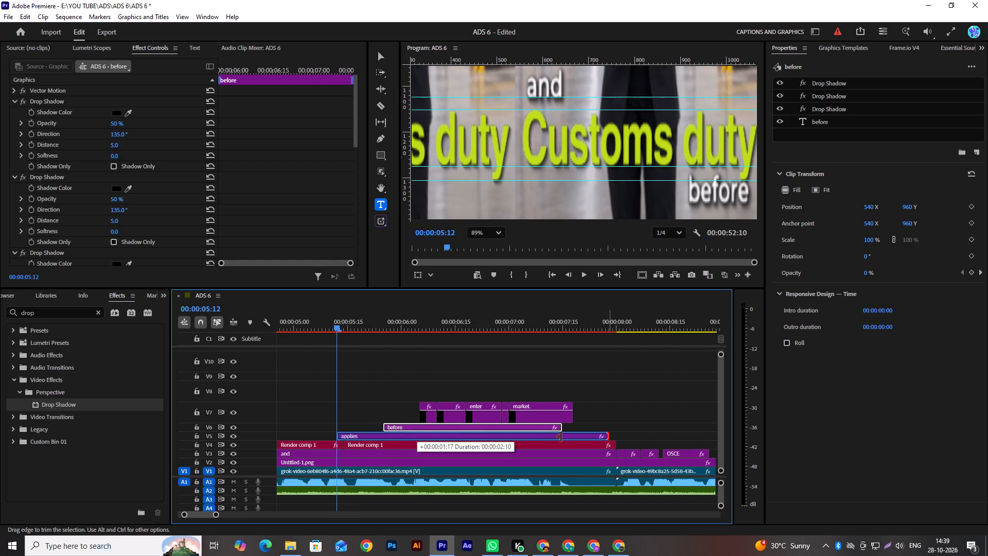
{"action": "left_click_drag", "start_coordinate": [561, 437], "coordinate": [436, 443]}
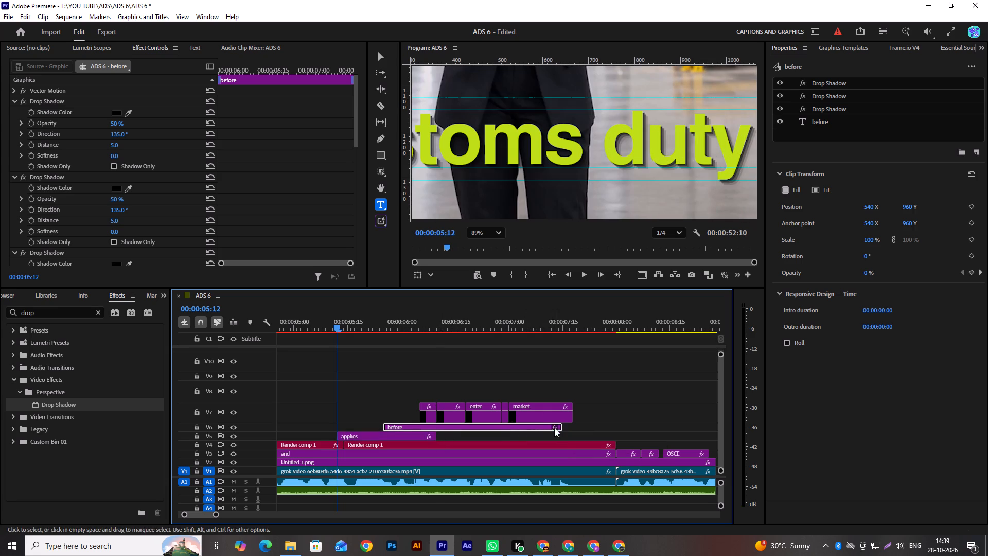
{"action": "left_click_drag", "start_coordinate": [560, 428], "coordinate": [436, 430]}
Play the start of the "applies" caption briefly and save the project.
{"action": "key", "text": "space"}
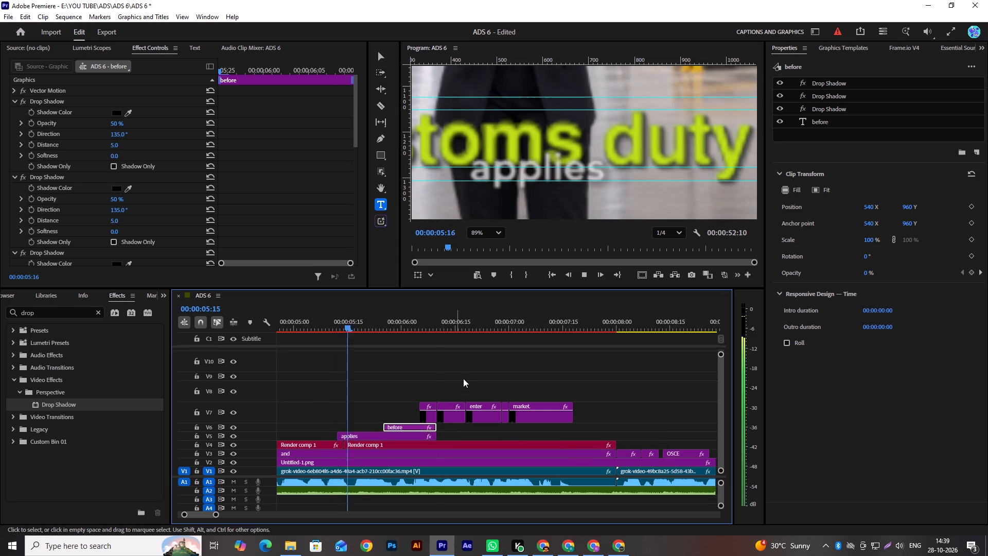
{"action": "key", "text": "space"}
{"action": "key", "text": "ctrl+s"}
Examine the second "Customs duty" title's Drop Shadow settings and replay the "applies before" section to check the look and timing.
{"action": "scroll", "coordinate": [548, 206], "scroll_direction": "down", "scroll_amount": 6, "text": "alt"}
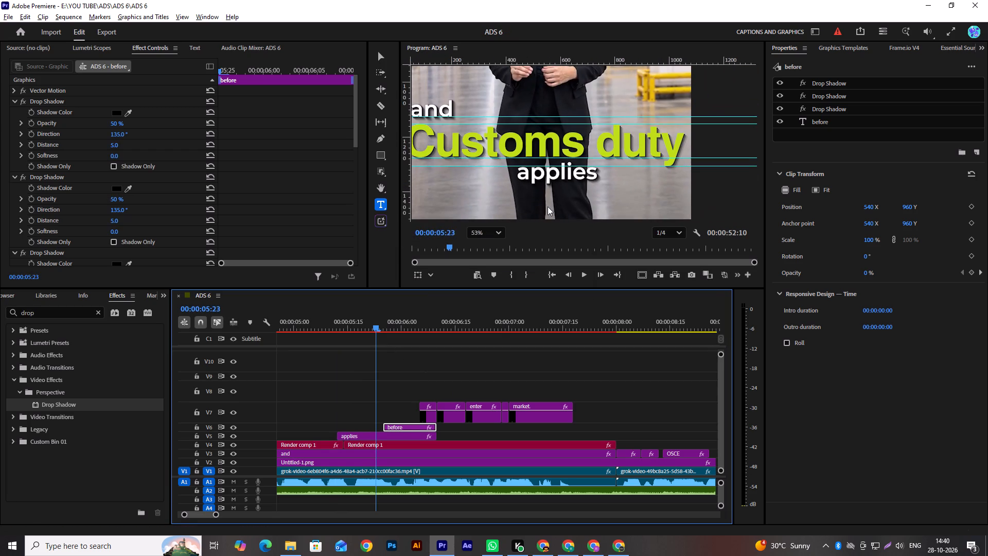
{"action": "scroll", "coordinate": [528, 197], "scroll_direction": "down", "scroll_amount": 6, "text": "alt"}
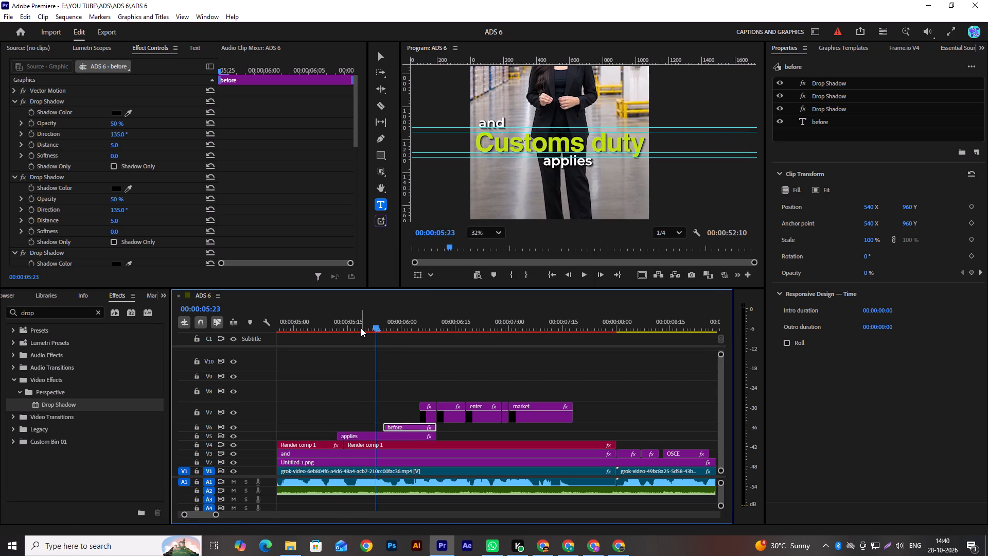
{"action": "left_click_drag", "start_coordinate": [361, 328], "coordinate": [368, 331]}
{"action": "left_click", "coordinate": [370, 448]}
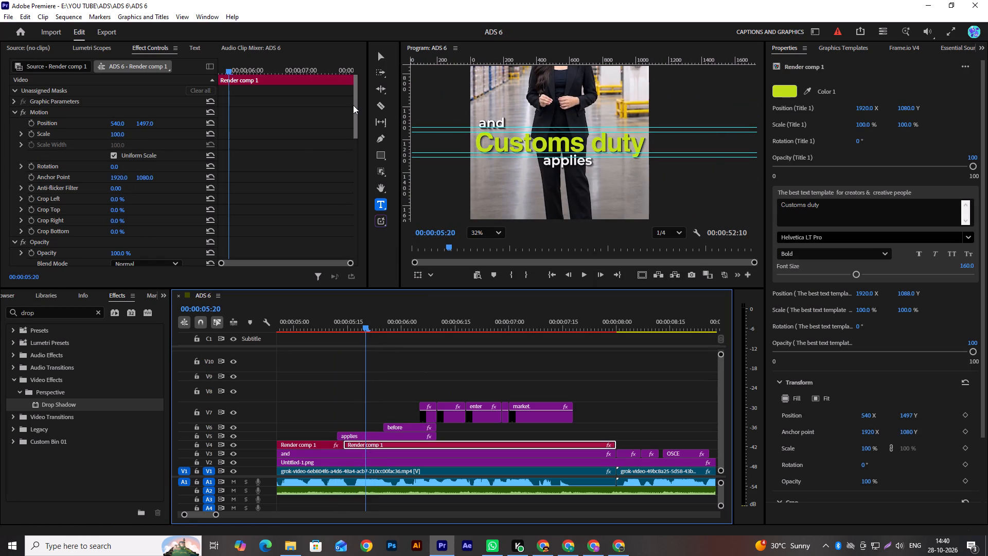
{"action": "left_click_drag", "start_coordinate": [355, 98], "coordinate": [355, 153]}
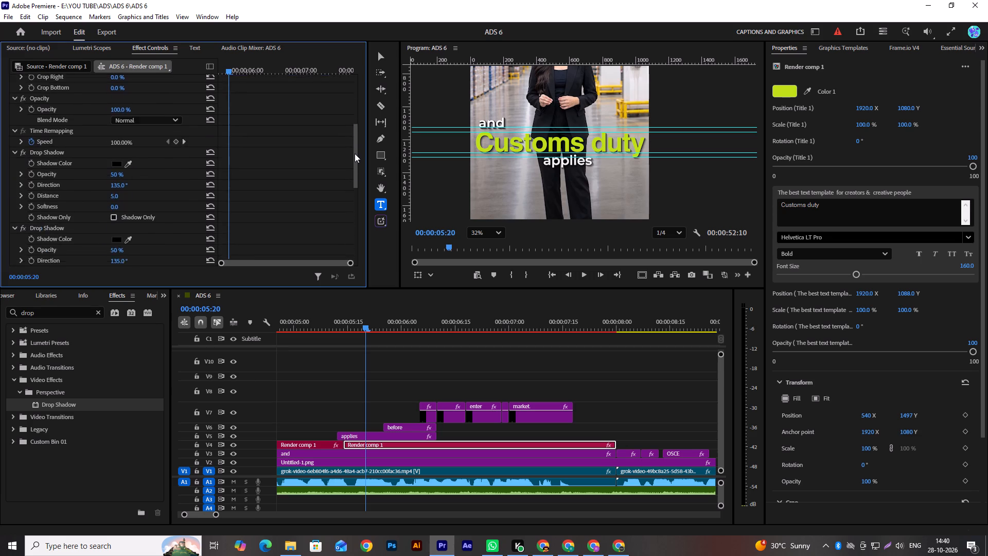
{"action": "left_click_drag", "start_coordinate": [355, 153], "coordinate": [352, 232]}
{"action": "key", "text": "space"}
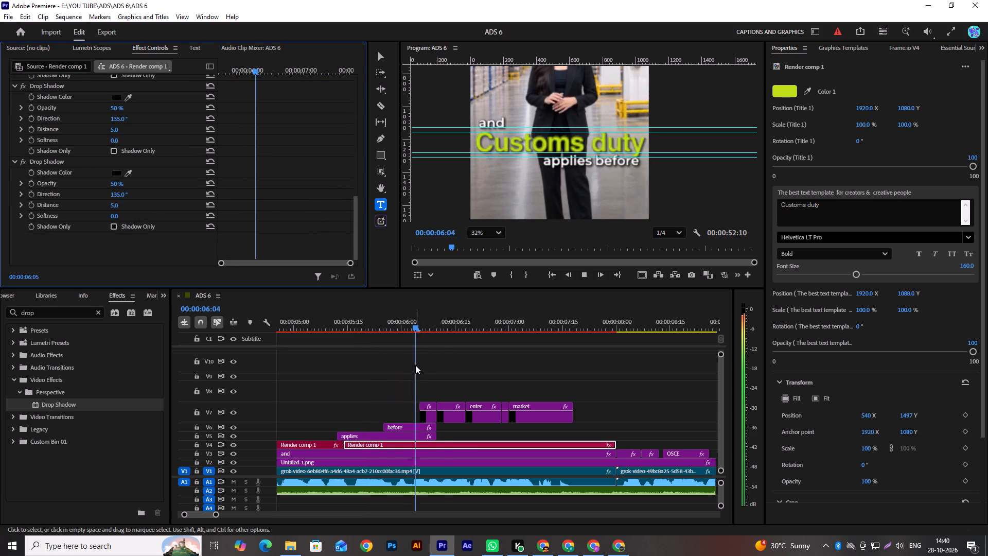
{"action": "key", "text": "space"}
{"action": "left_click_drag", "start_coordinate": [380, 331], "coordinate": [338, 337]}
{"action": "key", "text": "space"}
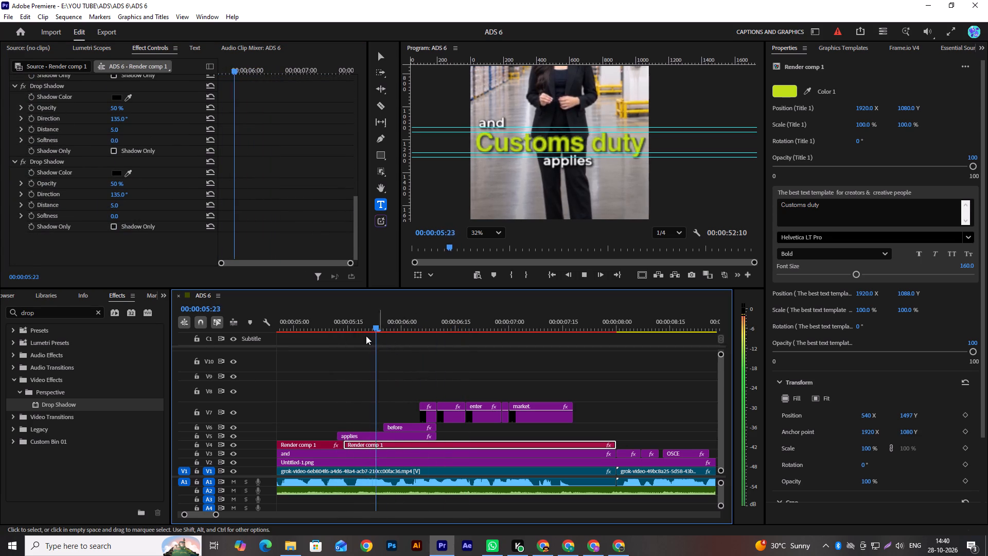
{"action": "key", "text": "space"}
{"action": "left_click_drag", "start_coordinate": [321, 327], "coordinate": [287, 338]}
{"action": "key", "text": "space"}
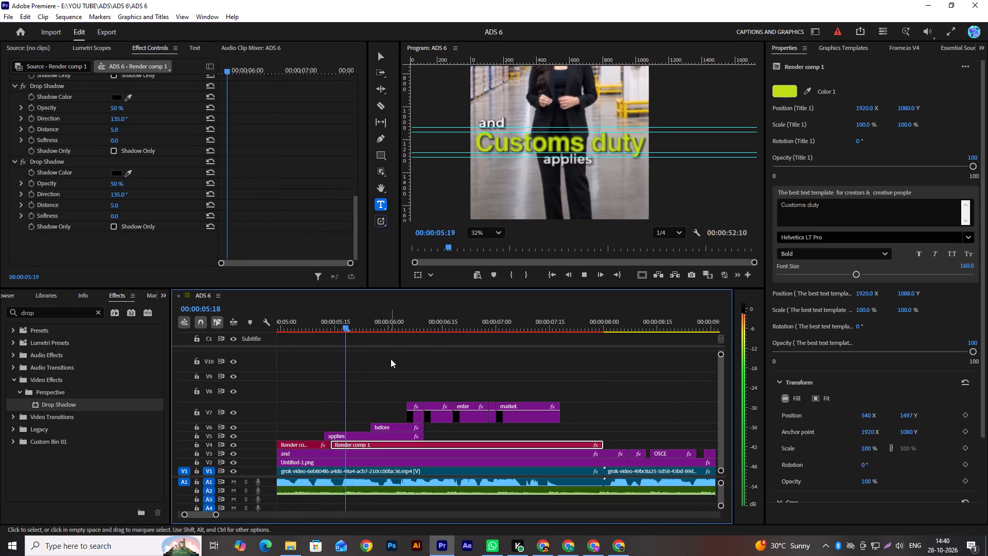
{"action": "key", "text": "space"}
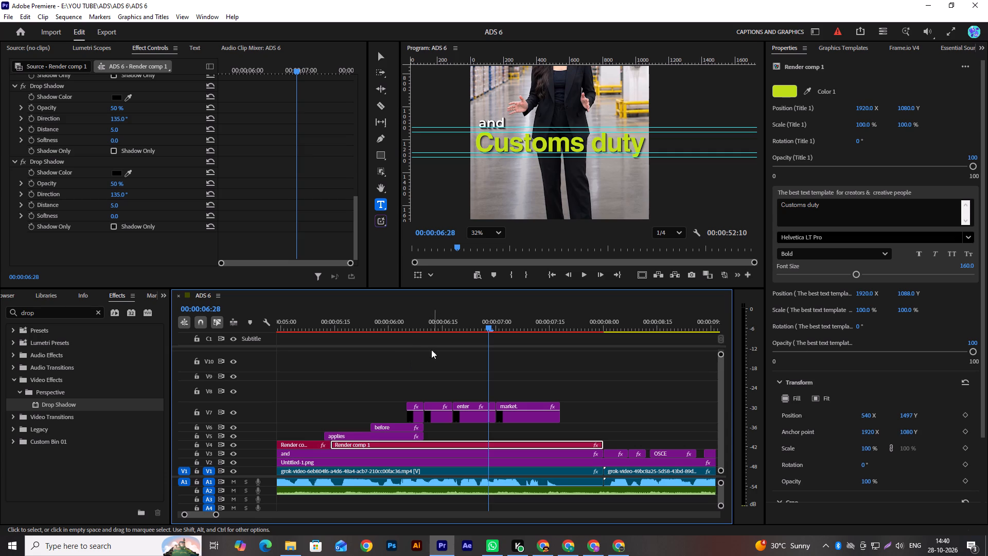
Trim the ends of "applies" on V5 and "before" on V6 together to the start of the plain "they" caption.
{"action": "left_click", "coordinate": [414, 330]}
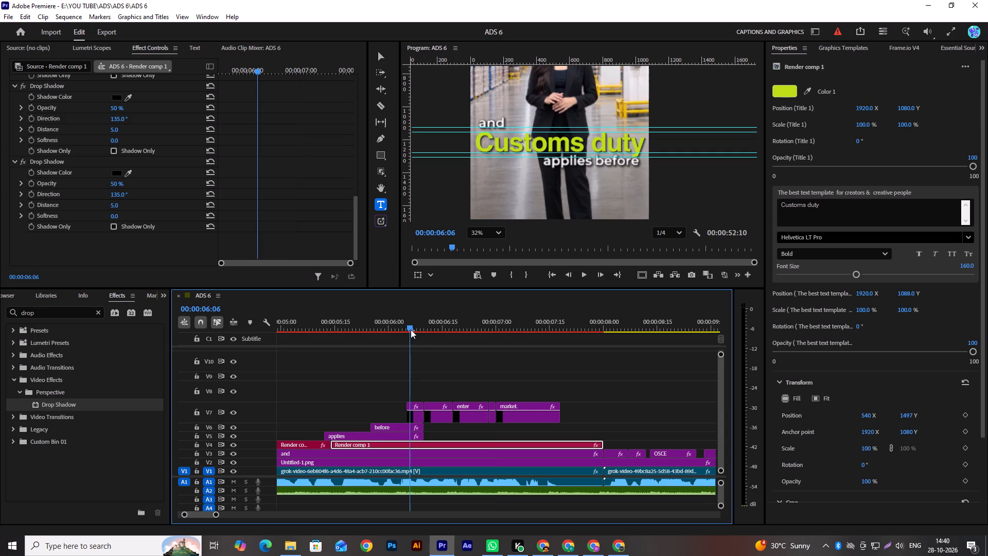
{"action": "scroll", "coordinate": [430, 384], "scroll_direction": "up", "scroll_amount": 11, "text": "alt"}
{"action": "scroll", "coordinate": [430, 384], "scroll_direction": "down", "scroll_amount": 3}
{"action": "scroll", "coordinate": [430, 384], "scroll_direction": "down", "scroll_amount": 1, "text": "alt"}
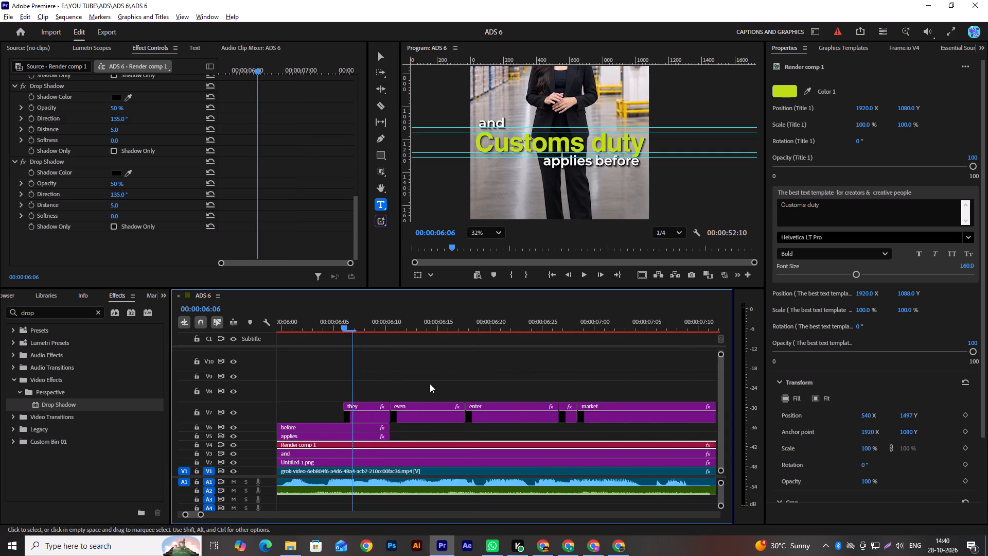
{"action": "scroll", "coordinate": [430, 384], "scroll_direction": "down", "scroll_amount": 3, "text": "alt"}
{"action": "scroll", "coordinate": [402, 384], "scroll_direction": "up", "scroll_amount": 4}
{"action": "left_click", "coordinate": [469, 434]}
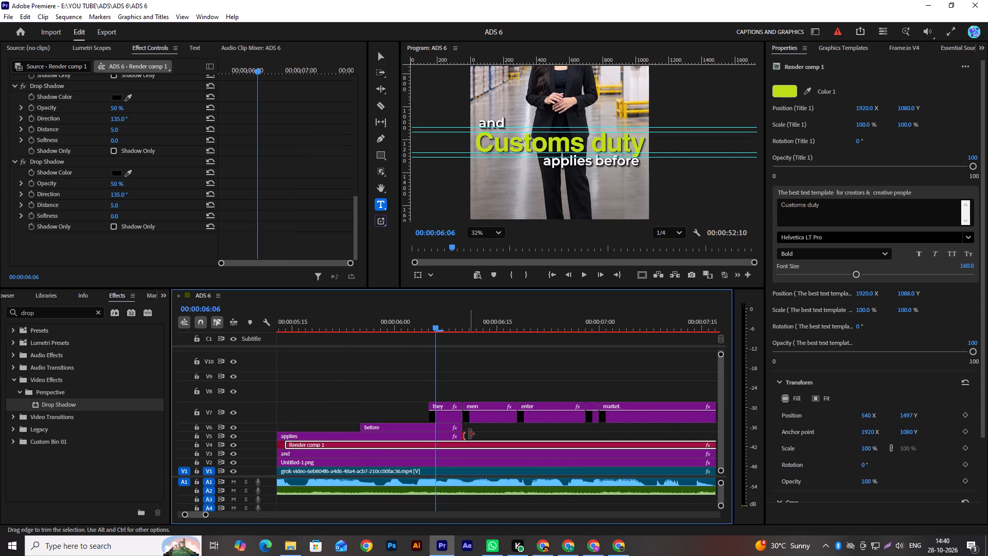
{"action": "left_click_drag", "start_coordinate": [483, 434], "coordinate": [460, 430]}
{"action": "left_click_drag", "start_coordinate": [460, 430], "coordinate": [452, 430]}
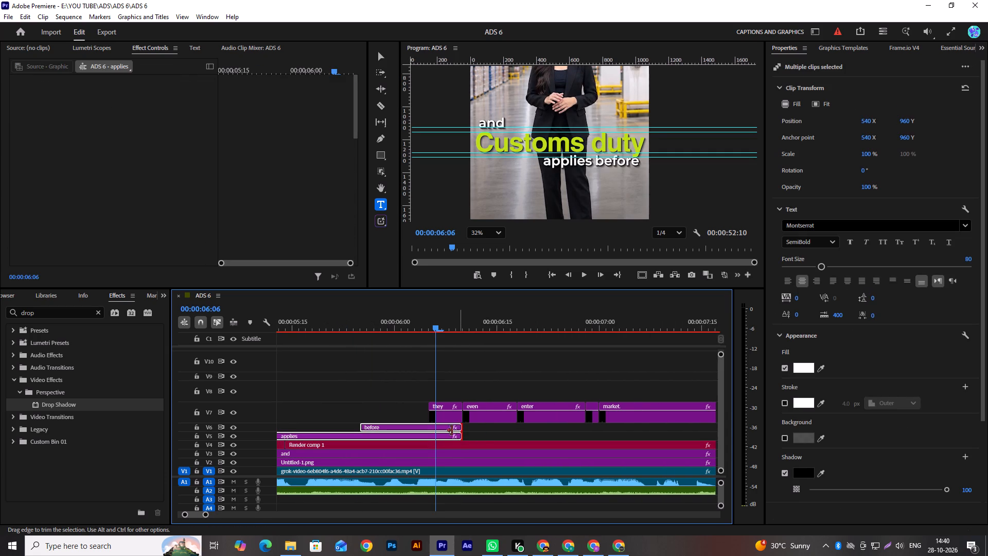
{"action": "left_click_drag", "start_coordinate": [452, 430], "coordinate": [427, 431]}
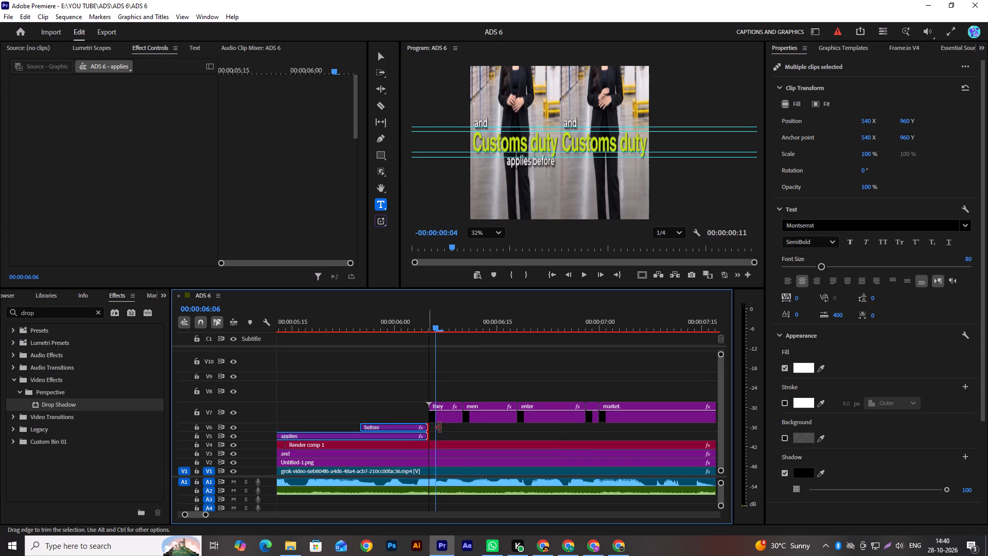
Move the plain "they" caption from V7 down to V5, directly after "applies".
{"action": "left_click_drag", "start_coordinate": [442, 420], "coordinate": [444, 432]}
Set the "they" caption's text to Montserrat SemiBold with a font size of 80.
{"action": "left_click", "coordinate": [443, 436]}
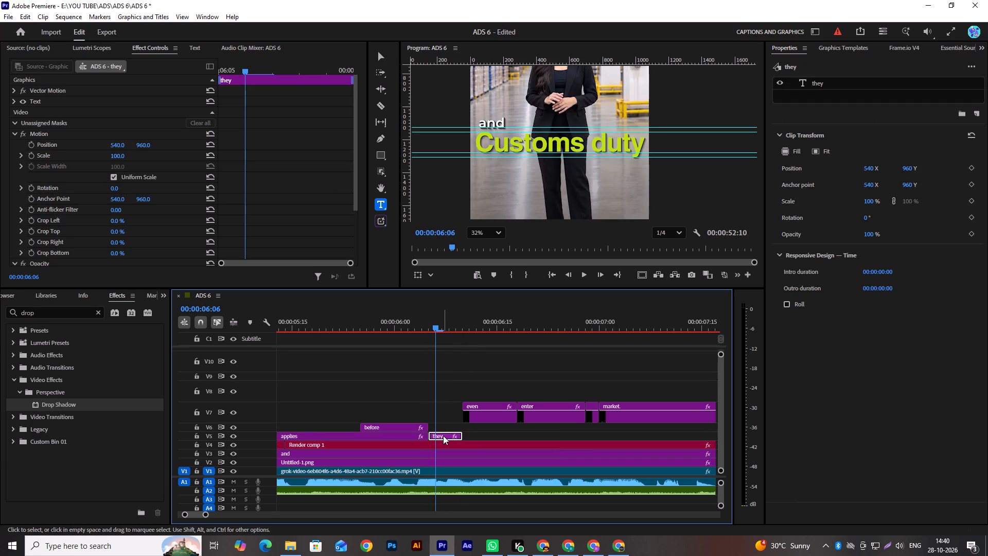
{"action": "left_click", "coordinate": [823, 81]}
{"action": "left_click", "coordinate": [824, 154]}
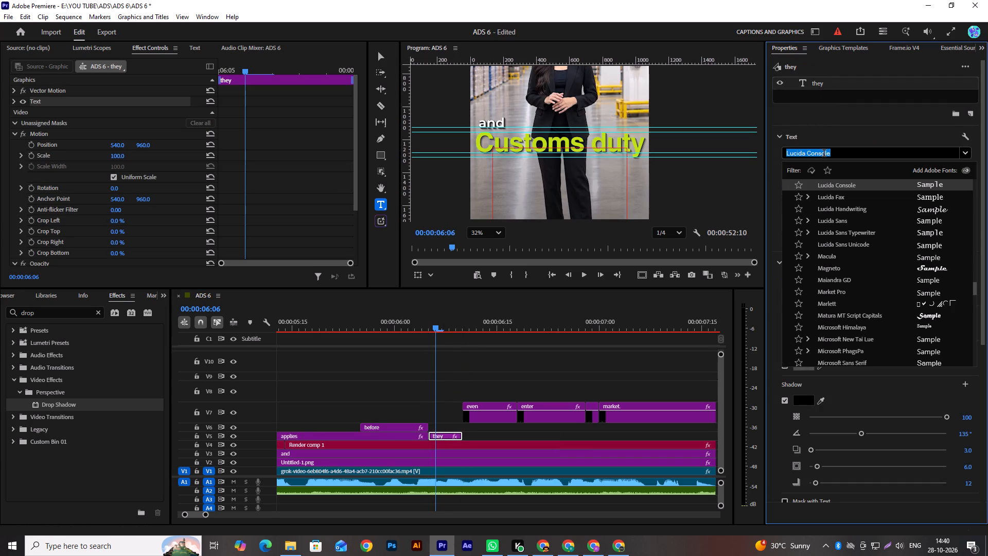
{"action": "type", "text": "mont"}
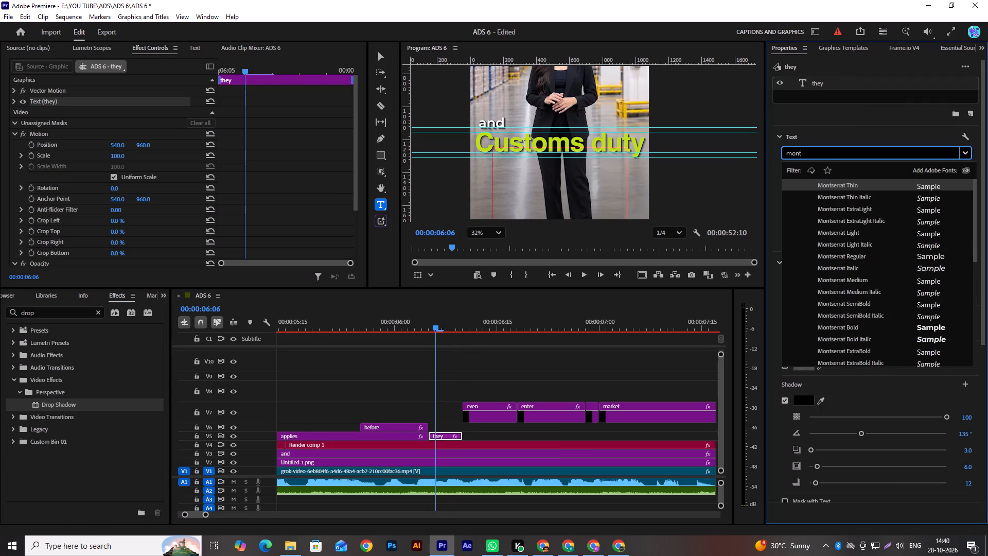
{"action": "left_click", "coordinate": [856, 307]}
{"action": "left_click", "coordinate": [965, 187]}
{"action": "type", "text": "80"}
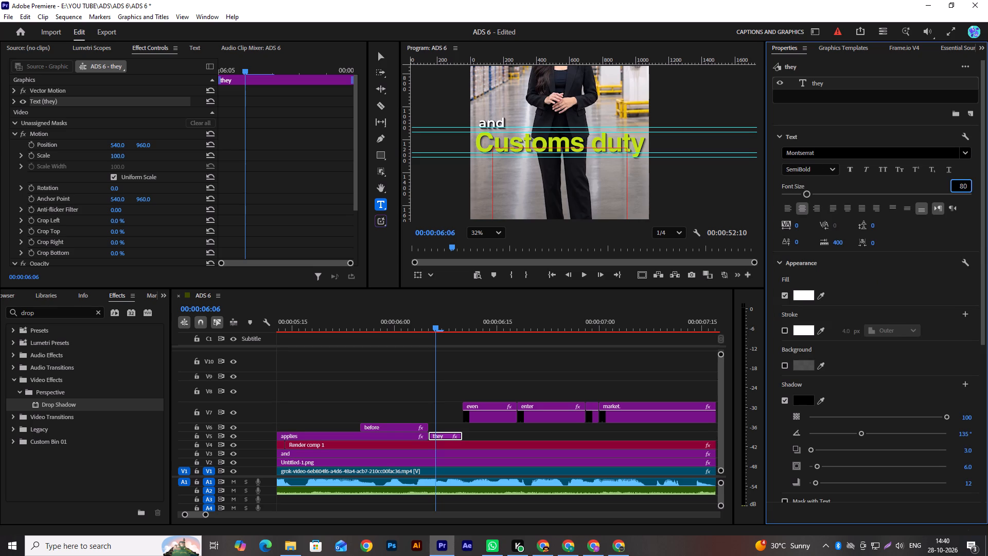
{"action": "key", "text": "Return"}
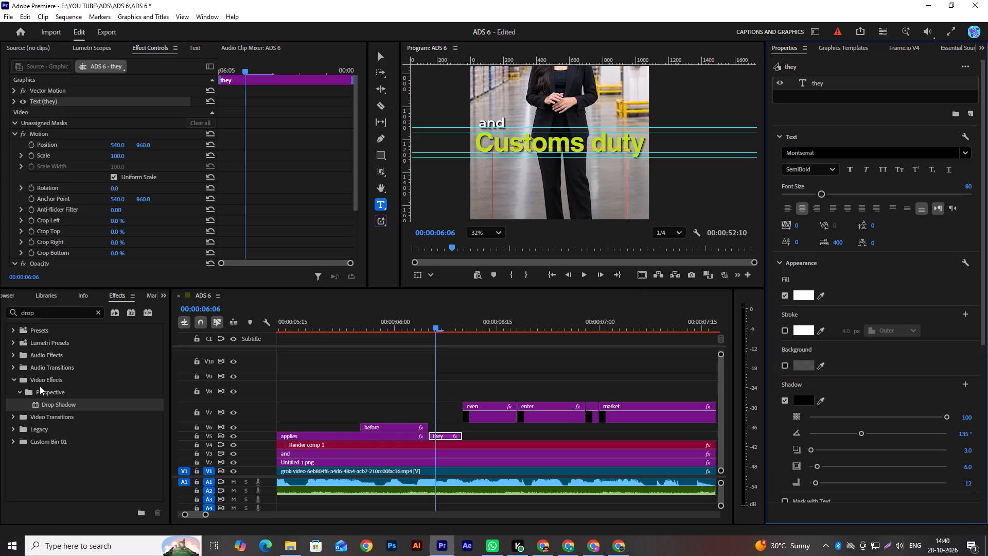
Apply the Drop Shadow effect to the "they" clip and duplicate it twice for three stacked shadows.
{"action": "left_click_drag", "start_coordinate": [47, 403], "coordinate": [456, 439]}
{"action": "left_click", "coordinate": [840, 84]}
{"action": "key", "text": "ctrl+c"}
{"action": "key", "text": "ctrl+v"}
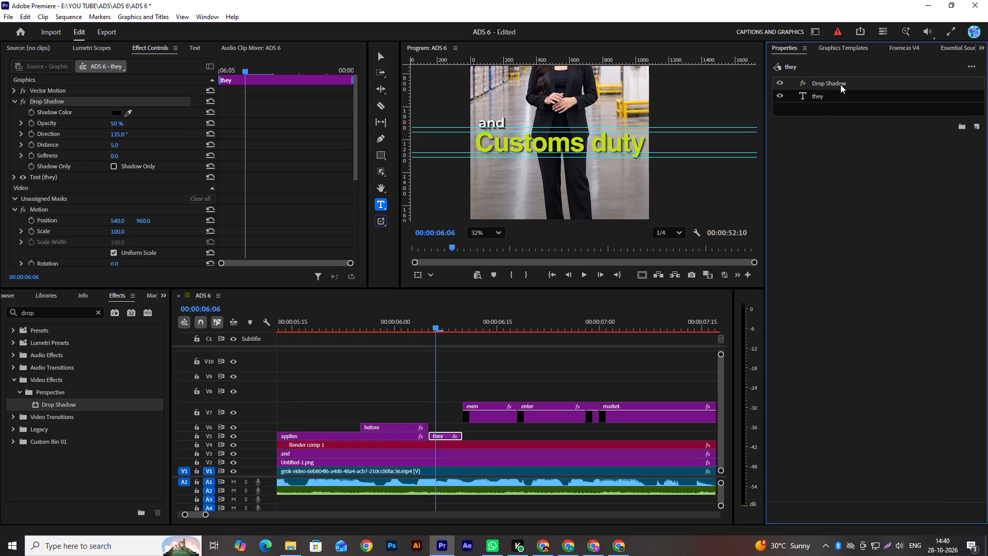
{"action": "key", "text": "ctrl+v"}
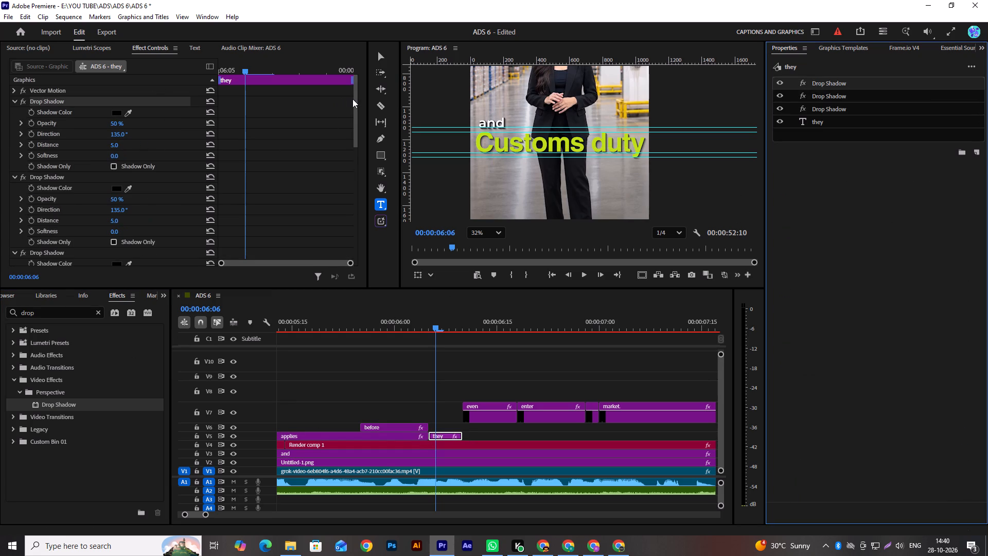
Set the "they" clip's vertical position to 502.5 so the word sits just below "Customs duty", and play it back.
{"action": "left_click_drag", "start_coordinate": [356, 99], "coordinate": [354, 198]}
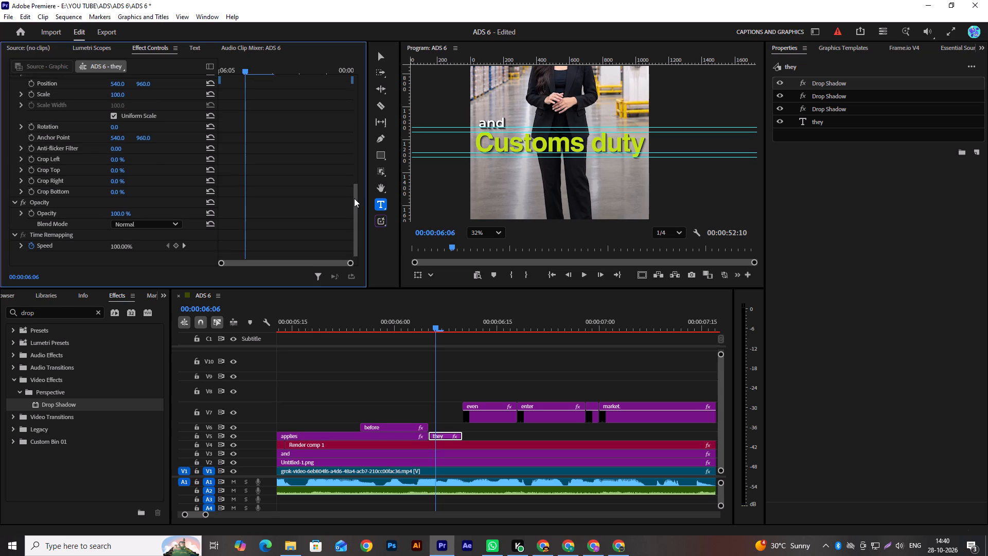
{"action": "left_click_drag", "start_coordinate": [354, 198], "coordinate": [355, 192]}
{"action": "double_click", "coordinate": [355, 192]}
{"action": "left_click_drag", "start_coordinate": [145, 129], "coordinate": [48, 169]}
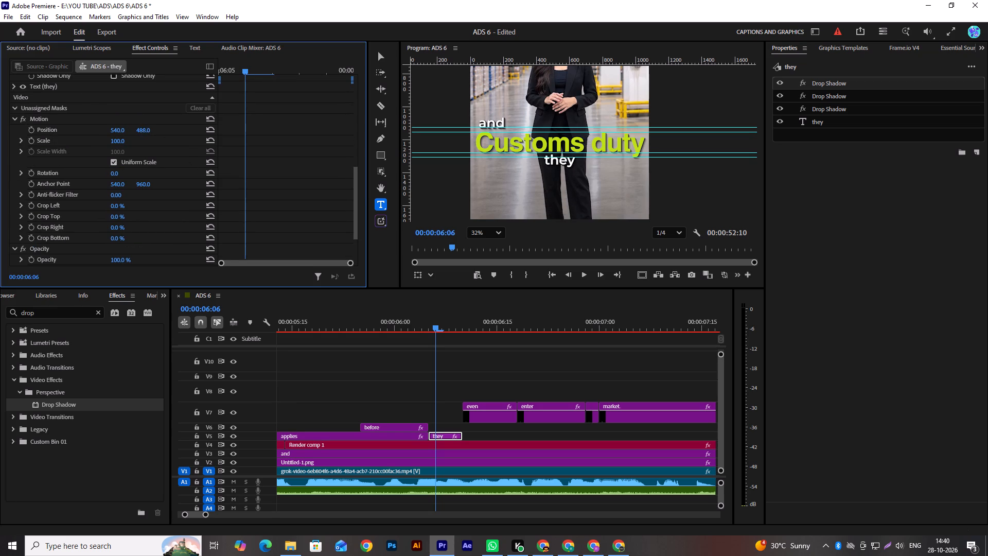
{"action": "left_click_drag", "start_coordinate": [48, 169], "coordinate": [52, 167]}
{"action": "left_click_drag", "start_coordinate": [145, 128], "coordinate": [149, 126]}
{"action": "scroll", "coordinate": [551, 144], "scroll_direction": "up", "scroll_amount": 2}
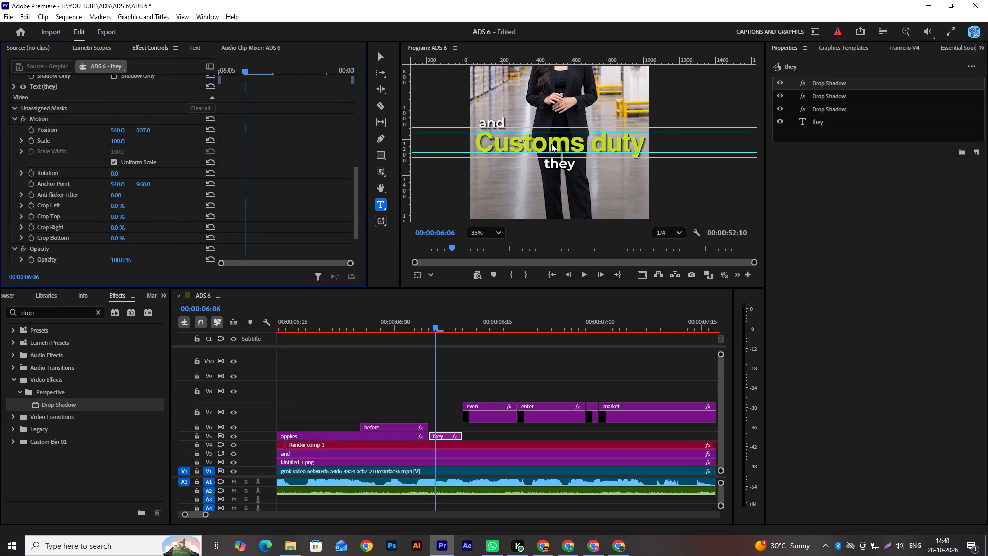
{"action": "scroll", "coordinate": [551, 144], "scroll_direction": "up", "scroll_amount": 6}
{"action": "left_click_drag", "start_coordinate": [146, 131], "coordinate": [132, 131], "text": "ctrl"}
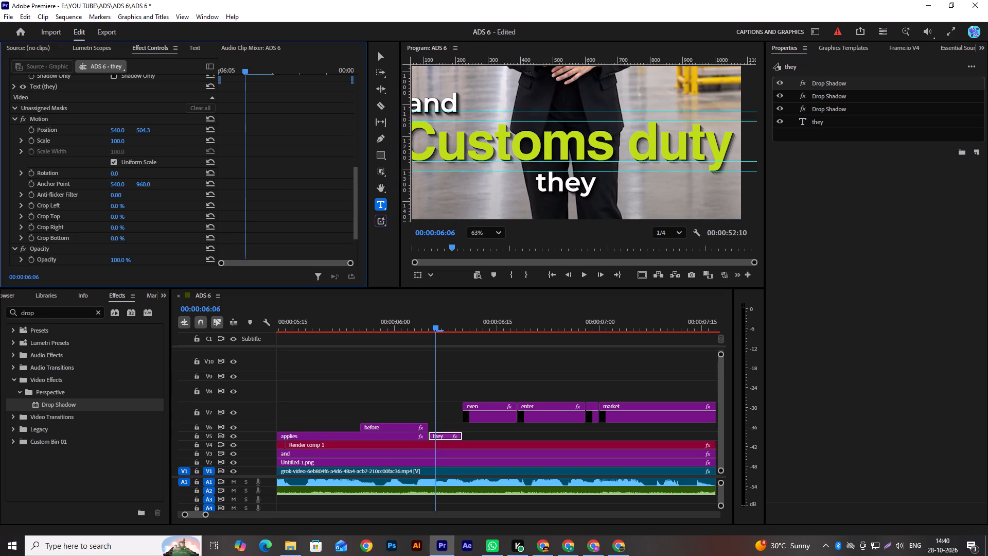
{"action": "left_click_drag", "start_coordinate": [132, 131], "coordinate": [123, 132], "text": "ctrl"}
{"action": "scroll", "coordinate": [560, 185], "scroll_direction": "down", "scroll_amount": 7}
{"action": "left_click", "coordinate": [818, 120]}
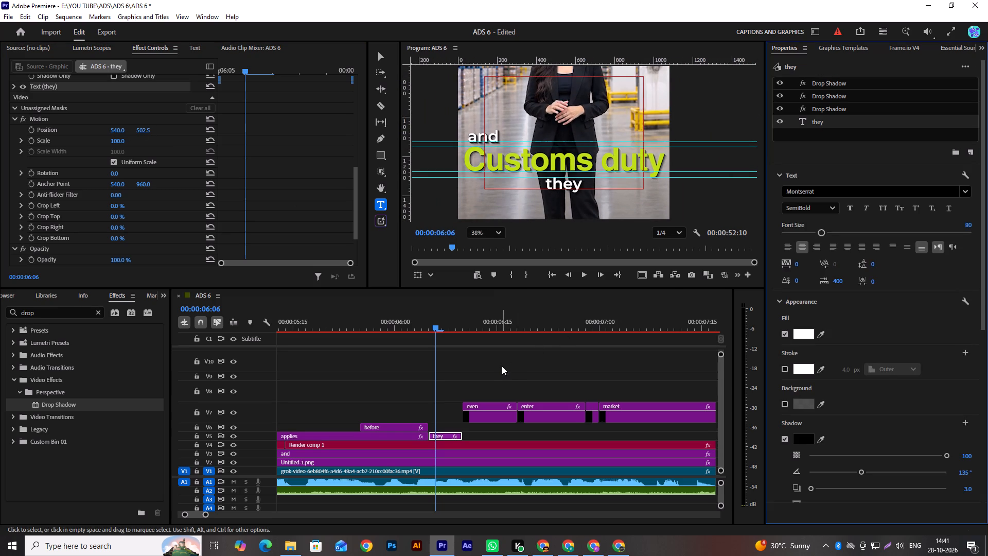
{"action": "key", "text": "space"}
{"action": "key", "text": "space"}
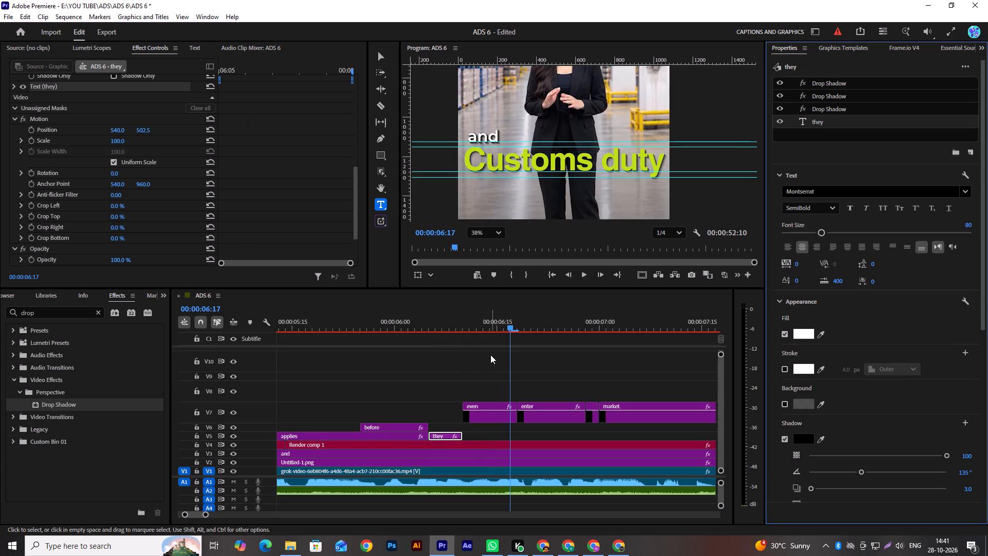
Add the "left to right" graphics template on V8 and align its start with the plain "even" caption.
{"action": "left_click", "coordinate": [486, 411]}
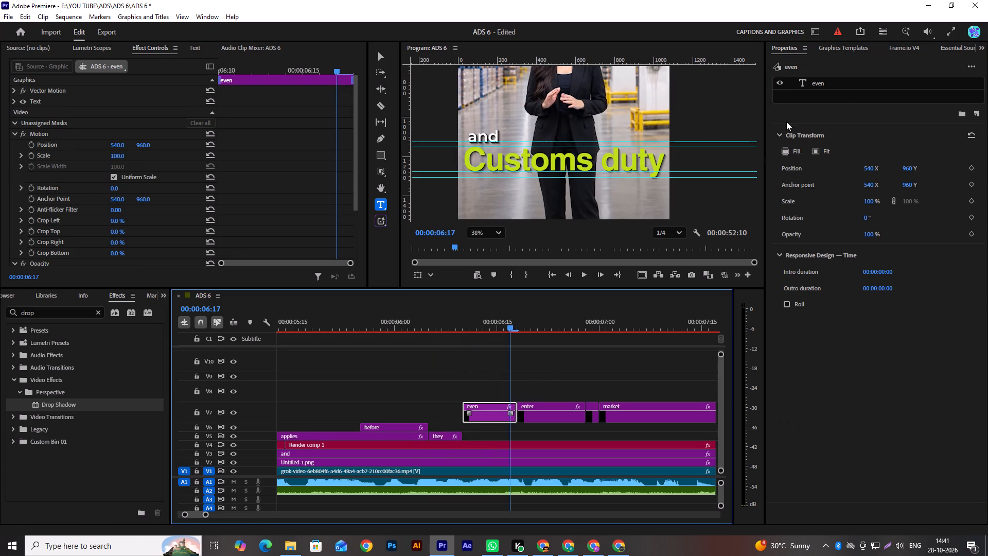
{"action": "left_click", "coordinate": [854, 49]}
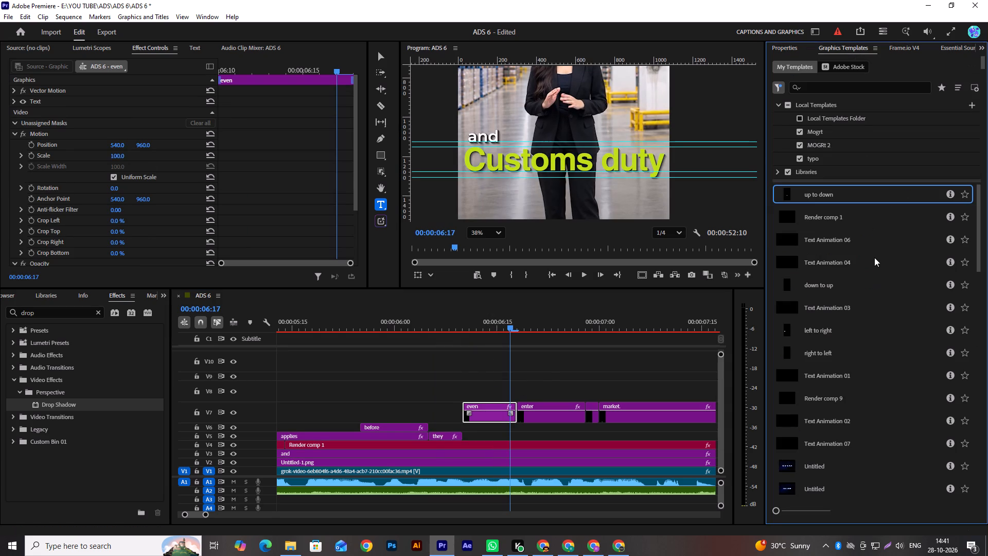
{"action": "left_click_drag", "start_coordinate": [828, 330], "coordinate": [827, 330]}
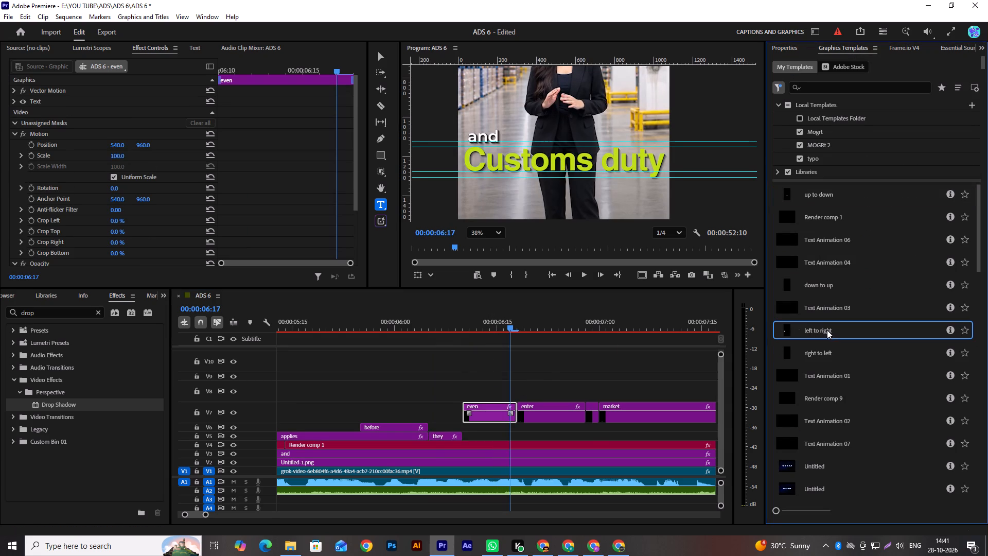
{"action": "left_click_drag", "start_coordinate": [827, 330], "coordinate": [395, 387]}
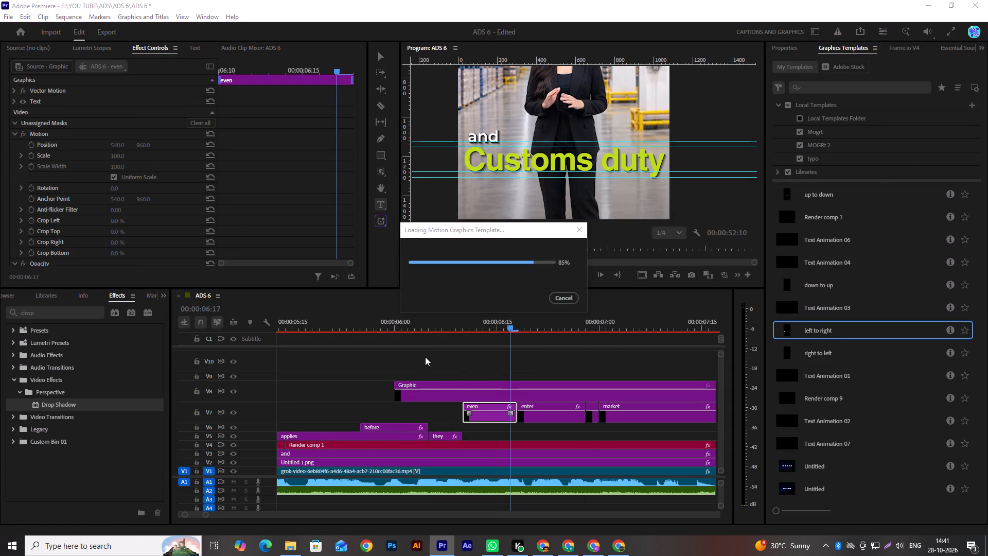
{"action": "scroll", "coordinate": [425, 357], "scroll_direction": "down", "scroll_amount": 14, "text": "alt"}
{"action": "scroll", "coordinate": [425, 357], "scroll_direction": "up", "scroll_amount": 16, "text": "alt"}
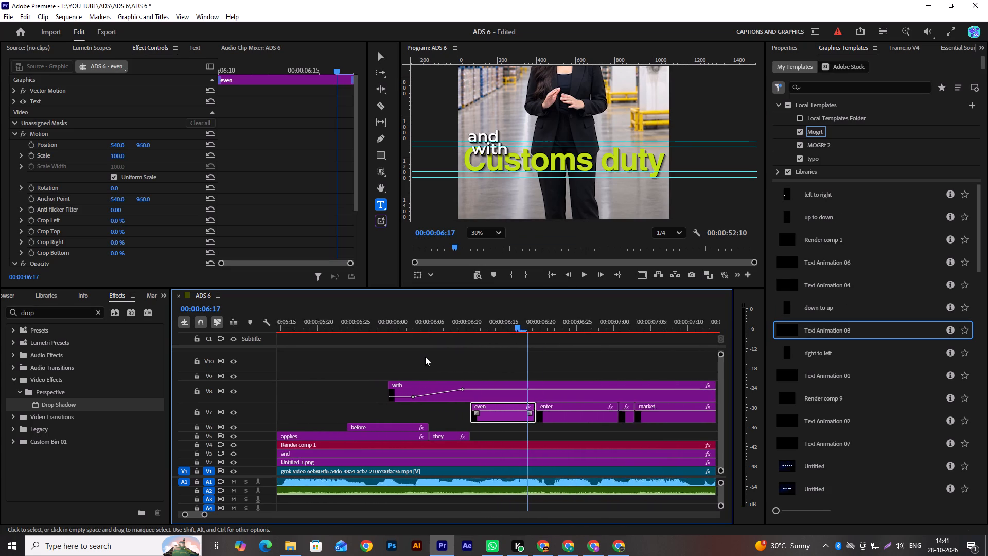
{"action": "scroll", "coordinate": [425, 357], "scroll_direction": "up", "scroll_amount": 3, "text": "alt"}
{"action": "scroll", "coordinate": [452, 370], "scroll_direction": "down", "scroll_amount": 4, "text": "alt"}
{"action": "scroll", "coordinate": [451, 364], "scroll_direction": "up", "scroll_amount": 4}
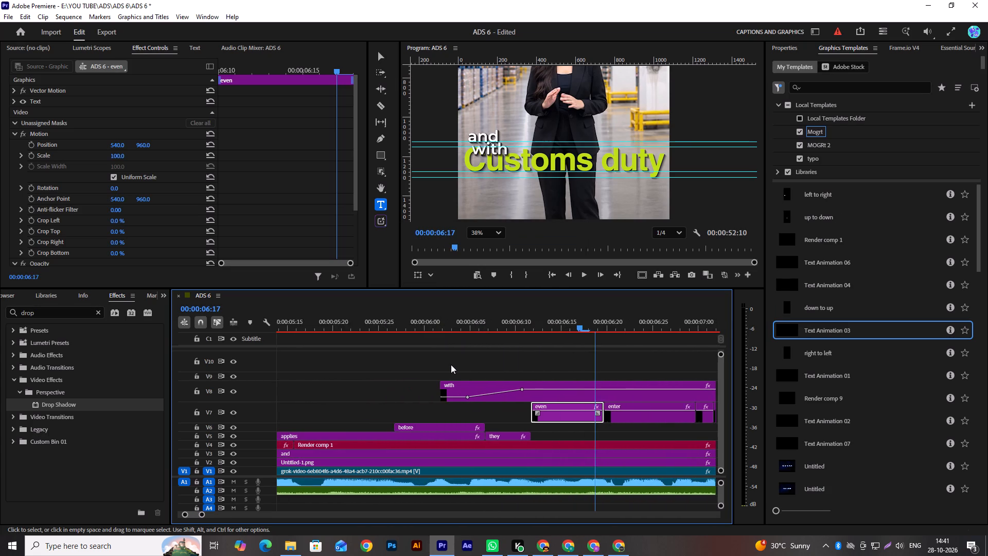
{"action": "scroll", "coordinate": [451, 364], "scroll_direction": "down", "scroll_amount": 8}
{"action": "left_click_drag", "start_coordinate": [385, 385], "coordinate": [462, 392]}
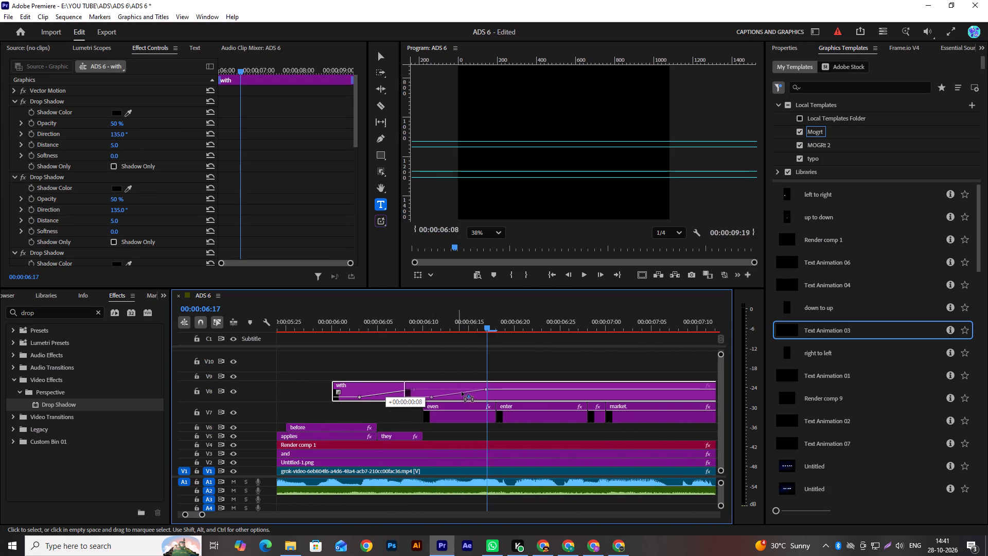
{"action": "left_click_drag", "start_coordinate": [462, 392], "coordinate": [475, 393]}
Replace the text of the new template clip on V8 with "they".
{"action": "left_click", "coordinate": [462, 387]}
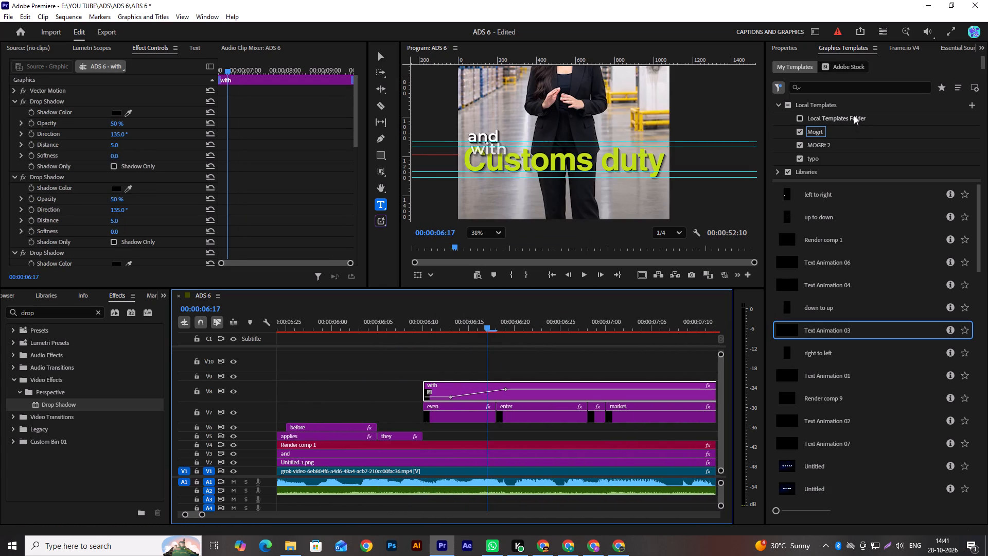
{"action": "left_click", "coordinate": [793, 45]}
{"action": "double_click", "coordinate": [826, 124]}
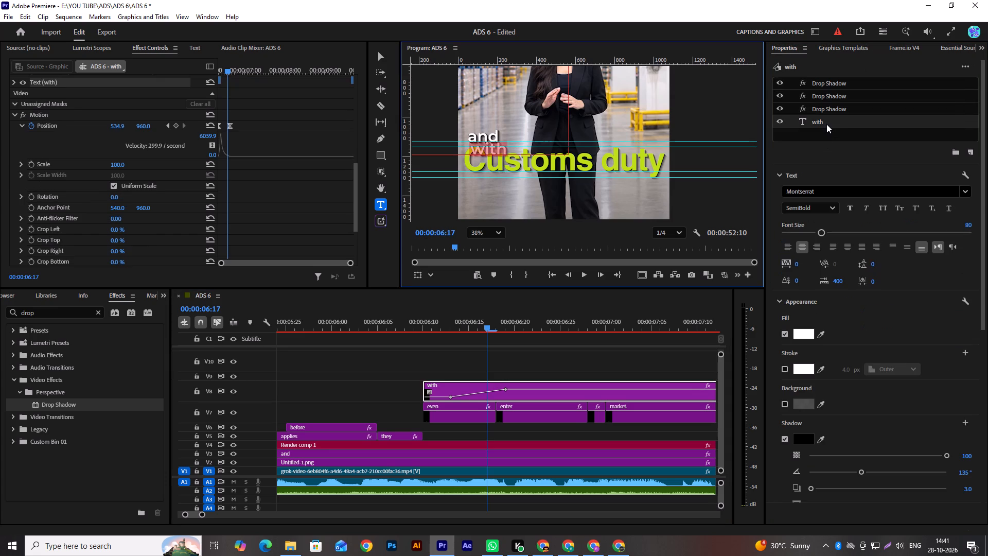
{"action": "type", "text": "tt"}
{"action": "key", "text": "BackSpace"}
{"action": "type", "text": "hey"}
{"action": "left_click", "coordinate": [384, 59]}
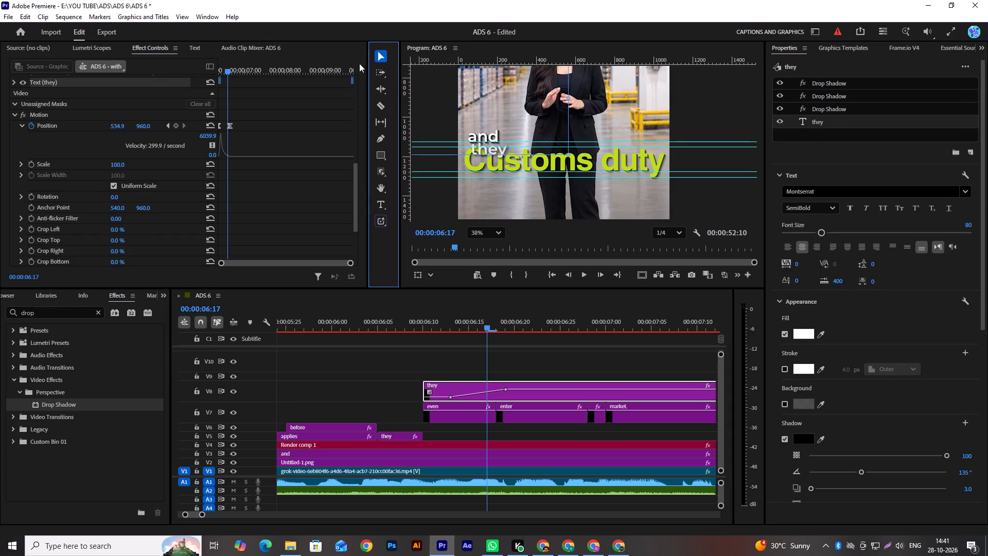
Examine the V8 template clip at its first and last Position keyframes against the "Customs duty" title.
{"action": "scroll", "coordinate": [524, 183], "scroll_direction": "down", "scroll_amount": 5}
{"action": "scroll", "coordinate": [524, 183], "scroll_direction": "up", "scroll_amount": 5}
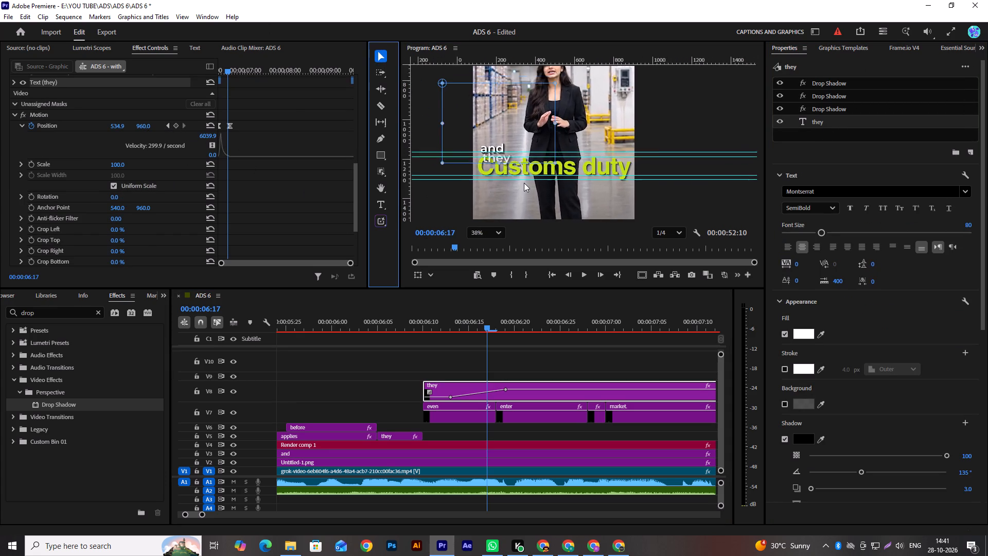
{"action": "scroll", "coordinate": [524, 183], "scroll_direction": "up", "scroll_amount": 1}
{"action": "left_click", "coordinate": [169, 126]}
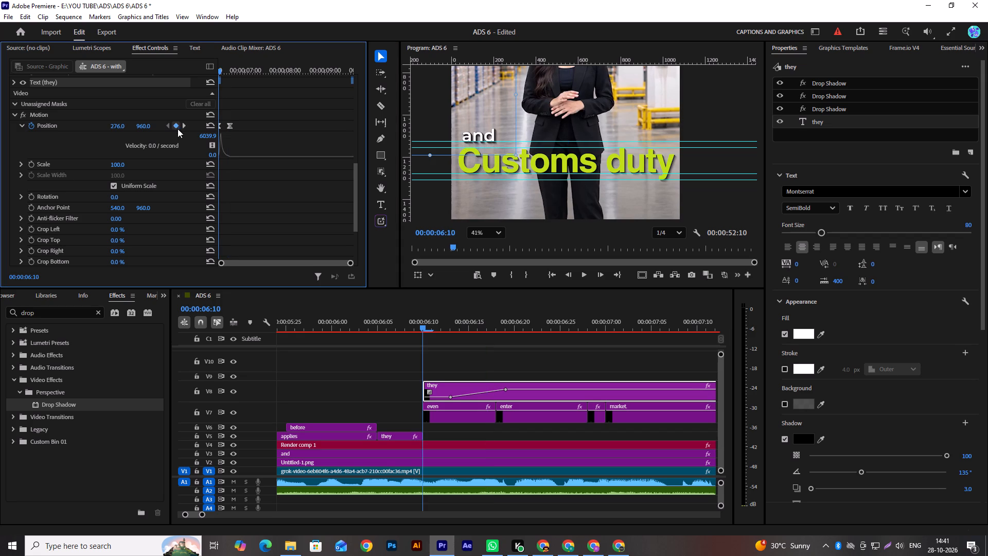
{"action": "left_click", "coordinate": [180, 128]}
{"action": "scroll", "coordinate": [451, 154], "scroll_direction": "up", "scroll_amount": 7}
{"action": "scroll", "coordinate": [601, 162], "scroll_direction": "down", "scroll_amount": 3}
{"action": "scroll", "coordinate": [601, 162], "scroll_direction": "up", "scroll_amount": 1}
{"action": "scroll", "coordinate": [601, 162], "scroll_direction": "down", "scroll_amount": 2}
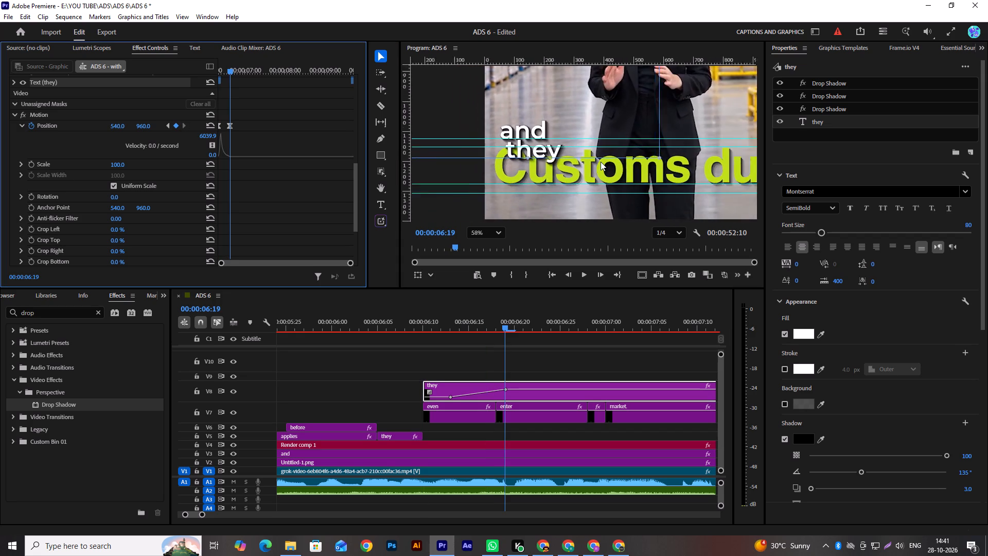
{"action": "scroll", "coordinate": [601, 162], "scroll_direction": "down", "scroll_amount": 2}
{"action": "scroll", "coordinate": [489, 317], "scroll_direction": "down", "scroll_amount": 6}
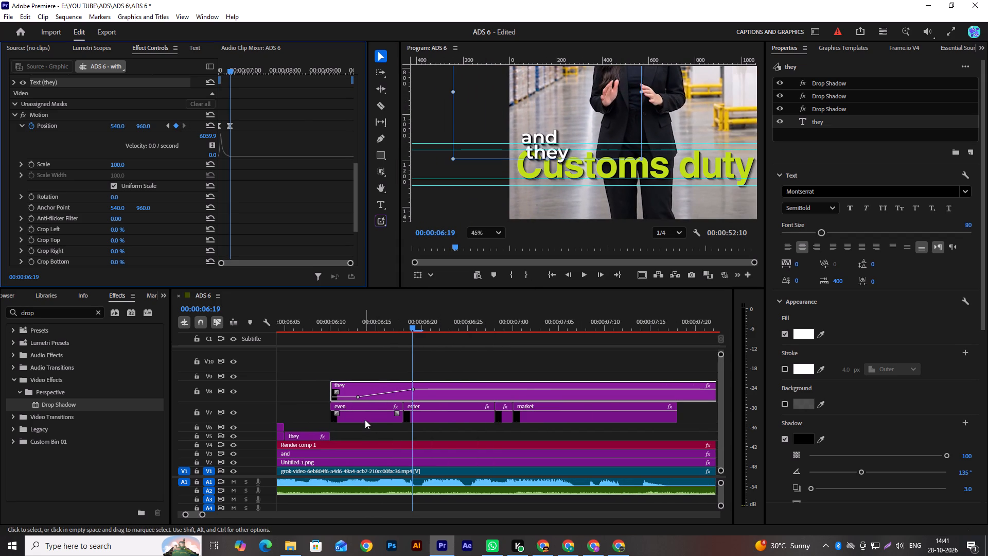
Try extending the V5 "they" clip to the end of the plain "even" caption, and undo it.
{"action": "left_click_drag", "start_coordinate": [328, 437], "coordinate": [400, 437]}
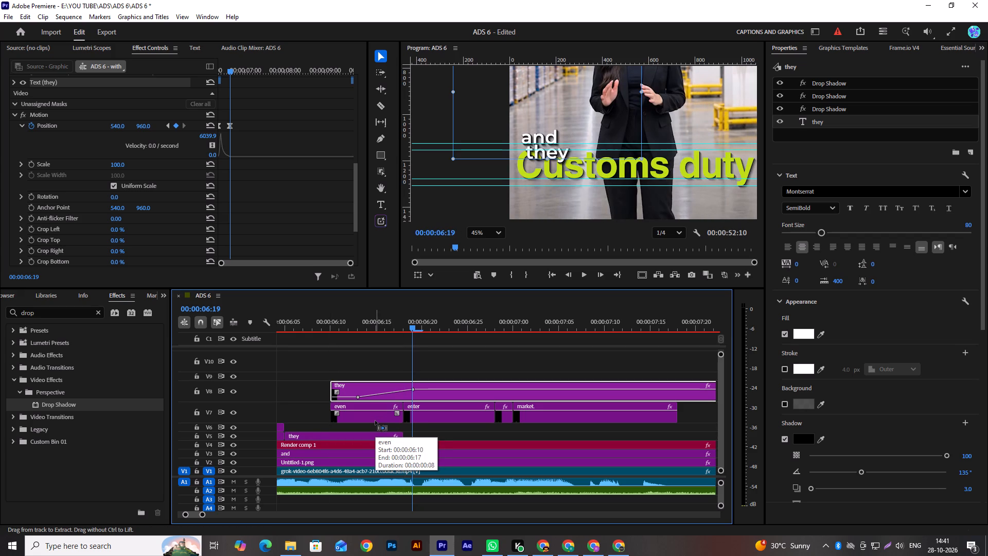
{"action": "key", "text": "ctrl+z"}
Play back the section from about 00:00:06:00 to check when the words "they" and "even" are spoken.
{"action": "scroll", "coordinate": [378, 432], "scroll_direction": "up", "scroll_amount": 1}
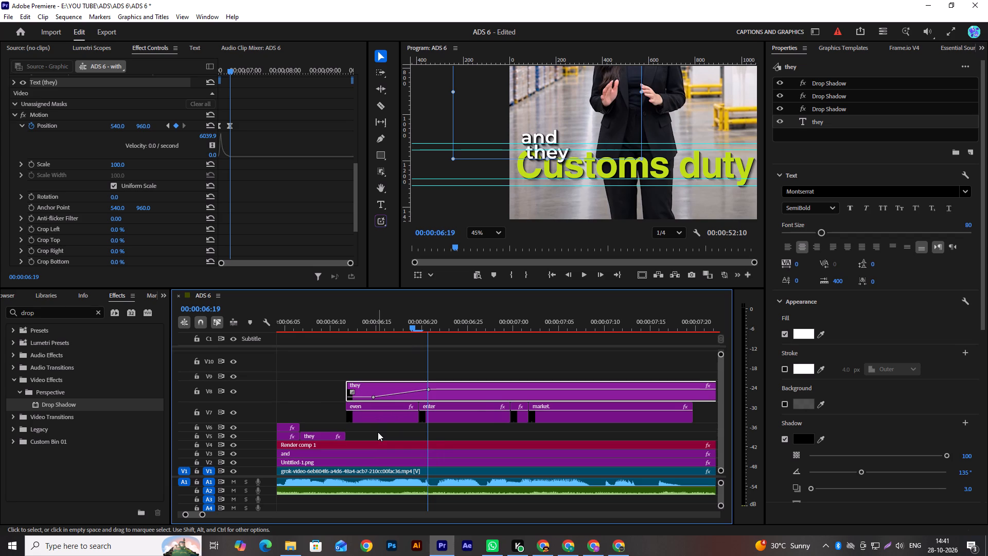
{"action": "scroll", "coordinate": [344, 399], "scroll_direction": "up", "scroll_amount": 4}
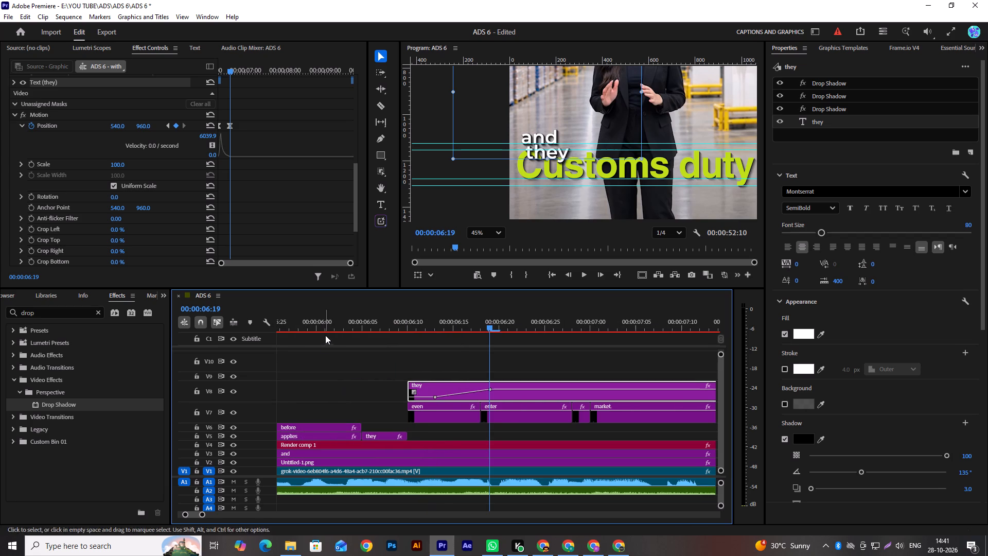
{"action": "left_click", "coordinate": [327, 329]}
{"action": "key", "text": "space"}
{"action": "key", "text": "space"}
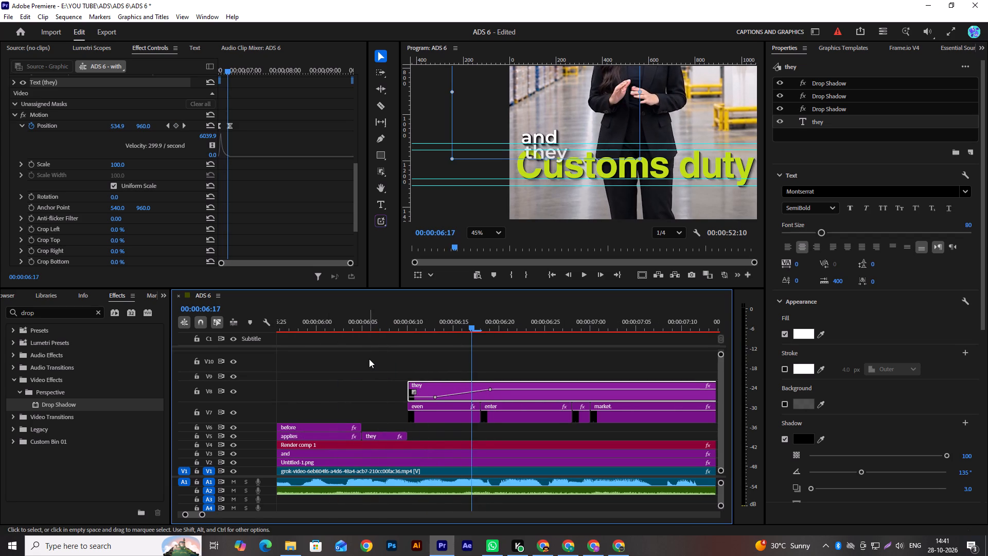
{"action": "scroll", "coordinate": [369, 359], "scroll_direction": "down", "scroll_amount": 1}
{"action": "left_click_drag", "start_coordinate": [389, 328], "coordinate": [374, 336]}
{"action": "double_click", "coordinate": [374, 336]}
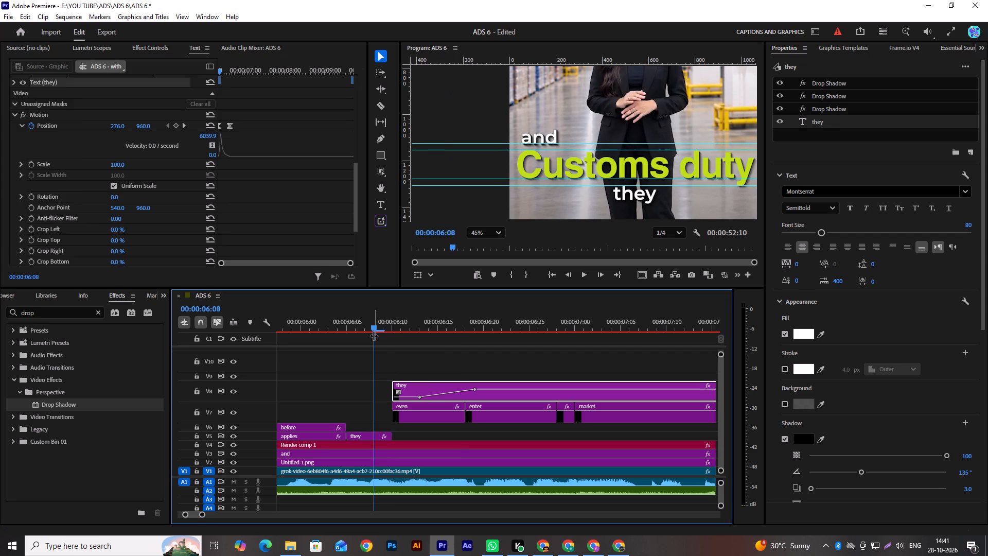
{"action": "left_click", "coordinate": [374, 336]}
Extend the end of the "they" clip on V5 to the end of the plain "even" caption at 00:00:06:18.
{"action": "left_click_drag", "start_coordinate": [389, 432], "coordinate": [391, 432]}
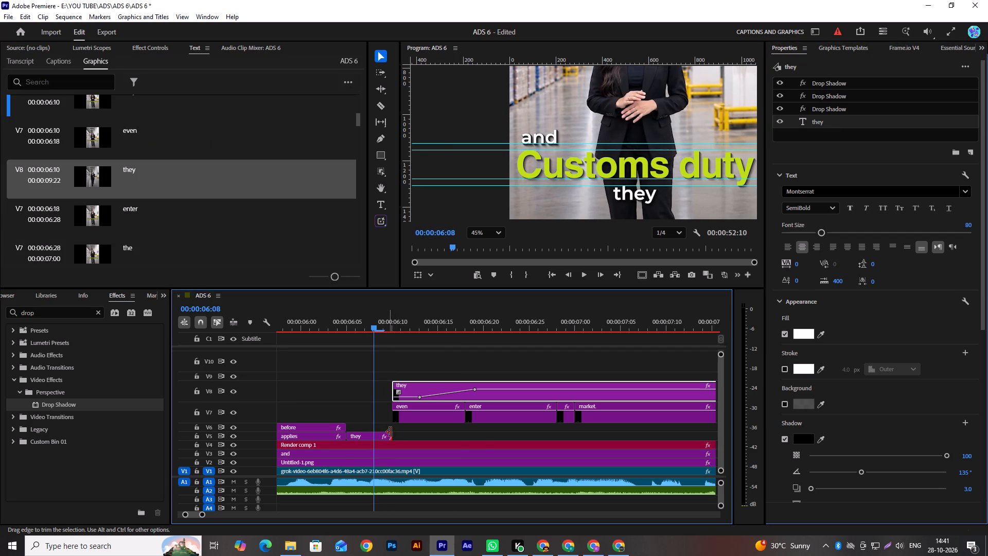
{"action": "left_click_drag", "start_coordinate": [391, 432], "coordinate": [455, 438]}
{"action": "left_click_drag", "start_coordinate": [456, 438], "coordinate": [462, 438]}
{"action": "left_click", "coordinate": [462, 438]}
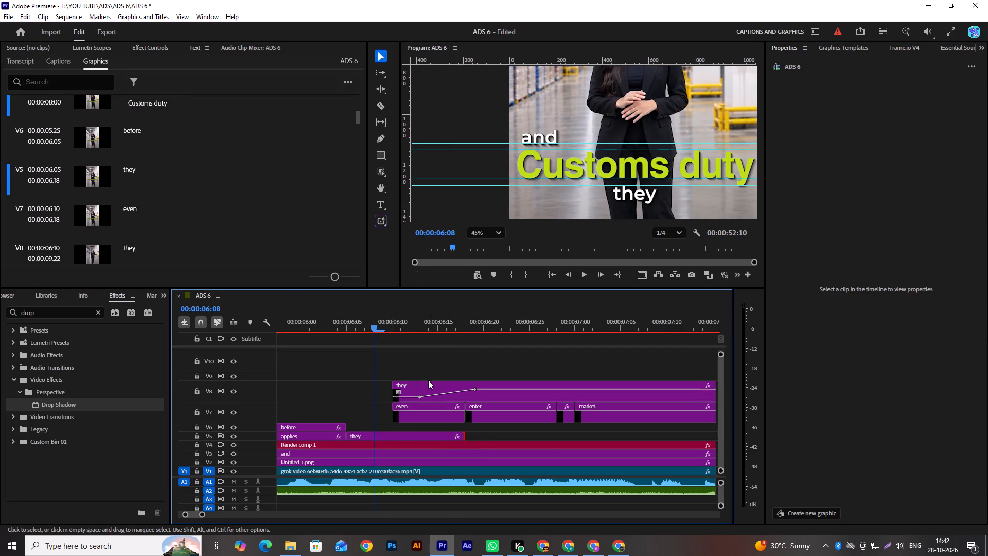
Change the text of the template clip on V8 to "even".
{"action": "scroll", "coordinate": [430, 361], "scroll_direction": "down", "scroll_amount": 1}
{"action": "left_click", "coordinate": [401, 389]}
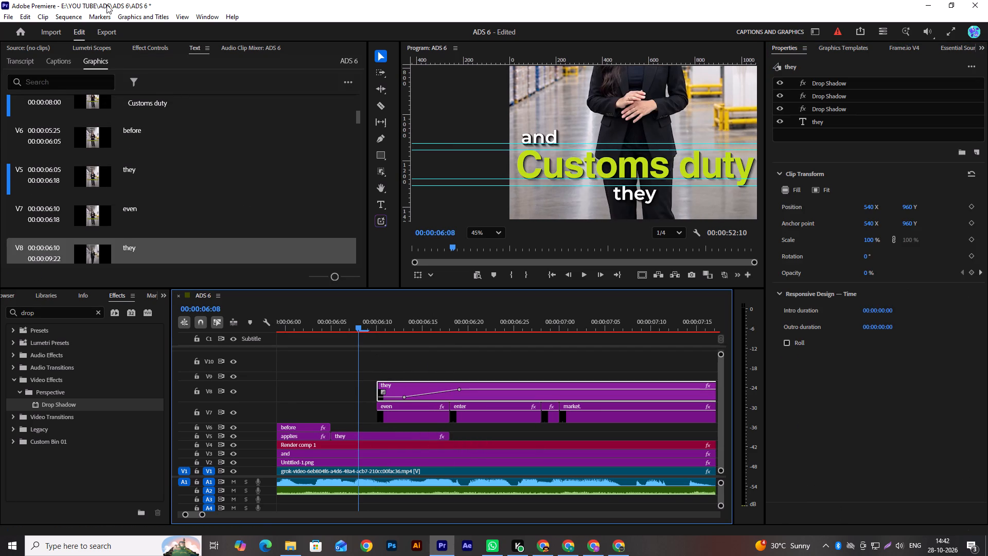
{"action": "left_click", "coordinate": [141, 47]}
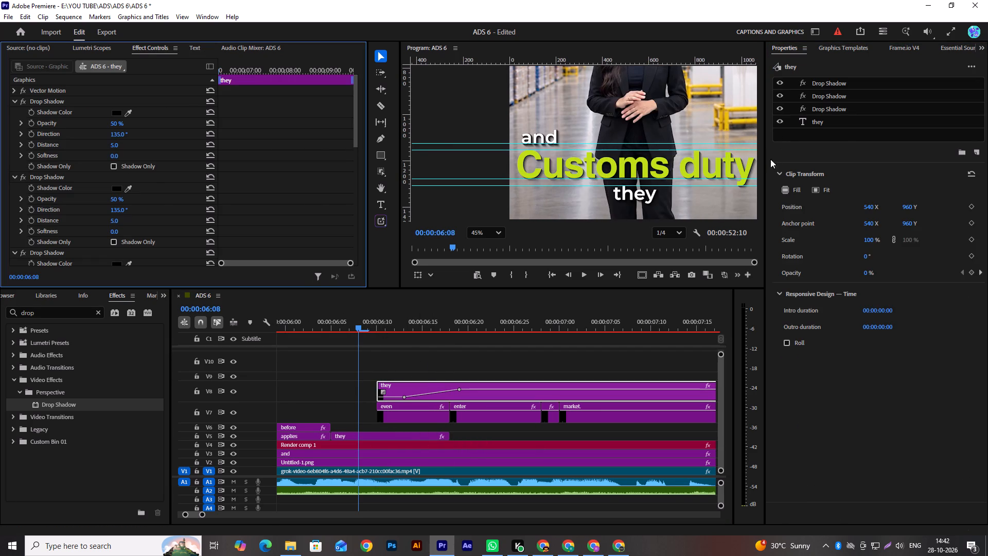
{"action": "double_click", "coordinate": [816, 119]}
{"action": "type", "text": "eve"}
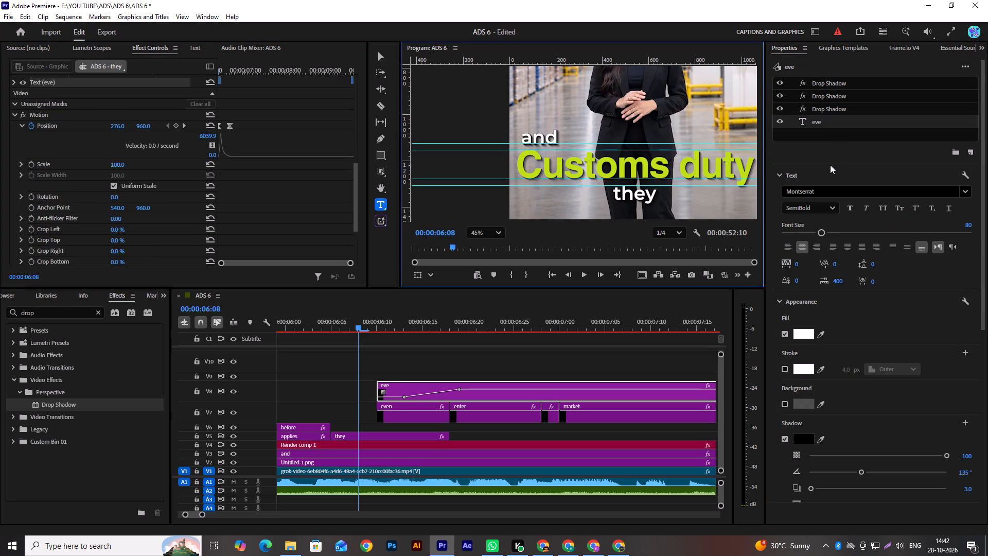
{"action": "key", "text": "n"}
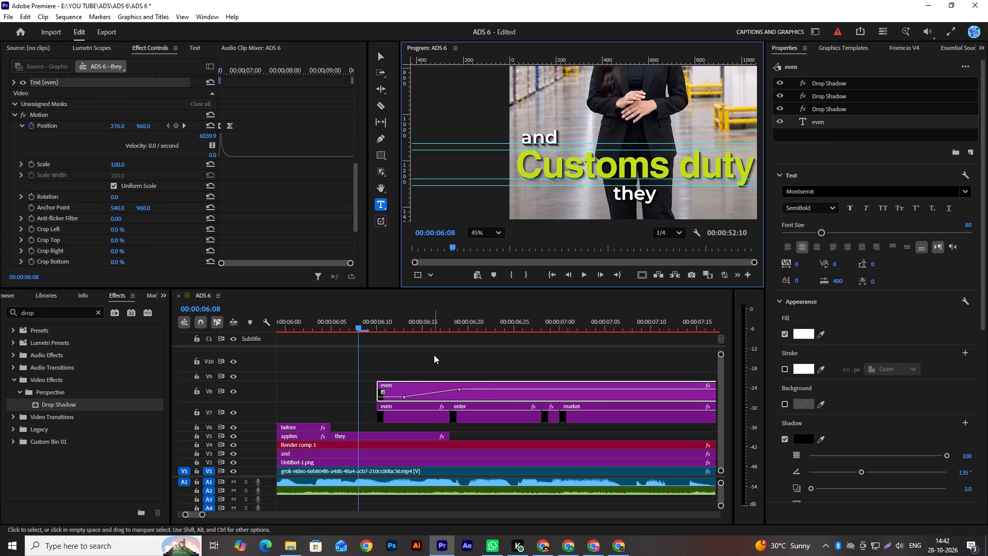
Extend the end of the "they" clip on V5 by 6 frames, to about 00:00:06:24.
{"action": "scroll", "coordinate": [434, 355], "scroll_direction": "down", "scroll_amount": 3}
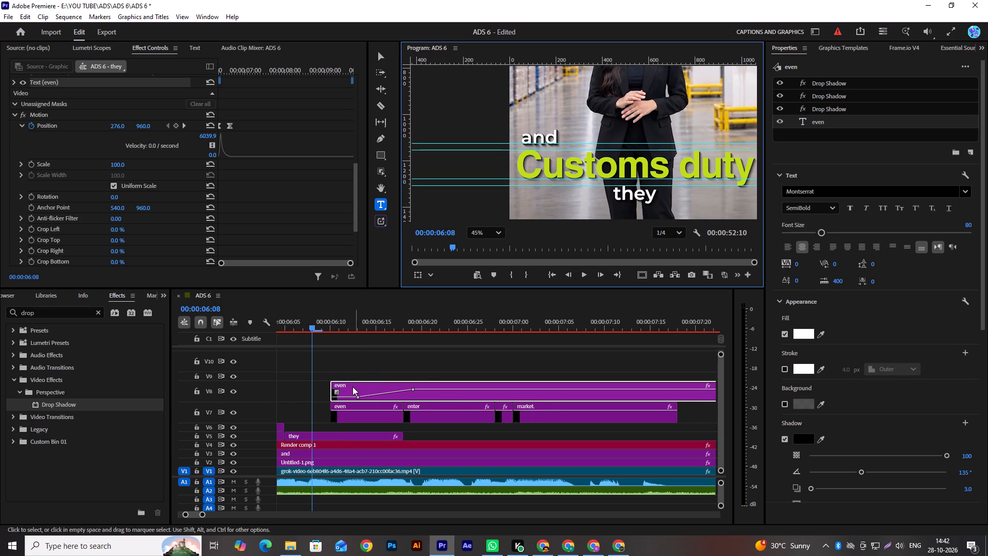
{"action": "left_click_drag", "start_coordinate": [320, 327], "coordinate": [352, 333]}
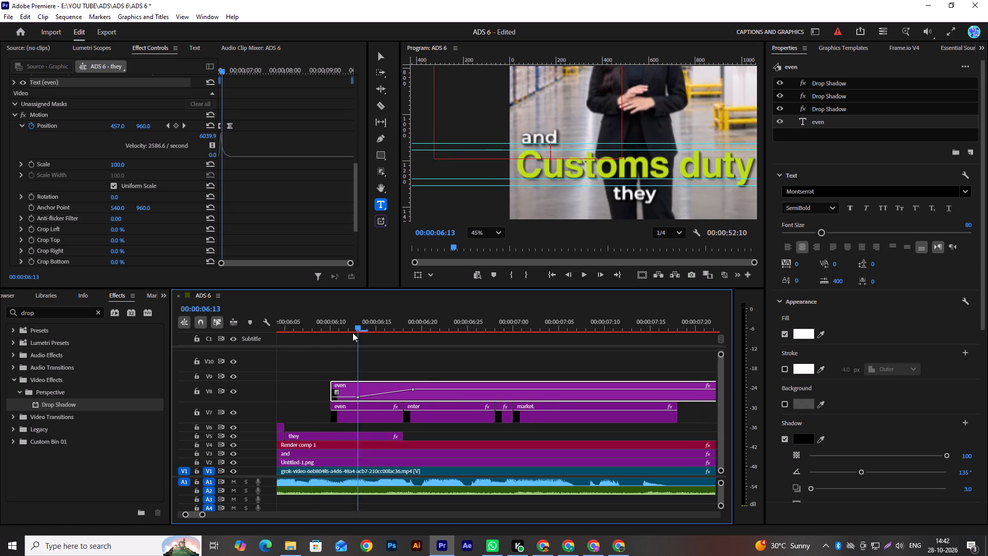
{"action": "left_click_drag", "start_coordinate": [352, 333], "coordinate": [411, 343]}
{"action": "left_click_drag", "start_coordinate": [401, 436], "coordinate": [457, 438]}
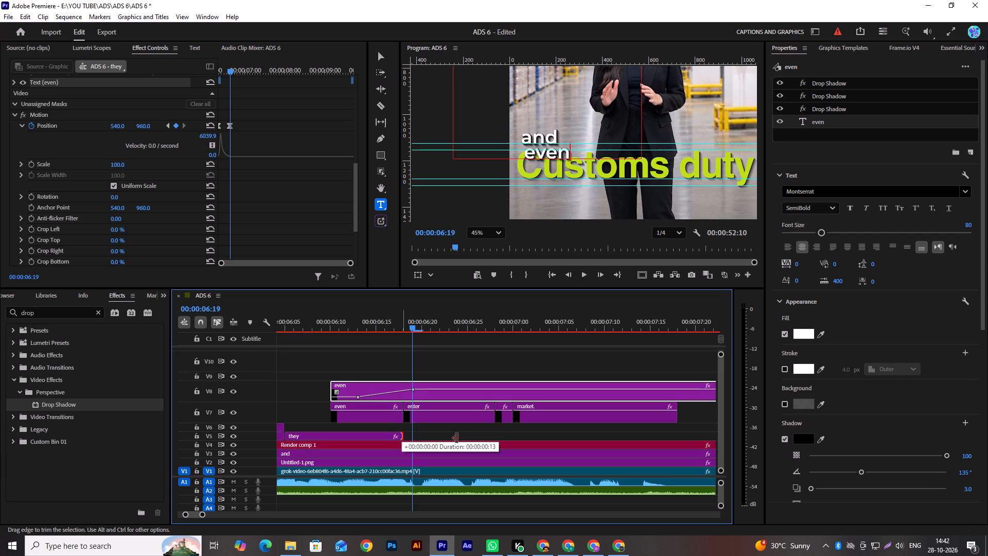
{"action": "left_click_drag", "start_coordinate": [457, 438], "coordinate": [464, 438]}
{"action": "left_click_drag", "start_coordinate": [464, 438], "coordinate": [405, 437]}
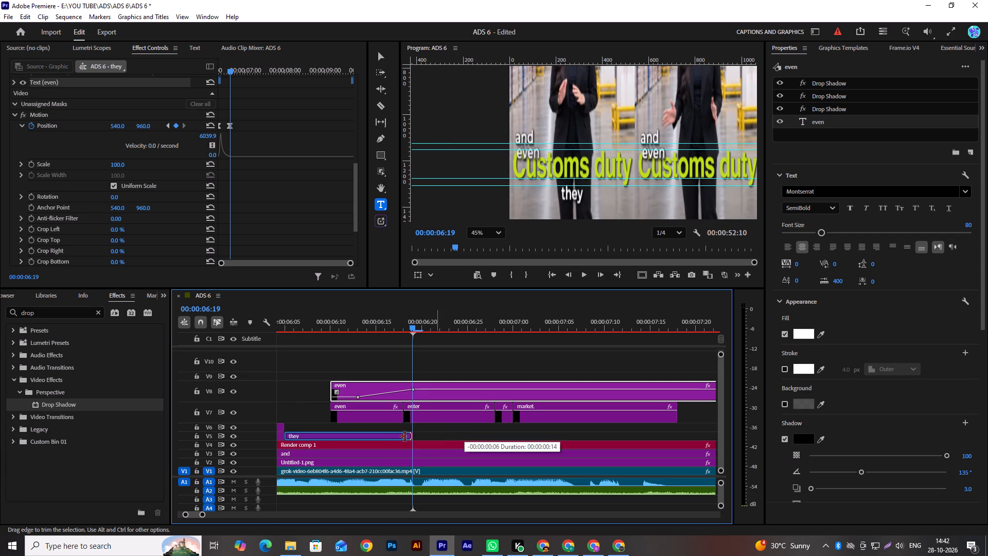
{"action": "left_click_drag", "start_coordinate": [405, 437], "coordinate": [454, 432]}
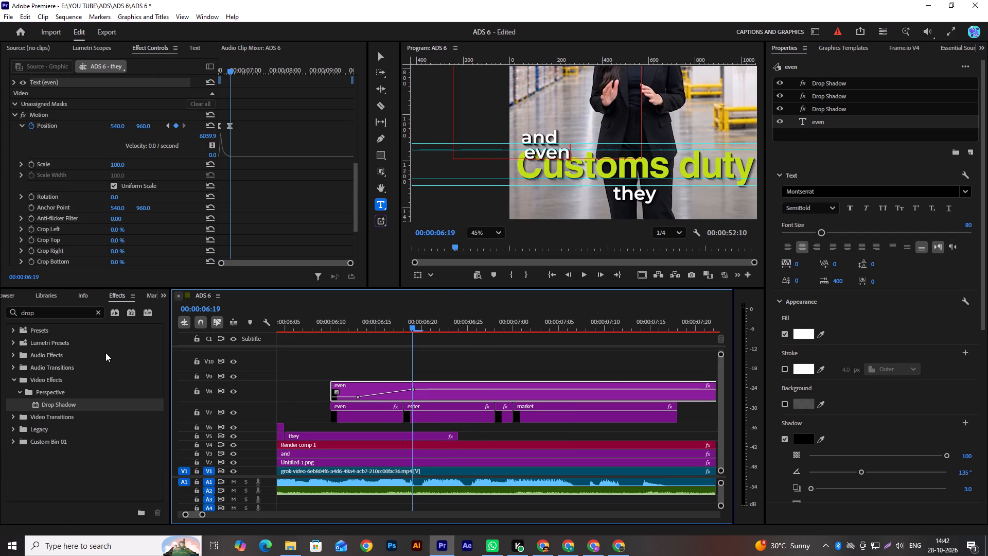
Set the Motion position of the V8 "even" clip to 1192, 1120 at its 00:00:06:19 keyframe, placing it beside "they".
{"action": "left_click_drag", "start_coordinate": [142, 125], "coordinate": [178, 128]}
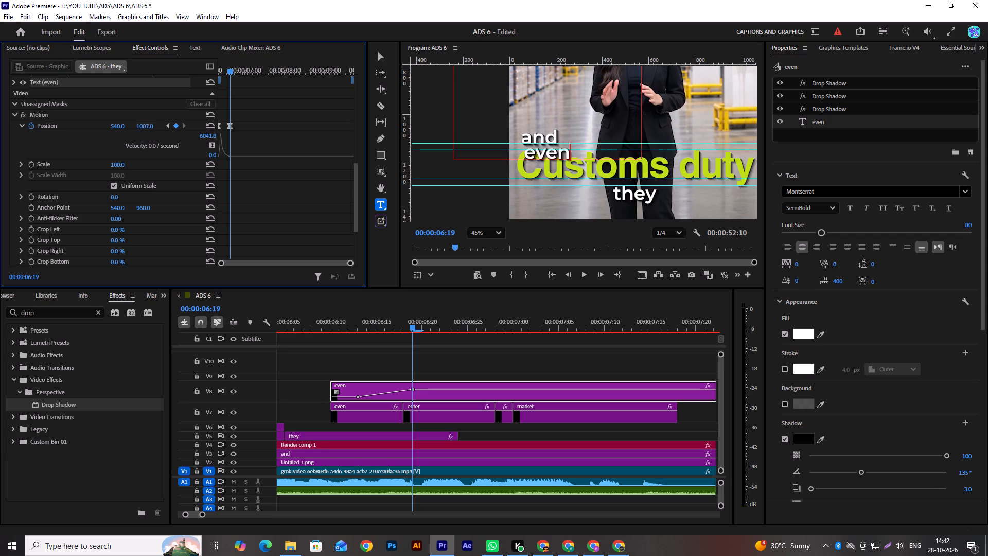
{"action": "left_click_drag", "start_coordinate": [178, 128], "coordinate": [233, 167]}
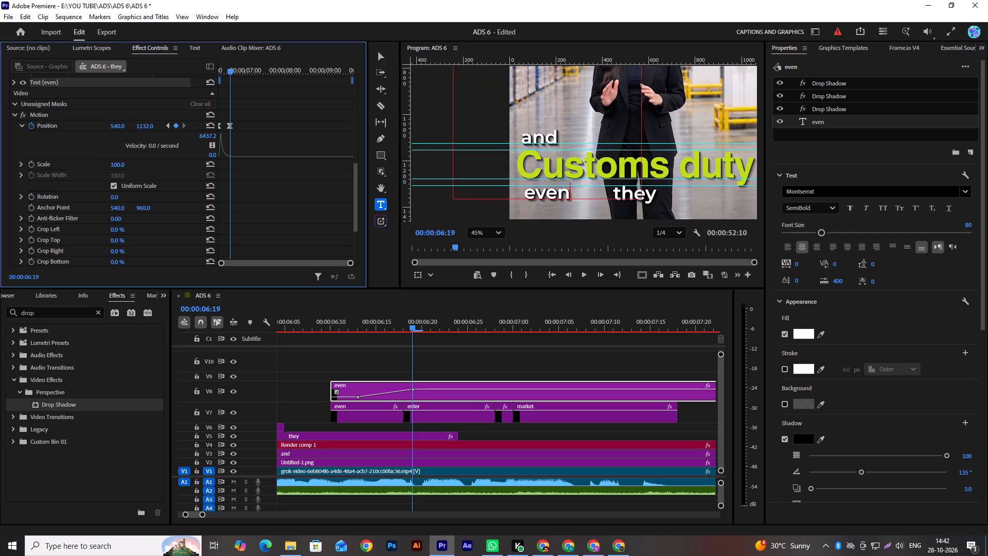
{"action": "left_click_drag", "start_coordinate": [233, 167], "coordinate": [228, 169]}
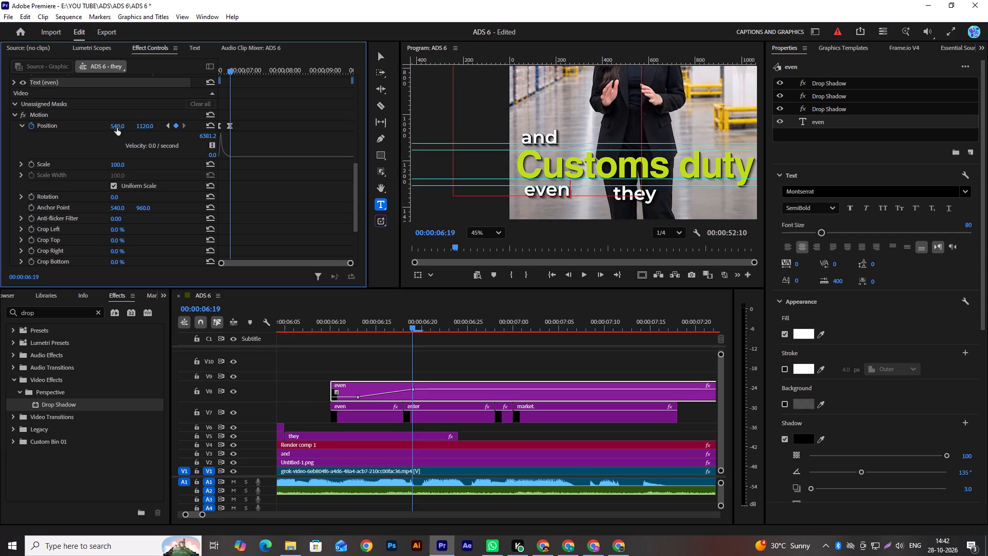
{"action": "left_click_drag", "start_coordinate": [116, 125], "coordinate": [344, 149]}
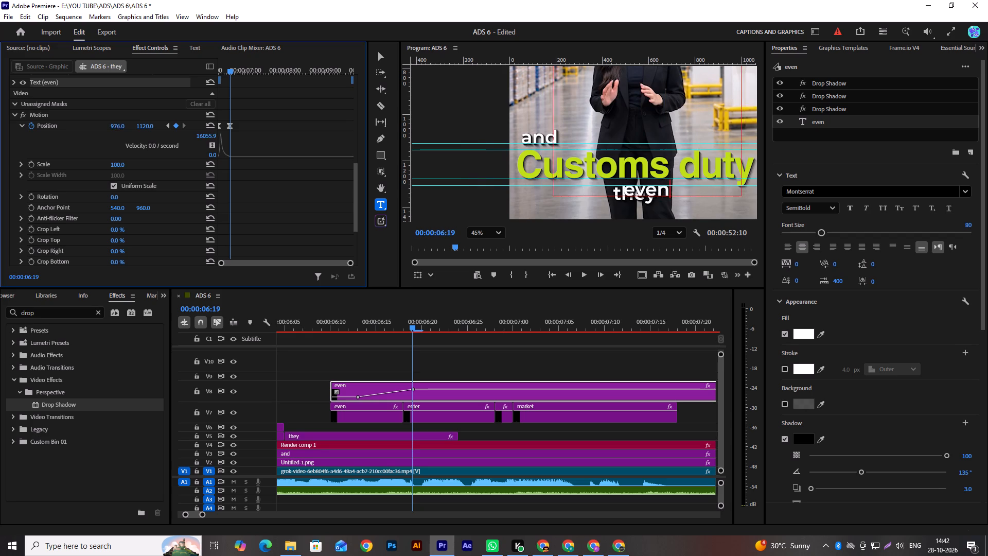
{"action": "left_click_drag", "start_coordinate": [344, 149], "coordinate": [439, 154]}
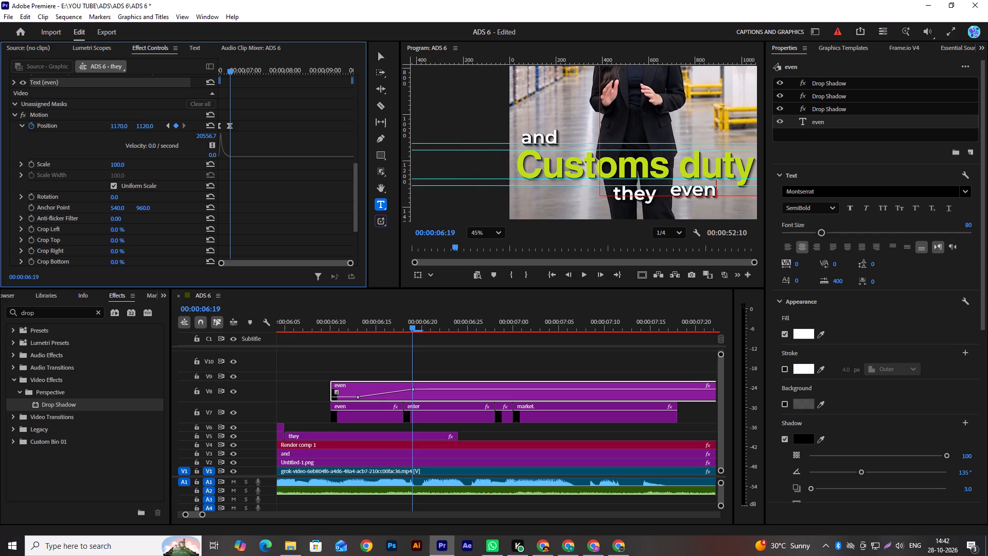
{"action": "left_click_drag", "start_coordinate": [439, 154], "coordinate": [452, 156]}
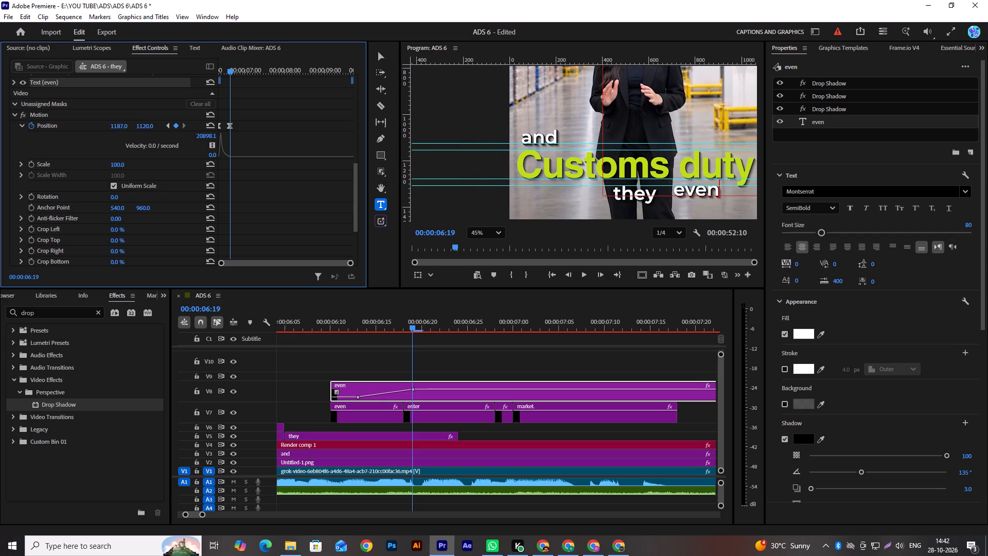
{"action": "left_click_drag", "start_coordinate": [452, 156], "coordinate": [471, 159]}
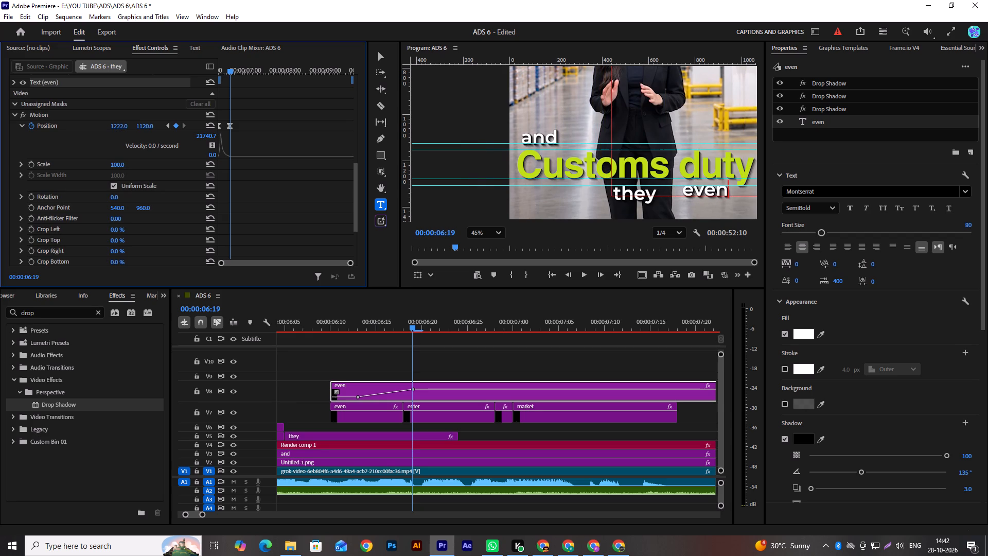
{"action": "left_click_drag", "start_coordinate": [471, 159], "coordinate": [456, 162]}
Set the vertical Motion position of the V5 "they" clip to 485.3, lining it up with "even".
{"action": "left_click", "coordinate": [382, 436]}
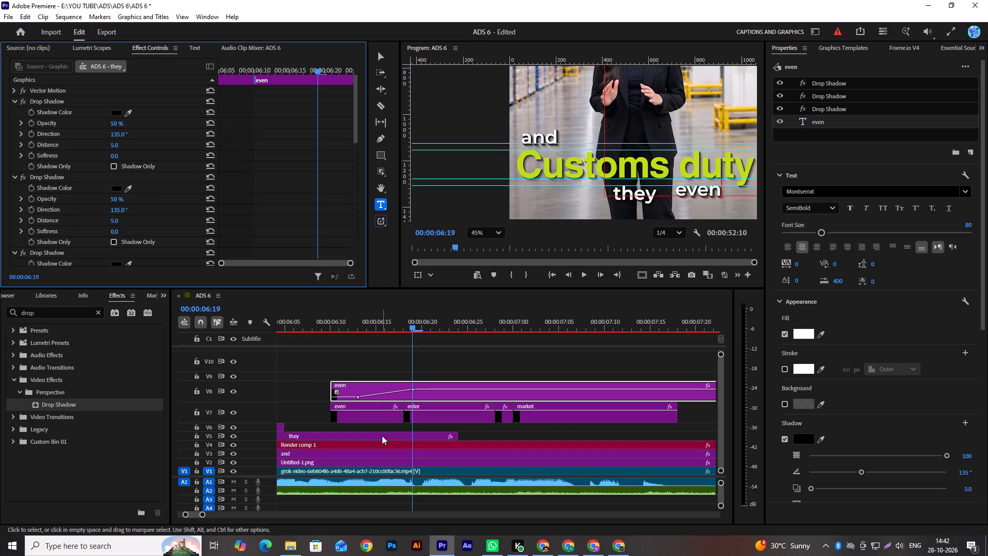
{"action": "left_click_drag", "start_coordinate": [355, 112], "coordinate": [358, 137]}
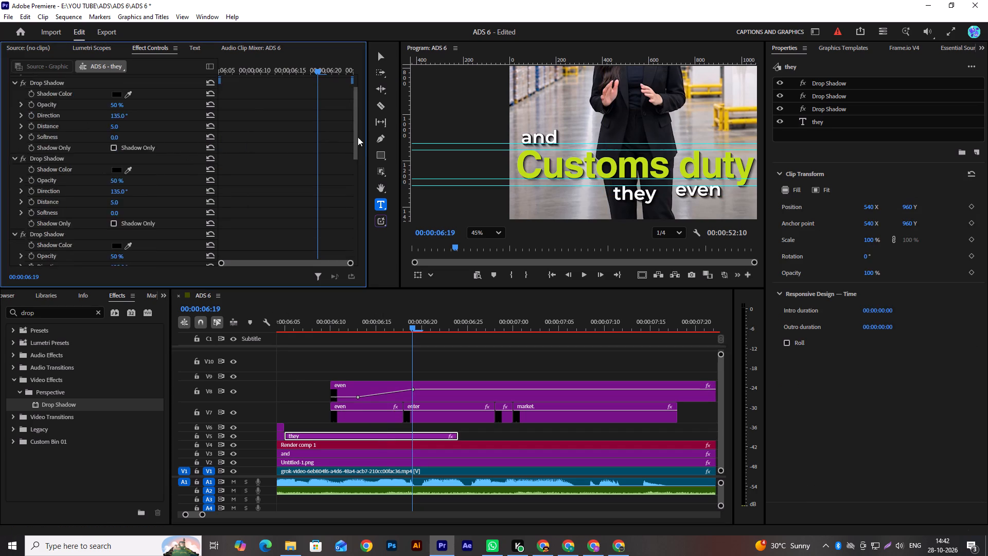
{"action": "left_click_drag", "start_coordinate": [358, 137], "coordinate": [361, 202]}
{"action": "left_click_drag", "start_coordinate": [142, 134], "coordinate": [136, 135]}
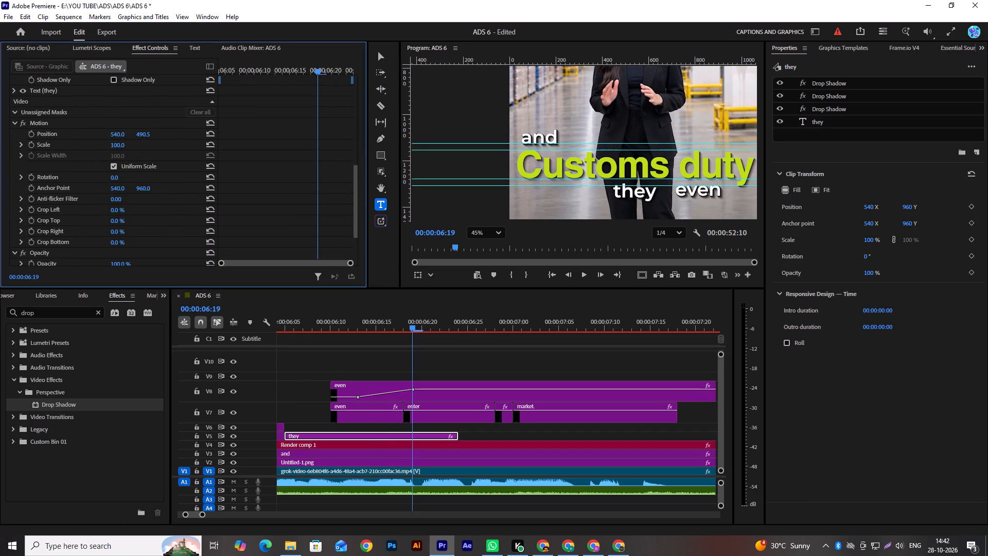
{"action": "left_click_drag", "start_coordinate": [136, 135], "coordinate": [135, 135]}
{"action": "scroll", "coordinate": [625, 190], "scroll_direction": "up", "scroll_amount": 11}
{"action": "scroll", "coordinate": [674, 188], "scroll_direction": "down", "scroll_amount": 1}
{"action": "scroll", "coordinate": [674, 188], "scroll_direction": "up", "scroll_amount": 2}
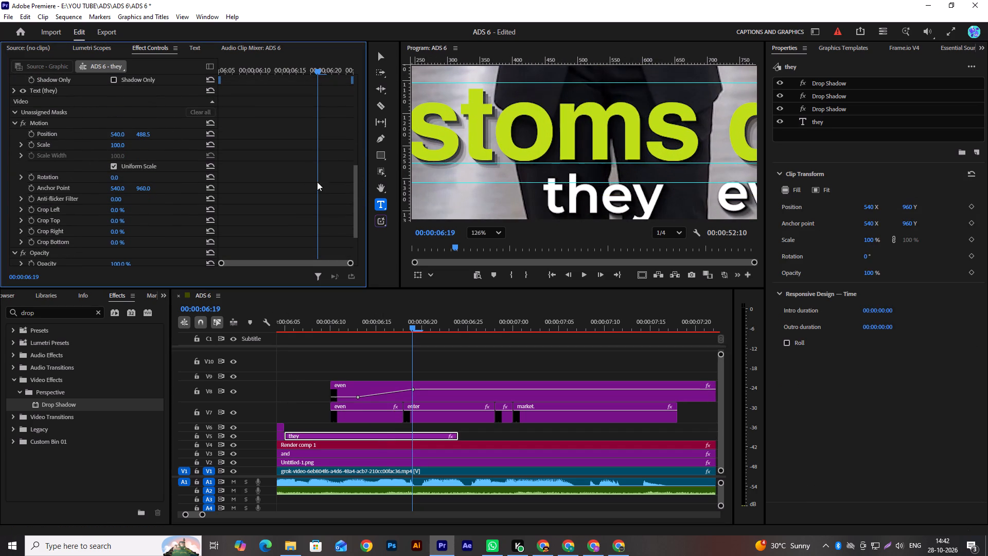
{"action": "left_click_drag", "start_coordinate": [144, 134], "coordinate": [132, 138], "text": "ctrl"}
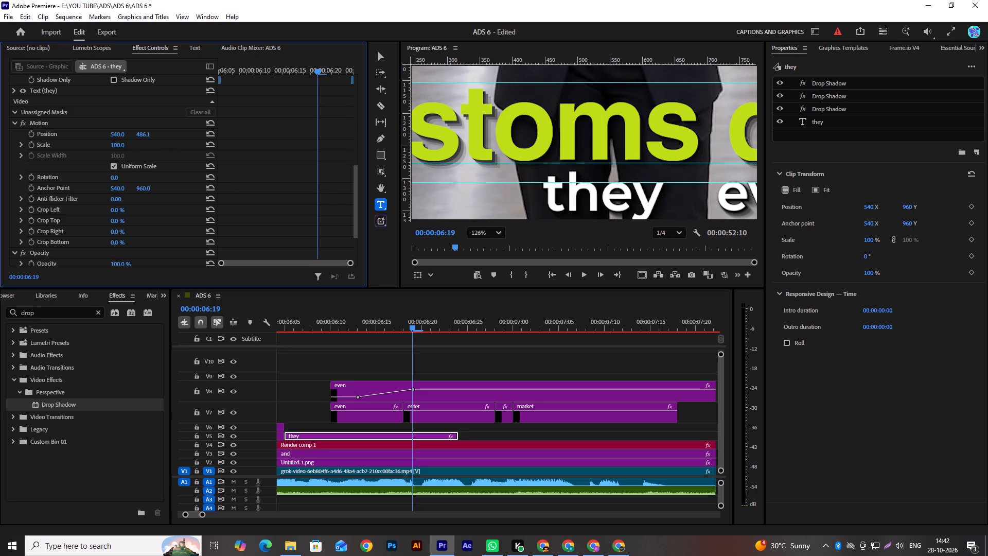
{"action": "left_click_drag", "start_coordinate": [132, 138], "coordinate": [128, 140], "text": "ctrl"}
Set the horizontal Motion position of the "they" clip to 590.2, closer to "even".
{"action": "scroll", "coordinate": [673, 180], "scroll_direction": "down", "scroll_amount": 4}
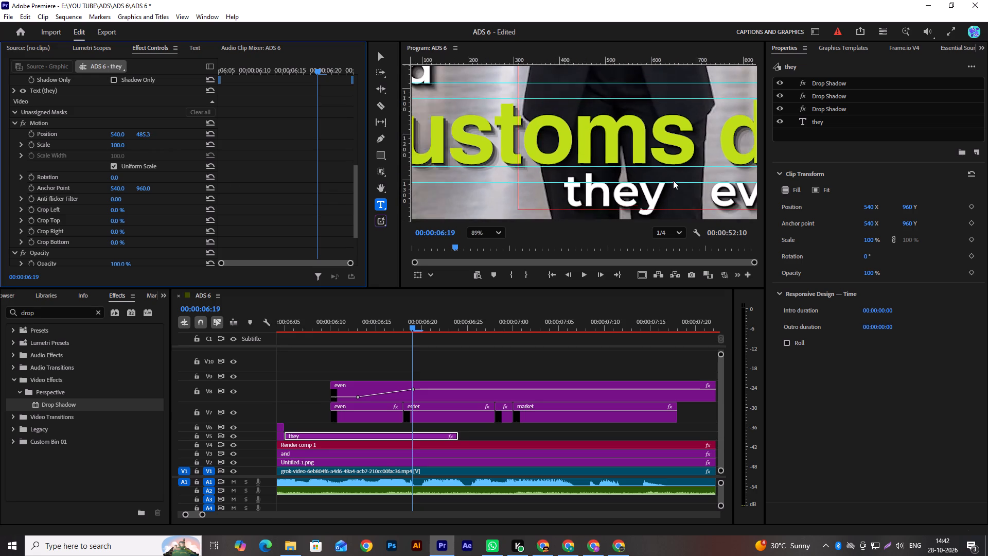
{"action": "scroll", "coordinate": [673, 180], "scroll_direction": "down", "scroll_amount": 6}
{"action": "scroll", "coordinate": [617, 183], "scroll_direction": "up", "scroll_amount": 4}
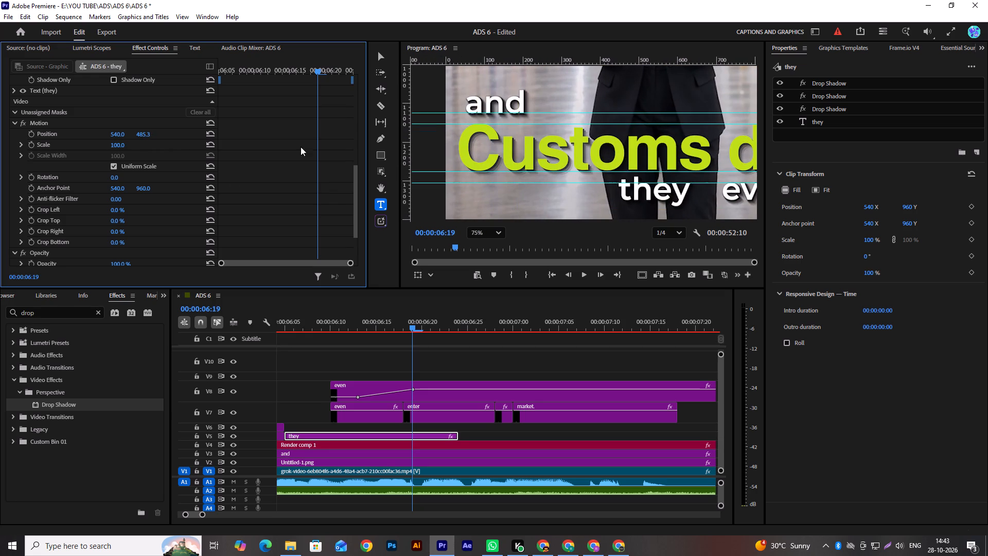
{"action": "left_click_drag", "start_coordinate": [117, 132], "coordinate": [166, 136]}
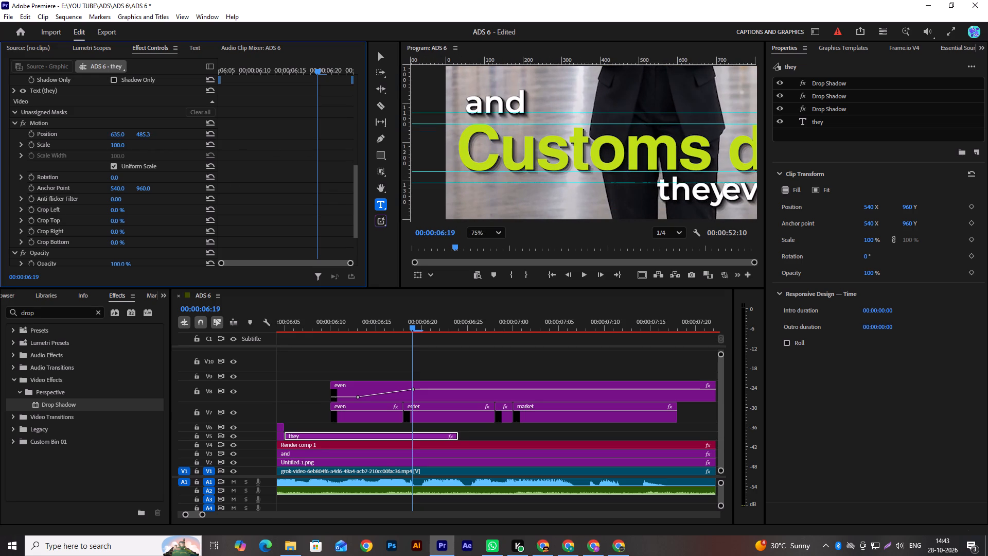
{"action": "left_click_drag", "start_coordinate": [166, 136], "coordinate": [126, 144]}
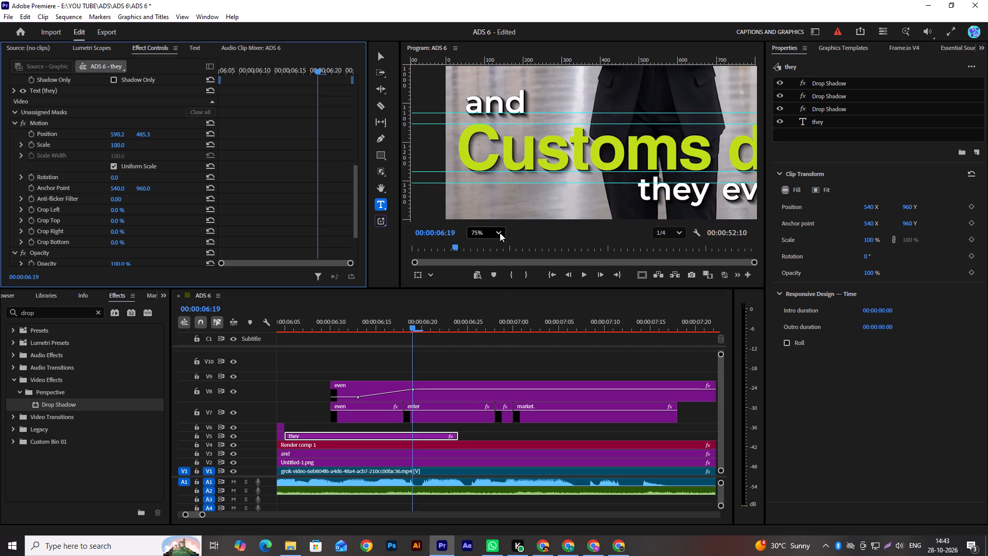
Set the horizontal position of the "even" clip's 00:00:06:19 keyframe to 1258, nearer the end of "Customs duty".
{"action": "left_click", "coordinate": [500, 233]}
{"action": "left_click", "coordinate": [489, 250]}
{"action": "scroll", "coordinate": [645, 168], "scroll_direction": "up", "scroll_amount": 7}
{"action": "scroll", "coordinate": [598, 185], "scroll_direction": "down", "scroll_amount": 1}
{"action": "scroll", "coordinate": [598, 185], "scroll_direction": "up", "scroll_amount": 7}
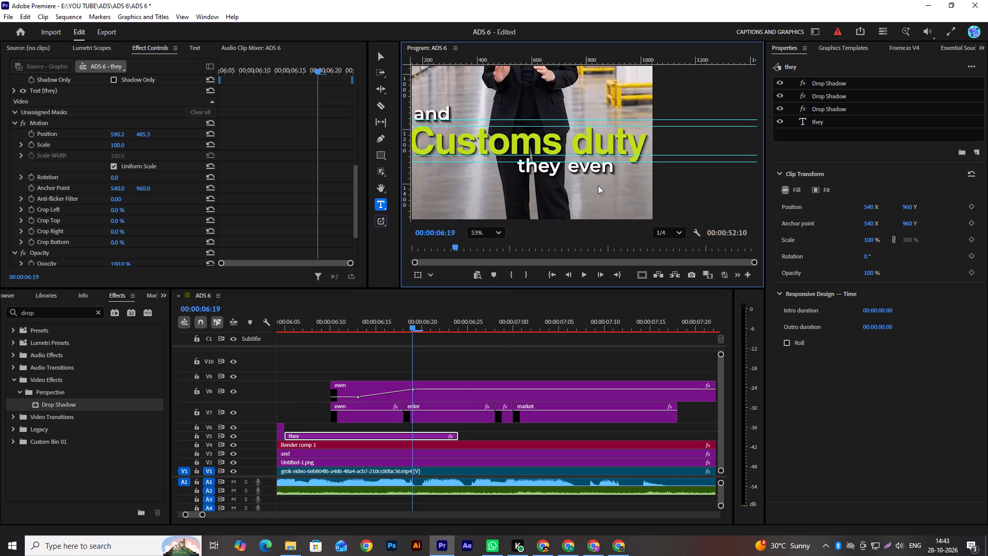
{"action": "scroll", "coordinate": [598, 185], "scroll_direction": "up", "scroll_amount": 2}
{"action": "scroll", "coordinate": [624, 118], "scroll_direction": "up", "scroll_amount": 2}
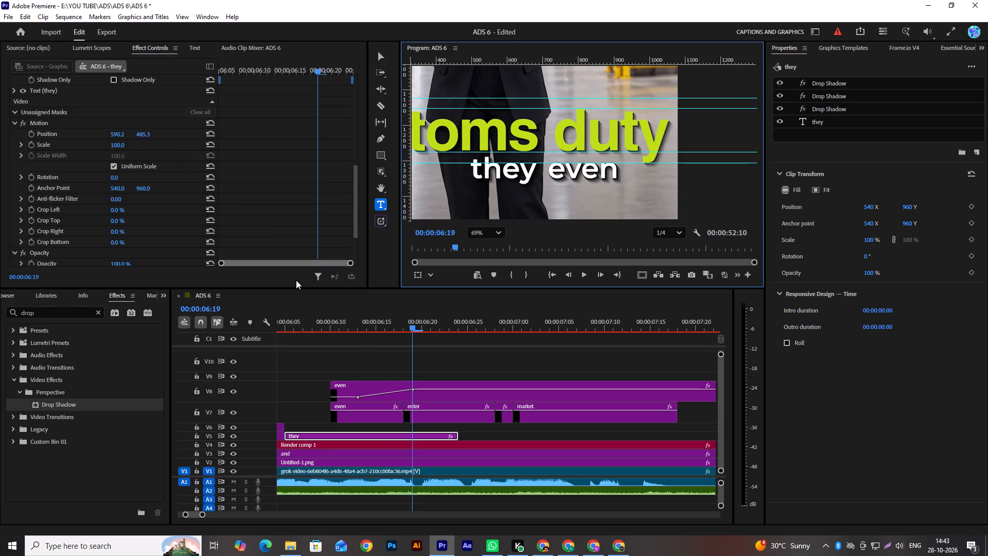
{"action": "left_click", "coordinate": [401, 395]}
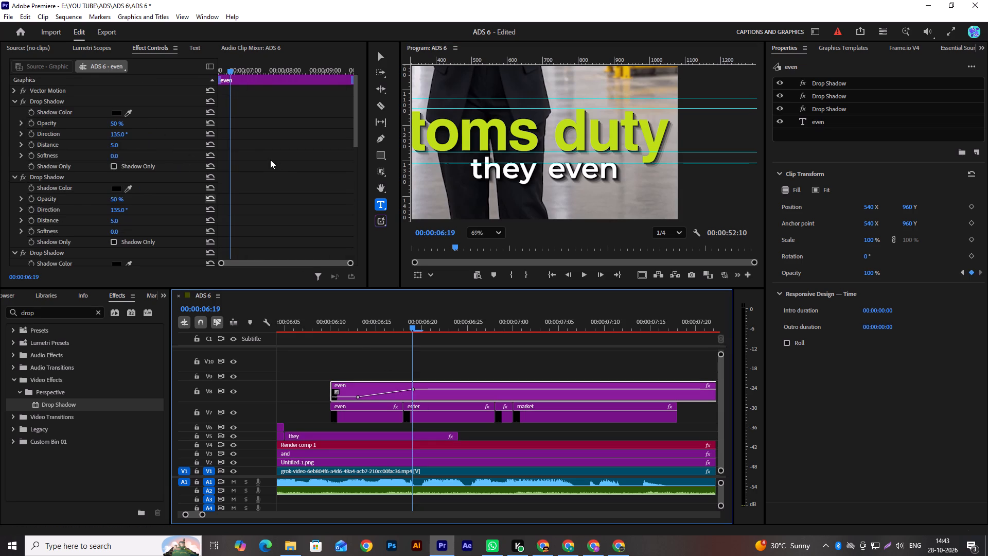
{"action": "scroll", "coordinate": [270, 160], "scroll_direction": "down", "scroll_amount": 16}
{"action": "scroll", "coordinate": [270, 160], "scroll_direction": "up", "scroll_amount": 1}
{"action": "scroll", "coordinate": [270, 160], "scroll_direction": "down", "scroll_amount": 5}
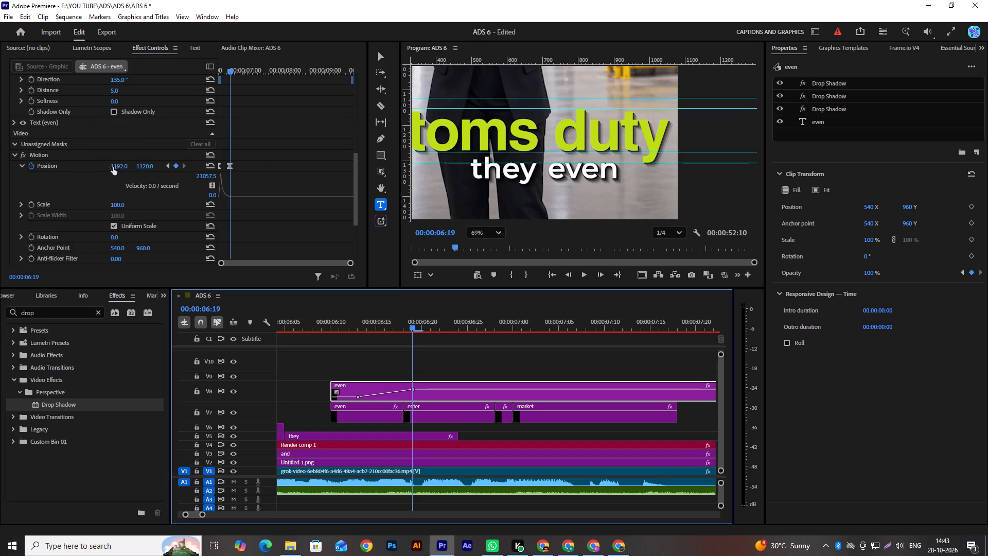
{"action": "left_click_drag", "start_coordinate": [113, 167], "coordinate": [171, 179]}
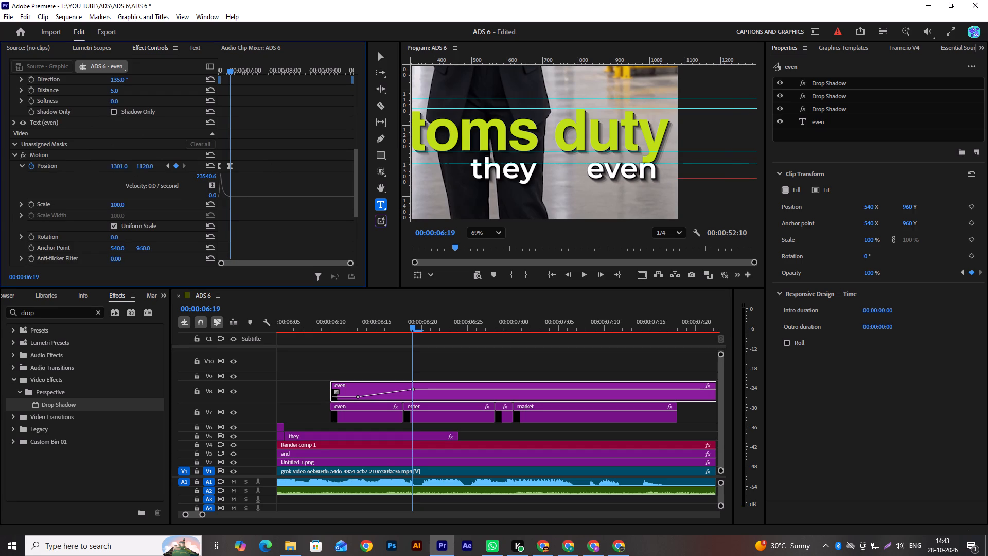
{"action": "left_click_drag", "start_coordinate": [171, 179], "coordinate": [146, 189]}
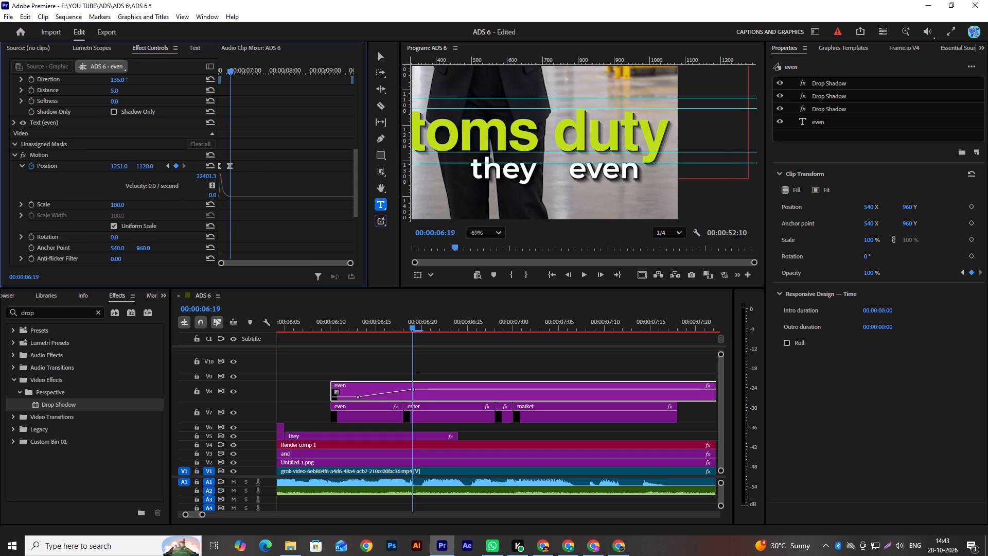
{"action": "left_click_drag", "start_coordinate": [146, 189], "coordinate": [149, 188]}
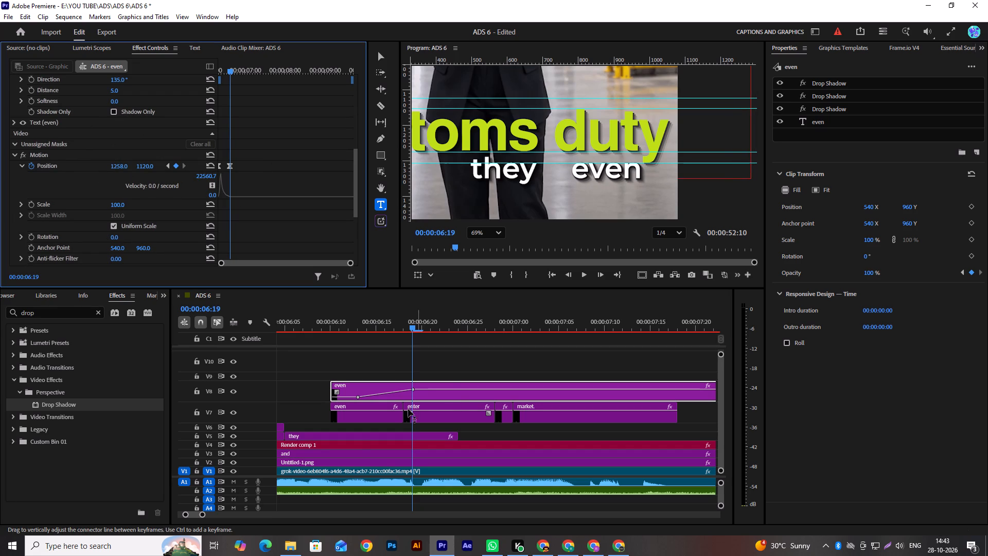
Set the horizontal Motion position of the V5 "they" clip to 664.2, closing the gap before "even".
{"action": "left_click", "coordinate": [356, 437]}
{"action": "scroll", "coordinate": [285, 154], "scroll_direction": "down", "scroll_amount": 4}
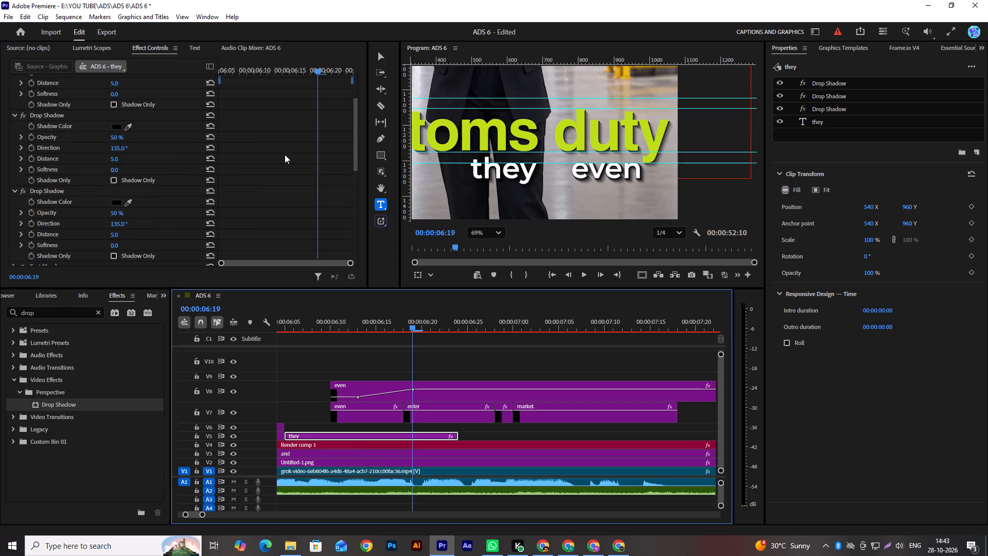
{"action": "scroll", "coordinate": [285, 154], "scroll_direction": "down", "scroll_amount": 9}
{"action": "left_click_drag", "start_coordinate": [112, 238], "coordinate": [146, 242]}
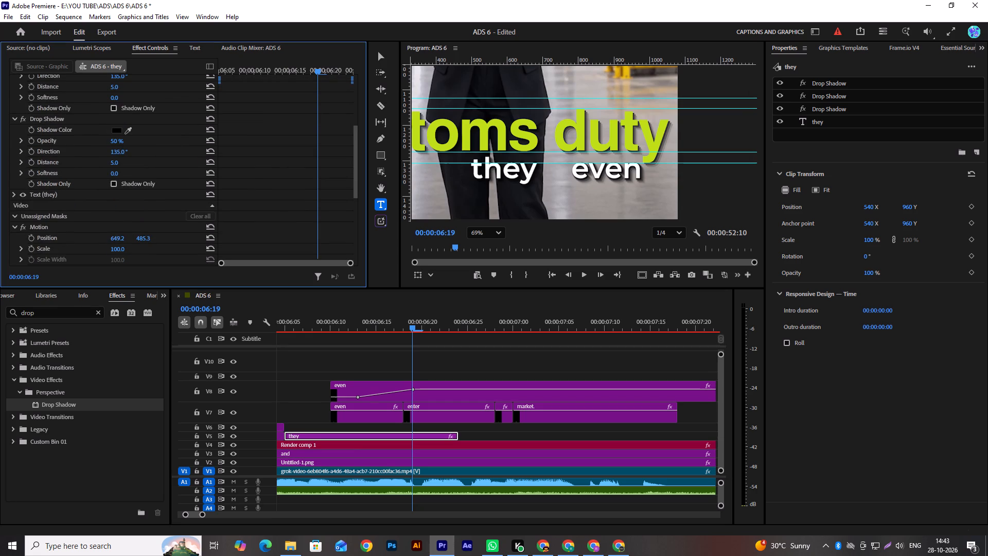
{"action": "left_click_drag", "start_coordinate": [146, 242], "coordinate": [152, 243]}
{"action": "left_click", "coordinate": [123, 237]}
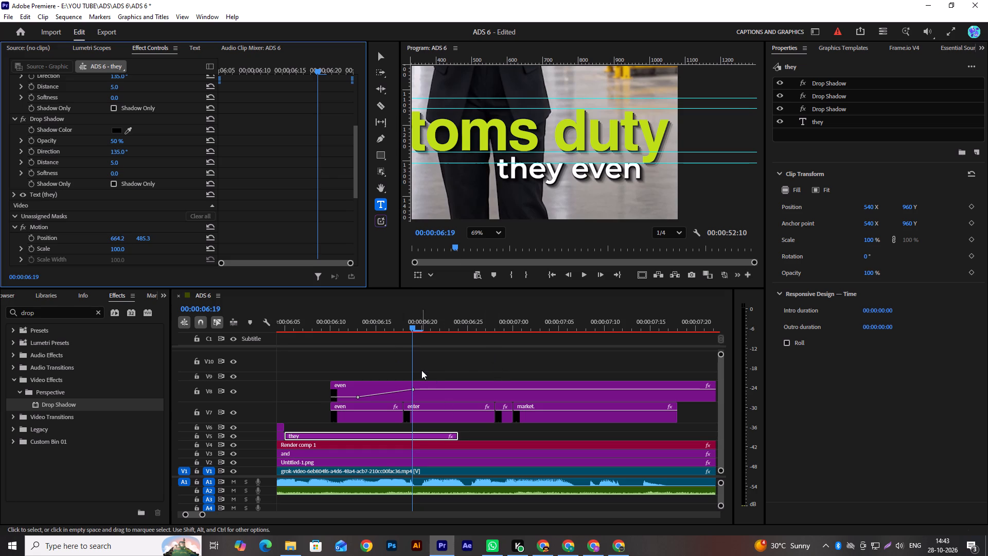
Play back and scrub the "they even" captions between about 00:00:06:11 and 00:00:06:20 to check the timing of the "even" clip's entrance.
{"action": "scroll", "coordinate": [493, 359], "scroll_direction": "down", "scroll_amount": 3}
{"action": "scroll", "coordinate": [430, 360], "scroll_direction": "up", "scroll_amount": 4}
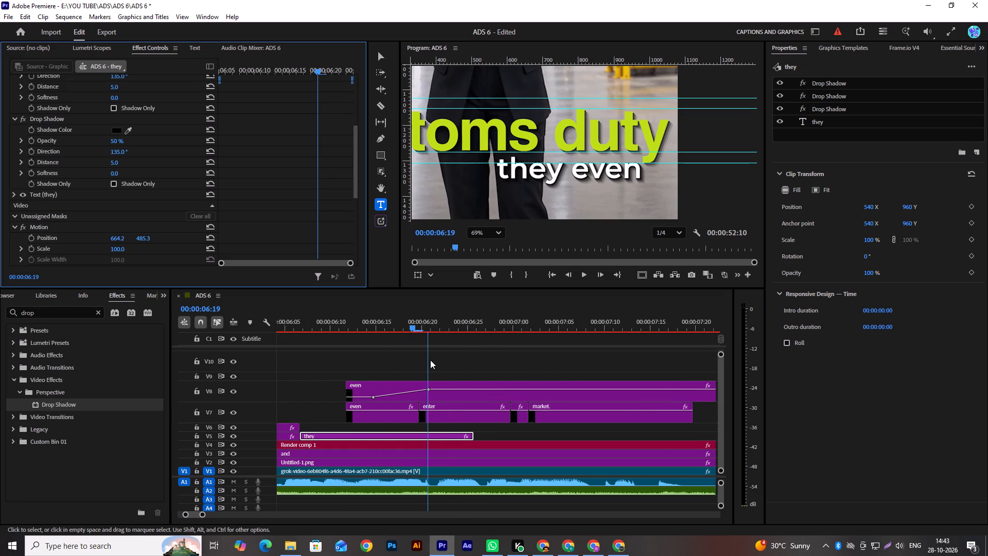
{"action": "scroll", "coordinate": [430, 360], "scroll_direction": "down", "scroll_amount": 2, "text": "alt"}
{"action": "scroll", "coordinate": [431, 360], "scroll_direction": "up", "scroll_amount": 4, "text": "alt"}
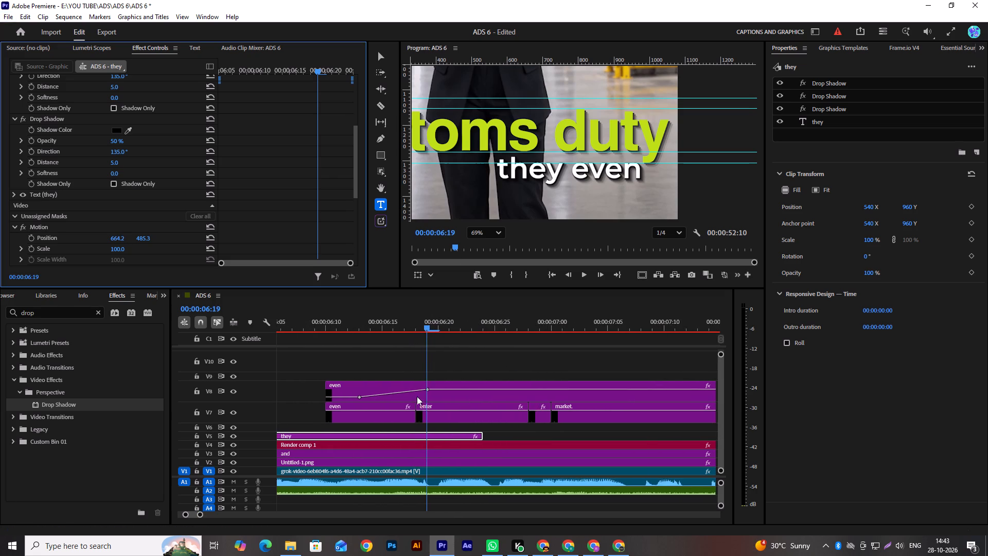
{"action": "scroll", "coordinate": [398, 343], "scroll_direction": "down", "scroll_amount": 2, "text": "alt"}
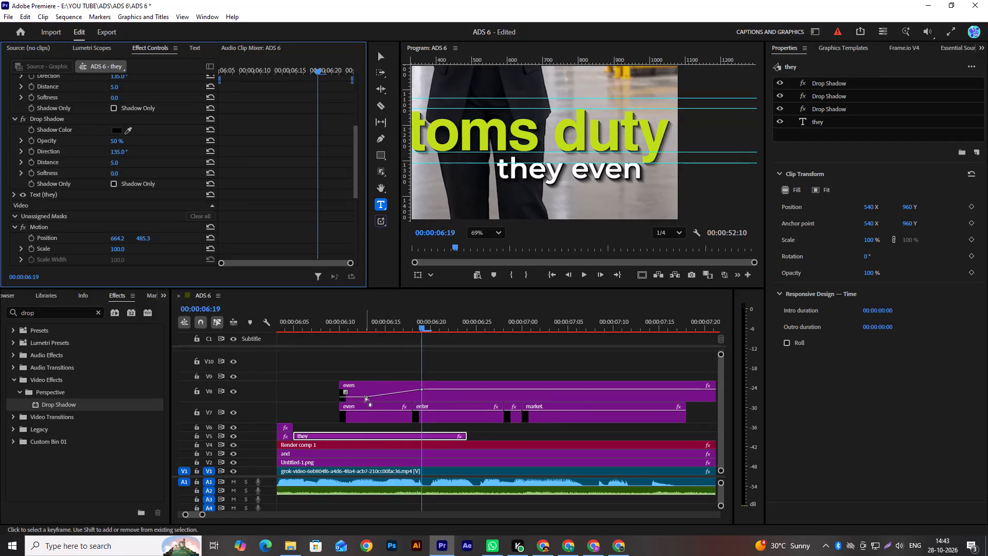
{"action": "left_click_drag", "start_coordinate": [355, 179], "coordinate": [355, 93]}
{"action": "left_click", "coordinate": [382, 391]}
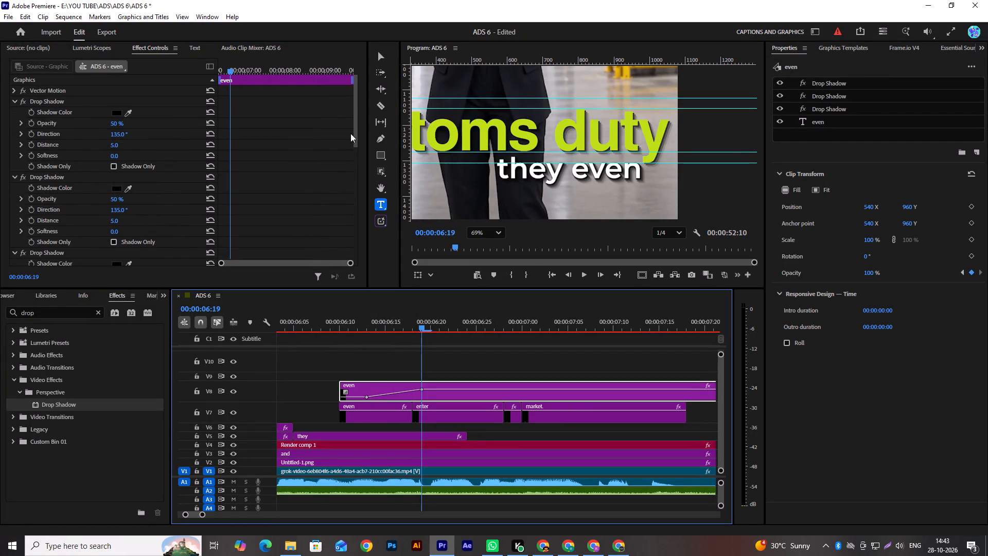
{"action": "left_click_drag", "start_coordinate": [355, 125], "coordinate": [349, 234]}
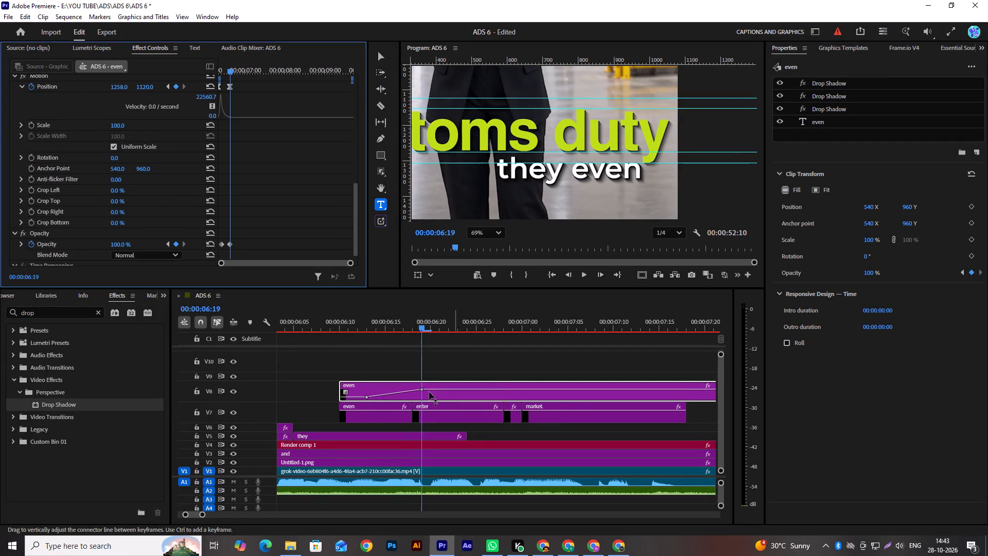
{"action": "left_click_drag", "start_coordinate": [400, 326], "coordinate": [333, 343]}
{"action": "key", "text": "space"}
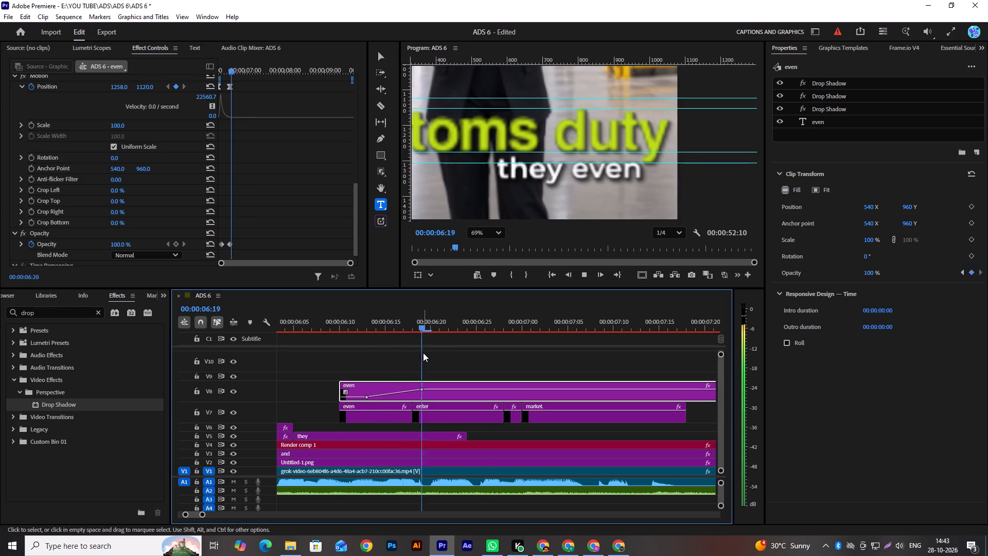
{"action": "key", "text": "space"}
{"action": "left_click_drag", "start_coordinate": [407, 326], "coordinate": [332, 349]}
{"action": "key", "text": "space"}
{"action": "key", "text": "space"}
{"action": "left_click_drag", "start_coordinate": [396, 328], "coordinate": [367, 334]}
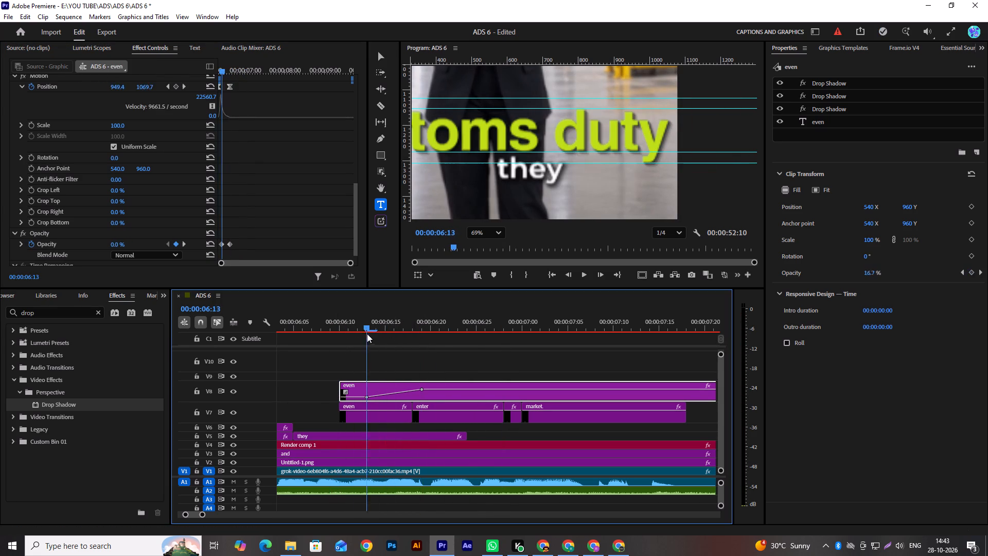
{"action": "left_click_drag", "start_coordinate": [367, 334], "coordinate": [352, 345]}
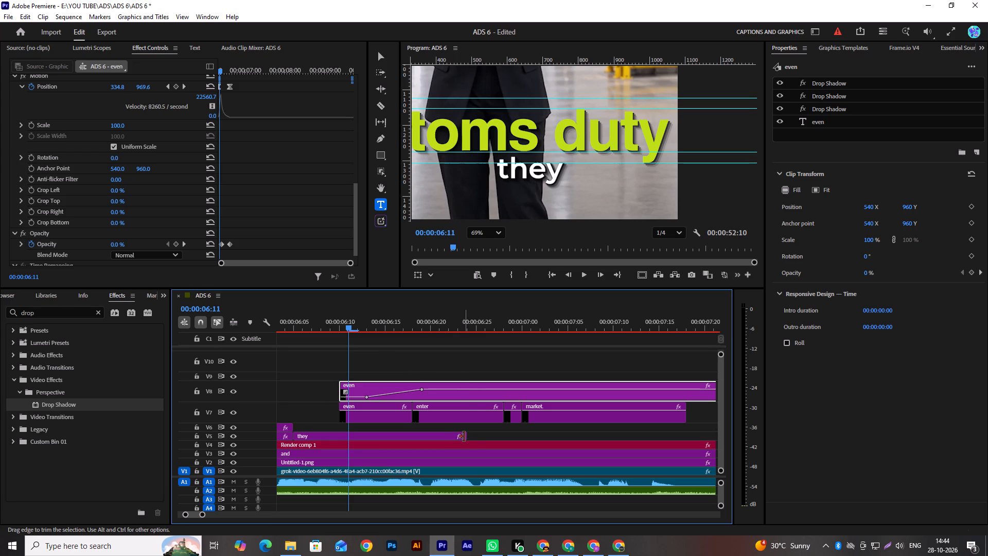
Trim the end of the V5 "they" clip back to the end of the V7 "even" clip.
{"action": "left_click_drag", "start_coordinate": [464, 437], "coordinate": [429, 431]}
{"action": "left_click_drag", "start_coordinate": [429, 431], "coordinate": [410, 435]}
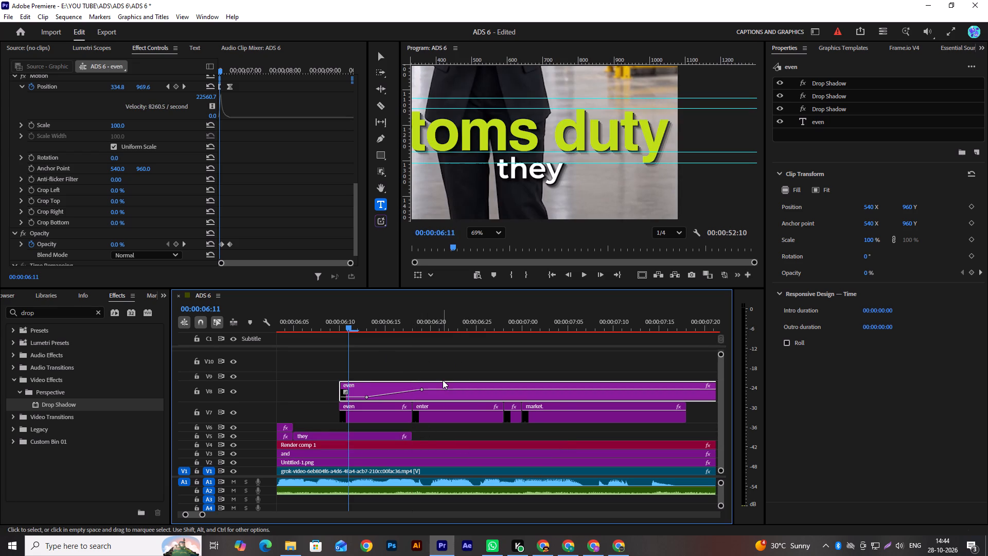
Change the text of the animated V8 "even" clip to "they".
{"action": "scroll", "coordinate": [442, 372], "scroll_direction": "down", "scroll_amount": 2, "text": "alt"}
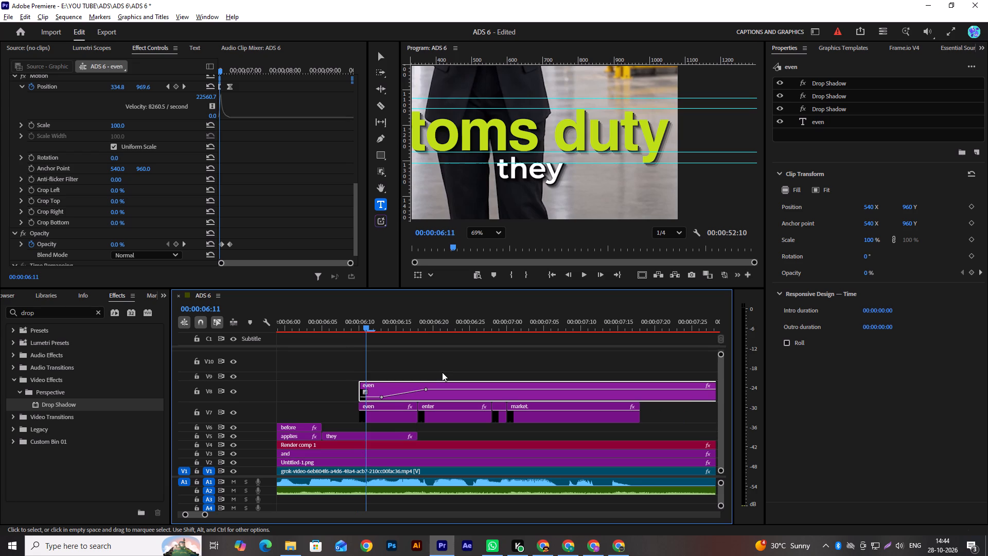
{"action": "left_click", "coordinate": [387, 438]}
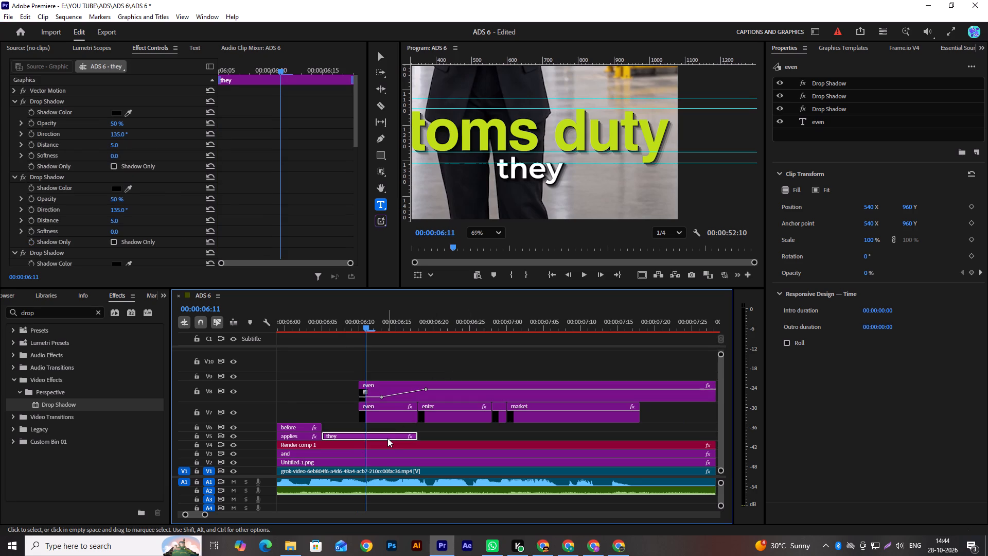
{"action": "left_click", "coordinate": [388, 389]}
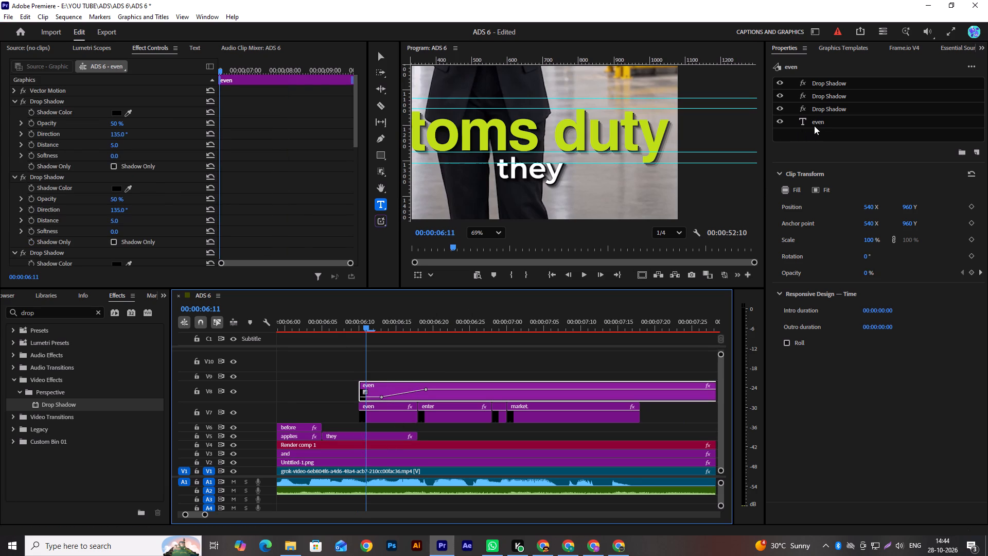
{"action": "double_click", "coordinate": [814, 126]}
{"action": "type", "text": "they"}
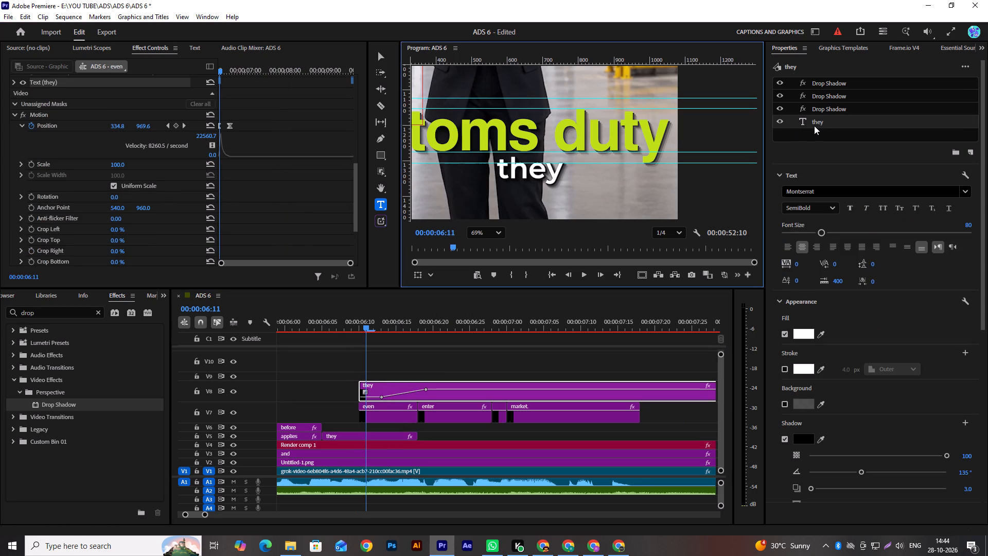
Replace the static "they" clip on V5 with the animated "they" clip from V8, starting at 00:00:06:05.
{"action": "left_click", "coordinate": [389, 414]}
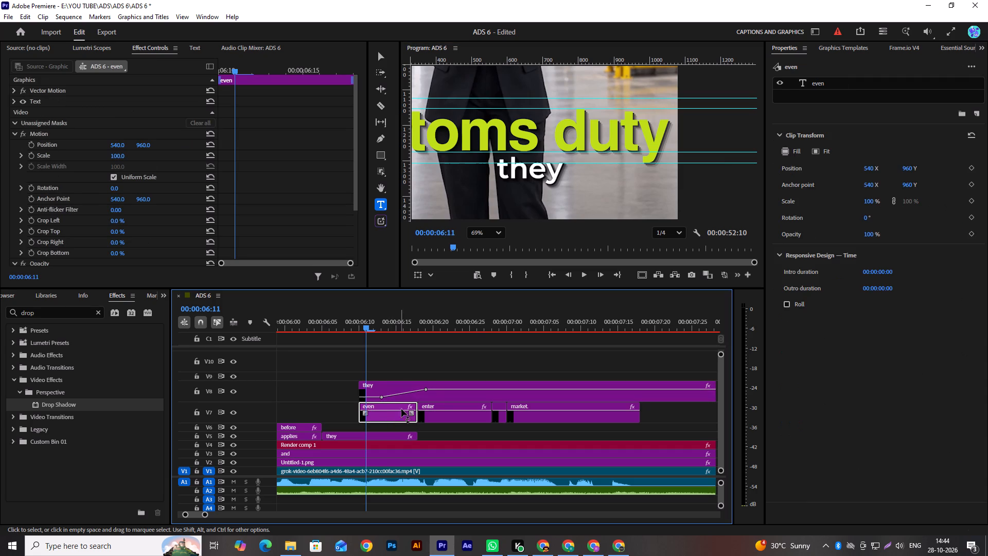
{"action": "left_click", "coordinate": [442, 391]}
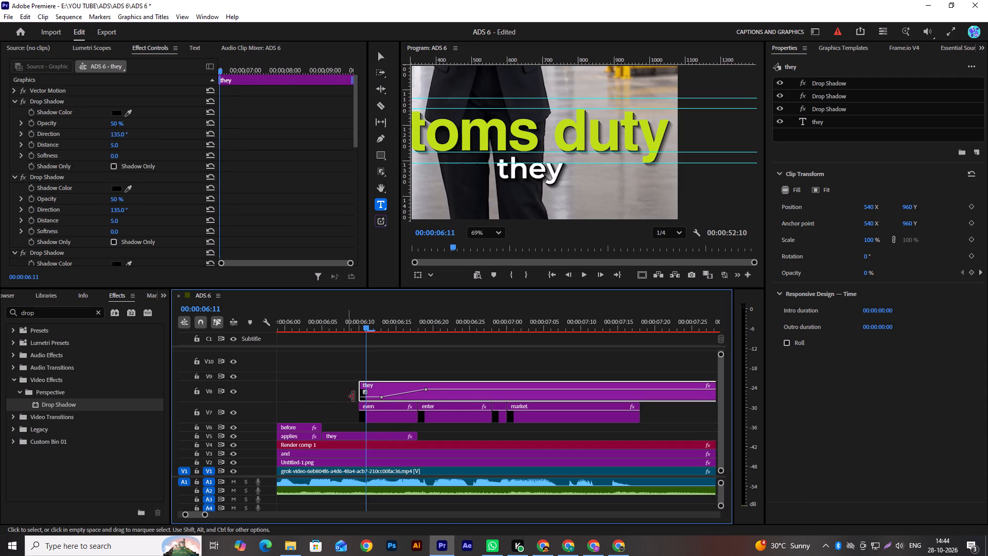
{"action": "left_click_drag", "start_coordinate": [457, 398], "coordinate": [423, 402]}
{"action": "left_click", "coordinate": [389, 435]}
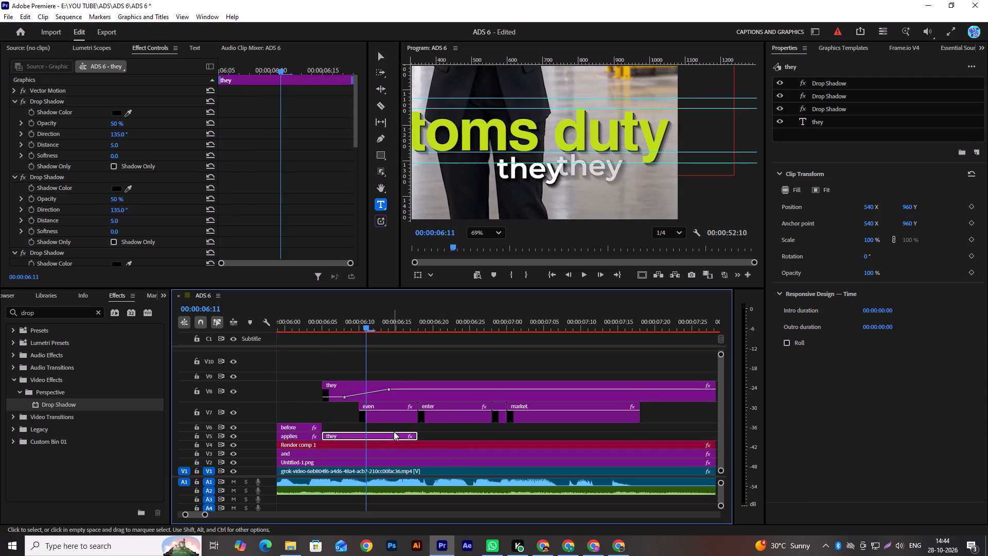
{"action": "key", "text": "Delete"}
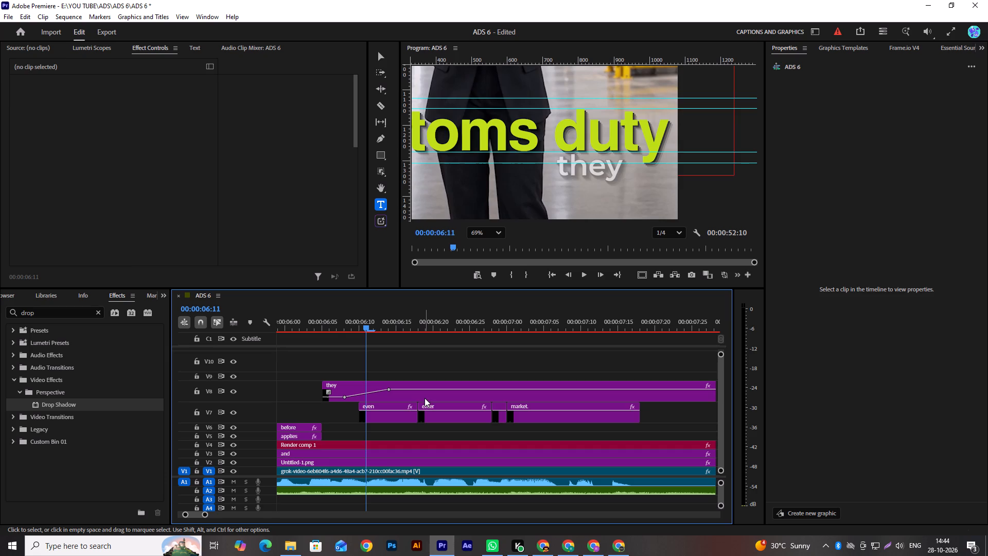
{"action": "left_click_drag", "start_coordinate": [425, 397], "coordinate": [419, 435]}
Trim the end of the animated "they" clip on V5 back to where the "enter" clip starts.
{"action": "scroll", "coordinate": [437, 427], "scroll_direction": "down", "scroll_amount": 3, "text": "alt"}
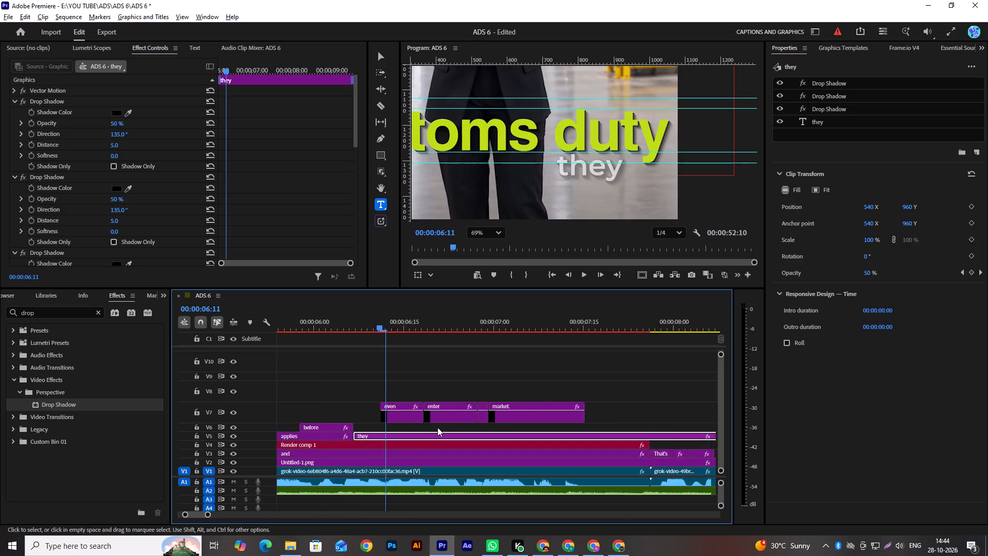
{"action": "scroll", "coordinate": [437, 427], "scroll_direction": "down", "scroll_amount": 6, "text": "alt"}
{"action": "left_click_drag", "start_coordinate": [682, 437], "coordinate": [613, 437]}
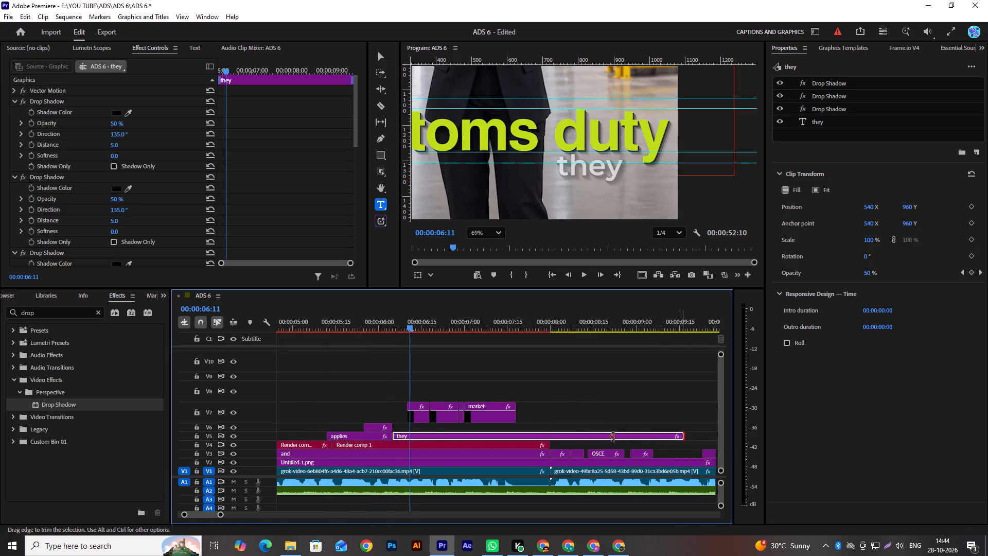
{"action": "left_click_drag", "start_coordinate": [613, 437], "coordinate": [475, 440]}
{"action": "left_click_drag", "start_coordinate": [472, 440], "coordinate": [448, 435]}
{"action": "scroll", "coordinate": [455, 427], "scroll_direction": "up", "scroll_amount": 9, "text": "alt"}
{"action": "scroll", "coordinate": [455, 427], "scroll_direction": "down", "scroll_amount": 1, "text": "alt"}
{"action": "scroll", "coordinate": [455, 427], "scroll_direction": "up", "scroll_amount": 3, "text": "alt"}
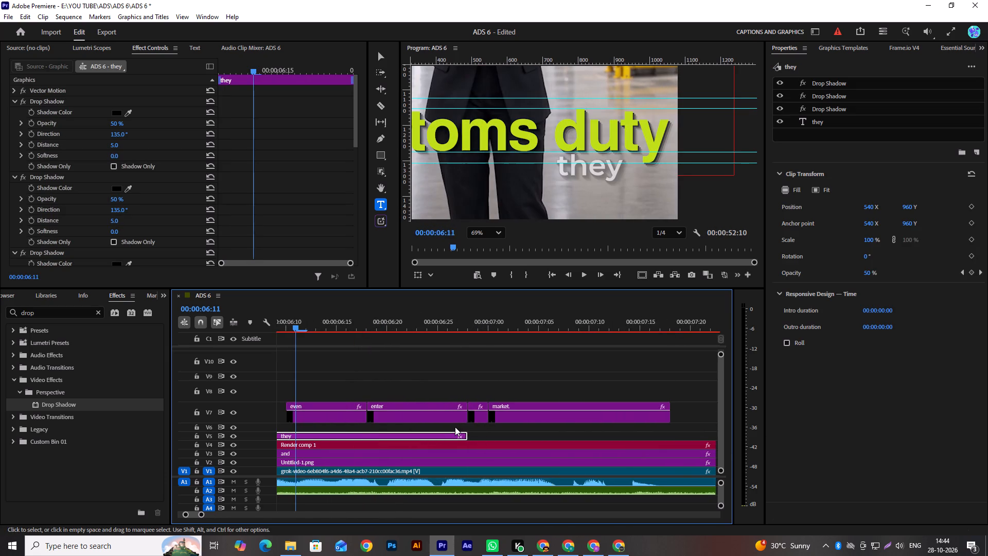
{"action": "scroll", "coordinate": [455, 427], "scroll_direction": "up", "scroll_amount": 12}
{"action": "scroll", "coordinate": [456, 427], "scroll_direction": "down", "scroll_amount": 3, "text": "alt"}
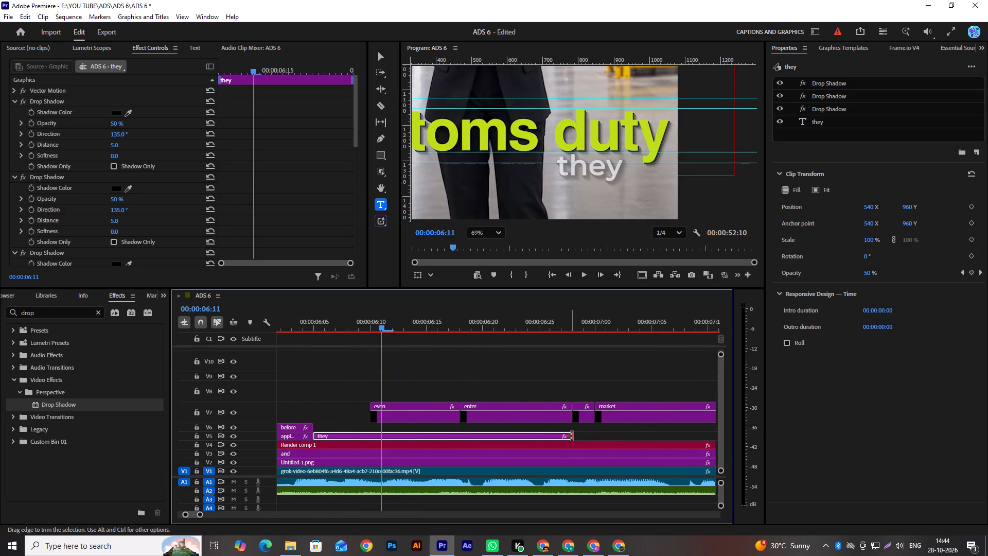
{"action": "left_click_drag", "start_coordinate": [572, 436], "coordinate": [461, 438]}
Move the plain "even" clip from V7 down to V6, keeping its timing above the "they" clip.
{"action": "left_click_drag", "start_coordinate": [442, 421], "coordinate": [441, 431]}
{"action": "left_click", "coordinate": [444, 427]}
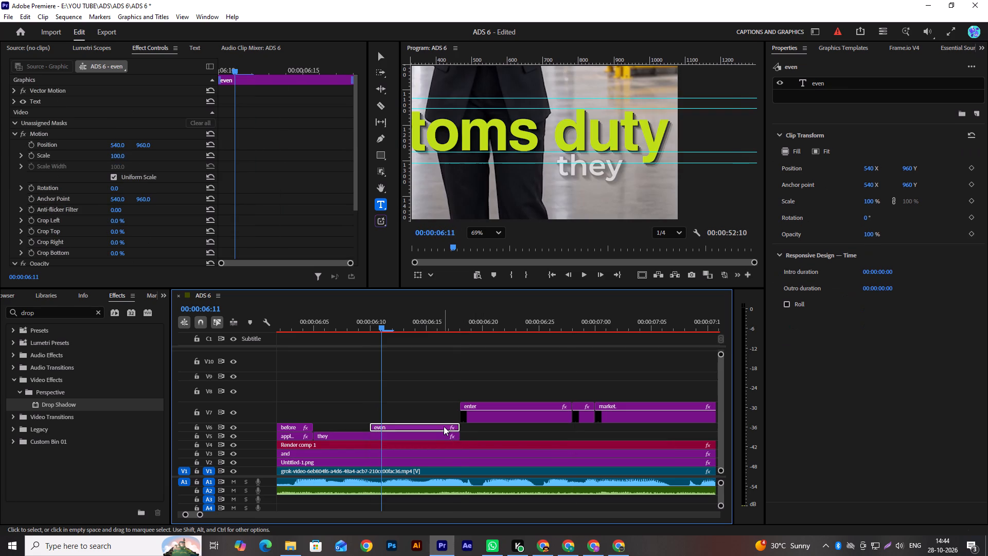
Play back the animated "they" caption from about 00:00:06:06 to check its entrance under "Customs duty".
{"action": "left_click", "coordinate": [823, 84]}
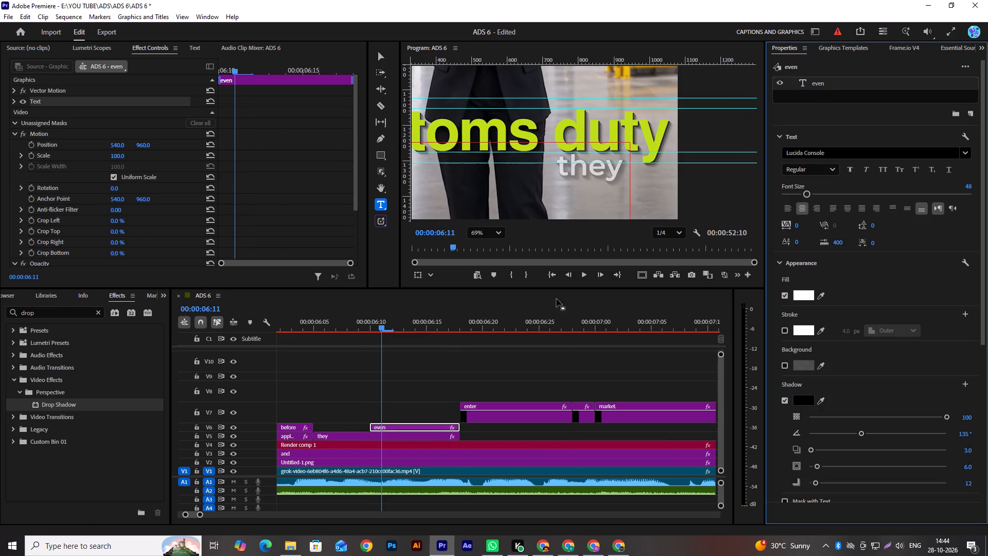
{"action": "left_click_drag", "start_coordinate": [380, 326], "coordinate": [321, 354]}
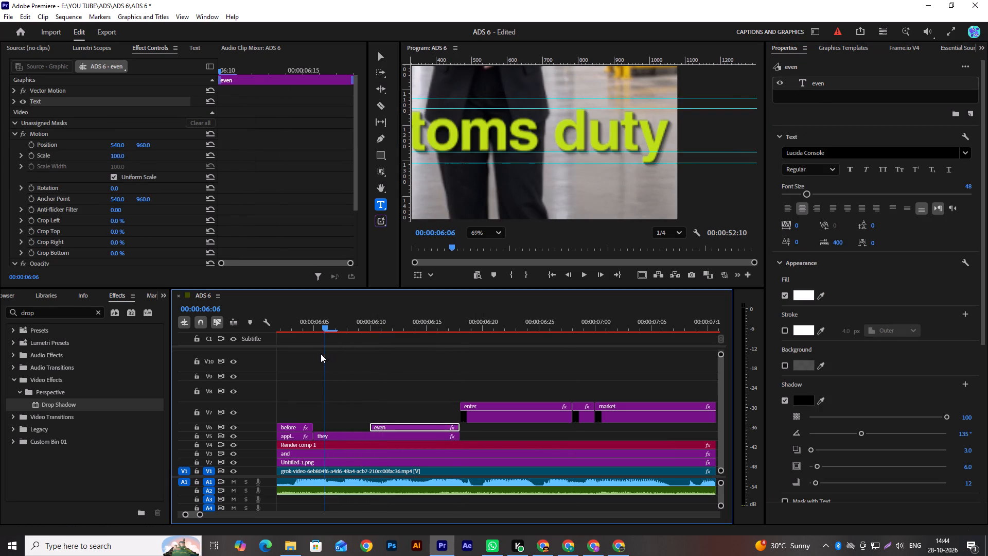
{"action": "left_click_drag", "start_coordinate": [321, 354], "coordinate": [319, 354]}
{"action": "key", "text": "space"}
{"action": "key", "text": "space"}
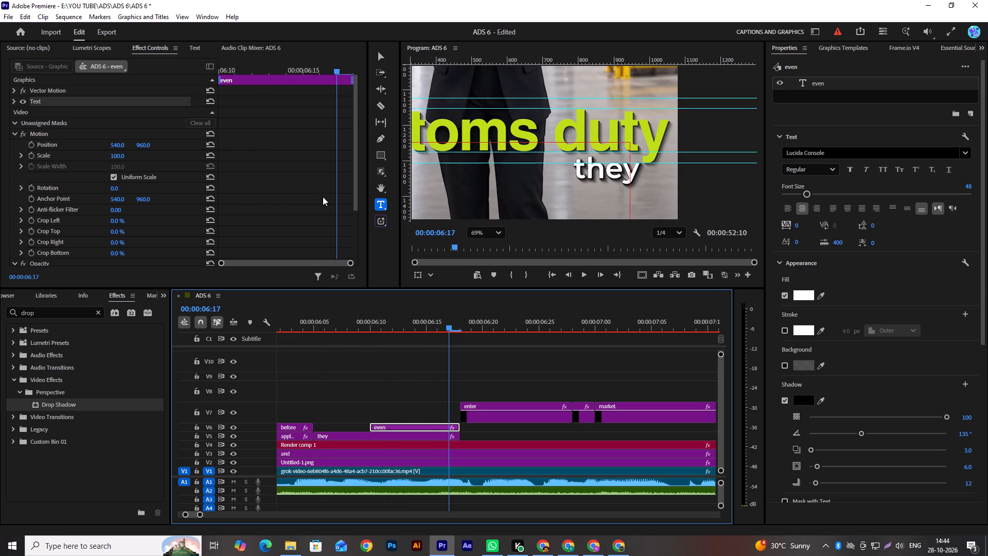
Set the vertical position of the "they" clip's starting position keyframe at 00:00:06:05 to 1120.
{"action": "left_click", "coordinate": [350, 433]}
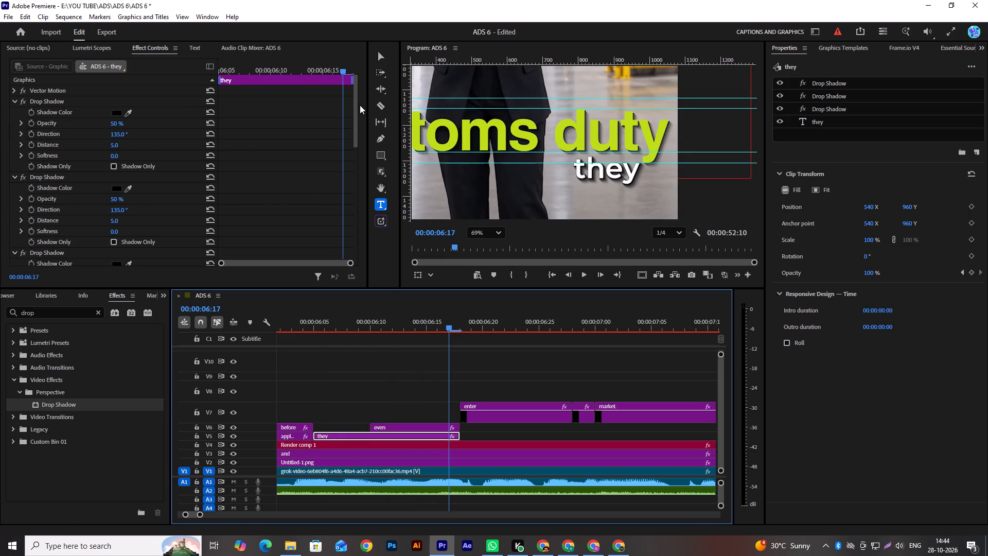
{"action": "left_click_drag", "start_coordinate": [357, 98], "coordinate": [348, 190]}
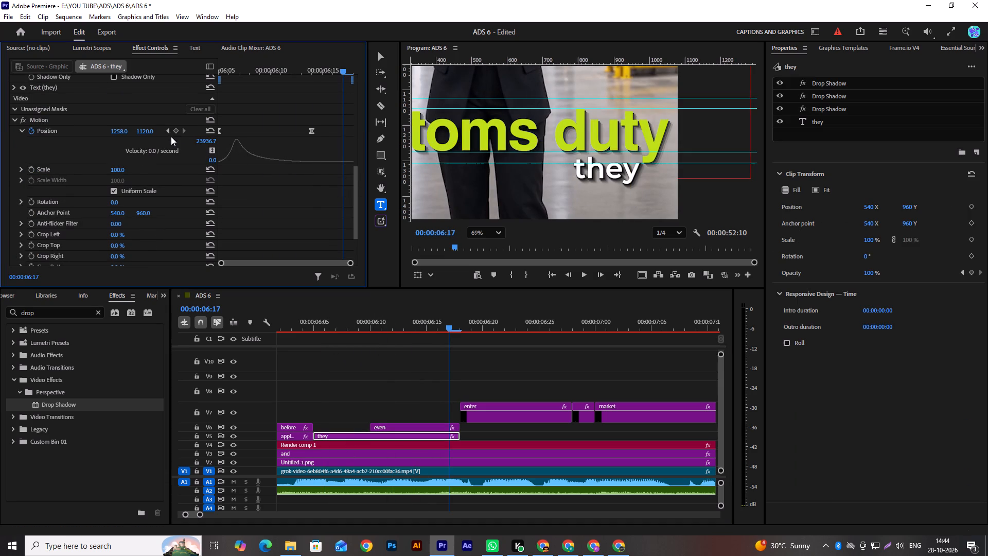
{"action": "left_click", "coordinate": [170, 131]}
{"action": "left_click_drag", "start_coordinate": [291, 72], "coordinate": [288, 73]}
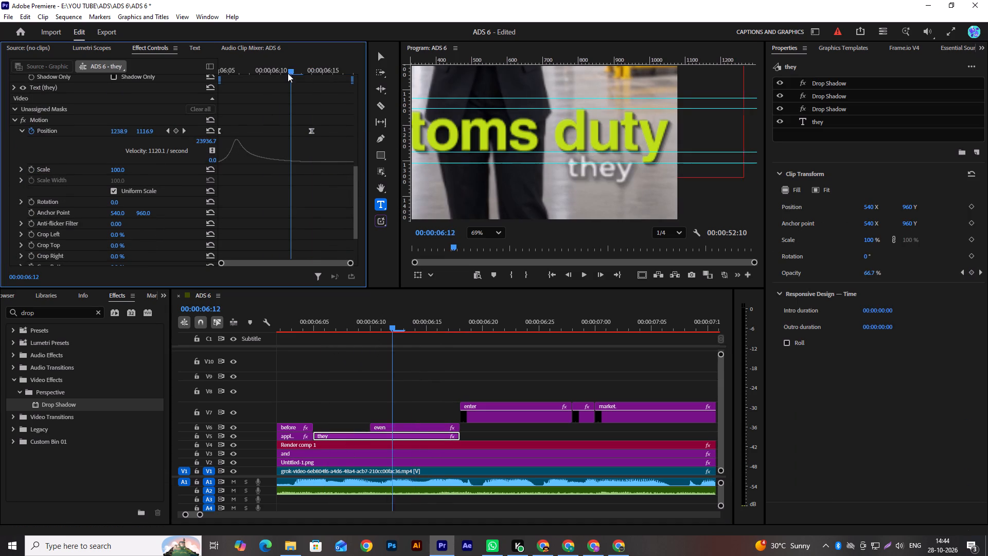
{"action": "left_click_drag", "start_coordinate": [288, 73], "coordinate": [263, 89]}
{"action": "left_click", "coordinate": [186, 127]}
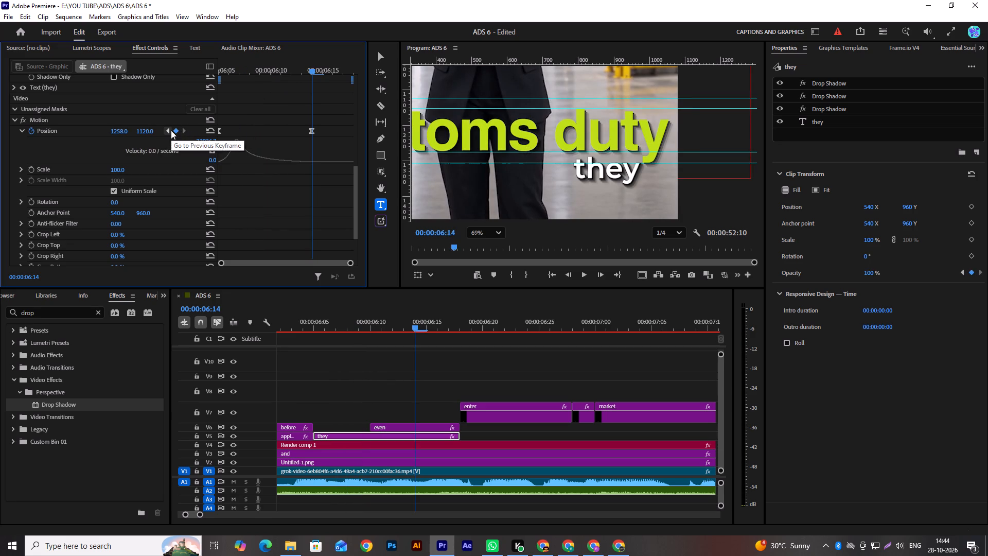
{"action": "left_click", "coordinate": [171, 130]}
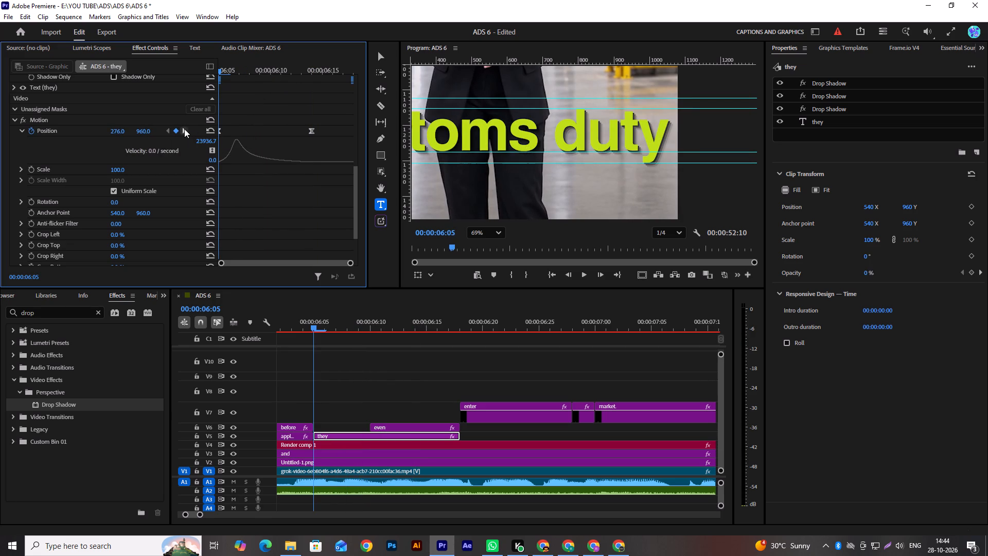
{"action": "left_click", "coordinate": [184, 129]}
{"action": "left_click", "coordinate": [169, 129]}
{"action": "left_click_drag", "start_coordinate": [238, 72], "coordinate": [263, 72]}
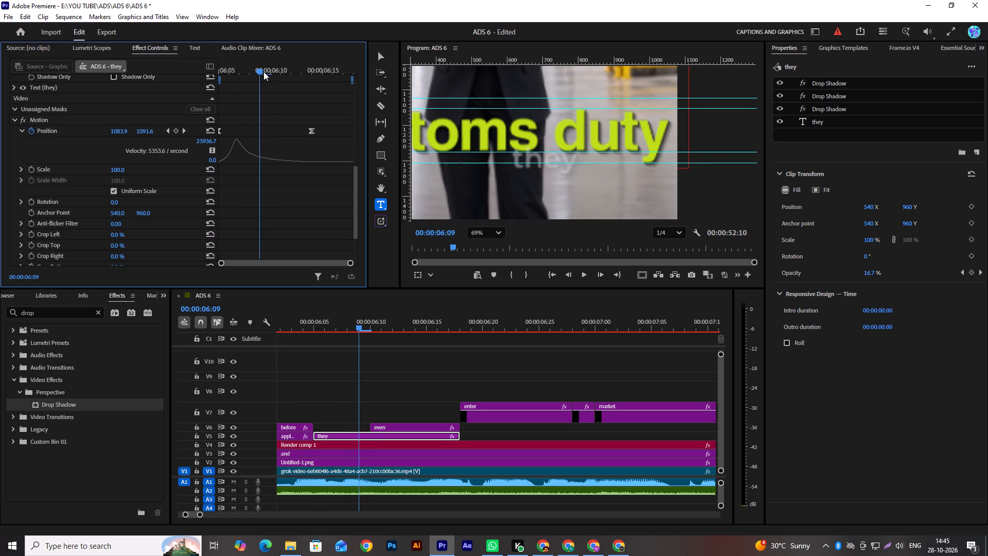
{"action": "left_click_drag", "start_coordinate": [263, 72], "coordinate": [231, 86]}
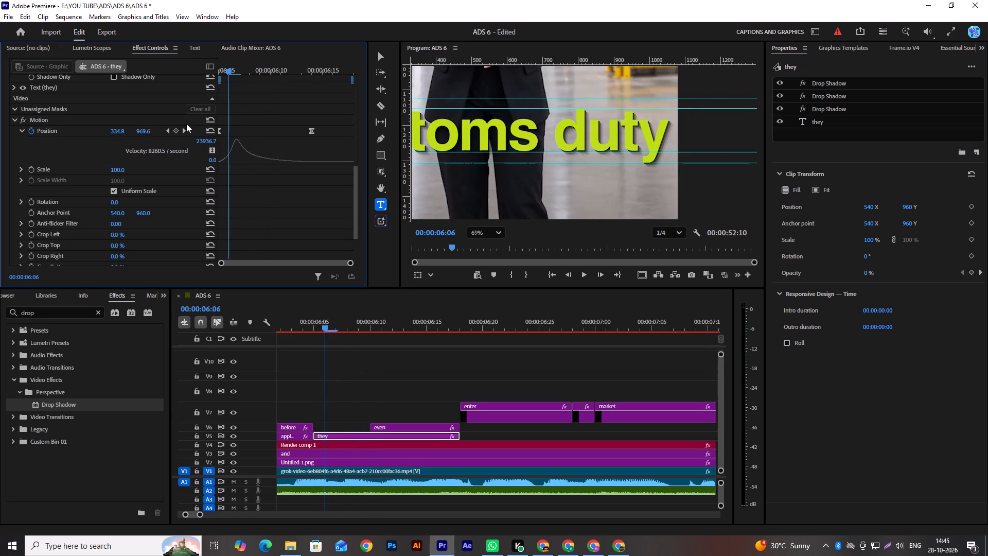
{"action": "left_click", "coordinate": [185, 133]}
{"action": "left_click", "coordinate": [170, 131]}
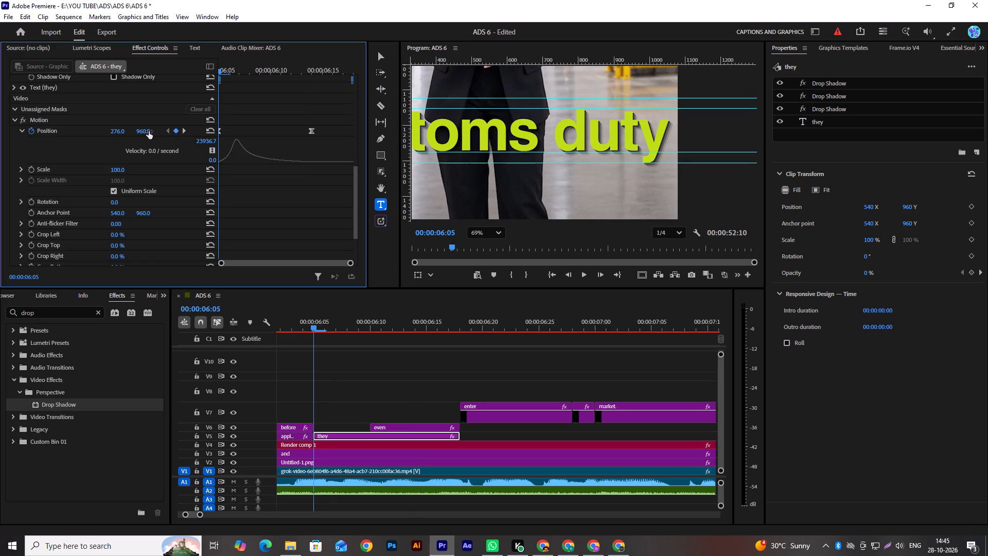
{"action": "left_click", "coordinate": [146, 131]}
{"action": "type", "text": "1120"}
{"action": "key", "text": "Return"}
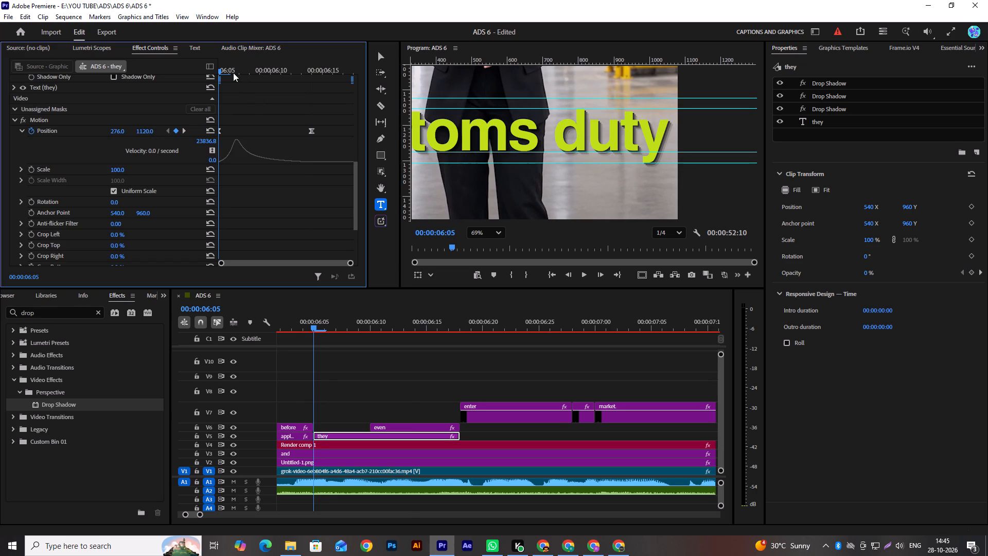
Play back the "they" entrance from 00:00:06:05 to check its horizontal slide-in.
{"action": "left_click_drag", "start_coordinate": [231, 72], "coordinate": [215, 95]}
{"action": "key", "text": "space"}
{"action": "key", "text": "space"}
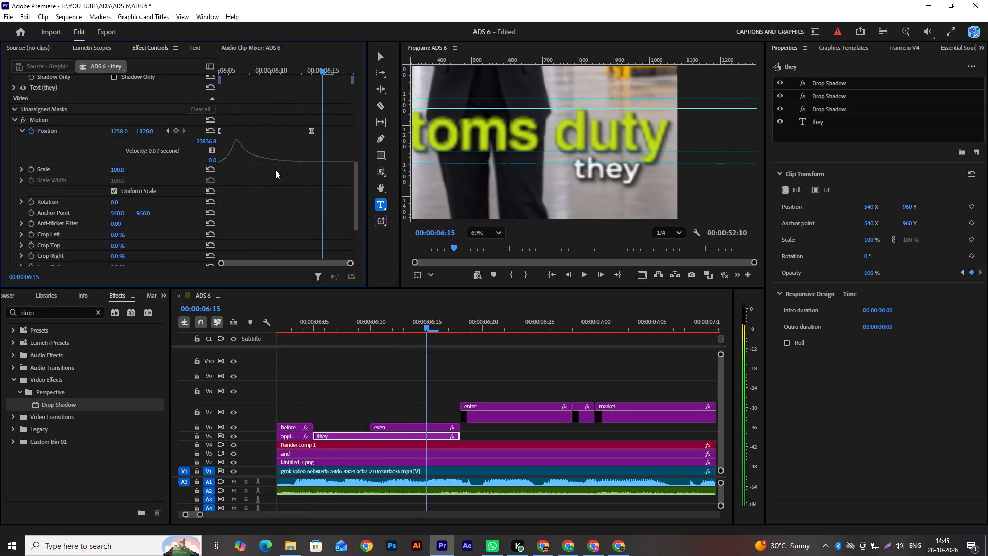
{"action": "key", "text": "space"}
{"action": "key", "text": "space"}
Shift the "they" clip's ending position keyframe at 00:00:06:14 horizontally to about 1043, leaving room for "even" beside it.
{"action": "scroll", "coordinate": [461, 343], "scroll_direction": "down", "scroll_amount": 1, "text": "alt"}
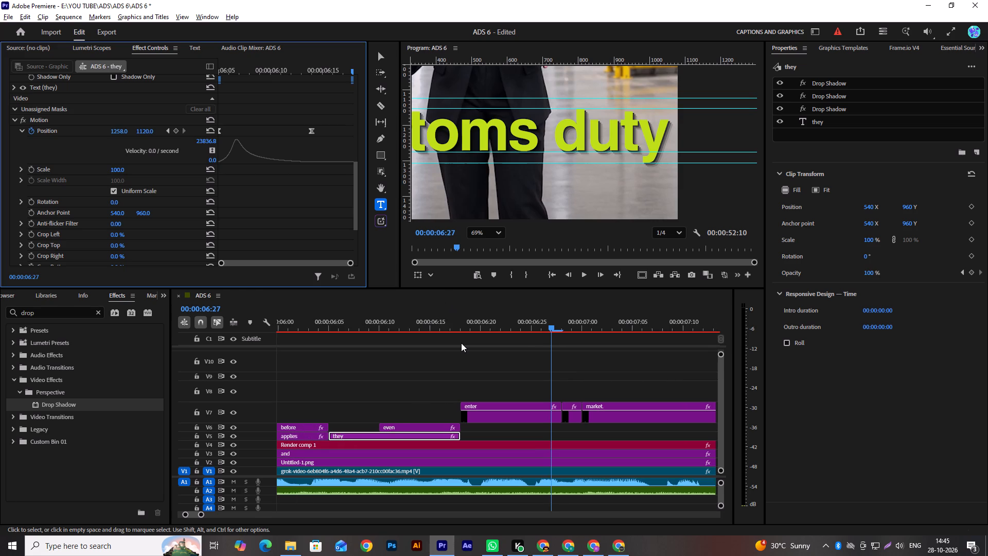
{"action": "scroll", "coordinate": [461, 343], "scroll_direction": "down", "scroll_amount": 1, "text": "alt"}
{"action": "left_click", "coordinate": [166, 130]}
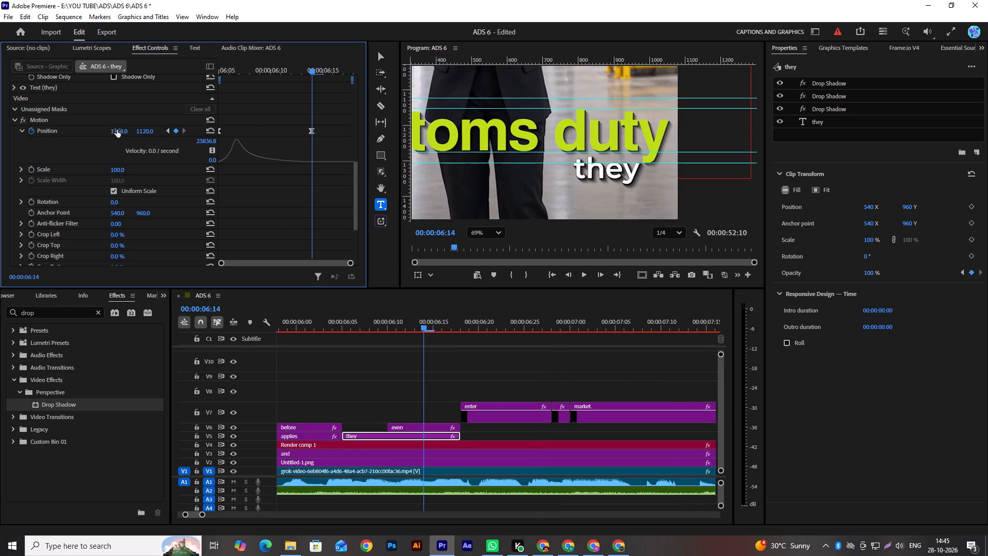
{"action": "left_click_drag", "start_coordinate": [118, 130], "coordinate": [28, 161]}
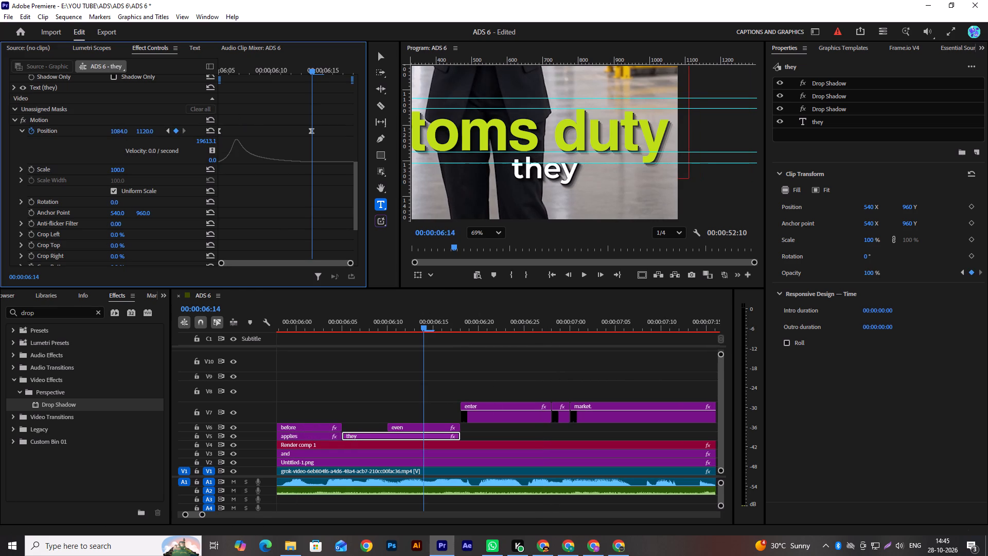
{"action": "left_click_drag", "start_coordinate": [28, 161], "coordinate": [9, 169]}
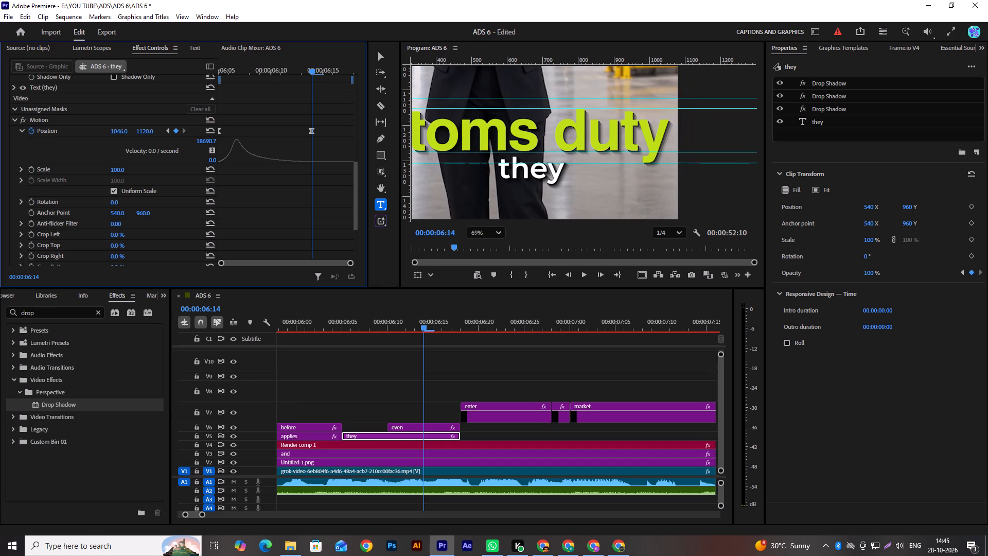
{"action": "left_click_drag", "start_coordinate": [9, 169], "coordinate": [7, 171]}
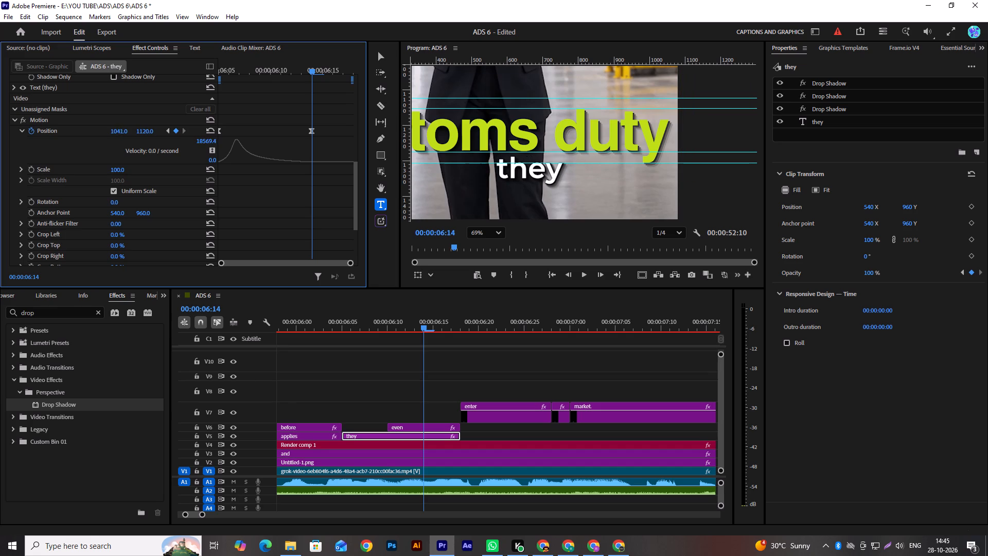
{"action": "left_click_drag", "start_coordinate": [7, 171], "coordinate": [8, 171]}
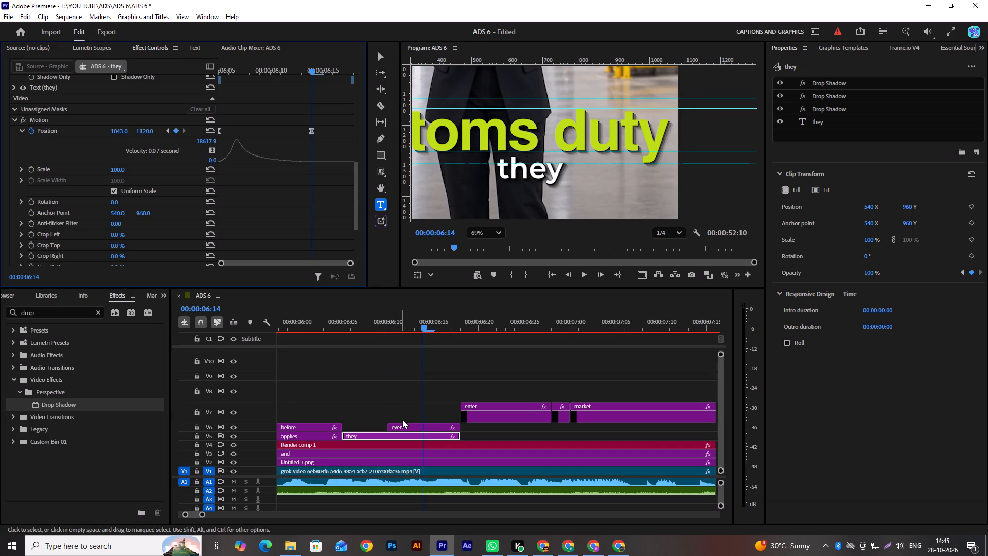
Style the "even" text on V6 in Montserrat SemiBold at font size 80.
{"action": "left_click", "coordinate": [406, 422]}
{"action": "left_click", "coordinate": [424, 430]}
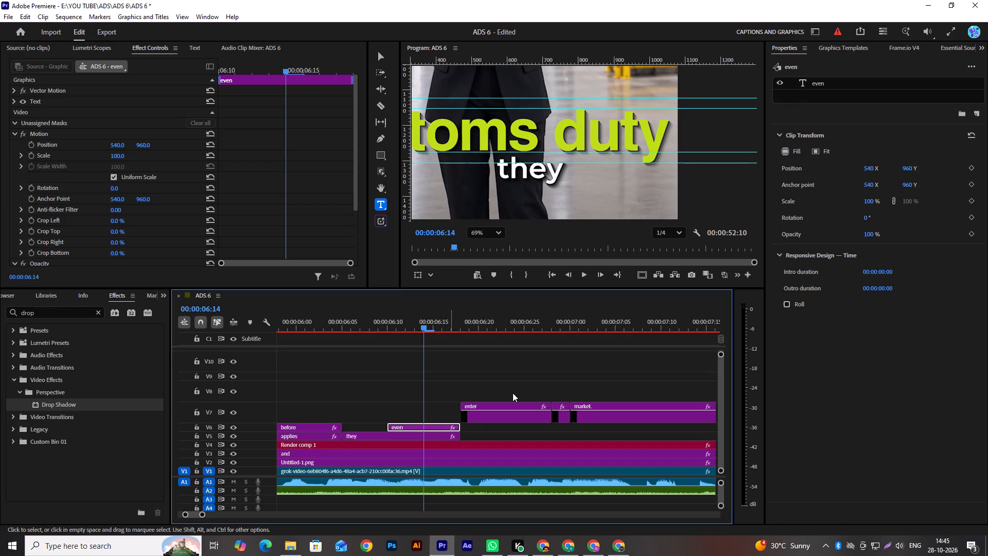
{"action": "left_click", "coordinate": [838, 85]}
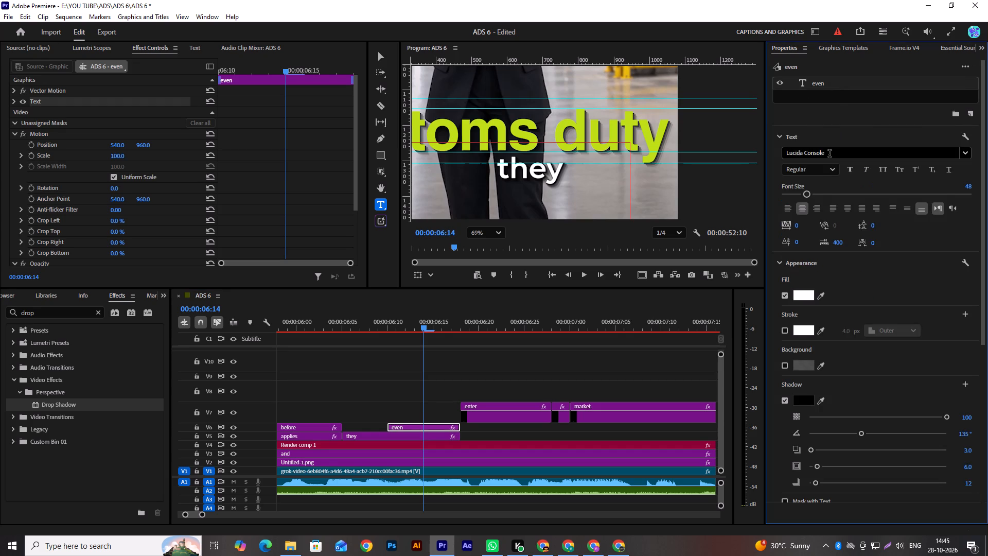
{"action": "left_click", "coordinate": [830, 154]}
{"action": "type", "text": "mont"}
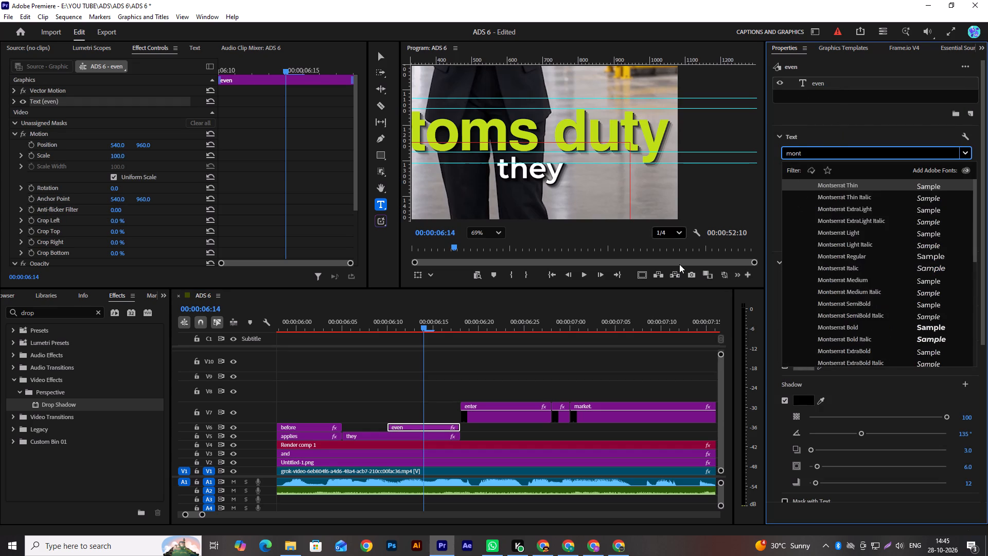
{"action": "left_click", "coordinate": [845, 303]}
{"action": "left_click", "coordinate": [971, 185]}
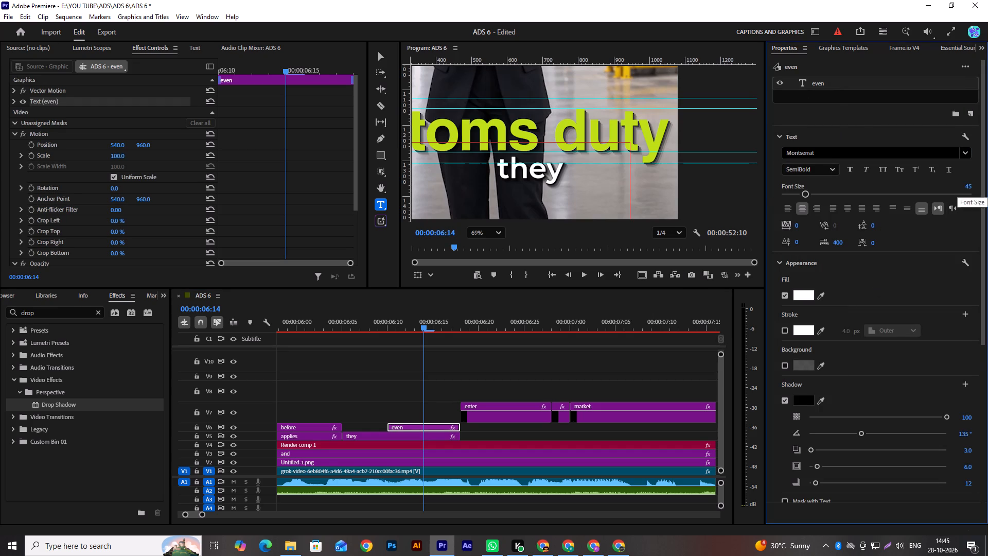
{"action": "left_click", "coordinate": [968, 187]}
{"action": "type", "text": "80"}
{"action": "key", "text": "Return"}
Position the "even" clip on the same line just after "they", at about 883, 484.7.
{"action": "left_click_drag", "start_coordinate": [149, 144], "coordinate": [357, 194]}
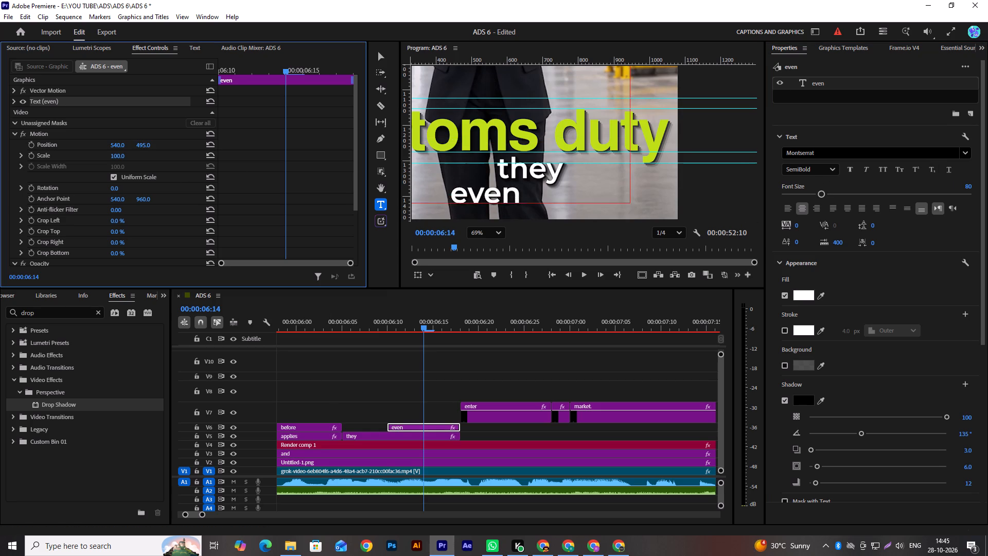
{"action": "left_click_drag", "start_coordinate": [357, 194], "coordinate": [355, 194]}
{"action": "left_click_drag", "start_coordinate": [125, 144], "coordinate": [283, 170]}
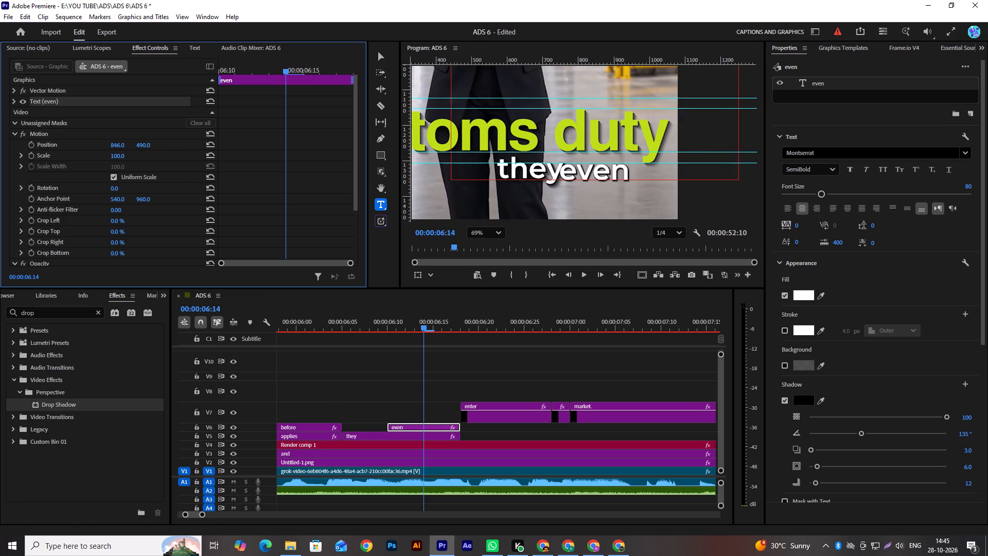
{"action": "left_click_drag", "start_coordinate": [283, 170], "coordinate": [295, 172]}
{"action": "left_click_drag", "start_coordinate": [144, 143], "coordinate": [116, 150], "text": "ctrl"}
{"action": "left_click_drag", "start_coordinate": [116, 146], "coordinate": [122, 144]}
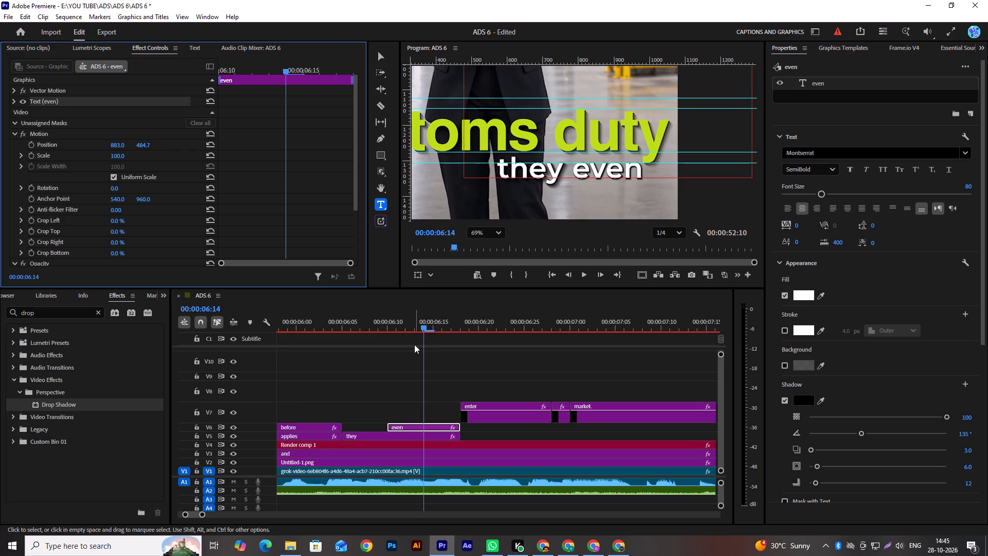
Play back the "they even" captions from about 00:00:06:04 to check the entrance timing of "they" against "even".
{"action": "left_click_drag", "start_coordinate": [425, 325], "coordinate": [339, 351]}
{"action": "key", "text": "space"}
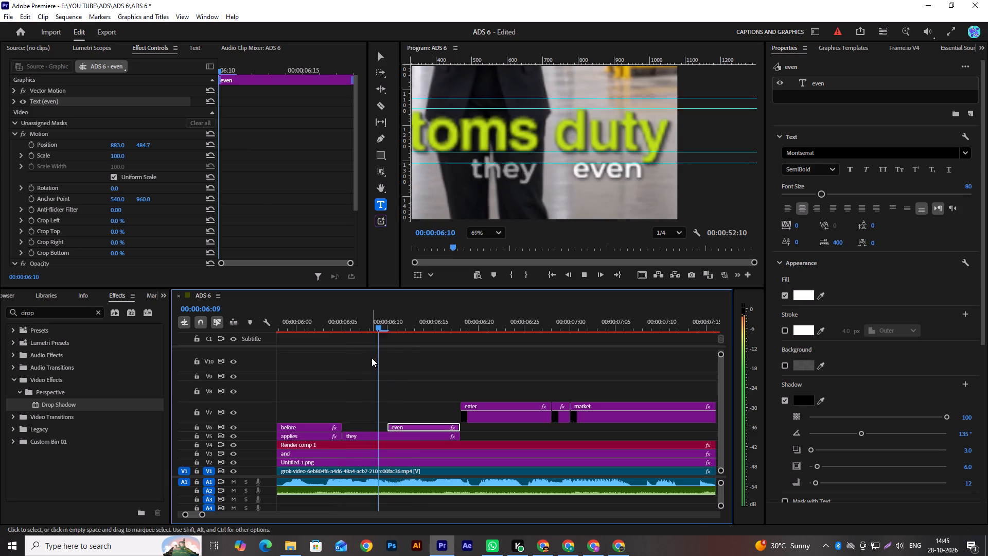
{"action": "key", "text": "space"}
{"action": "left_click_drag", "start_coordinate": [372, 325], "coordinate": [333, 337]}
{"action": "key", "text": "space"}
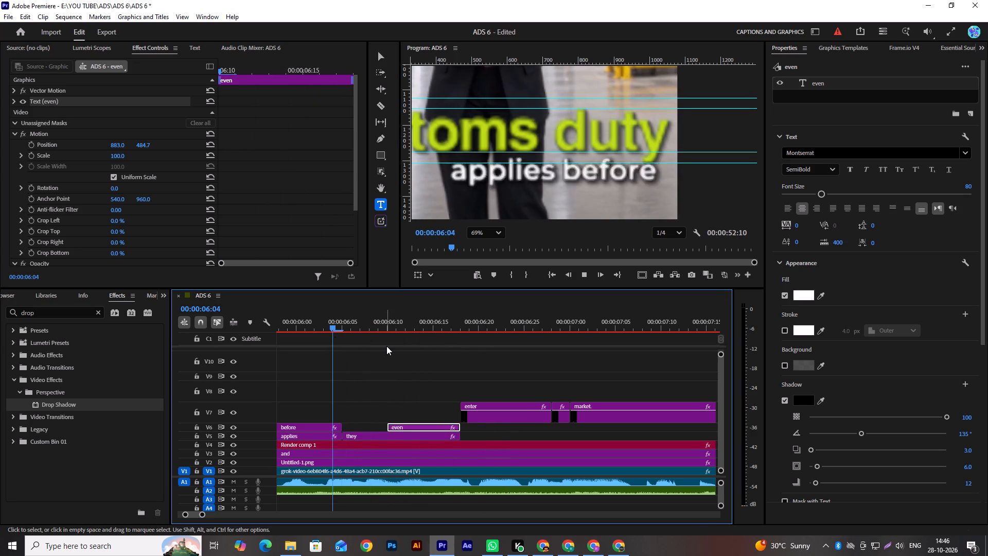
{"action": "key", "text": "space"}
{"action": "left_click_drag", "start_coordinate": [393, 332], "coordinate": [379, 336]}
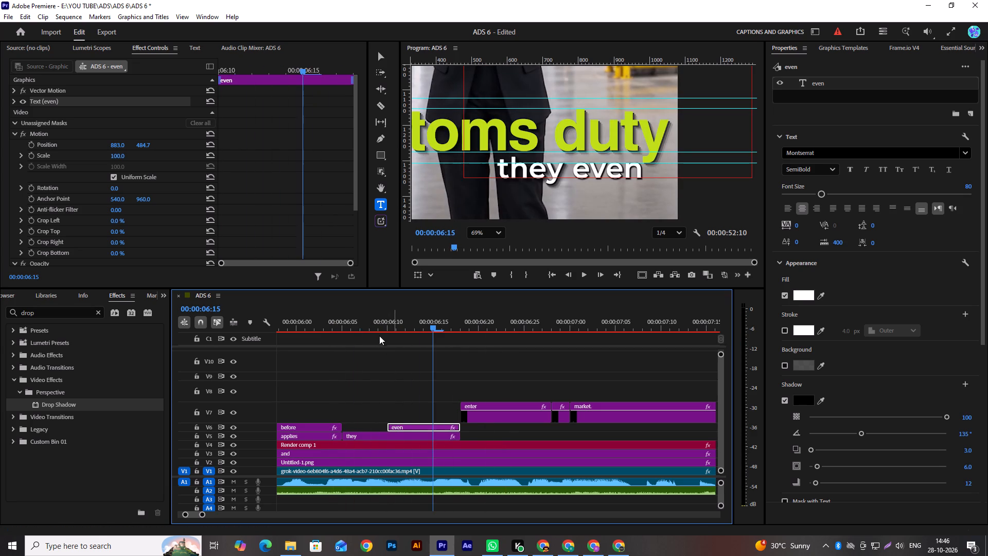
{"action": "left_click_drag", "start_coordinate": [379, 336], "coordinate": [370, 340]}
{"action": "left_click_drag", "start_coordinate": [372, 329], "coordinate": [365, 331]}
Shorten the "they" entrance by moving its ending position and opacity keyframes to 00:00:06:10, where the "even" clip starts.
{"action": "left_click", "coordinate": [387, 433]}
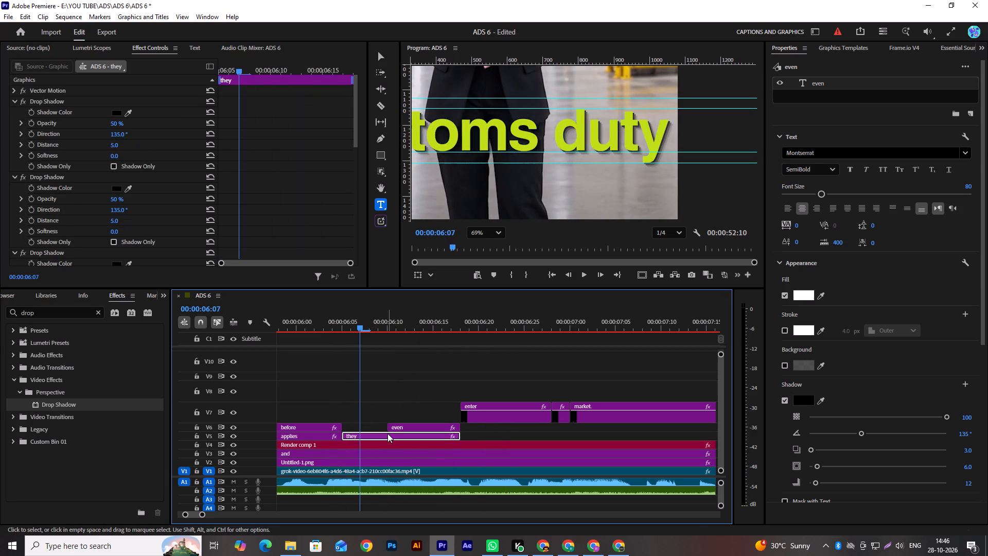
{"action": "left_click_drag", "start_coordinate": [355, 120], "coordinate": [356, 229]}
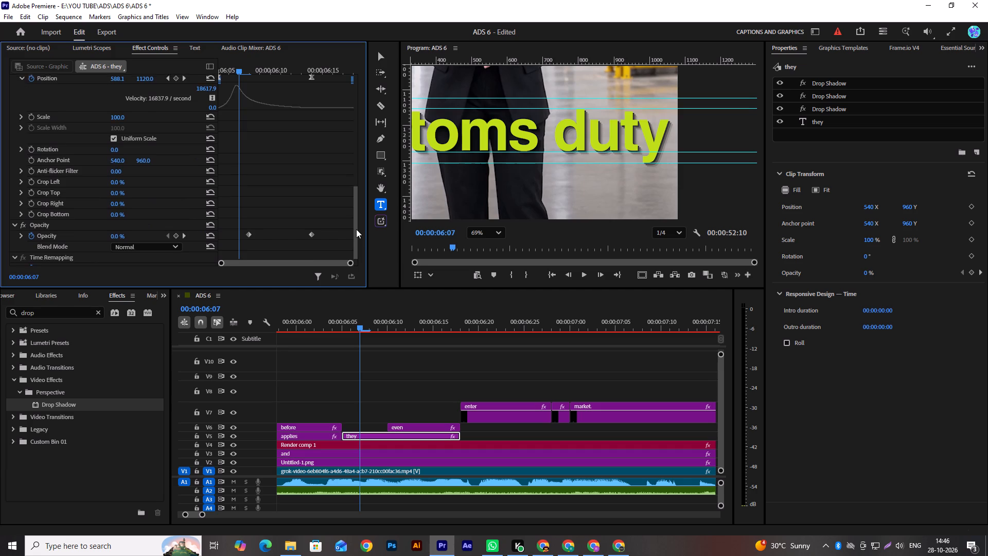
{"action": "left_click_drag", "start_coordinate": [356, 229], "coordinate": [355, 219]}
{"action": "left_click", "coordinate": [186, 115]}
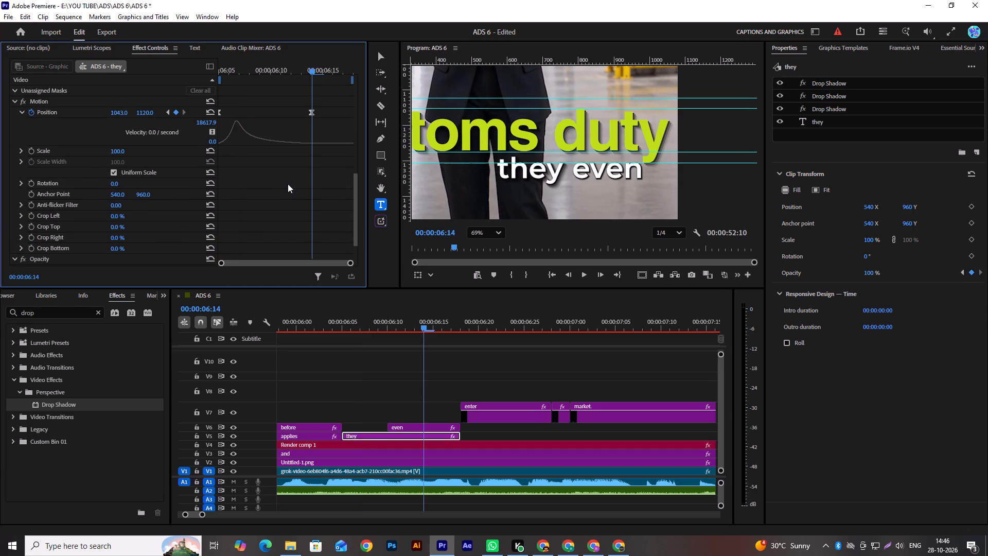
{"action": "scroll", "coordinate": [288, 184], "scroll_direction": "down", "scroll_amount": 7}
{"action": "scroll", "coordinate": [288, 184], "scroll_direction": "up", "scroll_amount": 2}
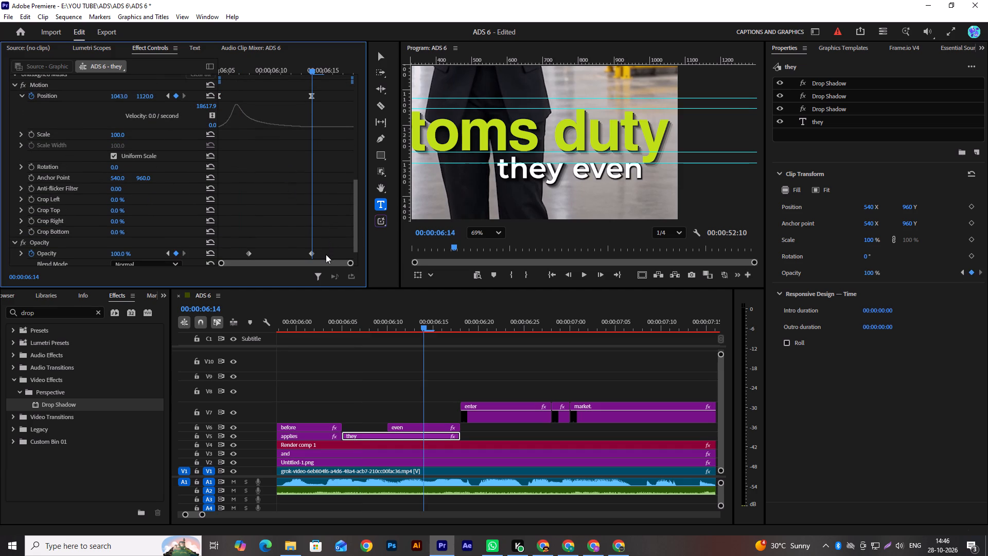
{"action": "left_click", "coordinate": [384, 329]}
{"action": "left_click_drag", "start_coordinate": [312, 97], "coordinate": [300, 101]}
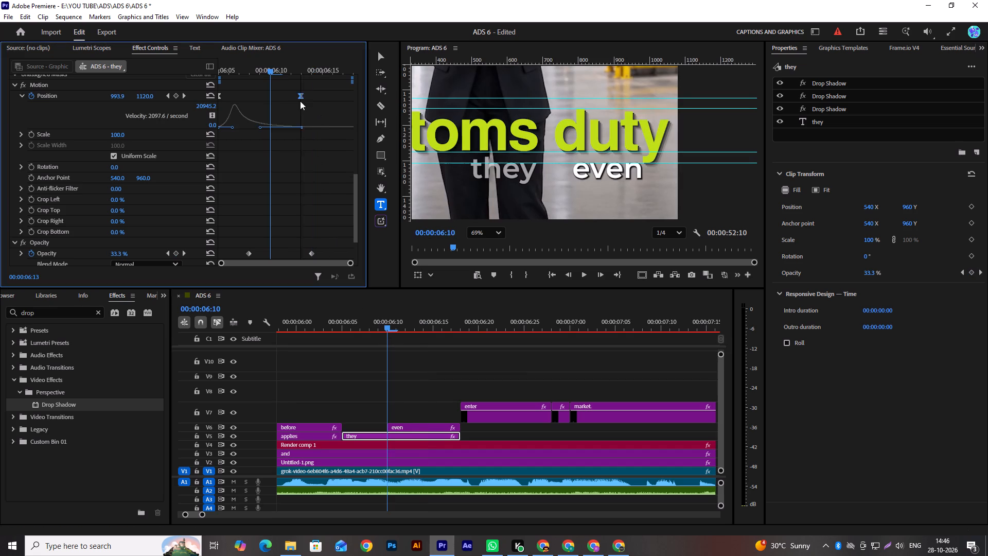
{"action": "left_click_drag", "start_coordinate": [300, 101], "coordinate": [271, 99]}
{"action": "left_click_drag", "start_coordinate": [313, 255], "coordinate": [294, 256]}
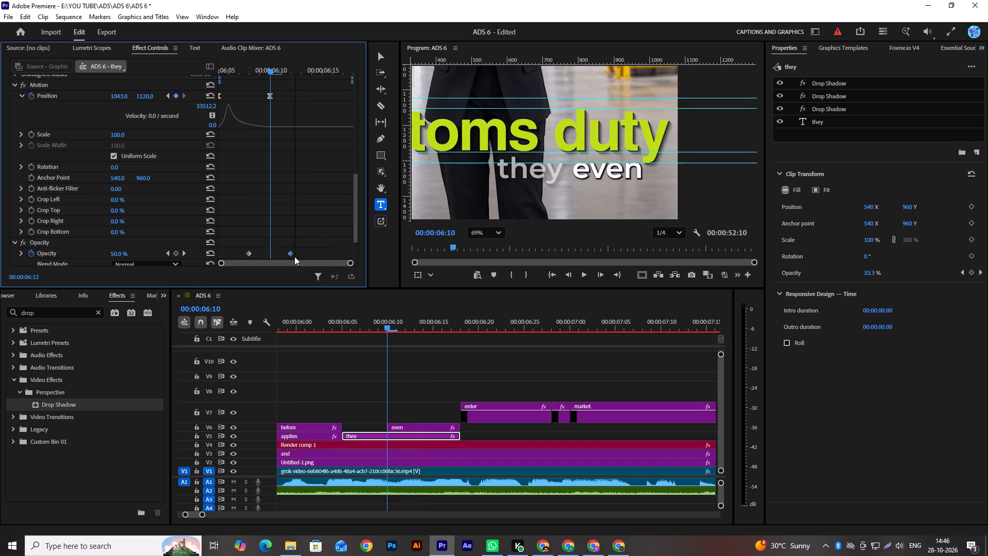
{"action": "left_click_drag", "start_coordinate": [294, 256], "coordinate": [273, 253]}
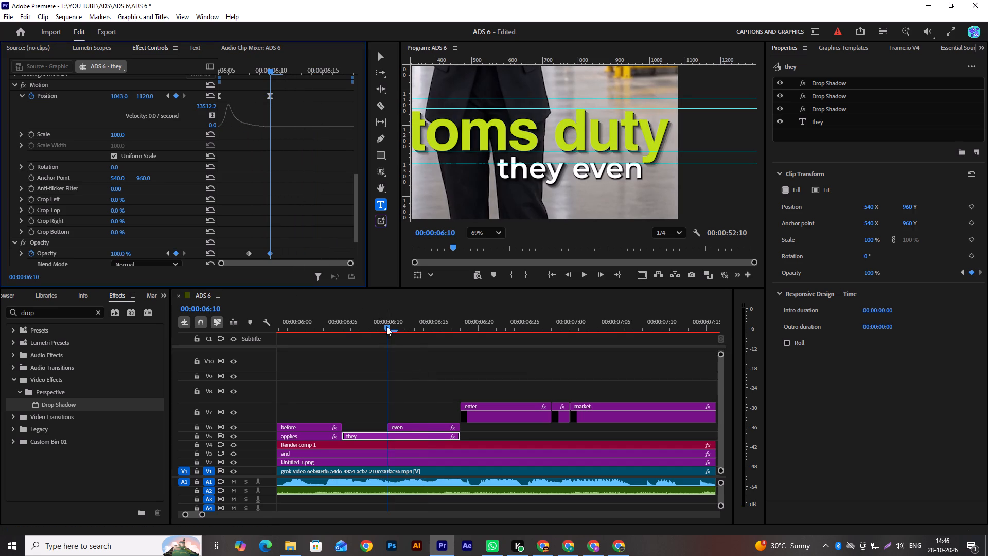
Soften the easing into the ending position keyframe of "they" by shortening its velocity handle, and play back the entrance.
{"action": "left_click_drag", "start_coordinate": [285, 108], "coordinate": [193, 88]}
{"action": "left_click_drag", "start_coordinate": [245, 128], "coordinate": [250, 131]}
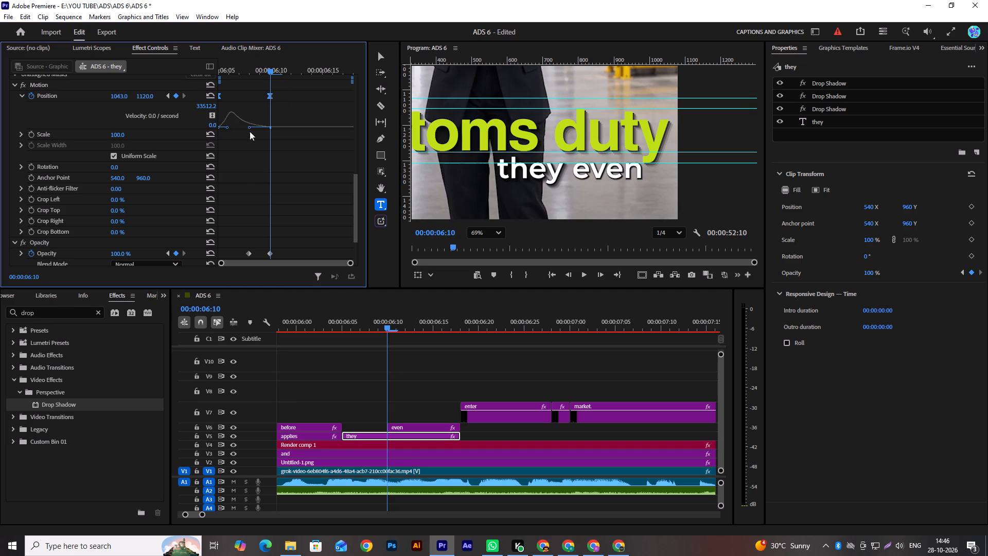
{"action": "left_click_drag", "start_coordinate": [348, 327], "coordinate": [314, 337]}
{"action": "key", "text": "space"}
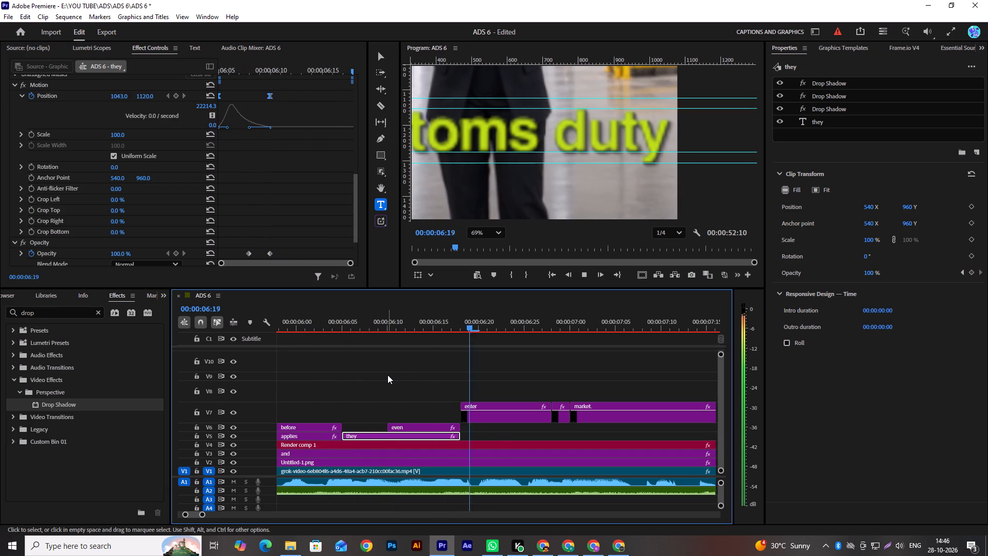
{"action": "key", "text": "space"}
{"action": "scroll", "coordinate": [503, 176], "scroll_direction": "down", "scroll_amount": 9, "text": "alt"}
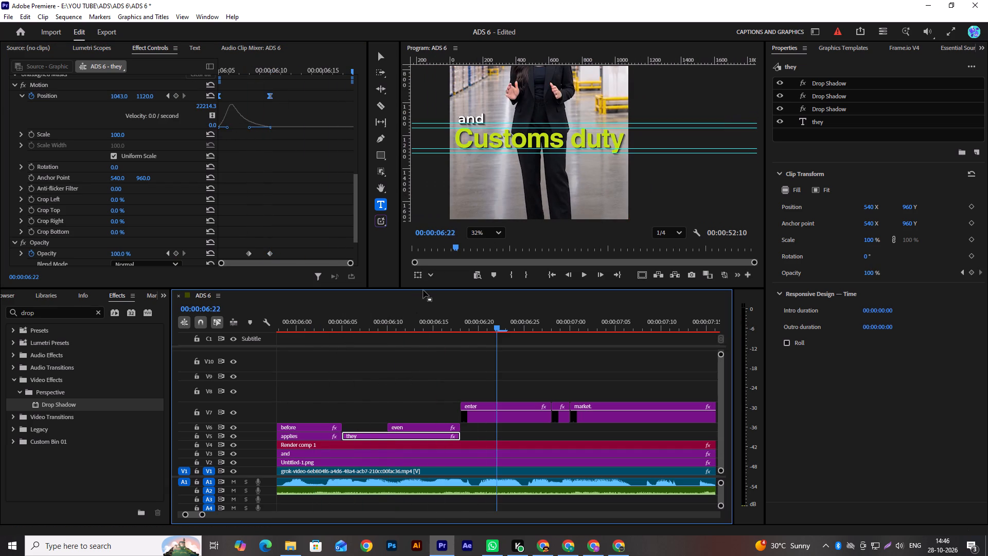
{"action": "left_click_drag", "start_coordinate": [396, 324], "coordinate": [297, 354]}
{"action": "key", "text": "space"}
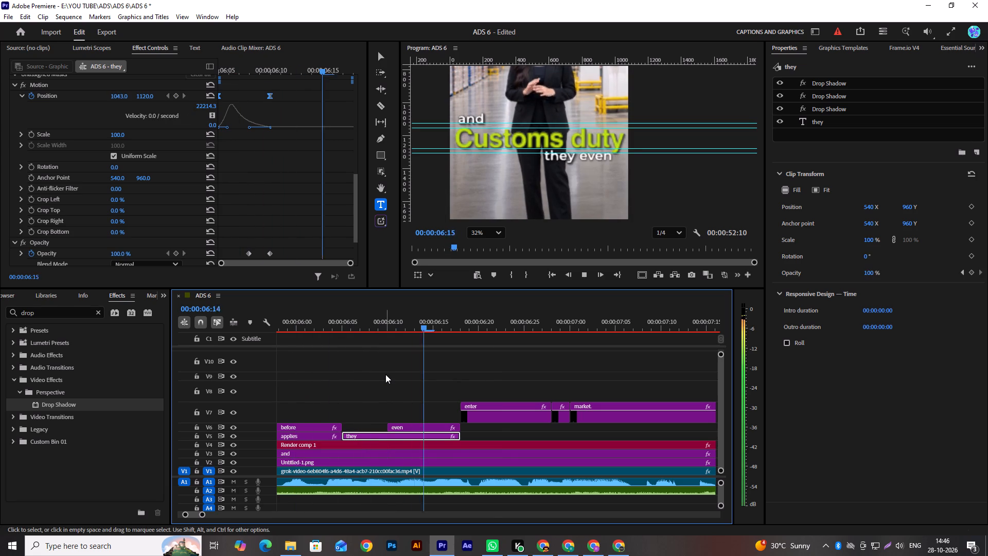
{"action": "key", "text": "space"}
Apply Drop Shadow to the "even" clip on V6 and duplicate the effect twice for three stacked shadows.
{"action": "scroll", "coordinate": [385, 374], "scroll_direction": "down", "scroll_amount": 7, "text": "alt"}
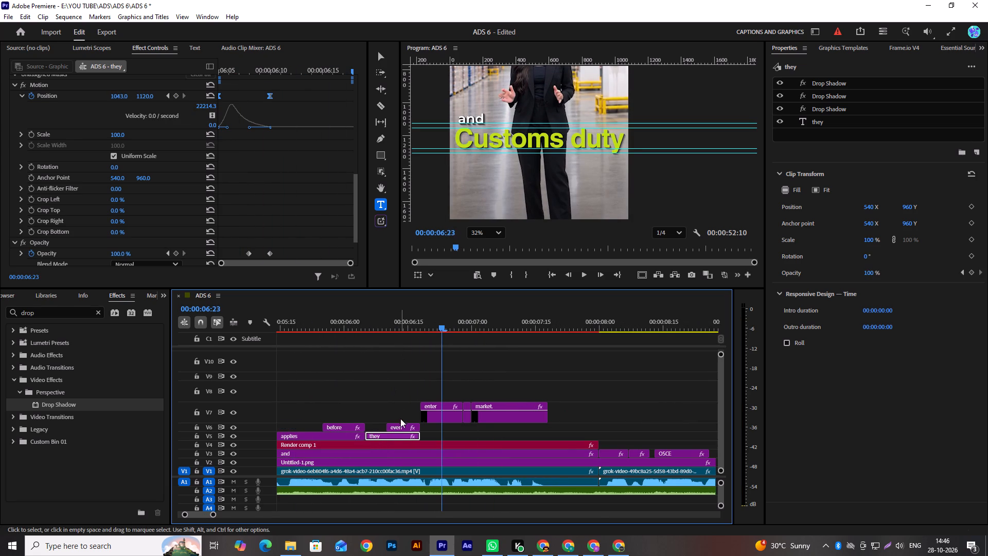
{"action": "left_click", "coordinate": [398, 426]}
{"action": "left_click_drag", "start_coordinate": [105, 403], "coordinate": [361, 423]}
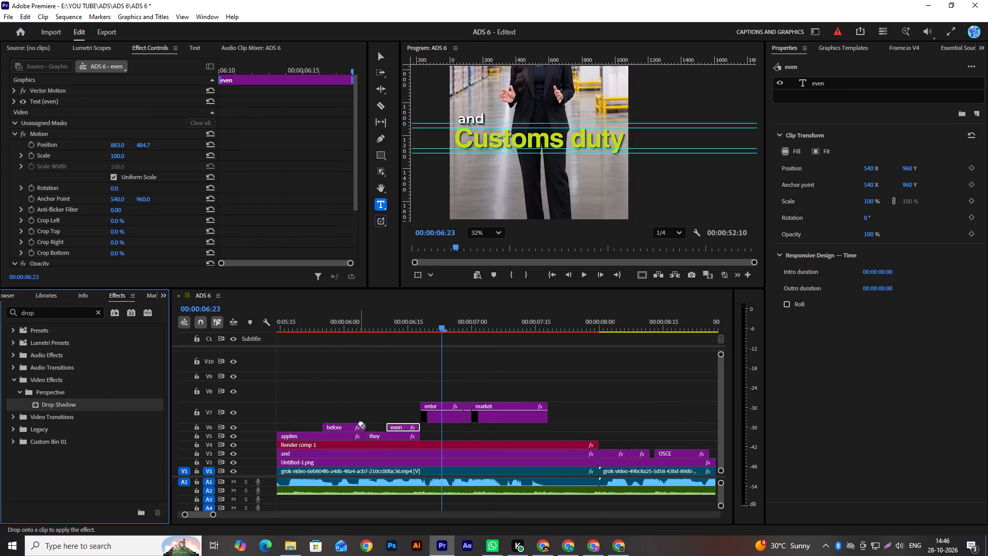
{"action": "left_click_drag", "start_coordinate": [361, 423], "coordinate": [395, 427]}
{"action": "left_click", "coordinate": [839, 84]}
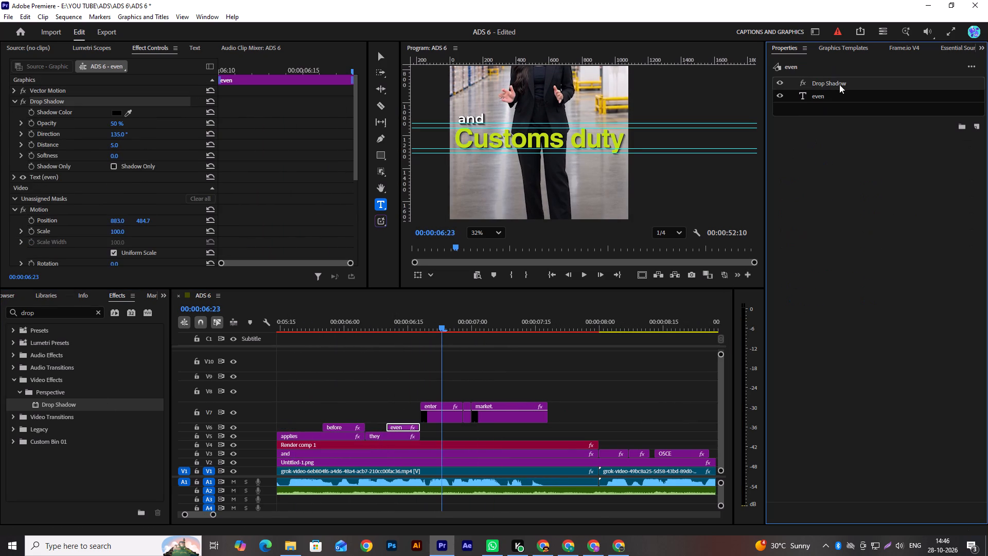
{"action": "key", "text": "ctrl+c"}
{"action": "key", "text": "ctrl+v"}
{"action": "key", "text": "ctrl+v"}
Play back and scrub the "and Customs duty applies" captions from about 00:00:04:15 to 00:00:05:21, checking how the title and "applies" animate together.
{"action": "scroll", "coordinate": [399, 357], "scroll_direction": "down", "scroll_amount": 5, "text": "alt"}
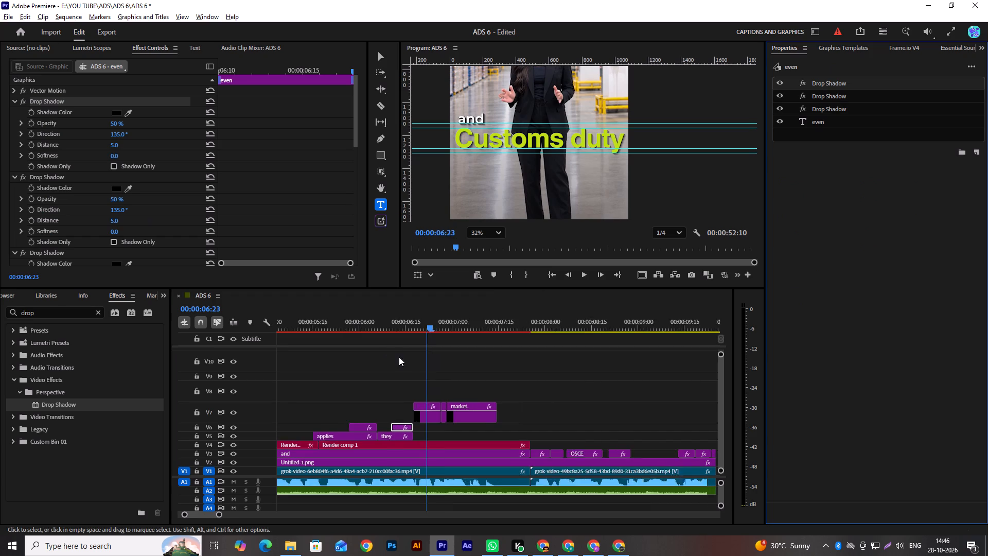
{"action": "scroll", "coordinate": [399, 357], "scroll_direction": "down", "scroll_amount": 1, "text": "alt"}
{"action": "scroll", "coordinate": [393, 356], "scroll_direction": "up", "scroll_amount": 5}
{"action": "left_click_drag", "start_coordinate": [439, 328], "coordinate": [346, 351]}
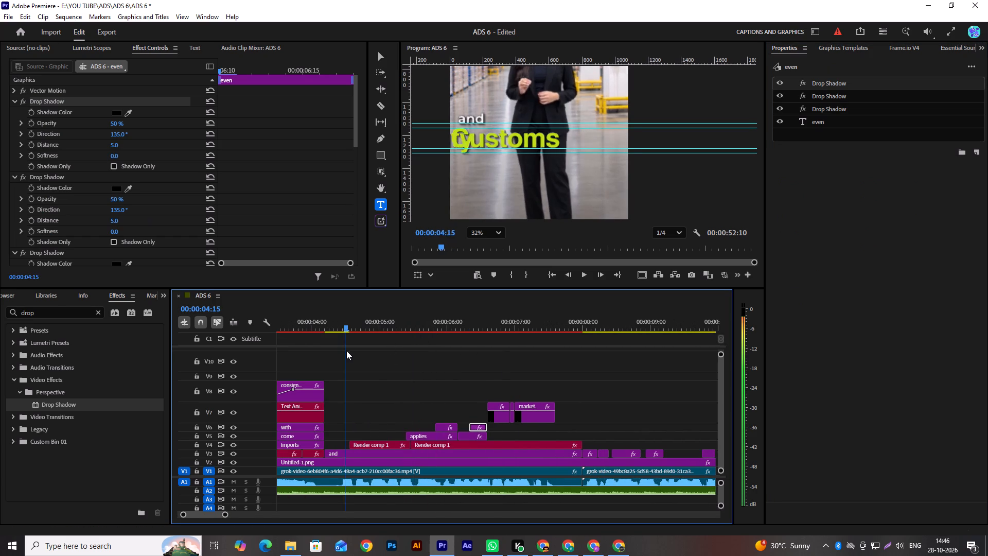
{"action": "left_click_drag", "start_coordinate": [346, 351], "coordinate": [336, 355]}
{"action": "key", "text": "space"}
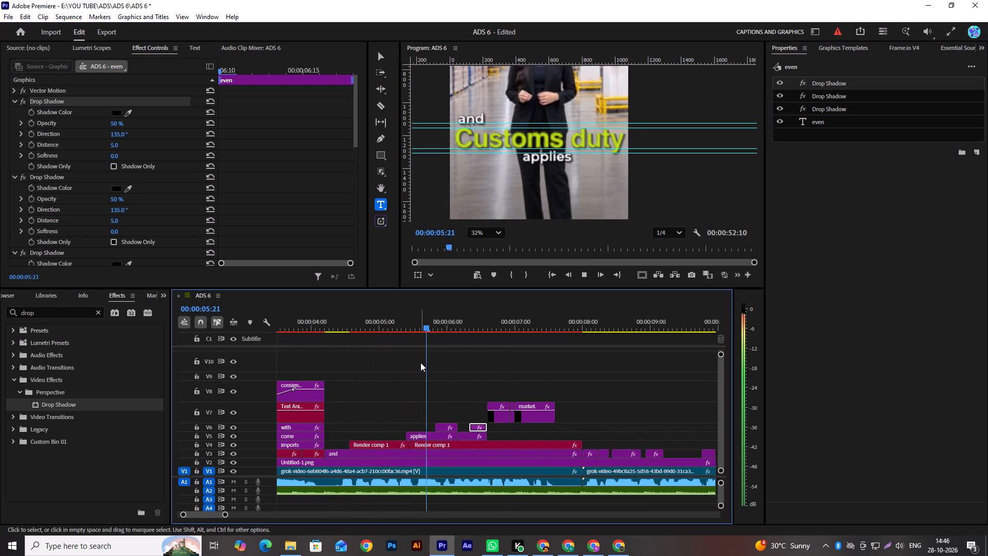
{"action": "key", "text": "space"}
{"action": "left_click_drag", "start_coordinate": [416, 328], "coordinate": [351, 342]}
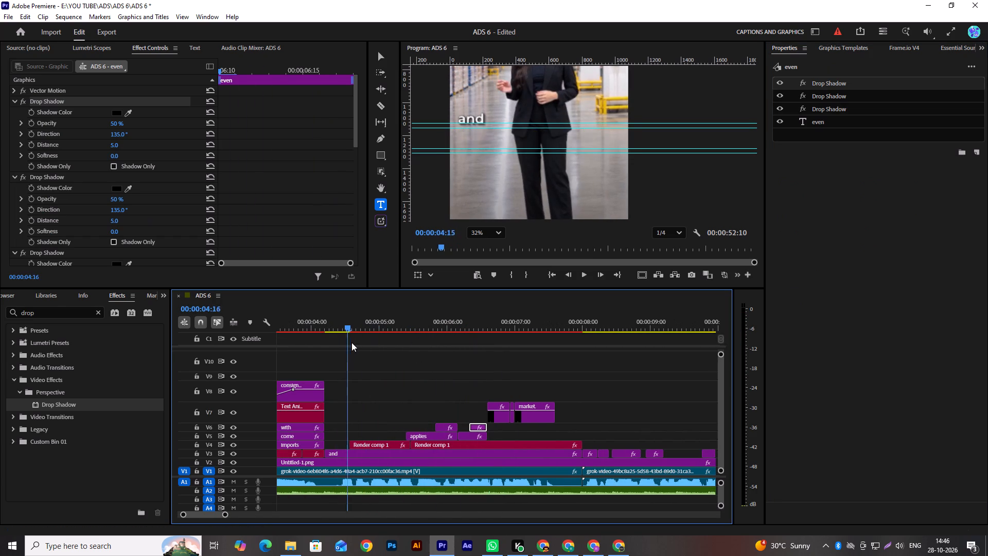
{"action": "left_click_drag", "start_coordinate": [351, 342], "coordinate": [411, 353]}
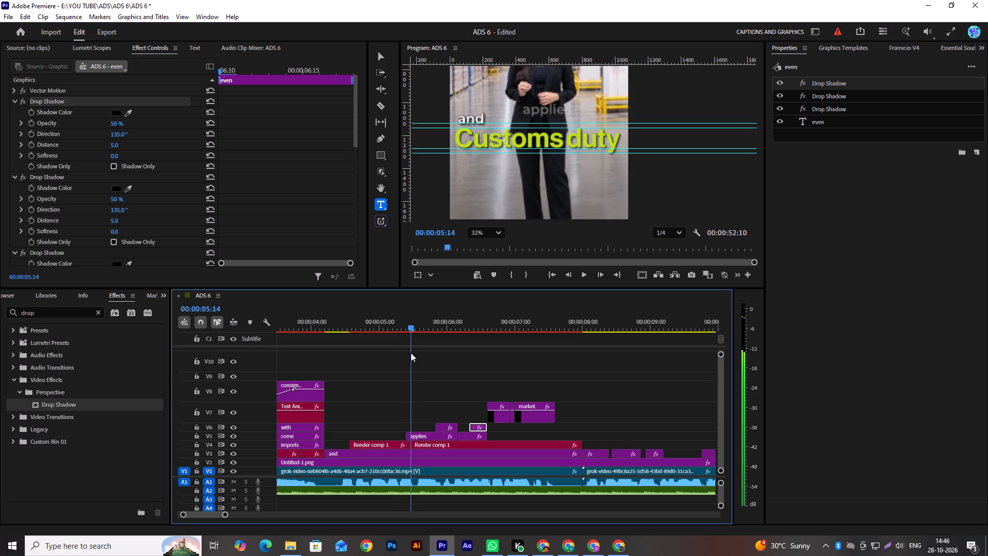
{"action": "left_click_drag", "start_coordinate": [411, 353], "coordinate": [414, 359]}
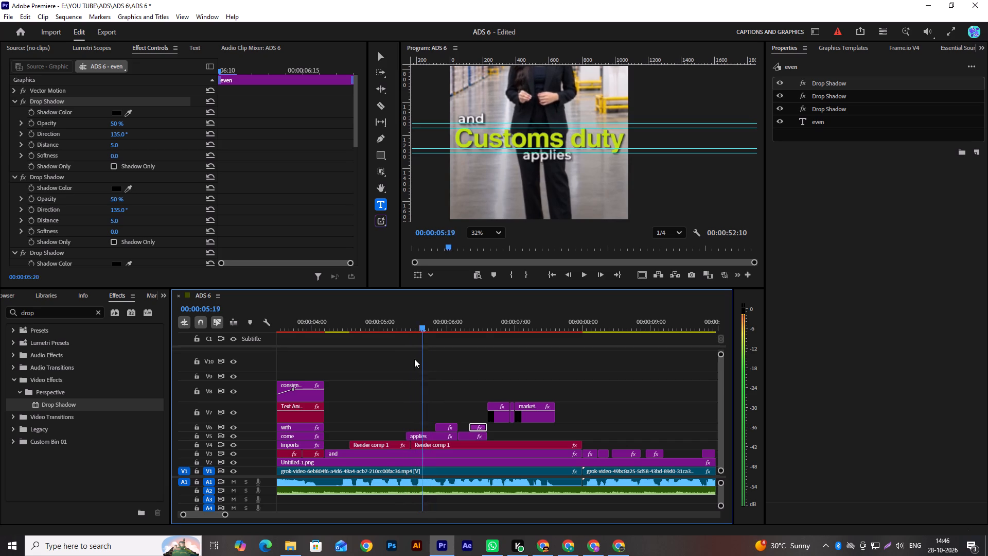
{"action": "left_click_drag", "start_coordinate": [414, 359], "coordinate": [410, 366]}
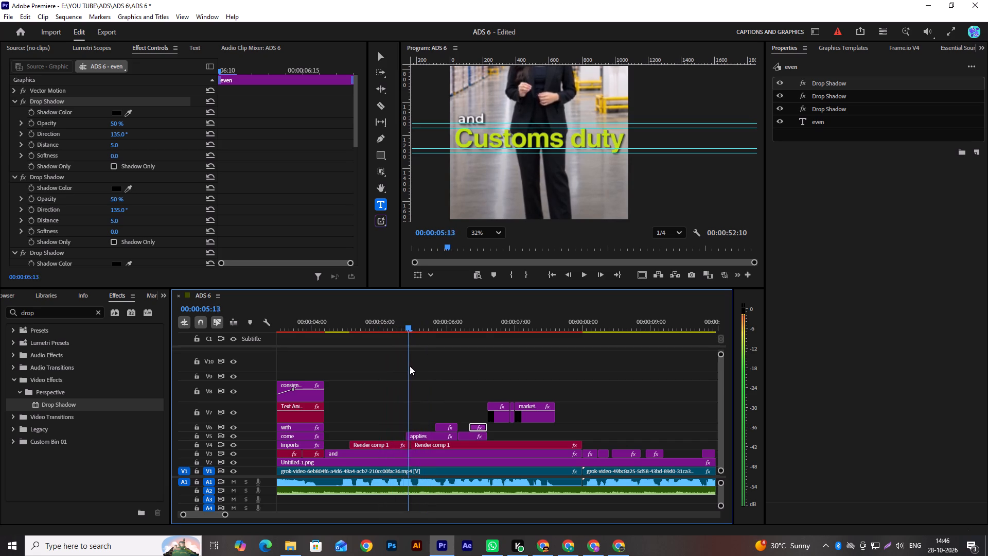
{"action": "left_click_drag", "start_coordinate": [410, 366], "coordinate": [429, 369]}
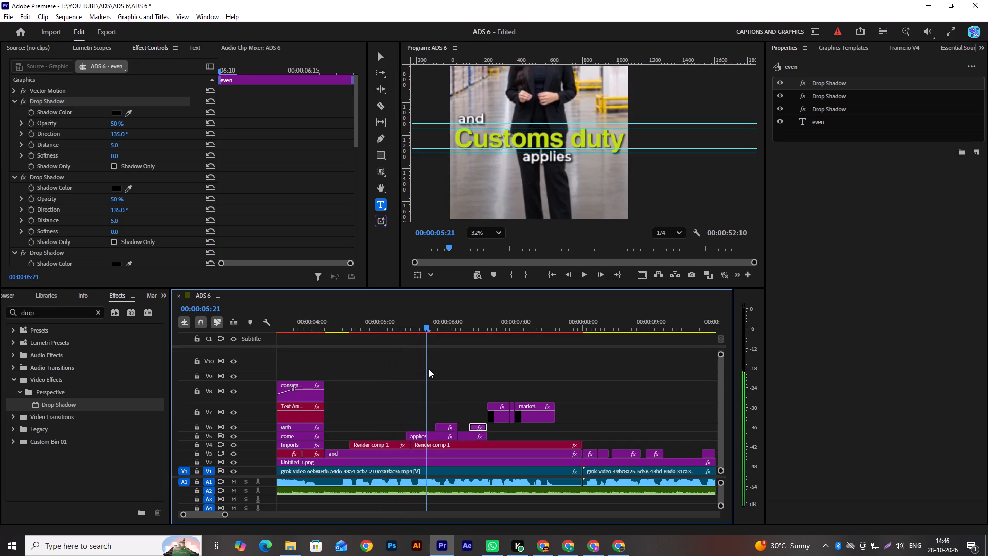
{"action": "left_click_drag", "start_coordinate": [429, 369], "coordinate": [428, 370]}
{"action": "scroll", "coordinate": [422, 381], "scroll_direction": "up", "scroll_amount": 12, "text": "alt"}
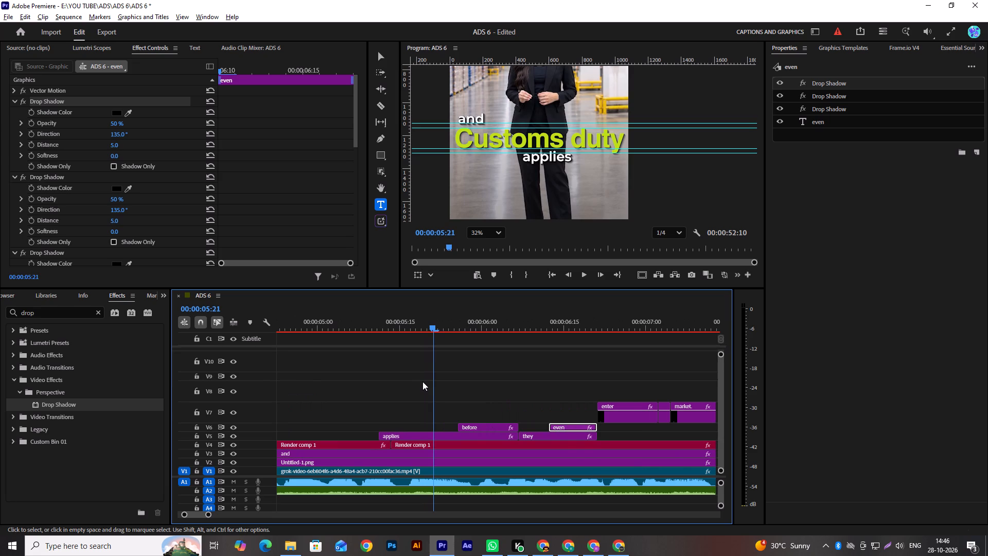
{"action": "scroll", "coordinate": [422, 381], "scroll_direction": "down", "scroll_amount": 4, "text": "alt"}
{"action": "scroll", "coordinate": [422, 382], "scroll_direction": "up", "scroll_amount": 7, "text": "alt"}
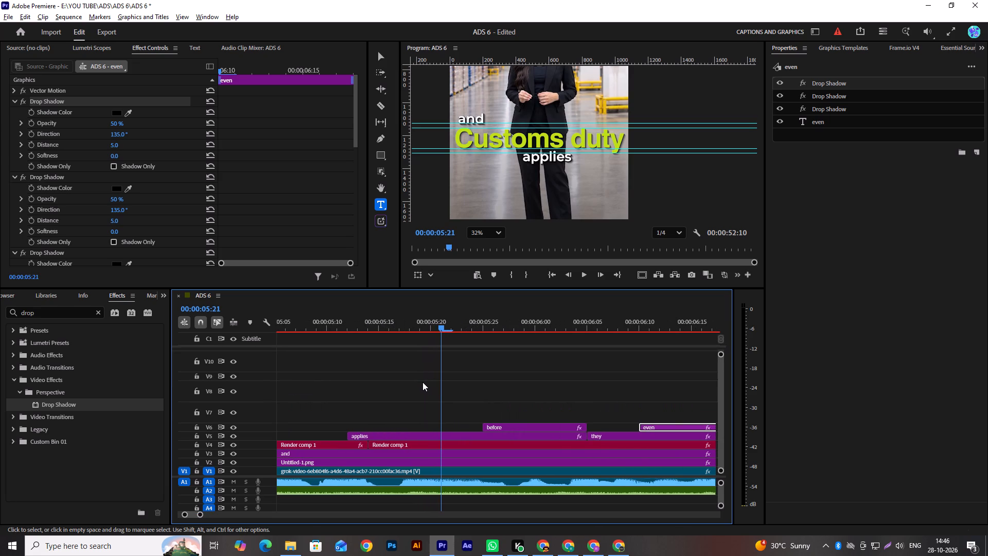
{"action": "scroll", "coordinate": [422, 382], "scroll_direction": "down", "scroll_amount": 6, "text": "alt"}
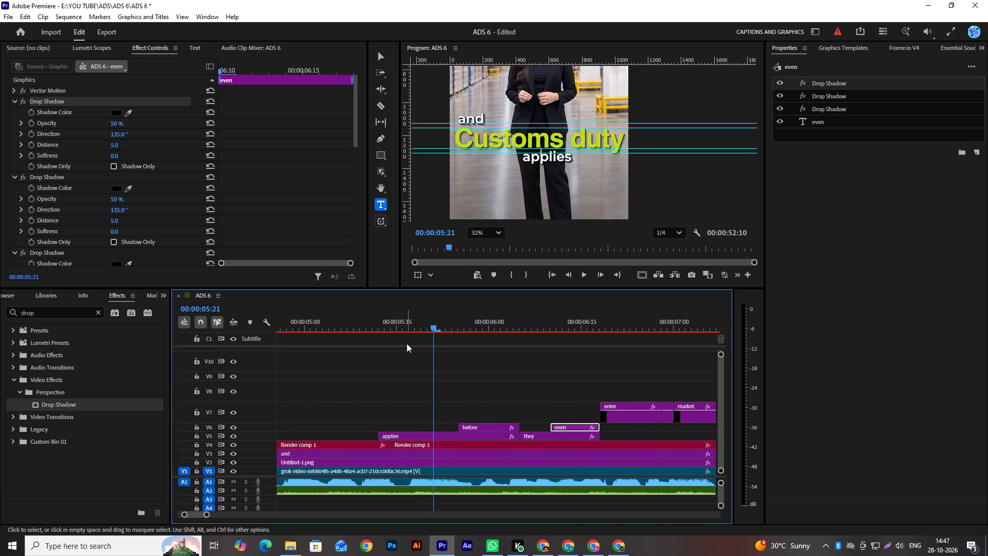
Cut the second "Customs duty" title clip on V4 at 00:00:05:20 and delete the six-frame piece before the cut.
{"action": "left_click_drag", "start_coordinate": [408, 329], "coordinate": [411, 336]}
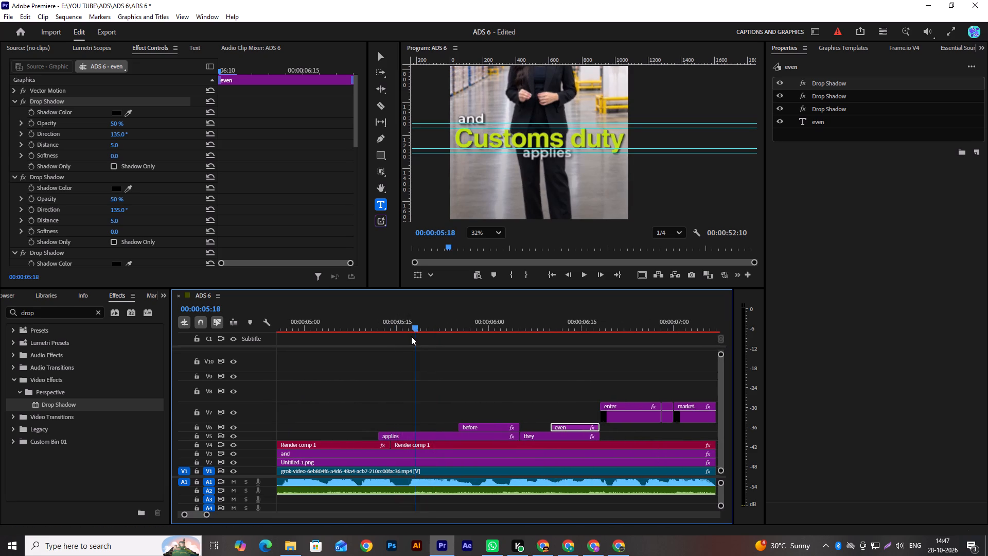
{"action": "left_click_drag", "start_coordinate": [411, 336], "coordinate": [426, 340]}
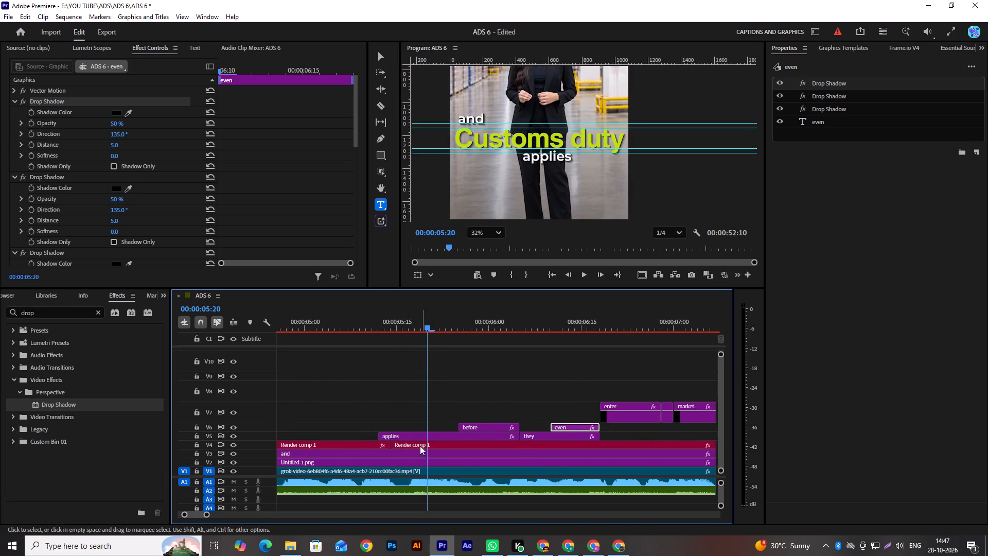
{"action": "key", "text": "c"}
{"action": "left_click", "coordinate": [427, 446]}
{"action": "key", "text": "v"}
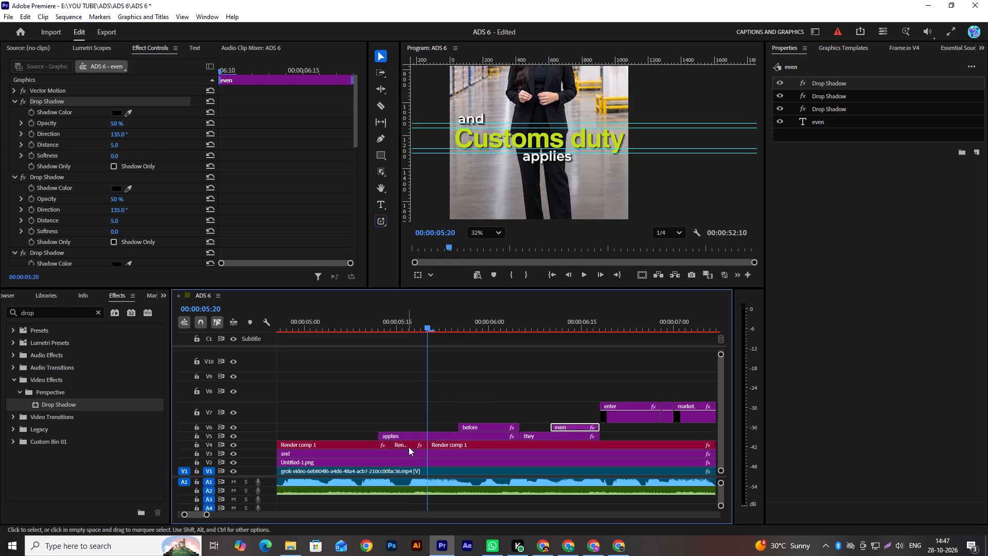
{"action": "left_click", "coordinate": [409, 446]}
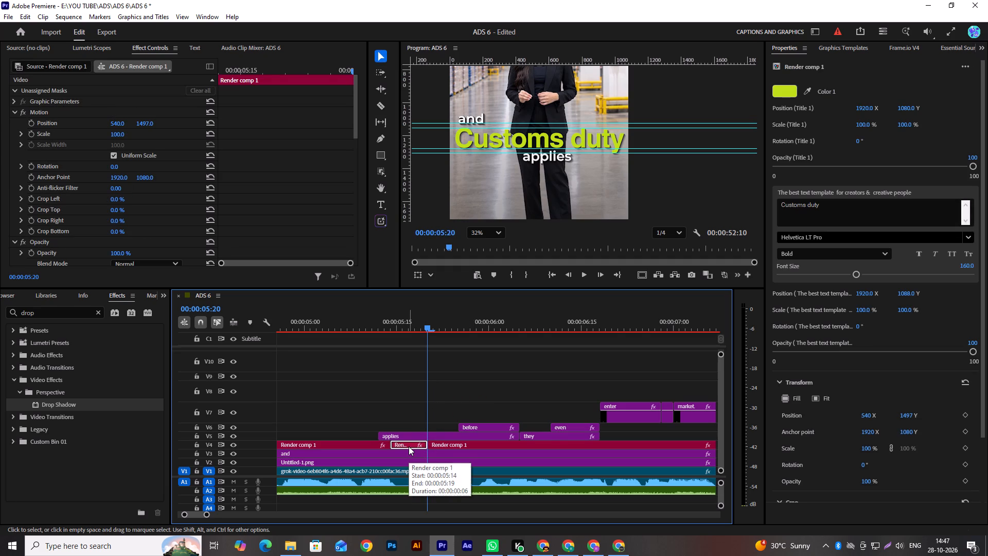
{"action": "key", "text": "Delete"}
Move the remaining "Customs duty" title clip six frames earlier to close the V4 gap, and play back the join.
{"action": "scroll", "coordinate": [447, 386], "scroll_direction": "down", "scroll_amount": 5, "text": "alt"}
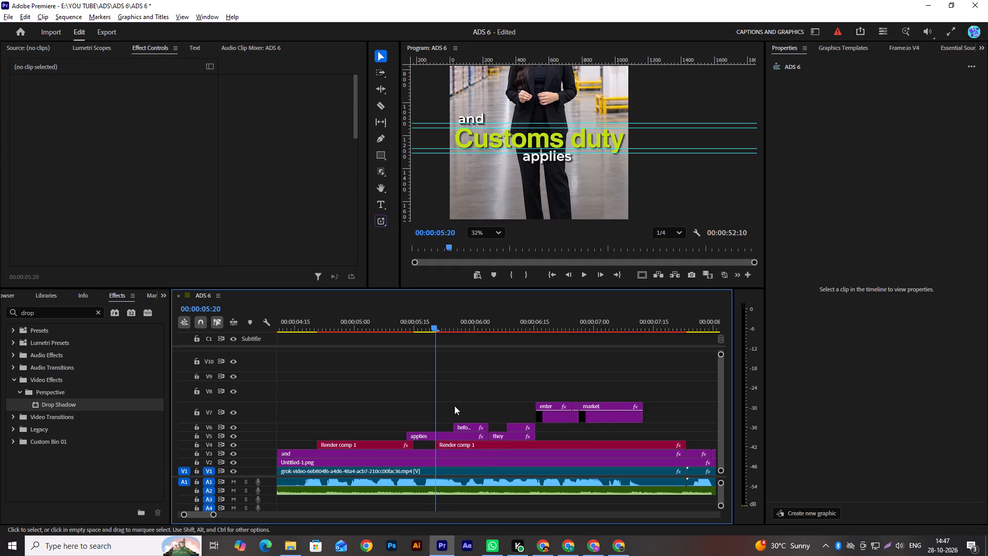
{"action": "left_click_drag", "start_coordinate": [482, 445], "coordinate": [467, 445]}
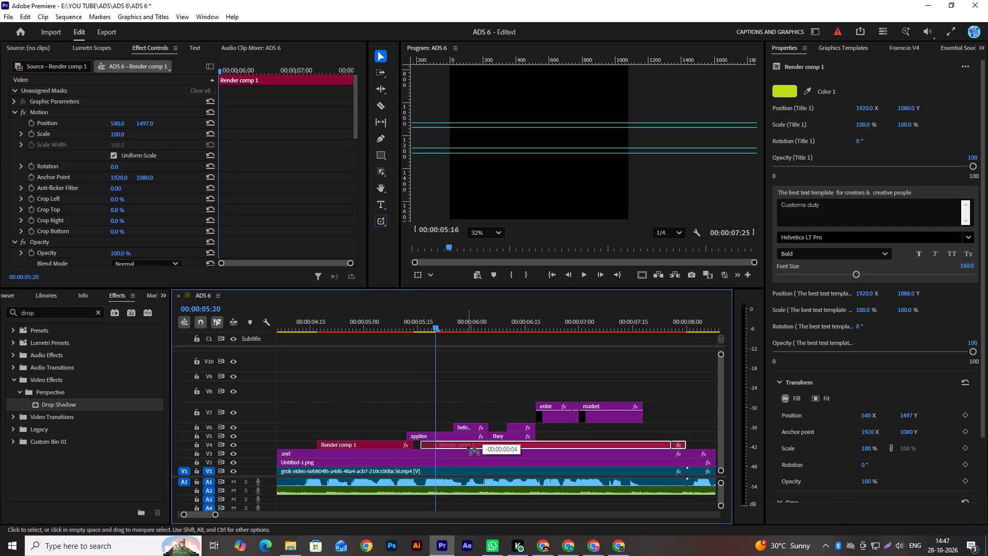
{"action": "left_click_drag", "start_coordinate": [467, 445], "coordinate": [464, 446]}
{"action": "left_click_drag", "start_coordinate": [397, 328], "coordinate": [375, 332]}
{"action": "key", "text": "space"}
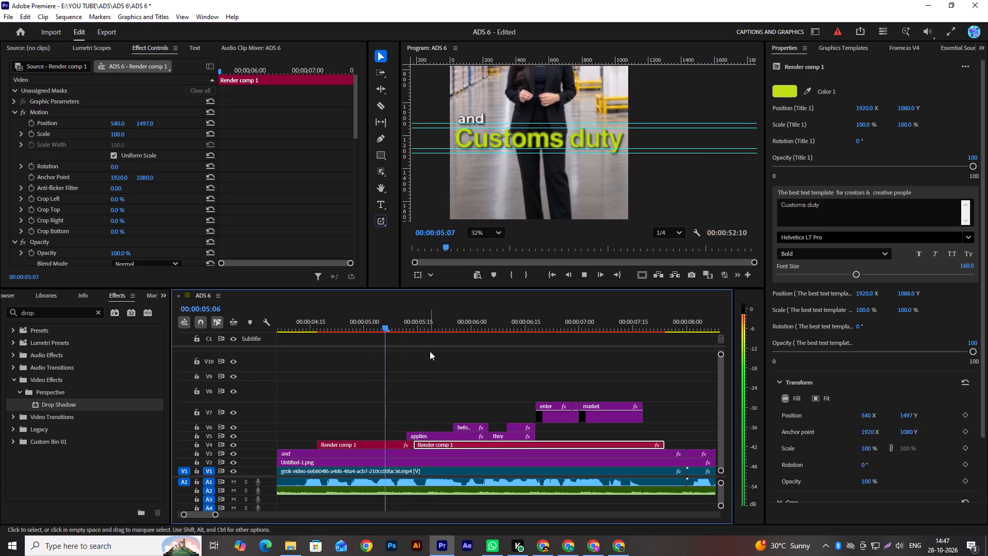
{"action": "key", "text": "space"}
Scrub through the end of the "Customs duty" section, from about 00:00:07:07 to 00:00:07:21, to examine the captions around "market".
{"action": "scroll", "coordinate": [444, 359], "scroll_direction": "down", "scroll_amount": 5}
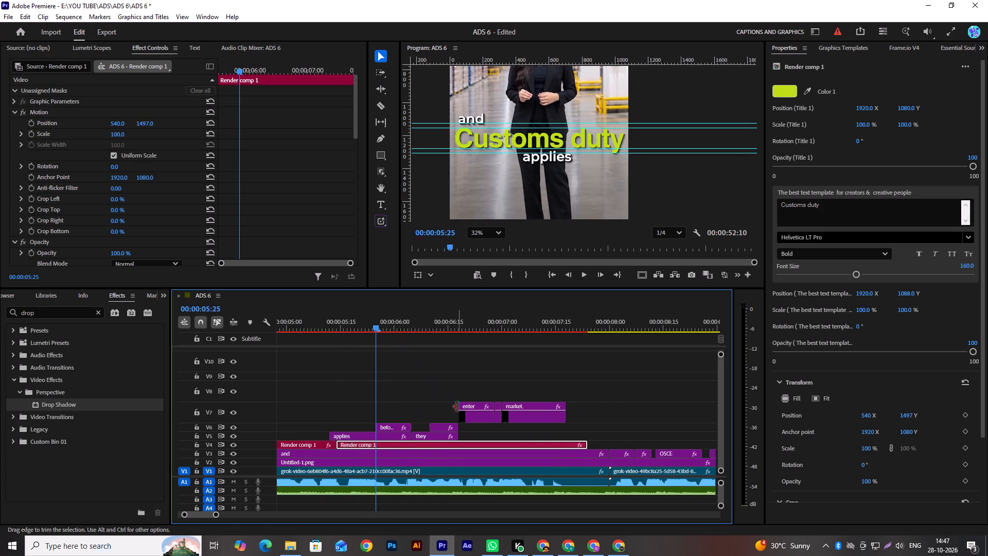
{"action": "scroll", "coordinate": [437, 363], "scroll_direction": "down", "scroll_amount": 2, "text": "alt"}
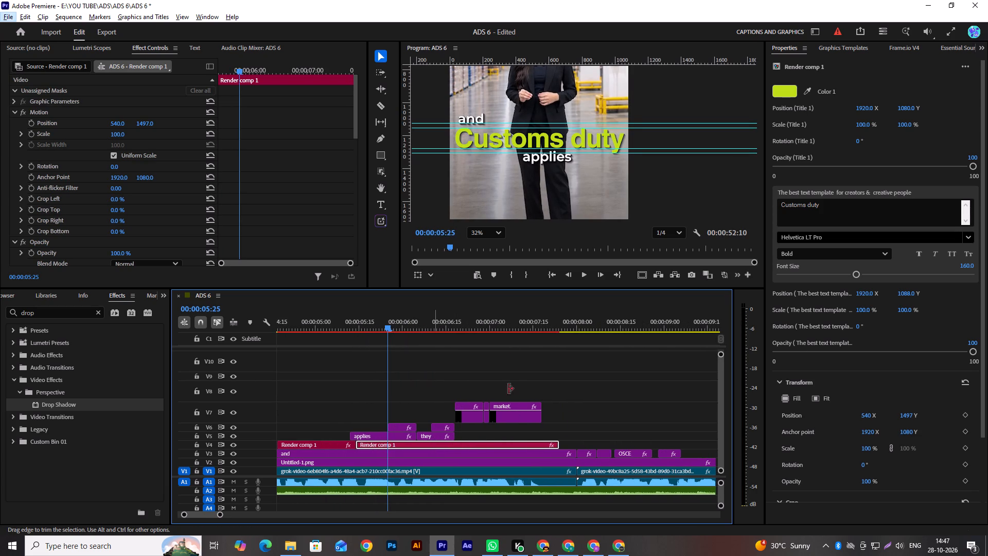
{"action": "left_click", "coordinate": [510, 328]}
{"action": "left_click_drag", "start_coordinate": [510, 328], "coordinate": [520, 328]}
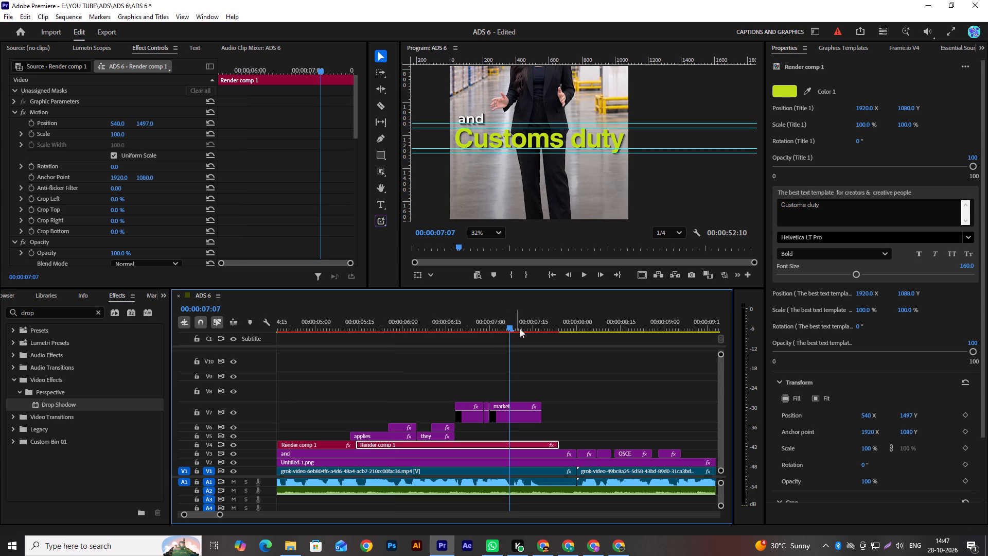
{"action": "left_click_drag", "start_coordinate": [520, 328], "coordinate": [552, 334]}
{"action": "left_click_drag", "start_coordinate": [528, 327], "coordinate": [537, 333]}
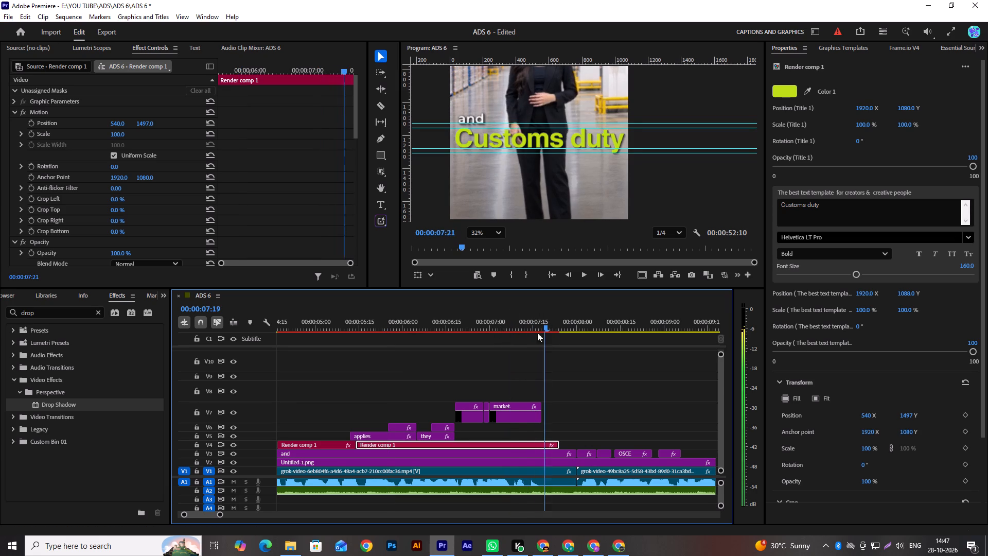
{"action": "left_click_drag", "start_coordinate": [537, 333], "coordinate": [520, 337]}
{"action": "scroll", "coordinate": [570, 367], "scroll_direction": "down", "scroll_amount": 4}
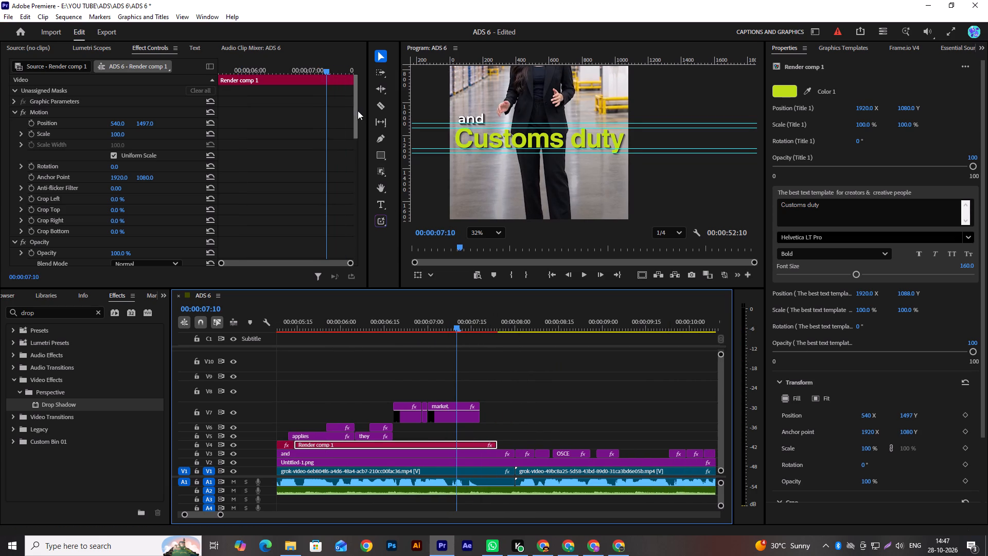
Review the Drop Shadow effects stacked on the second "Customs duty" title clip.
{"action": "left_click_drag", "start_coordinate": [355, 96], "coordinate": [361, 218]}
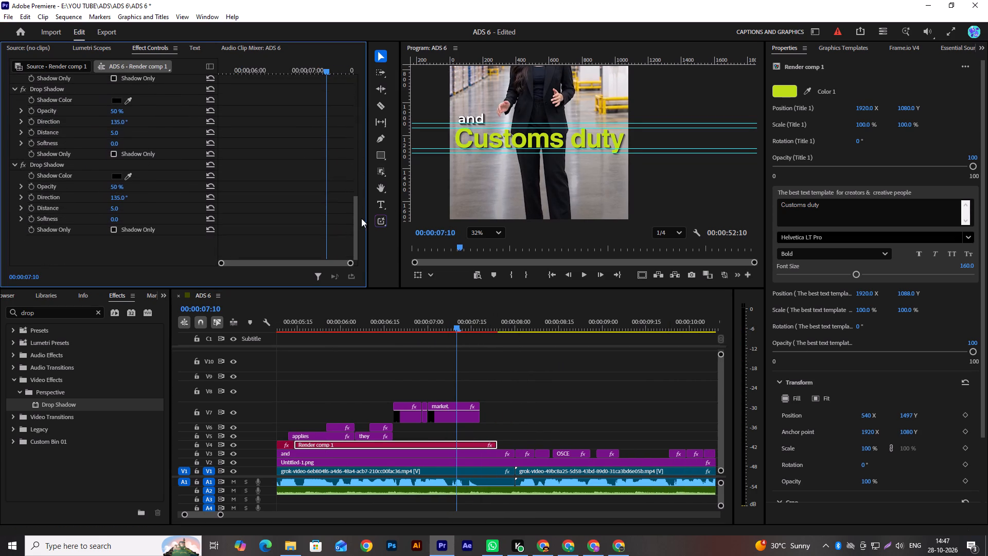
{"action": "left_click_drag", "start_coordinate": [361, 218], "coordinate": [368, 162]}
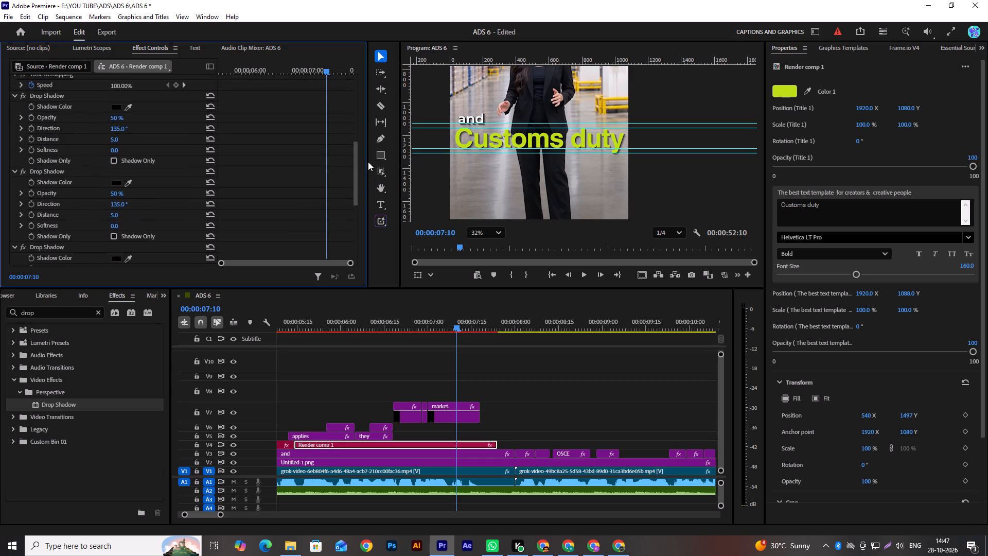
{"action": "left_click_drag", "start_coordinate": [368, 162], "coordinate": [369, 182]}
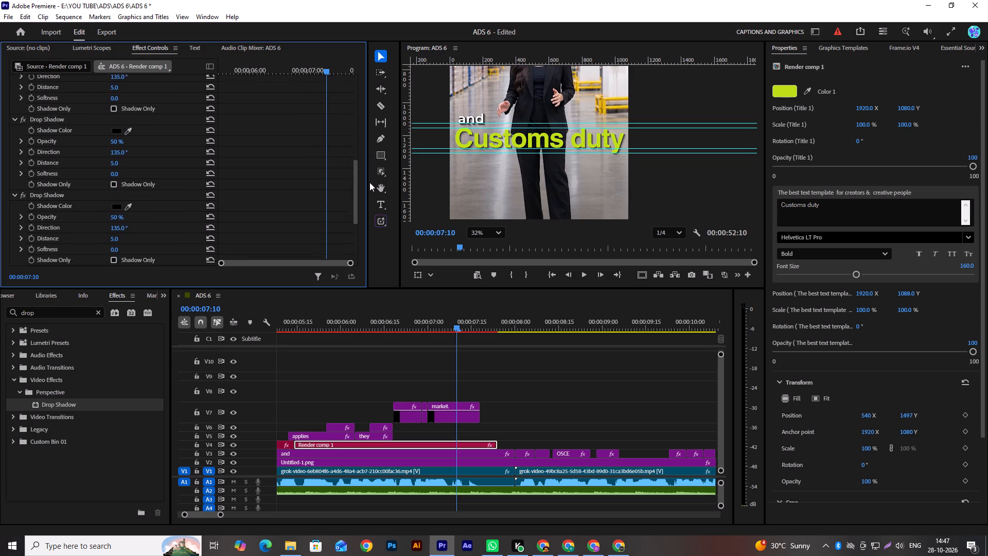
{"action": "left_click_drag", "start_coordinate": [369, 182], "coordinate": [364, 234]}
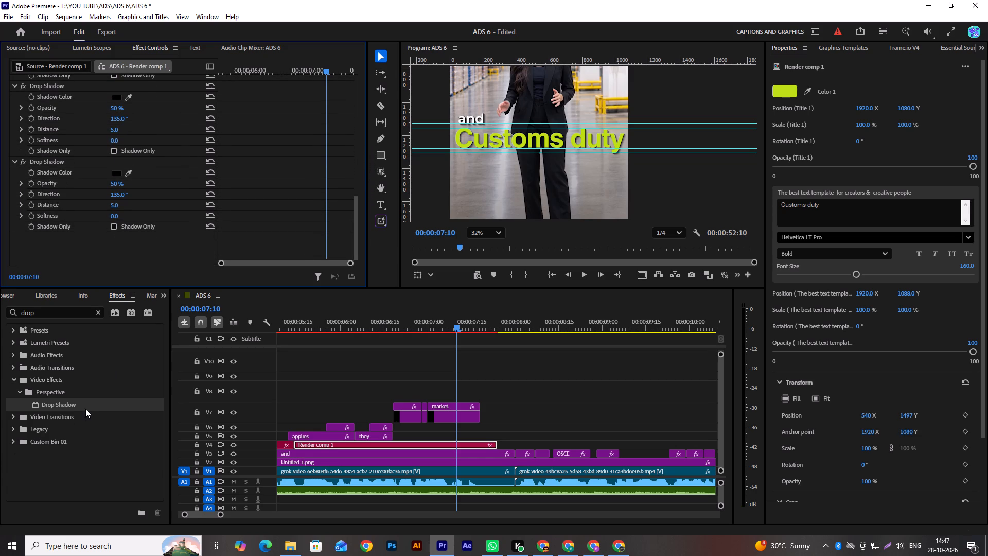
Apply one more Drop Shadow effect to each of the two "Customs duty" title clips on V4.
{"action": "left_click_drag", "start_coordinate": [86, 406], "coordinate": [326, 445]}
{"action": "scroll", "coordinate": [321, 407], "scroll_direction": "up", "scroll_amount": 5}
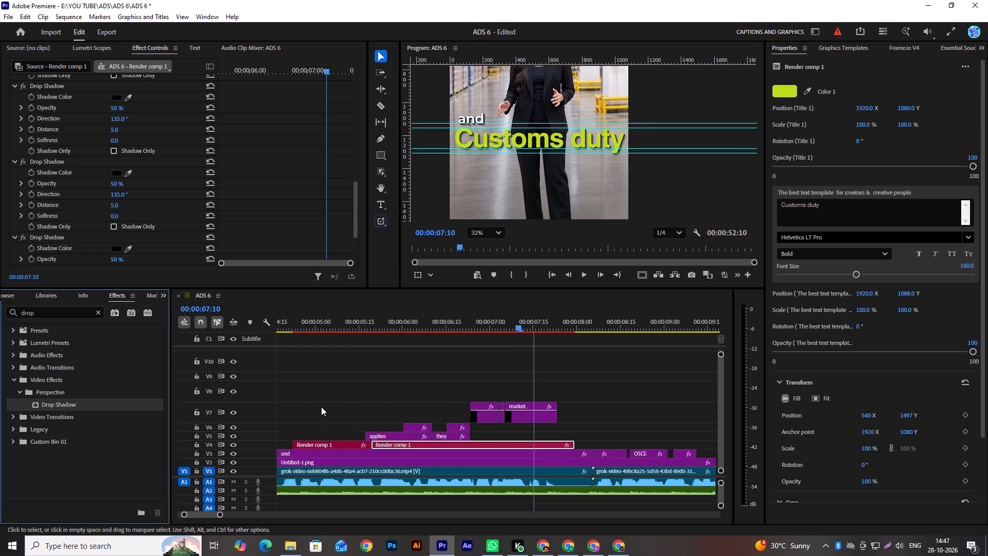
{"action": "left_click_drag", "start_coordinate": [129, 403], "coordinate": [308, 448]}
Cut the second "Customs duty" title clip on V4 at 00:00:07:13.
{"action": "scroll", "coordinate": [395, 397], "scroll_direction": "down", "scroll_amount": 6}
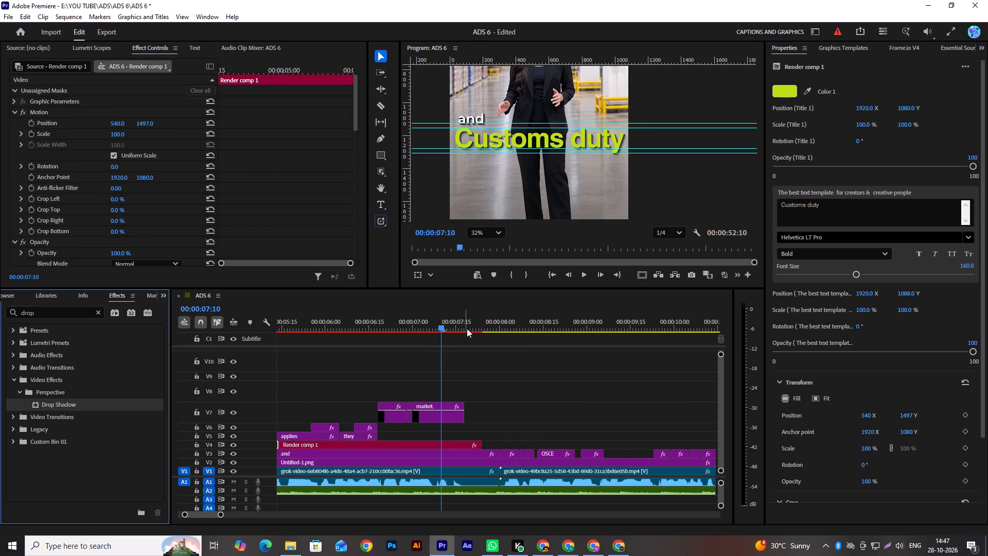
{"action": "left_click_drag", "start_coordinate": [467, 328], "coordinate": [474, 327]}
{"action": "left_click_drag", "start_coordinate": [474, 327], "coordinate": [468, 329]}
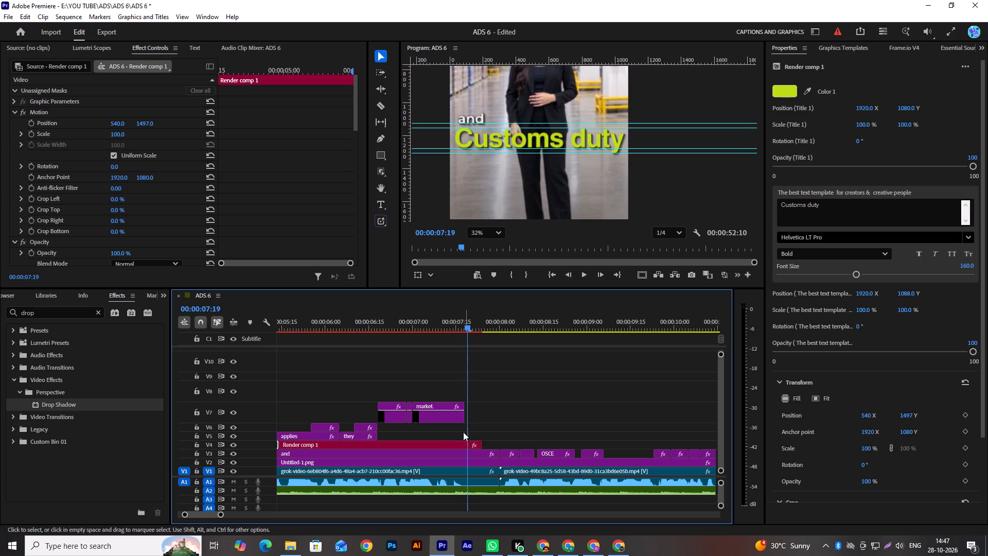
{"action": "left_click", "coordinate": [452, 328]}
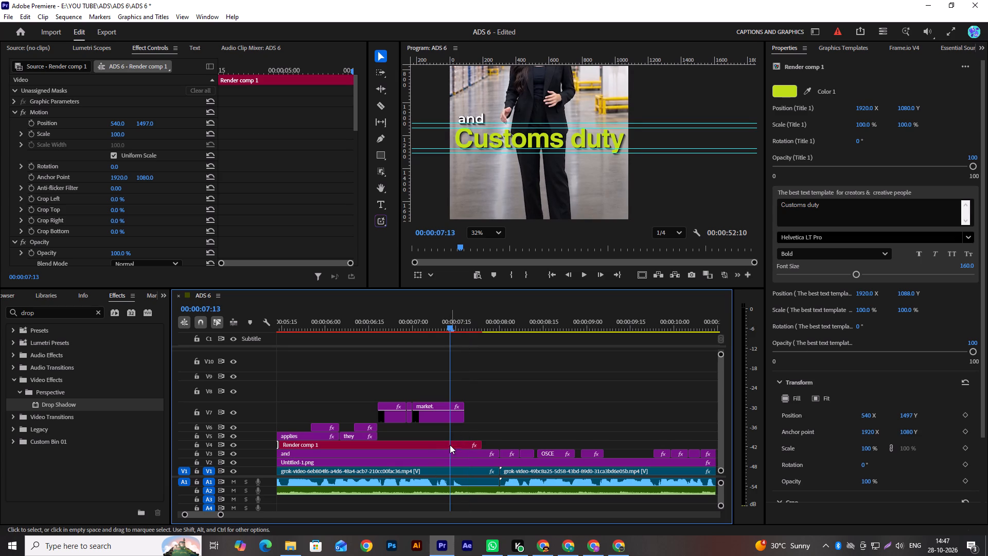
{"action": "key", "text": "c"}
{"action": "left_click", "coordinate": [452, 443]}
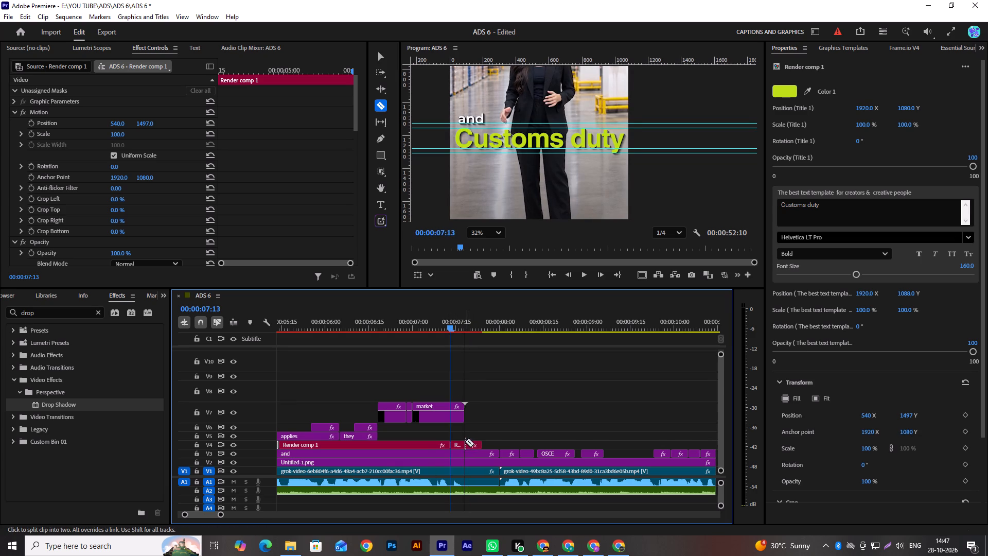
{"action": "key", "text": "v"}
Duplicate the short "Customs duty" tail piece, butt the copy against its end on V4, and trim the copy to the first video clip's end.
{"action": "left_click", "coordinate": [463, 441]}
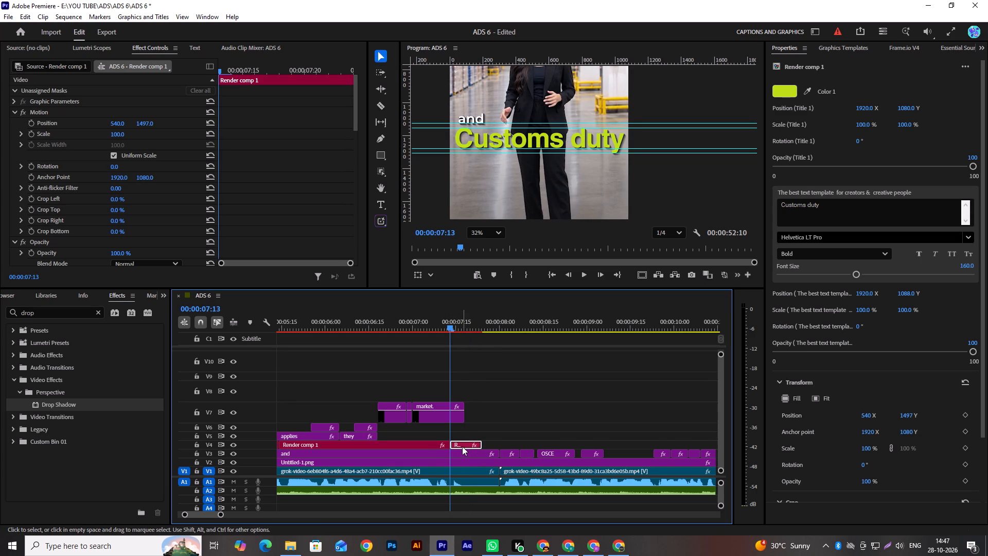
{"action": "left_click_drag", "start_coordinate": [462, 446], "coordinate": [499, 441], "text": "alt"}
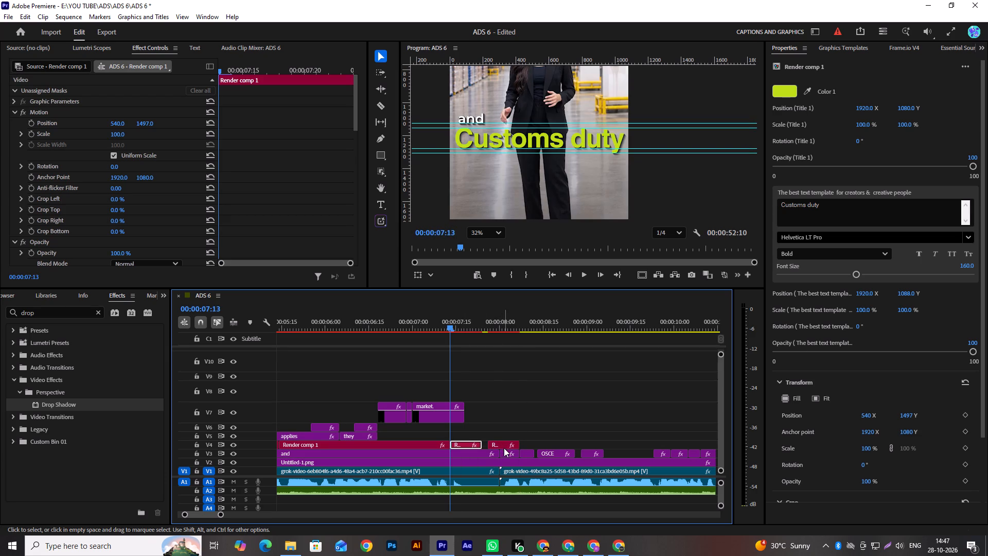
{"action": "left_click_drag", "start_coordinate": [503, 445], "coordinate": [497, 445]}
{"action": "left_click_drag", "start_coordinate": [511, 446], "coordinate": [509, 446]}
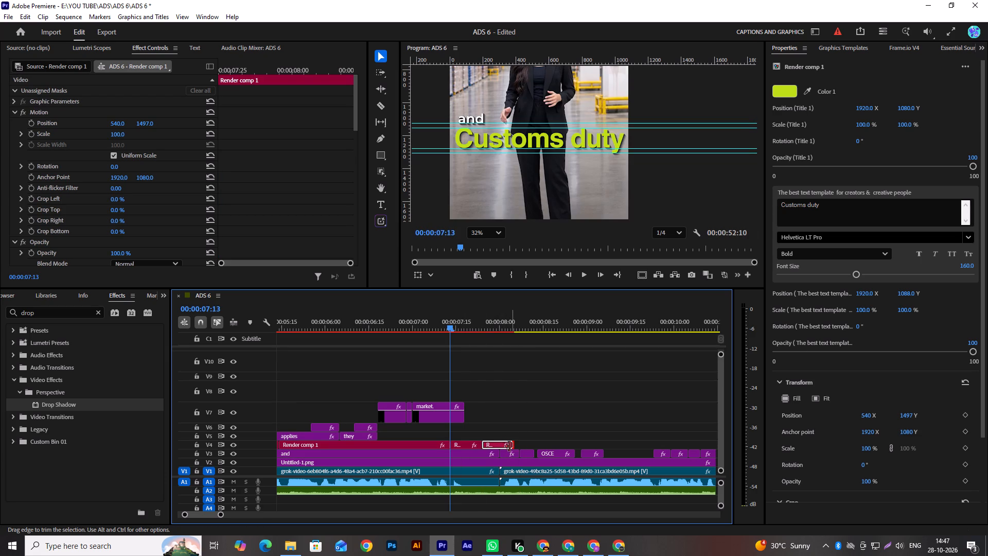
{"action": "left_click_drag", "start_coordinate": [509, 446], "coordinate": [497, 448]}
Play back the transition from the "High value consignments" captions into the "Customs duty" section, from about 00:00:03:28 to 00:00:06:11.
{"action": "scroll", "coordinate": [388, 363], "scroll_direction": "up", "scroll_amount": 8}
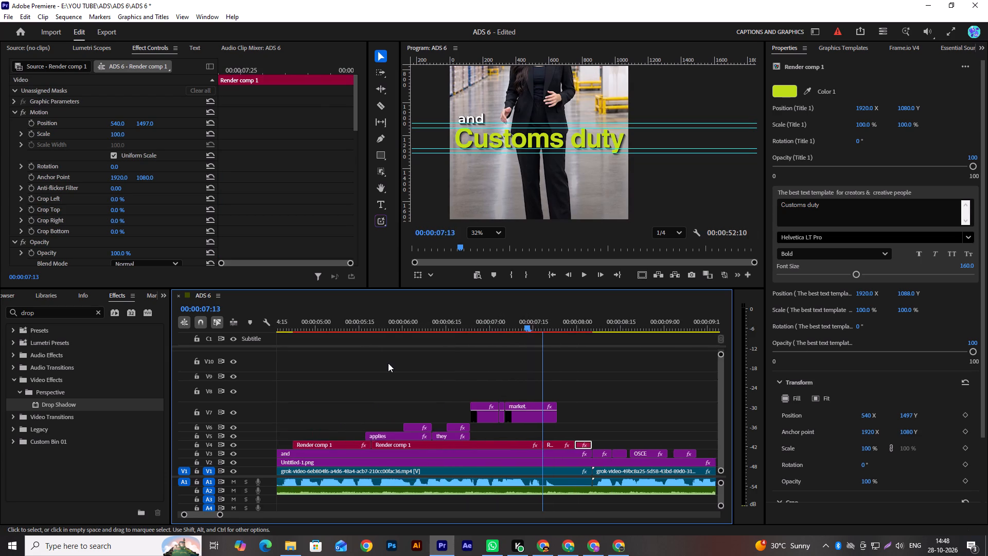
{"action": "scroll", "coordinate": [388, 363], "scroll_direction": "up", "scroll_amount": 2}
{"action": "left_click_drag", "start_coordinate": [404, 327], "coordinate": [324, 349]}
{"action": "key", "text": "space"}
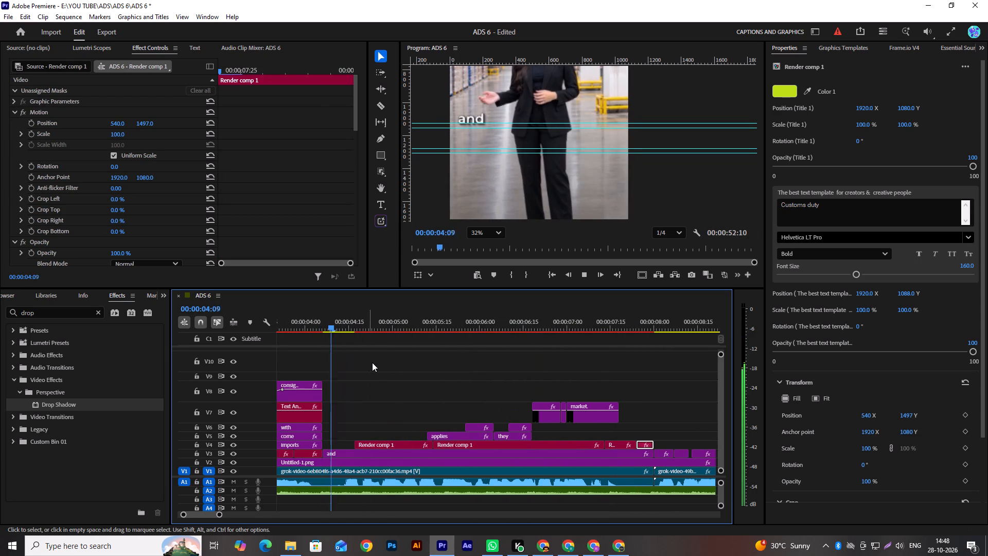
{"action": "key", "text": "space"}
{"action": "scroll", "coordinate": [374, 362], "scroll_direction": "up", "scroll_amount": 4}
{"action": "left_click_drag", "start_coordinate": [383, 329], "coordinate": [376, 331]}
{"action": "key", "text": "space"}
{"action": "key", "text": "space"}
{"action": "left_click_drag", "start_coordinate": [384, 327], "coordinate": [360, 331]}
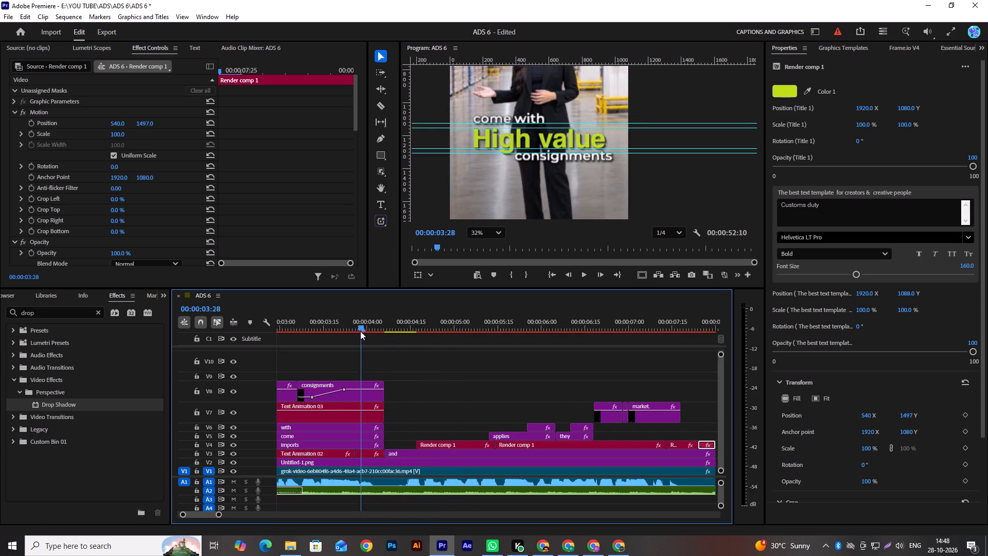
{"action": "left_click_drag", "start_coordinate": [360, 331], "coordinate": [375, 331]}
{"action": "left_click_drag", "start_coordinate": [376, 330], "coordinate": [393, 328]}
{"action": "key", "text": "space"}
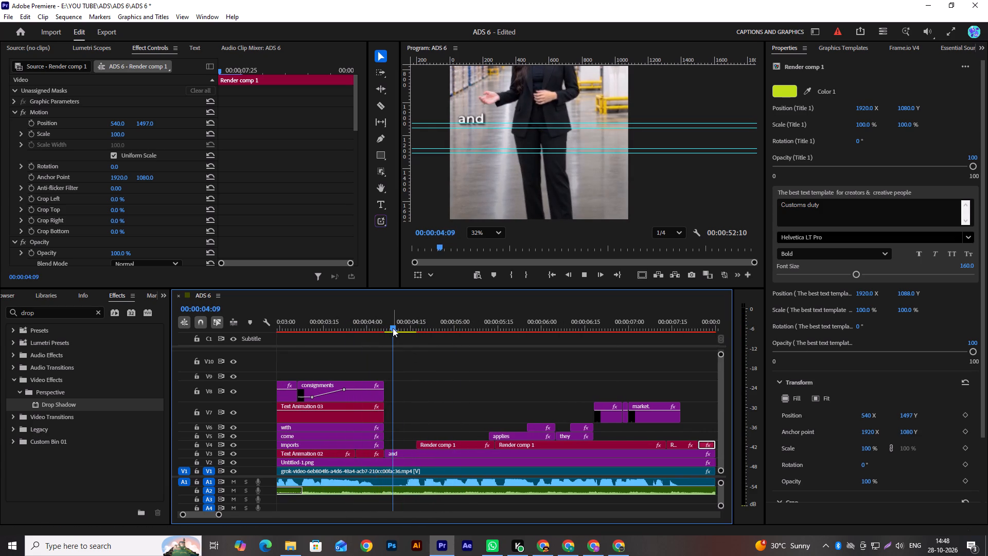
{"action": "scroll", "coordinate": [426, 353], "scroll_direction": "down", "scroll_amount": 3}
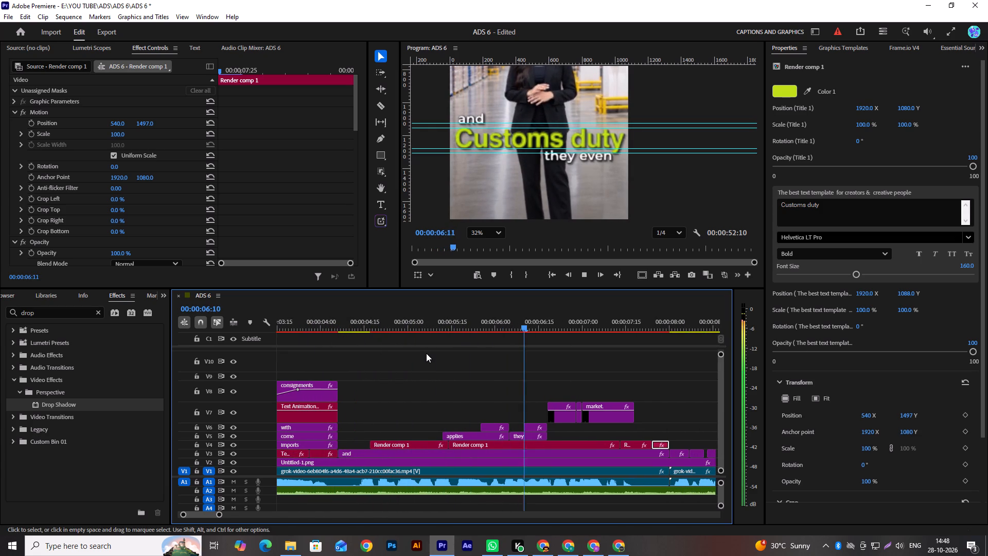
{"action": "key", "text": "space"}
Scrub and replay the "Customs duty" section from about 00:00:05:06 to 00:00:07:09 to examine the title's shadow and the captions' timing.
{"action": "left_click_drag", "start_coordinate": [411, 327], "coordinate": [427, 327]}
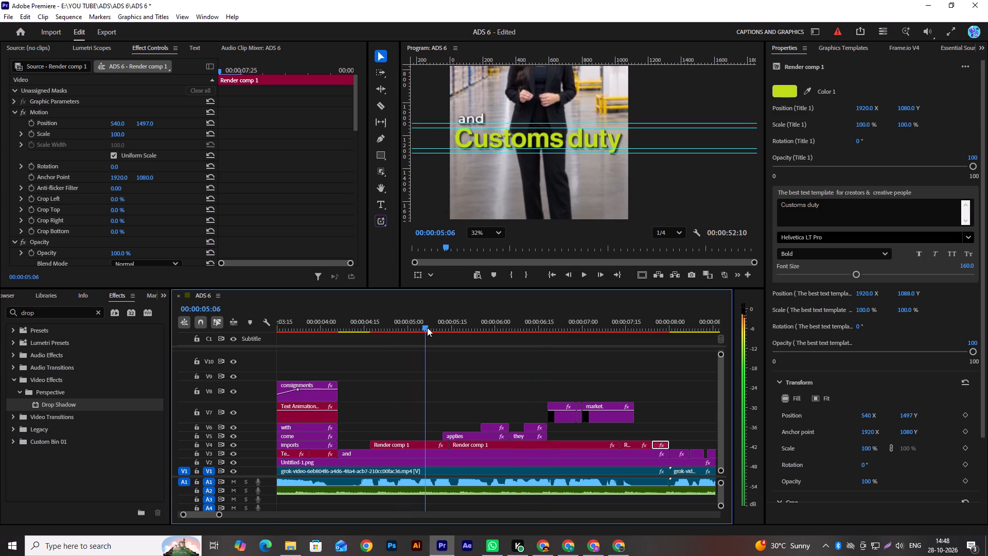
{"action": "left_click_drag", "start_coordinate": [427, 327], "coordinate": [464, 332]}
{"action": "left_click", "coordinate": [464, 332]}
{"action": "left_click_drag", "start_coordinate": [466, 333], "coordinate": [475, 335]}
{"action": "left_click_drag", "start_coordinate": [477, 335], "coordinate": [492, 338]}
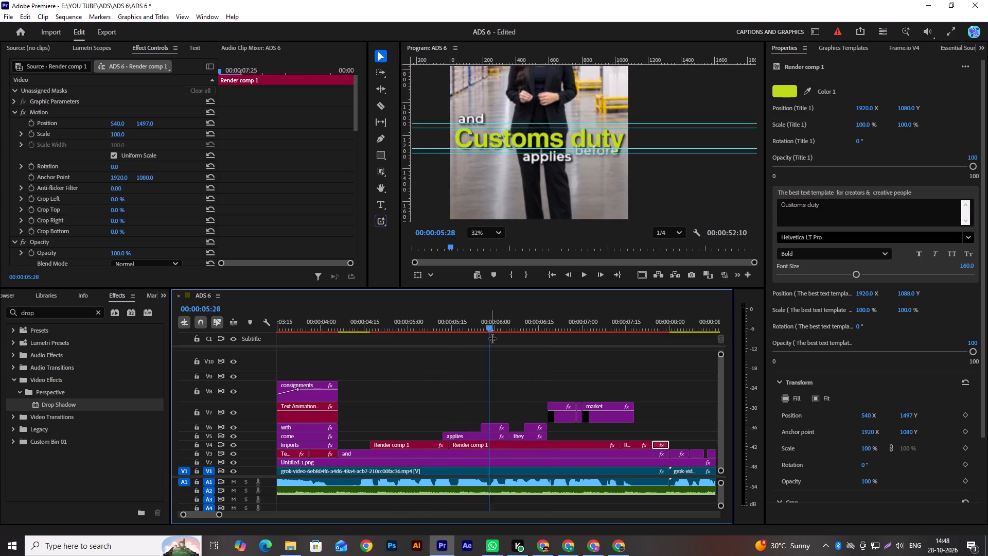
{"action": "left_click_drag", "start_coordinate": [492, 338], "coordinate": [417, 352]}
{"action": "key", "text": "space"}
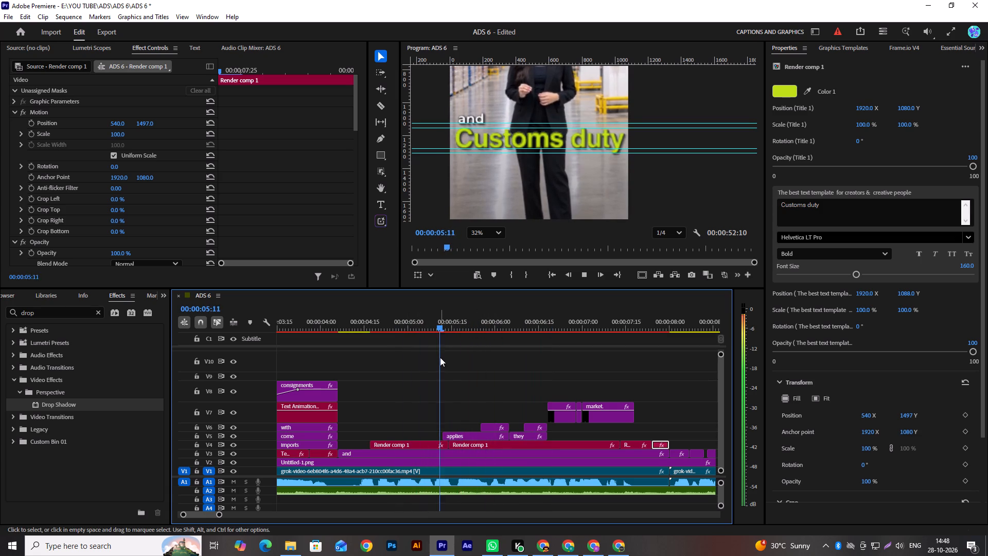
{"action": "scroll", "coordinate": [440, 357], "scroll_direction": "down", "scroll_amount": 3}
{"action": "key", "text": "space"}
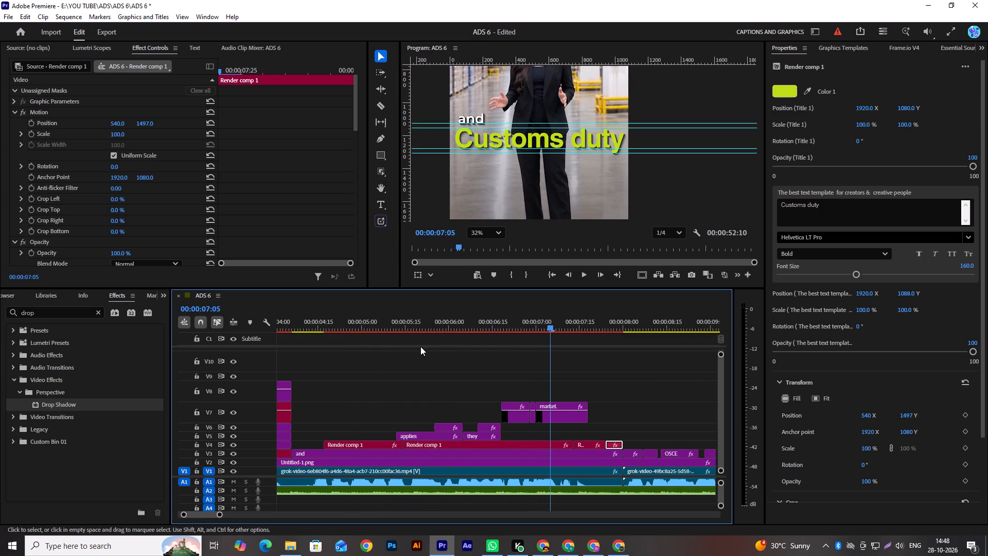
{"action": "left_click_drag", "start_coordinate": [425, 324], "coordinate": [455, 328]}
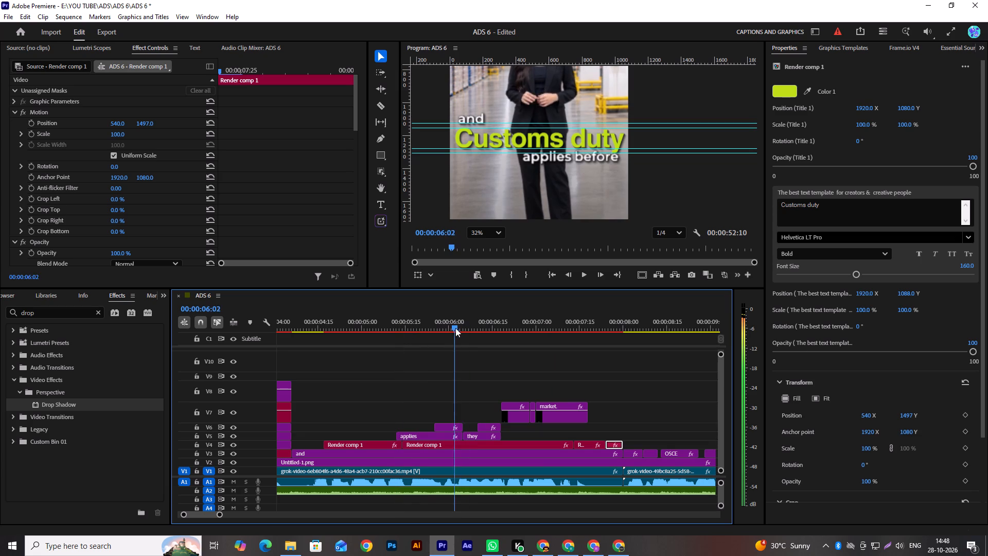
{"action": "left_click_drag", "start_coordinate": [455, 328], "coordinate": [463, 327]}
{"action": "key", "text": "space"}
{"action": "key", "text": "space"}
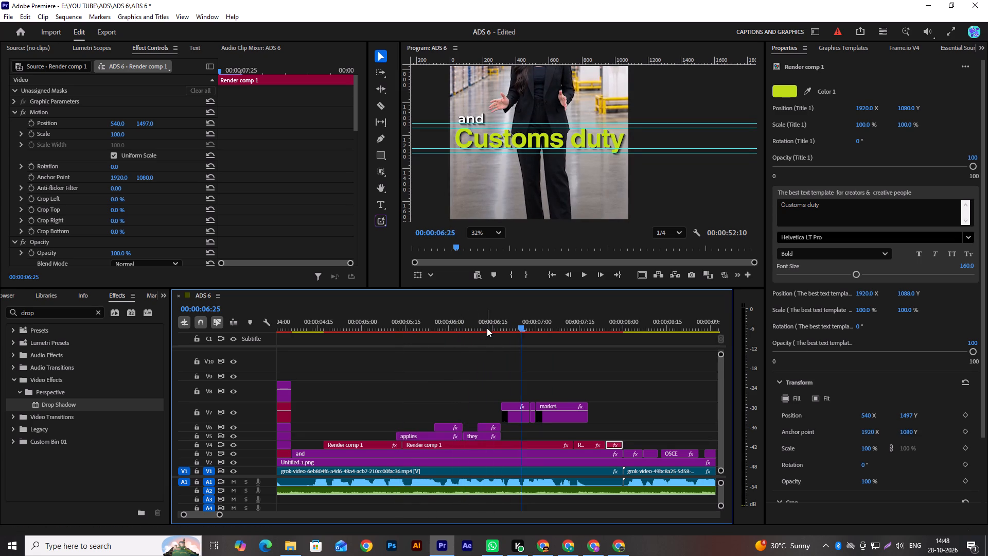
{"action": "left_click_drag", "start_coordinate": [485, 327], "coordinate": [449, 337]}
{"action": "key", "text": "space"}
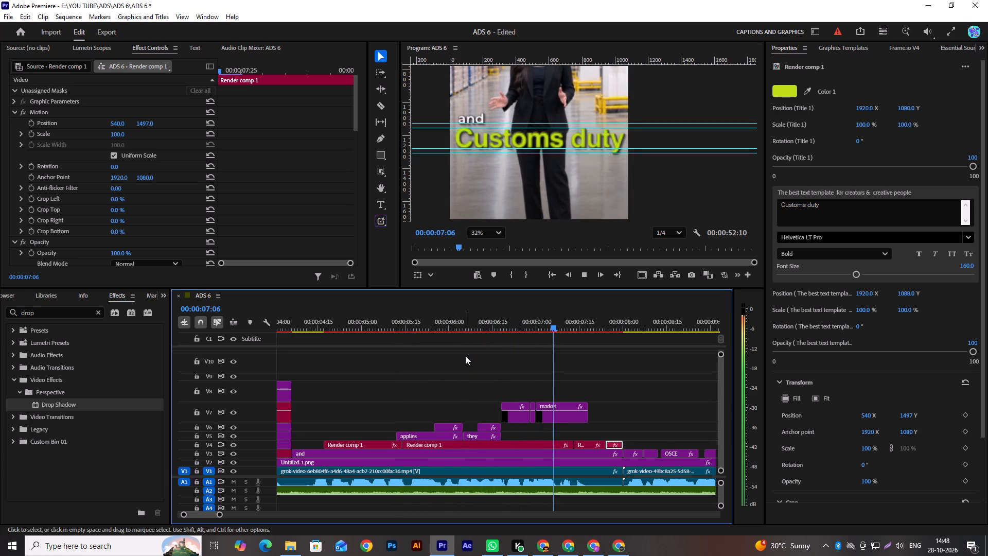
{"action": "key", "text": "space"}
Save the project.
{"action": "scroll", "coordinate": [465, 356], "scroll_direction": "down", "scroll_amount": 5}
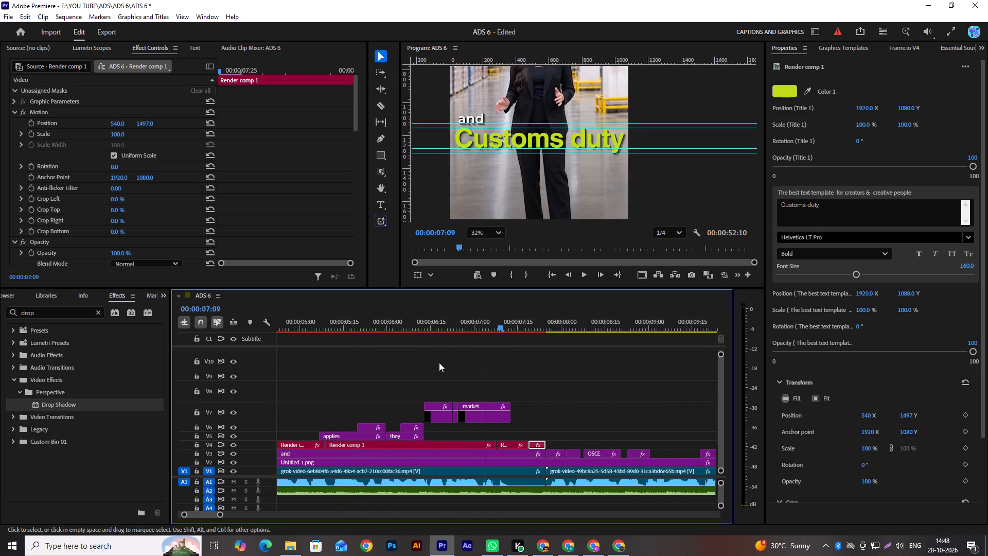
{"action": "scroll", "coordinate": [439, 362], "scroll_direction": "up", "scroll_amount": 11, "text": "alt"}
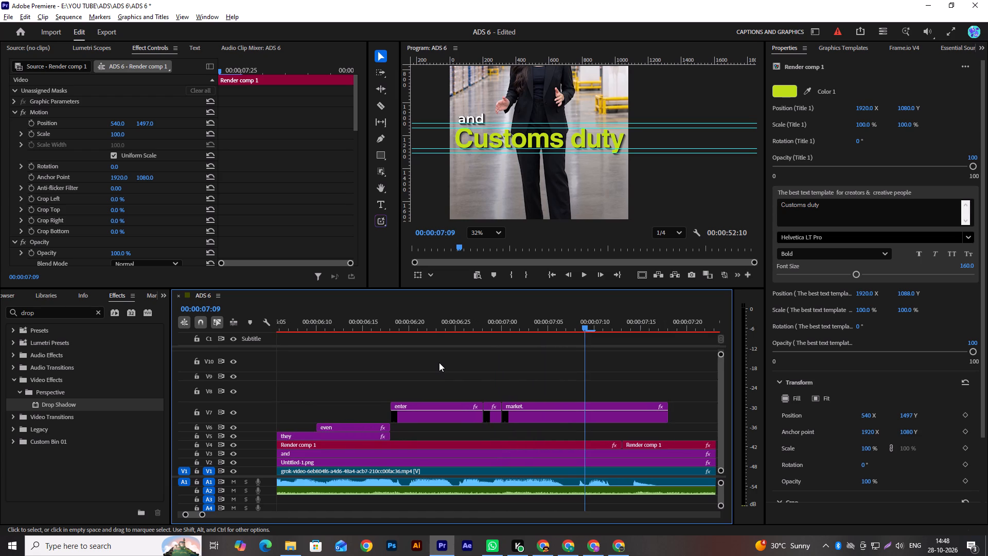
{"action": "scroll", "coordinate": [439, 362], "scroll_direction": "down", "scroll_amount": 8, "text": "alt"}
{"action": "key", "text": "ctrl+s"}
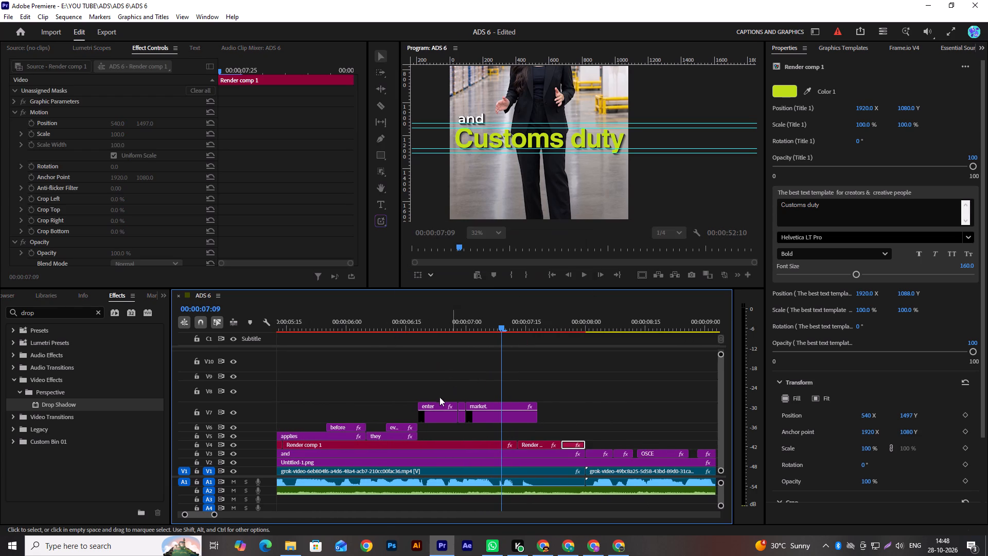
Extend the end of the "market." caption clip on V7 to 00:00:08:00, level with the end of the "Customs duty" title.
{"action": "scroll", "coordinate": [454, 391], "scroll_direction": "up", "scroll_amount": 5, "text": "alt"}
{"action": "scroll", "coordinate": [516, 392], "scroll_direction": "down", "scroll_amount": 3}
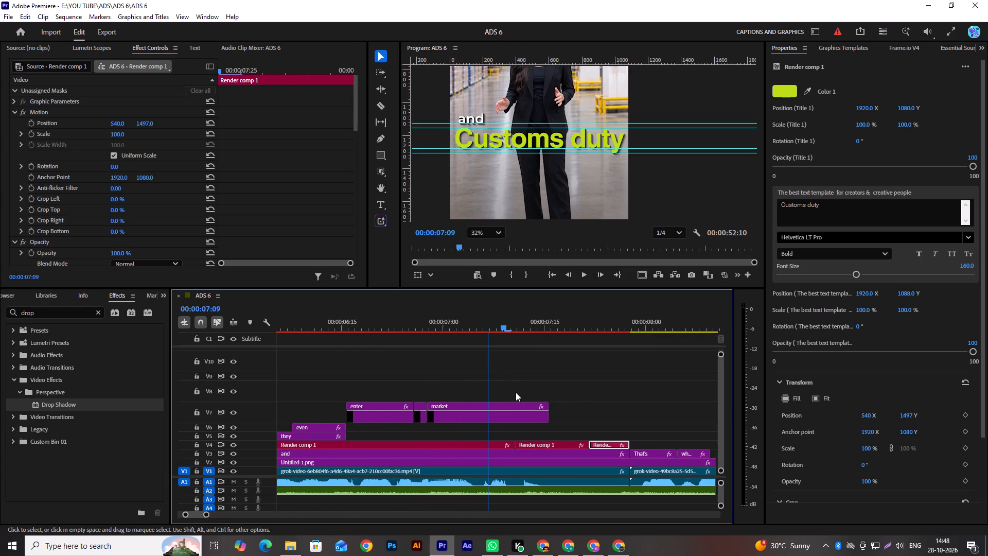
{"action": "left_click_drag", "start_coordinate": [548, 404], "coordinate": [552, 403]}
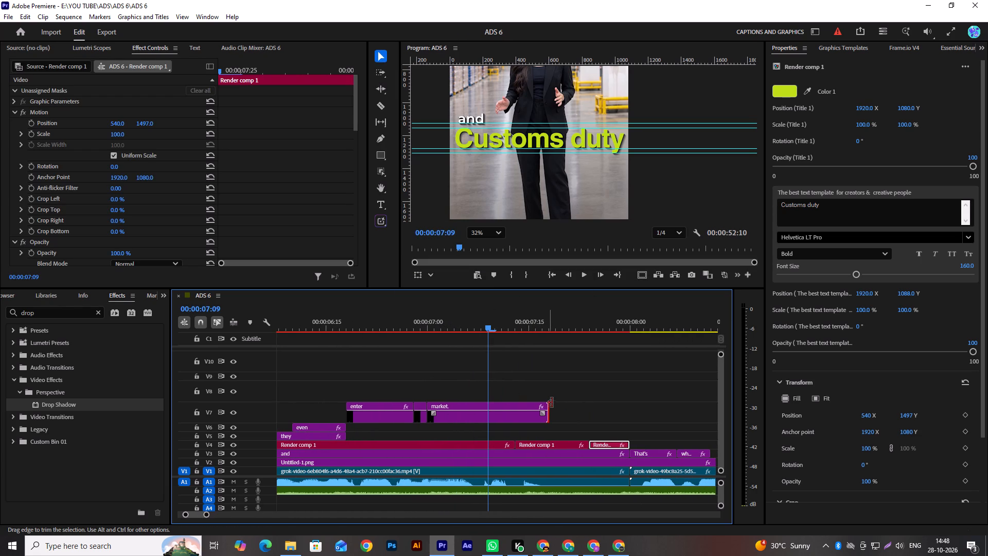
{"action": "left_click_drag", "start_coordinate": [552, 403], "coordinate": [623, 409]}
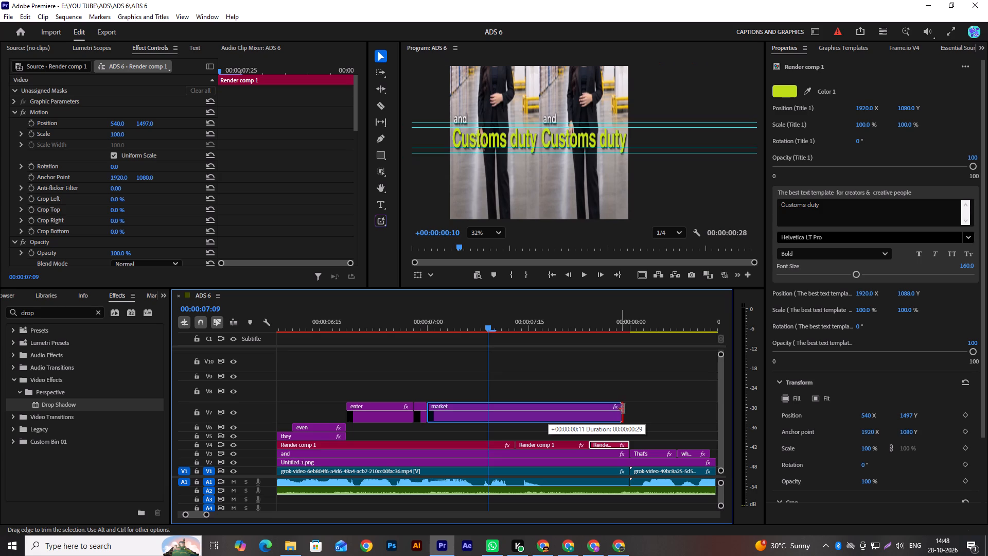
{"action": "left_click_drag", "start_coordinate": [623, 409], "coordinate": [629, 410]}
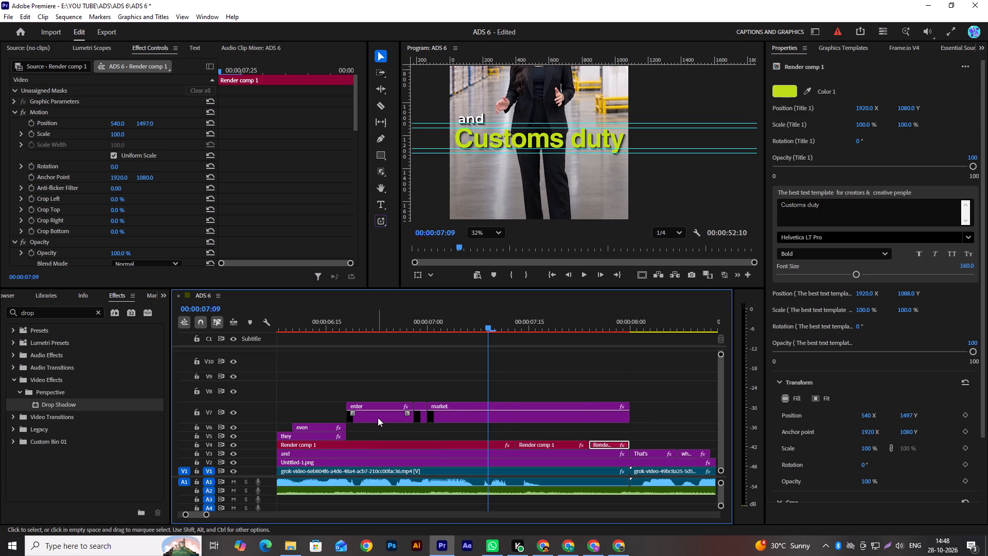
Move the "enter" caption to V5, extend it two frames to the start of "market.", and move the "the" caption to V6.
{"action": "left_click_drag", "start_coordinate": [379, 420], "coordinate": [380, 429]}
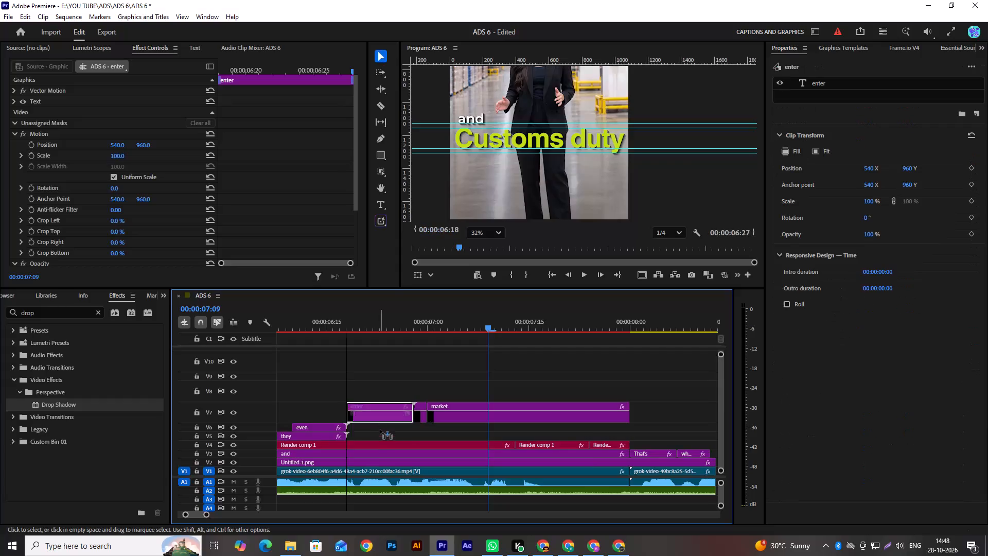
{"action": "left_click_drag", "start_coordinate": [380, 429], "coordinate": [380, 434]}
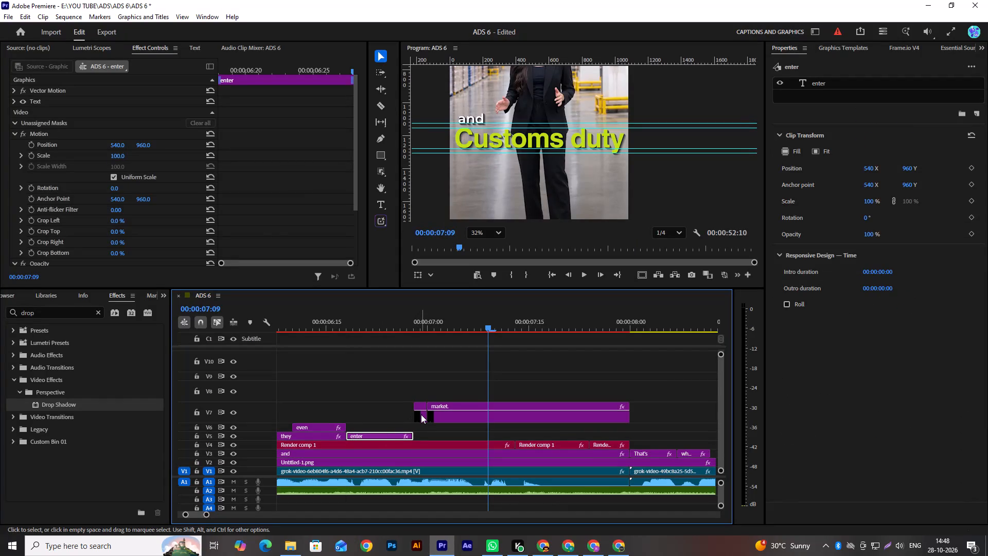
{"action": "left_click_drag", "start_coordinate": [411, 436], "coordinate": [423, 434]}
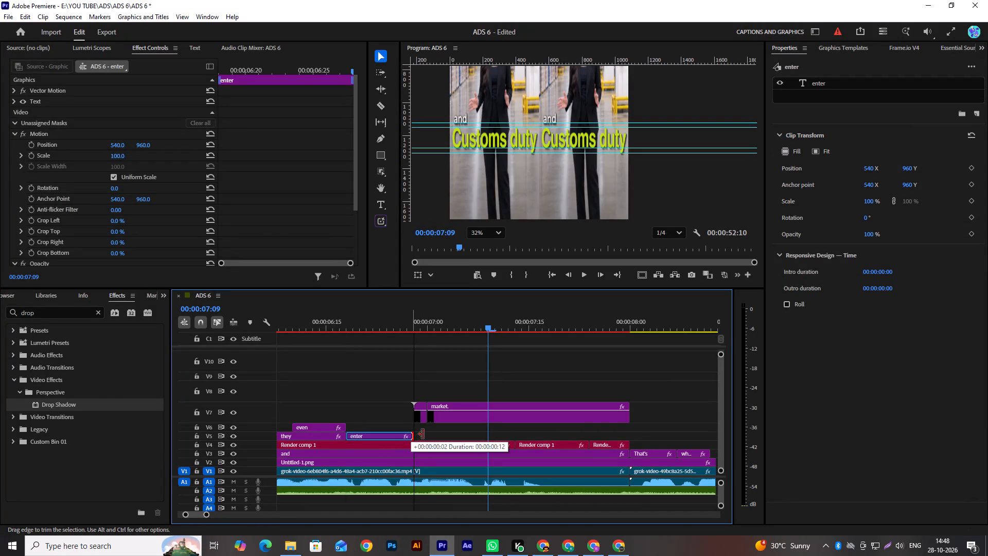
{"action": "left_click_drag", "start_coordinate": [423, 434], "coordinate": [424, 434]}
{"action": "left_click_drag", "start_coordinate": [419, 415], "coordinate": [419, 424]}
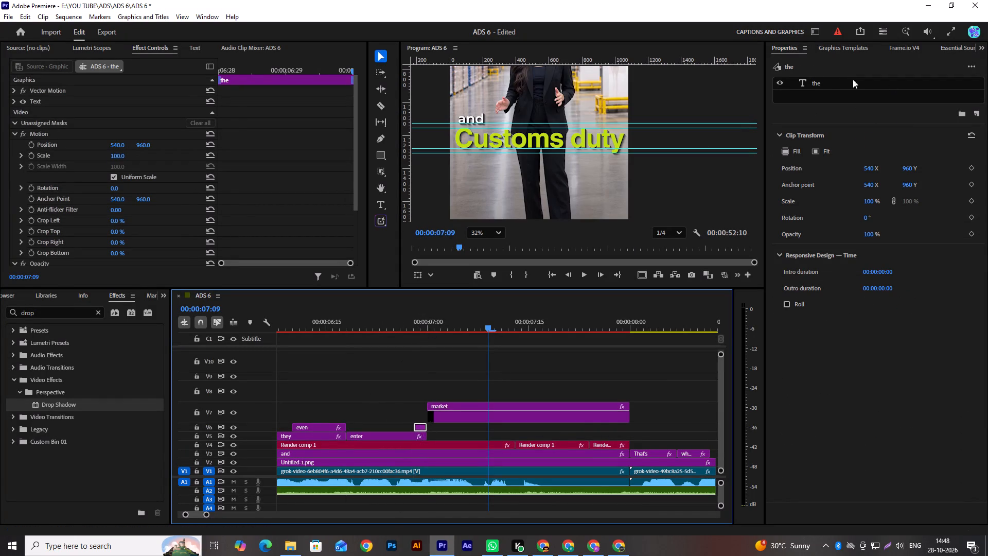
Apply Drop Shadow to the "the" caption and duplicate the effect so the clip carries three copies.
{"action": "left_click", "coordinate": [836, 81]}
{"action": "left_click_drag", "start_coordinate": [149, 405], "coordinate": [403, 431]}
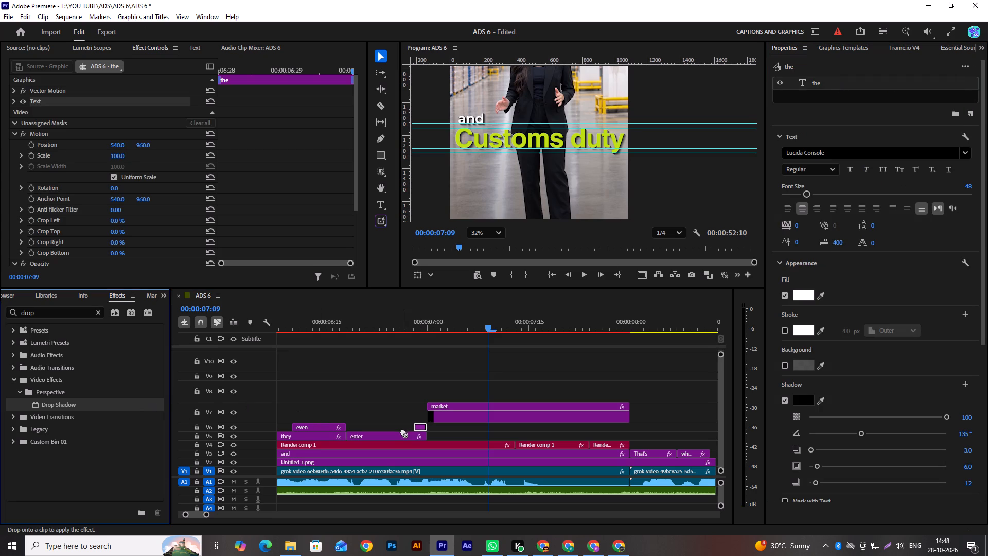
{"action": "left_click_drag", "start_coordinate": [403, 431], "coordinate": [417, 428]}
{"action": "left_click", "coordinate": [817, 84]}
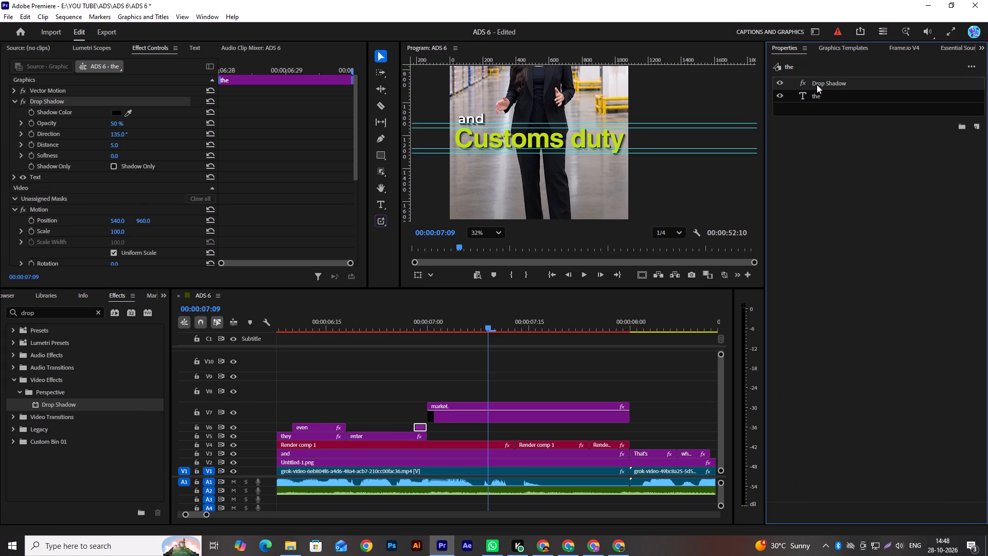
{"action": "key", "text": "ctrl+c"}
{"action": "key", "text": "ctrl+v"}
{"action": "key", "text": "ctrl+v"}
Set the "the" caption's font to Montserrat SemiBold at size 80.
{"action": "left_click", "coordinate": [822, 120]}
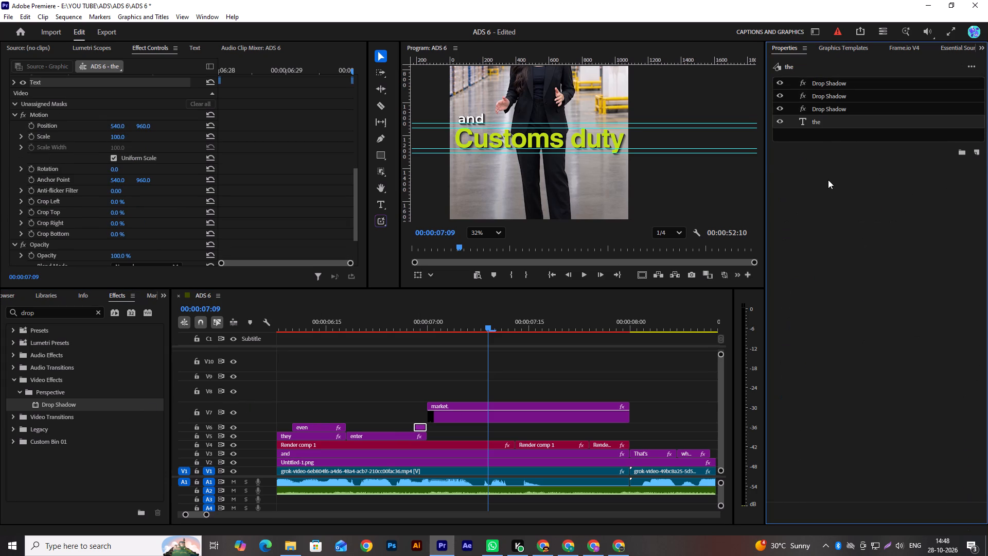
{"action": "left_click", "coordinate": [834, 194]}
{"action": "type", "text": "mont"}
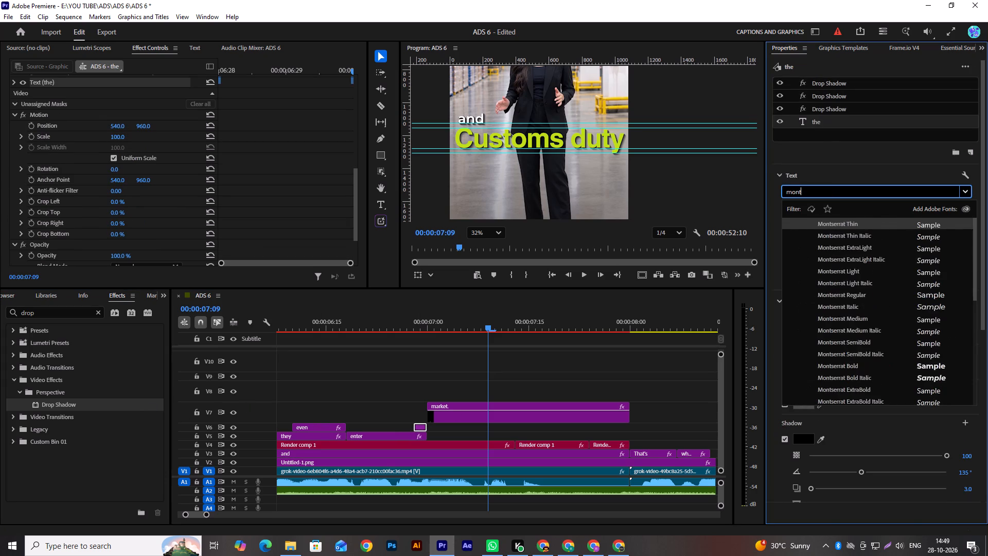
{"action": "left_click", "coordinate": [852, 344]}
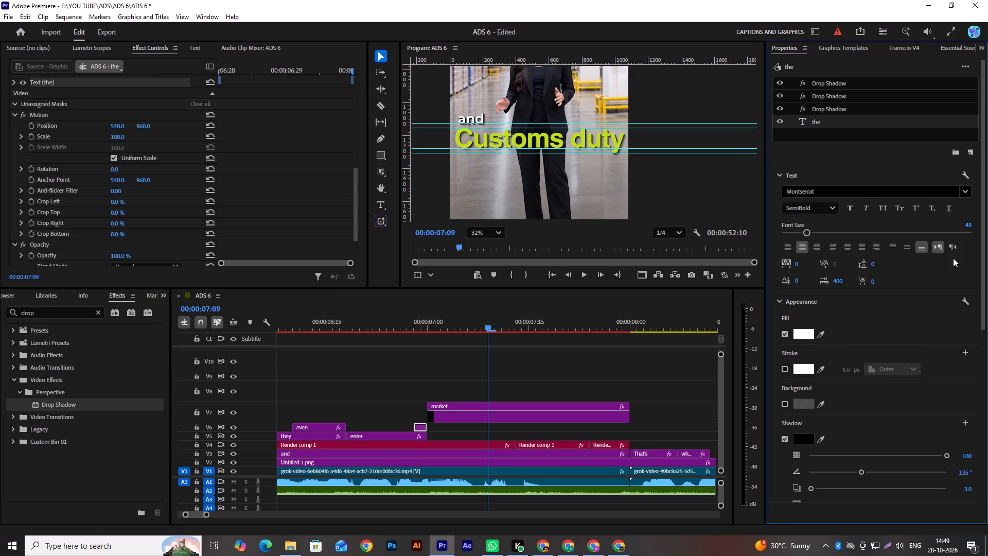
{"action": "left_click", "coordinate": [965, 224]}
{"action": "type", "text": "80"}
{"action": "key", "text": "Return"}
Position the "the" caption directly beneath "duty" in the frame, at about 828, 485.9.
{"action": "left_click_drag", "start_coordinate": [148, 126], "coordinate": [25, 158]}
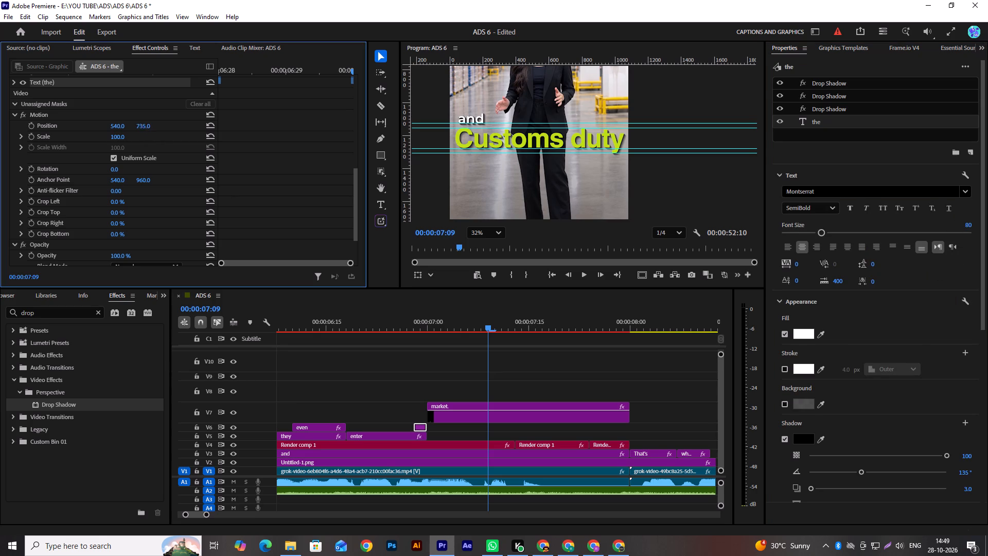
{"action": "left_click_drag", "start_coordinate": [25, 158], "coordinate": [428, 142]}
{"action": "left_click_drag", "start_coordinate": [428, 142], "coordinate": [580, 142]}
{"action": "left_click_drag", "start_coordinate": [425, 328], "coordinate": [421, 329]}
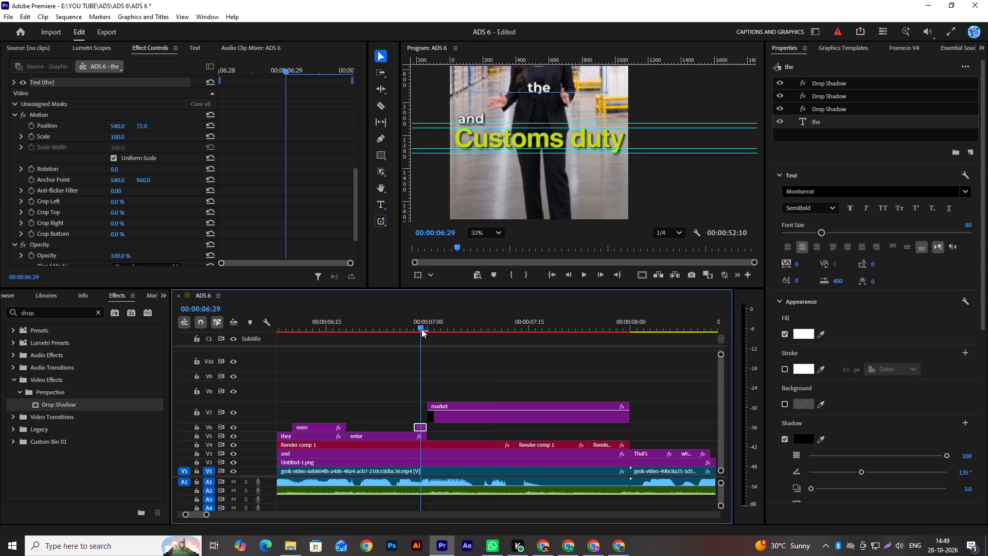
{"action": "left_click_drag", "start_coordinate": [421, 329], "coordinate": [420, 329]}
{"action": "left_click_drag", "start_coordinate": [140, 125], "coordinate": [240, 137]}
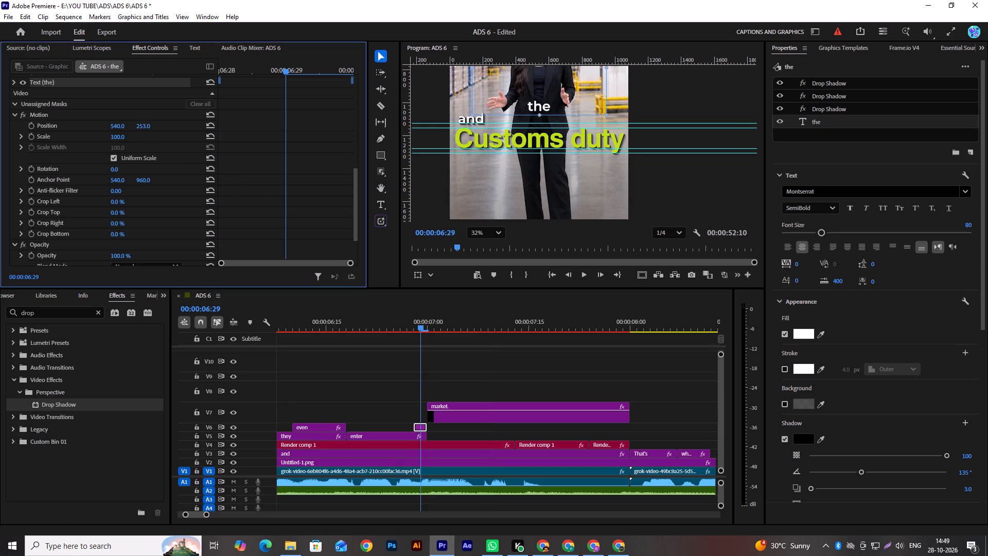
{"action": "left_click_drag", "start_coordinate": [240, 137], "coordinate": [361, 164]}
{"action": "left_click", "coordinate": [148, 124]}
{"action": "scroll", "coordinate": [580, 138], "scroll_direction": "up", "scroll_amount": 5}
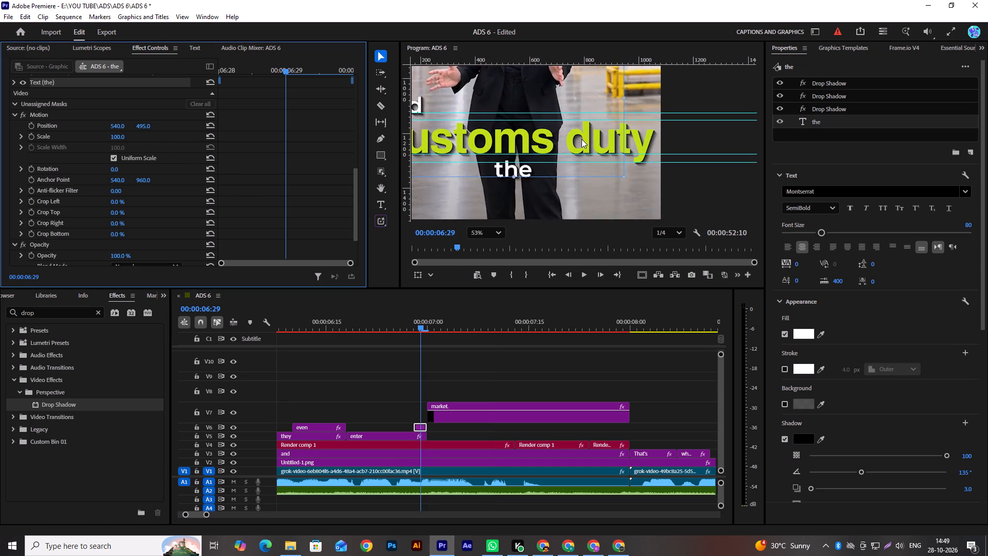
{"action": "scroll", "coordinate": [581, 139], "scroll_direction": "up", "scroll_amount": 2}
{"action": "scroll", "coordinate": [581, 138], "scroll_direction": "down", "scroll_amount": 1}
{"action": "scroll", "coordinate": [581, 138], "scroll_direction": "up", "scroll_amount": 4}
{"action": "left_click_drag", "start_coordinate": [144, 124], "coordinate": [100, 135], "text": "ctrl"}
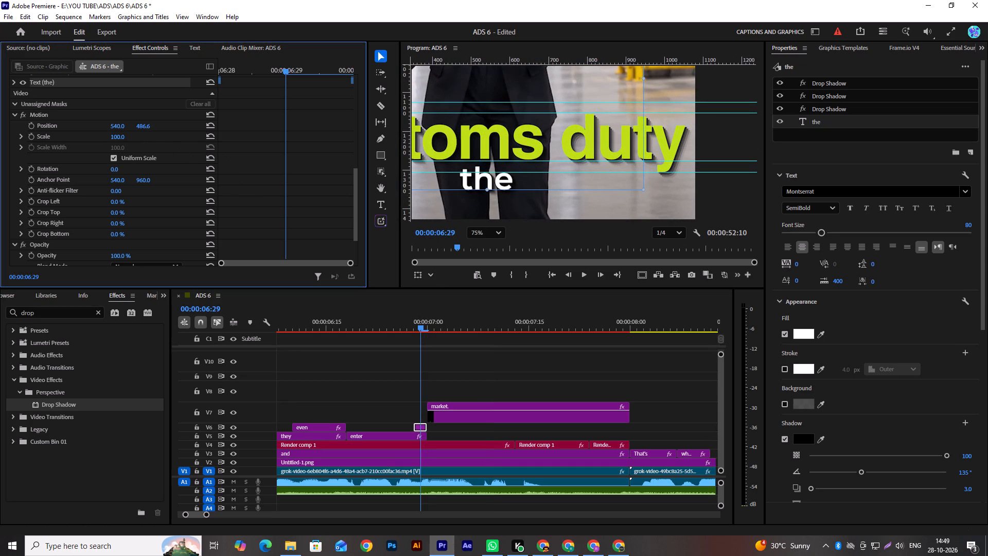
{"action": "left_click_drag", "start_coordinate": [100, 135], "coordinate": [97, 136], "text": "ctrl"}
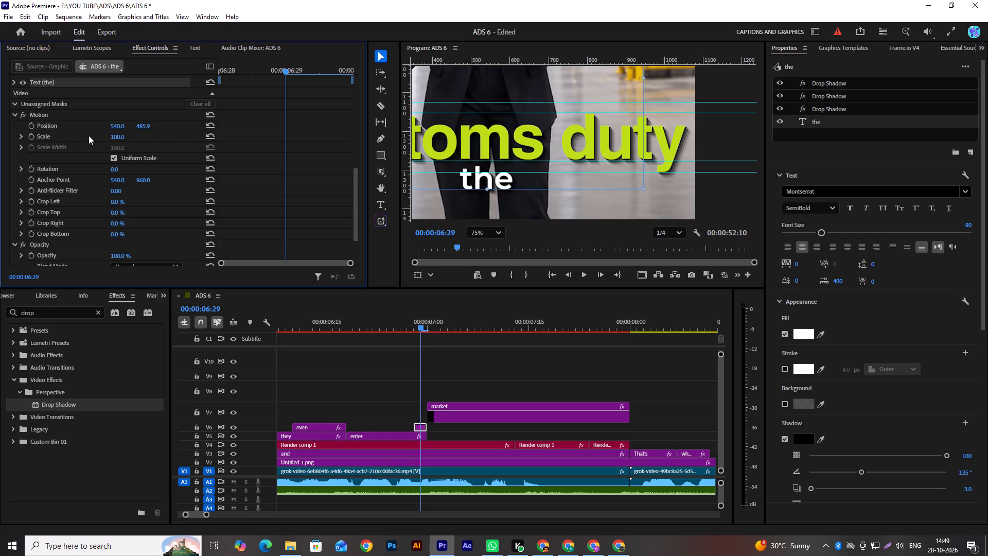
{"action": "left_click_drag", "start_coordinate": [115, 128], "coordinate": [279, 177]}
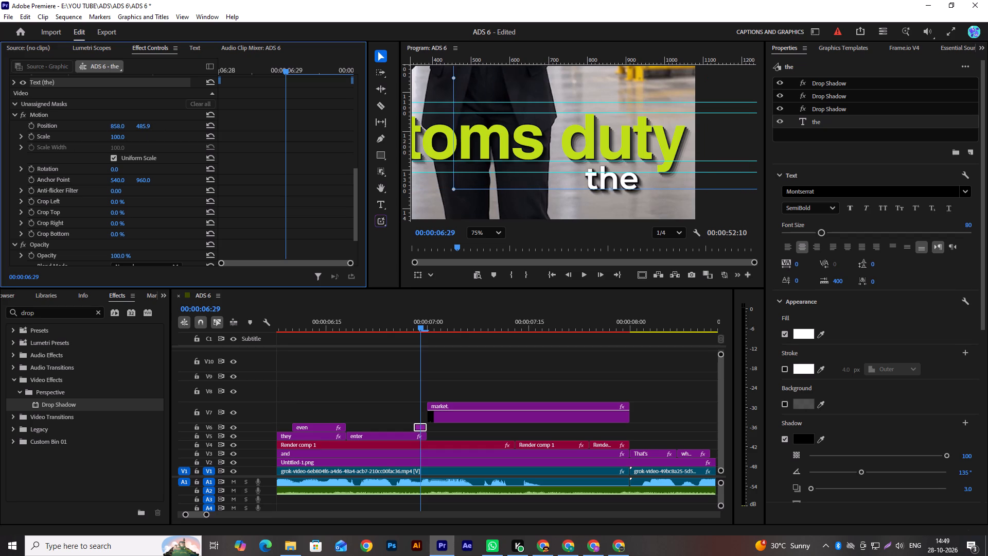
{"action": "left_click_drag", "start_coordinate": [279, 177], "coordinate": [266, 181]}
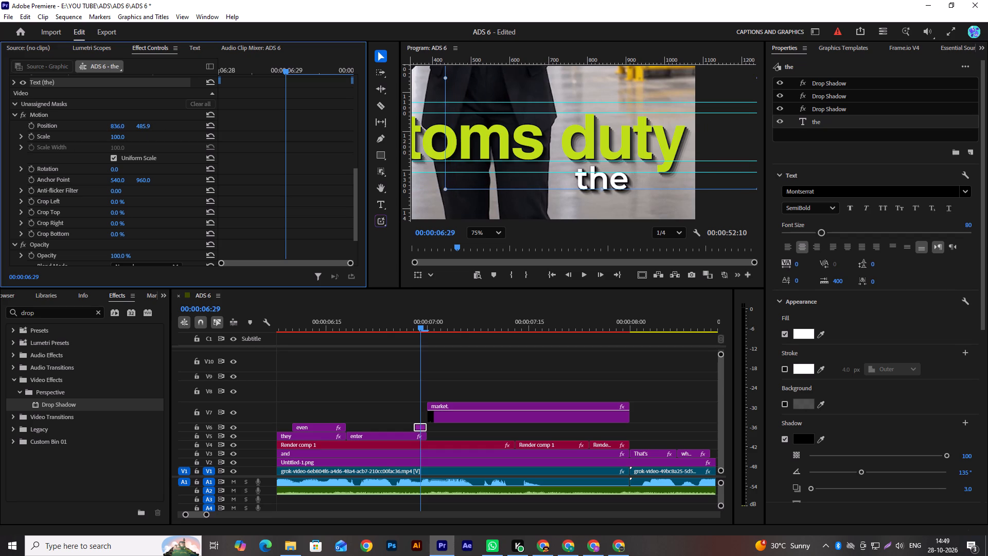
{"action": "left_click_drag", "start_coordinate": [266, 181], "coordinate": [264, 182]}
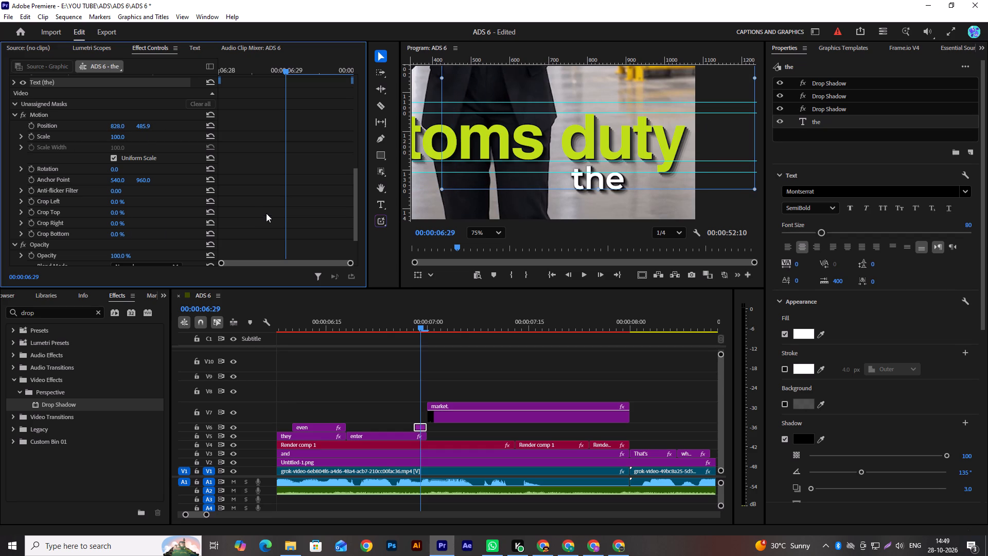
Place the "right to left" graphics template on V8, starting at the beginning of the "enter" caption.
{"action": "left_click", "coordinate": [396, 433]}
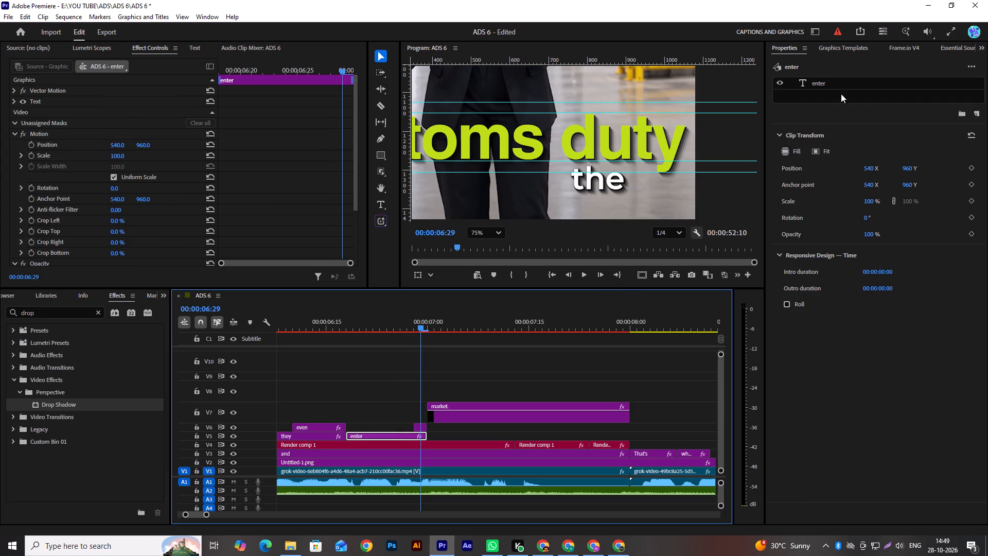
{"action": "left_click", "coordinate": [837, 82]}
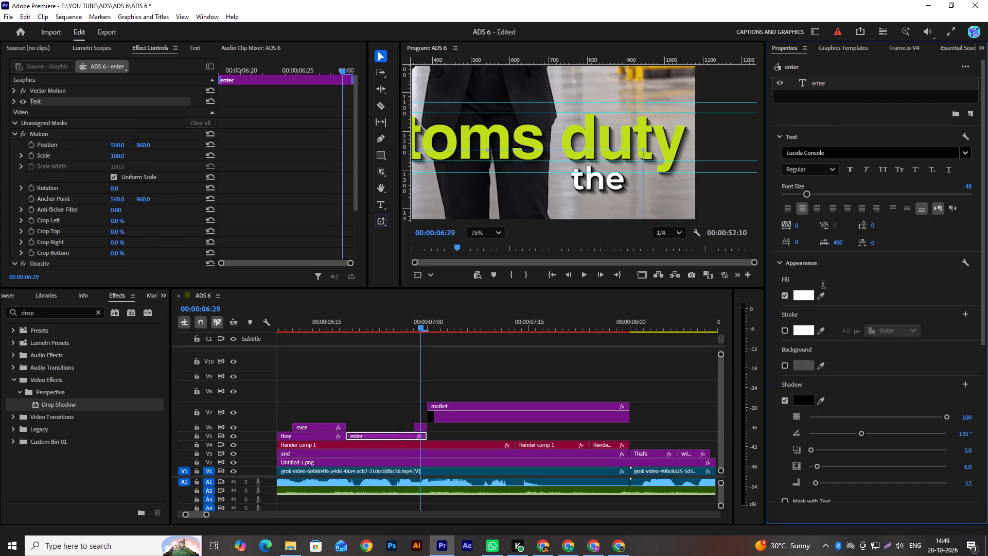
{"action": "left_click", "coordinate": [840, 46]}
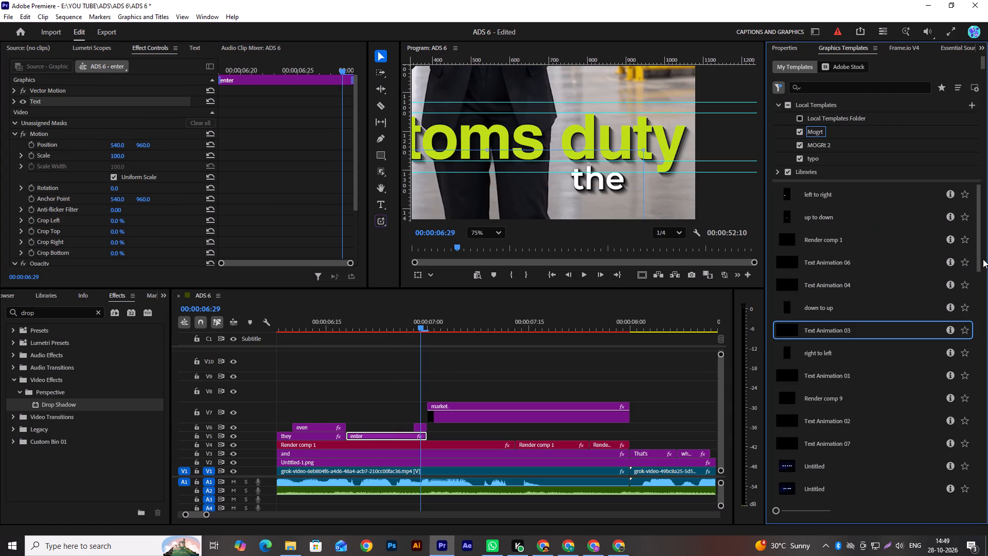
{"action": "left_click_drag", "start_coordinate": [978, 228], "coordinate": [981, 246]}
{"action": "left_click_drag", "start_coordinate": [981, 246], "coordinate": [984, 233]}
{"action": "scroll", "coordinate": [872, 298], "scroll_direction": "up", "scroll_amount": 3}
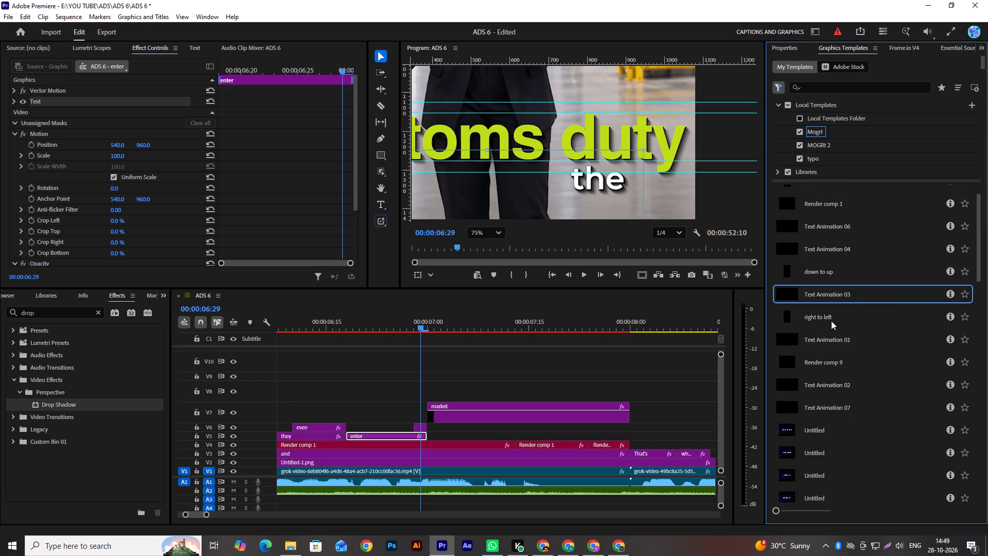
{"action": "scroll", "coordinate": [831, 321], "scroll_direction": "up", "scroll_amount": 8}
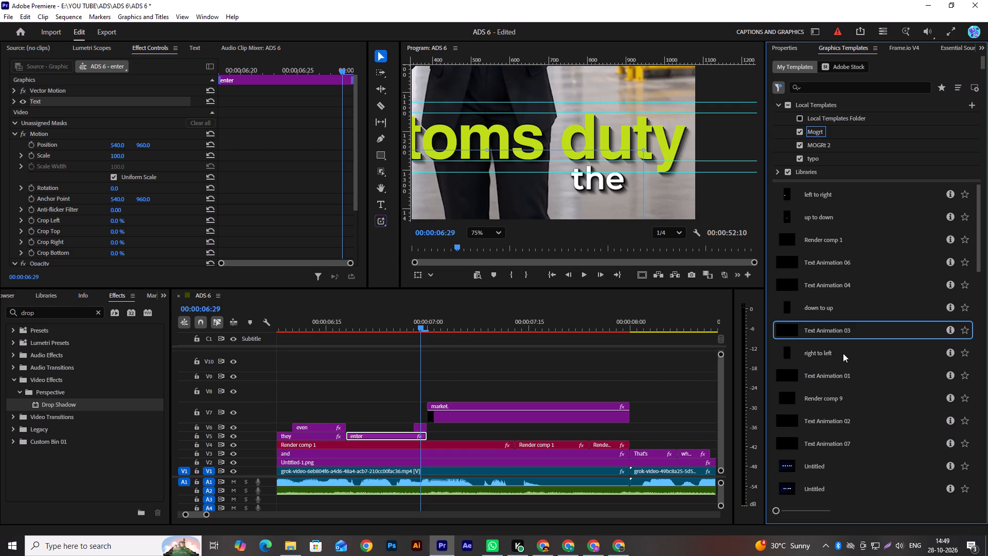
{"action": "left_click_drag", "start_coordinate": [843, 353], "coordinate": [347, 398]}
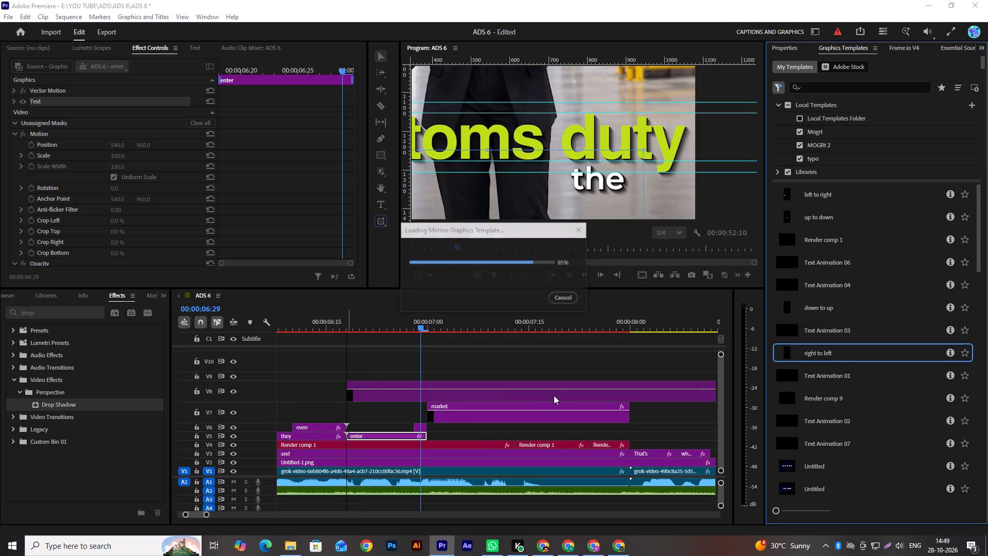
Cut the V8 template clip at the start of "market." and delete the remainder.
{"action": "key", "text": "c"}
{"action": "left_click", "coordinate": [426, 394]}
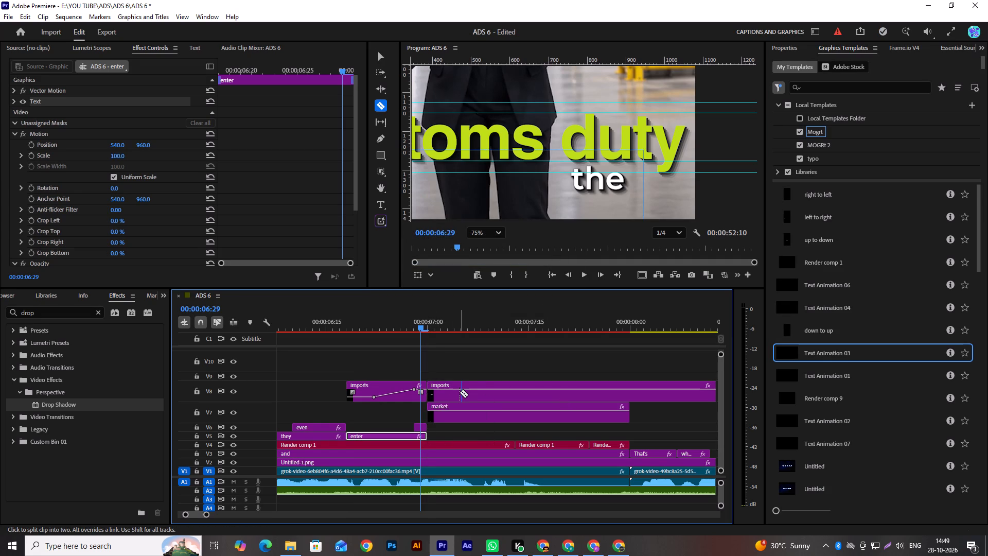
{"action": "key", "text": "v"}
{"action": "left_click", "coordinate": [460, 392]}
{"action": "key", "text": "Delete"}
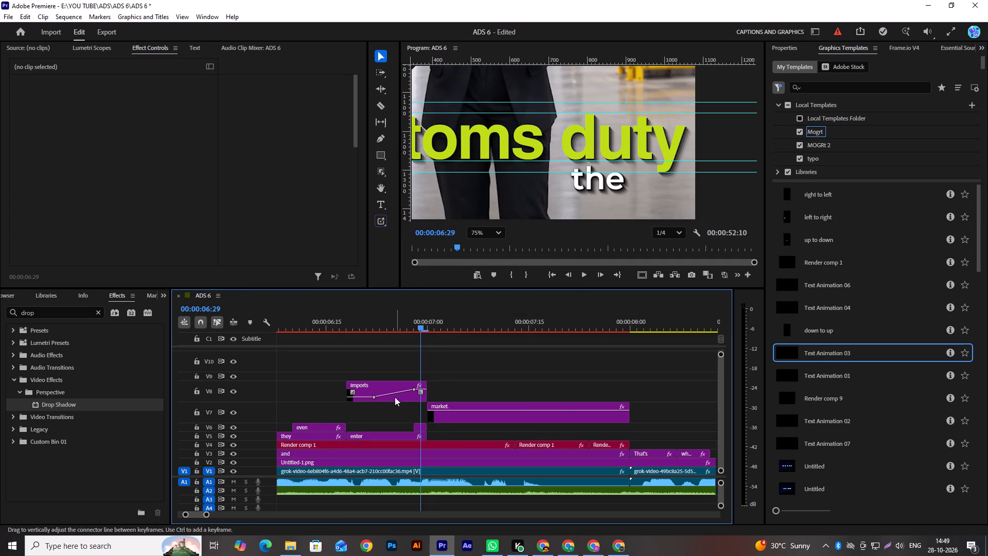
Replace the V8 template clip's text with "enter".
{"action": "left_click", "coordinate": [405, 401]}
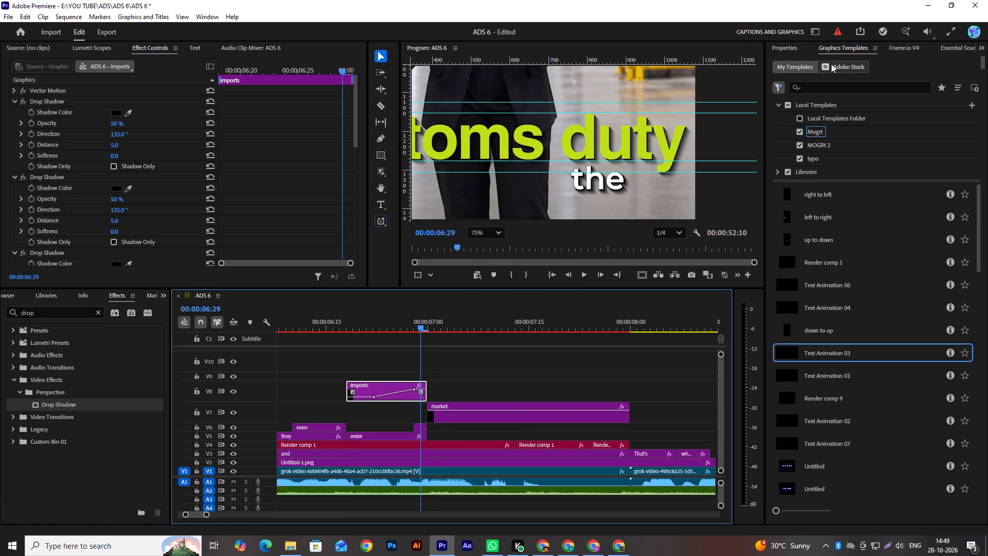
{"action": "left_click", "coordinate": [793, 50]}
{"action": "double_click", "coordinate": [827, 123]}
{"action": "key", "text": "e"}
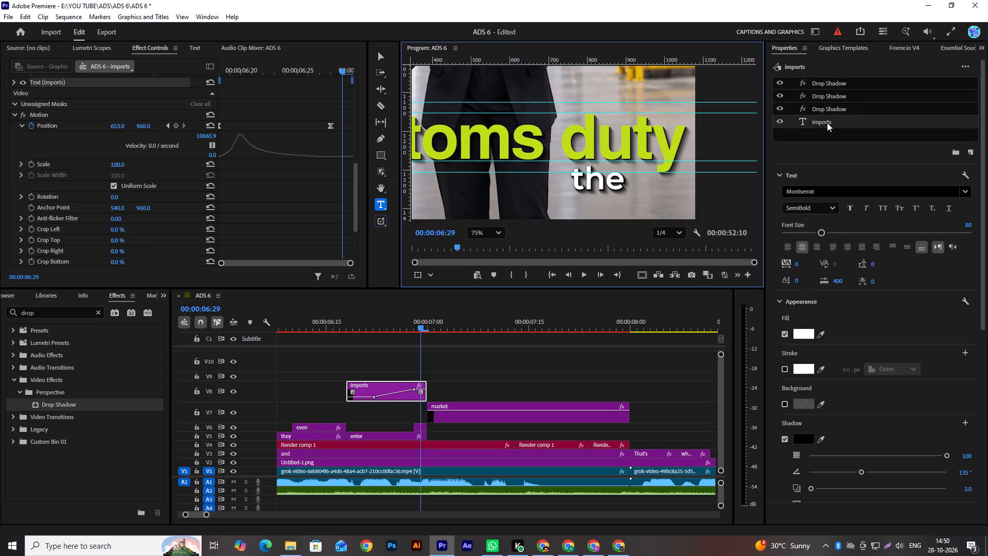
{"action": "type", "text": "nter"}
Preview the slide-in animation of the V8 "enter" clip and check where the word travels in the frame.
{"action": "left_click", "coordinate": [167, 127]}
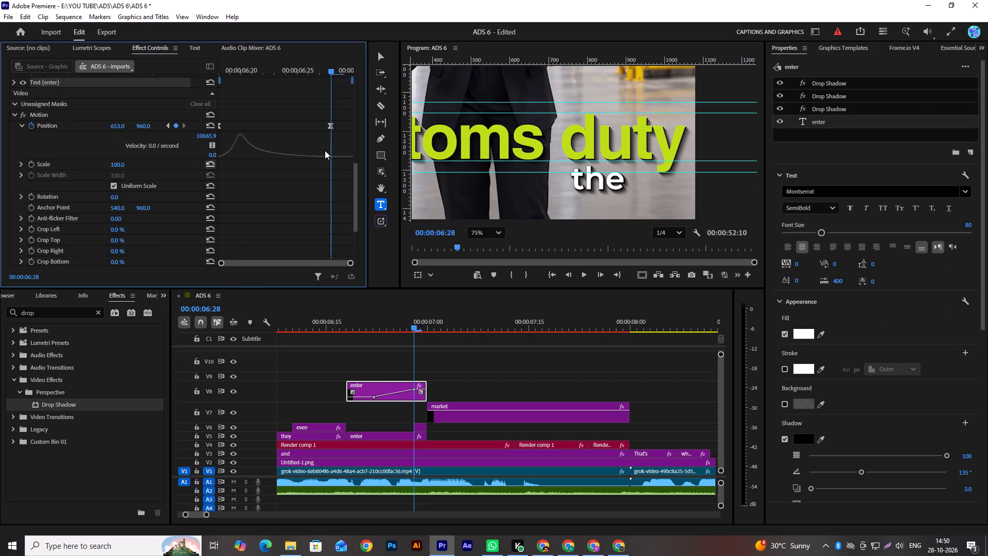
{"action": "left_click", "coordinate": [413, 328]}
{"action": "left_click_drag", "start_coordinate": [411, 328], "coordinate": [363, 339]}
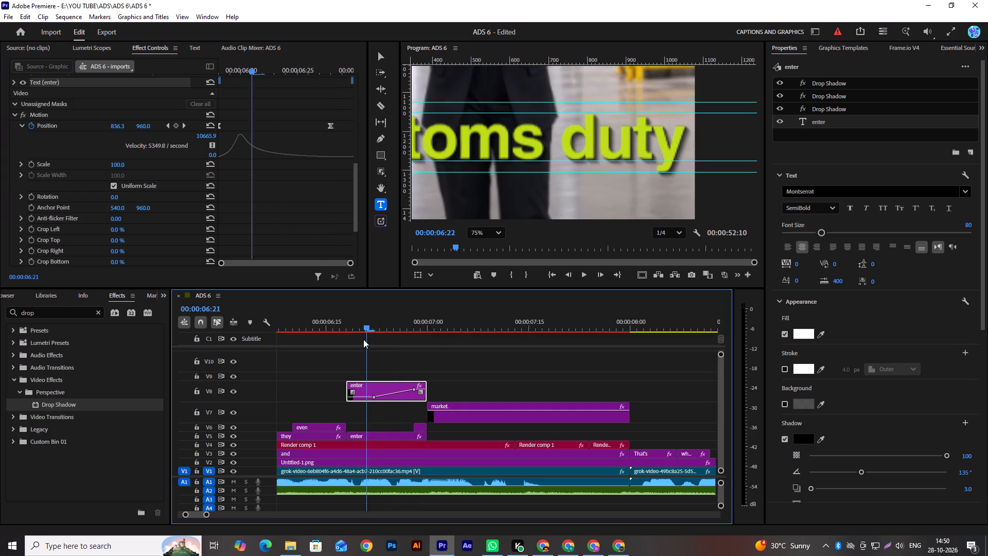
{"action": "left_click_drag", "start_coordinate": [363, 339], "coordinate": [379, 339]}
{"action": "scroll", "coordinate": [479, 173], "scroll_direction": "down", "scroll_amount": 10}
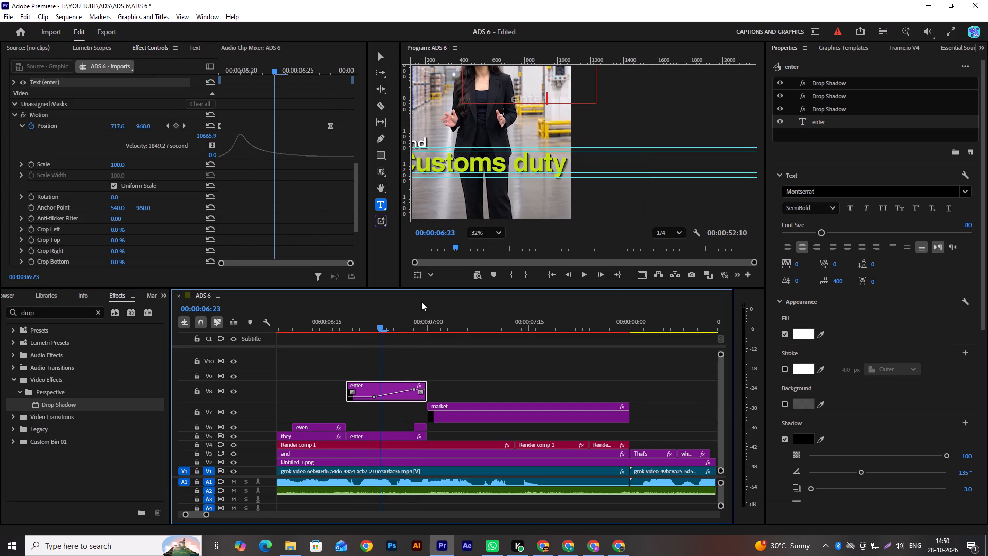
{"action": "left_click", "coordinate": [381, 326]}
{"action": "left_click_drag", "start_coordinate": [379, 329], "coordinate": [396, 331]}
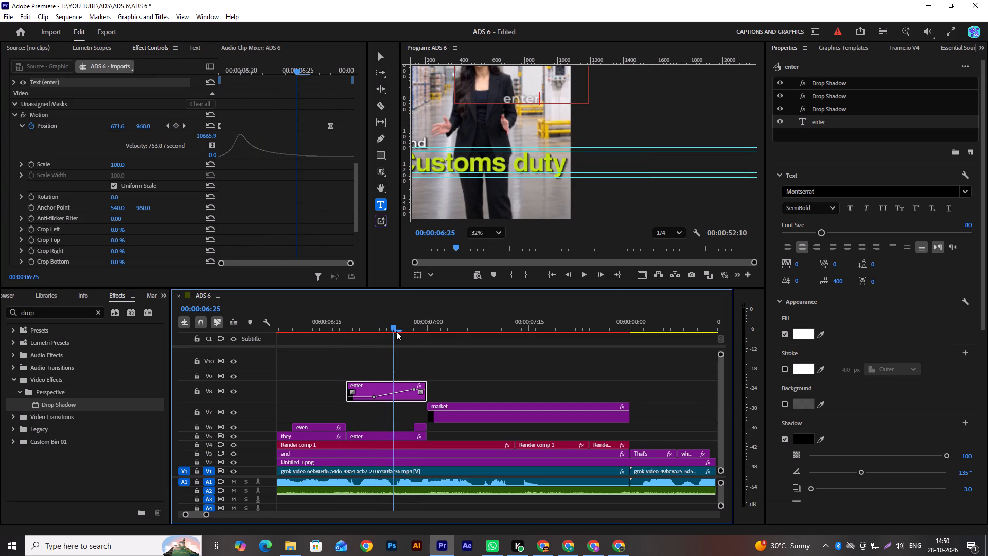
{"action": "left_click_drag", "start_coordinate": [396, 331], "coordinate": [404, 334]}
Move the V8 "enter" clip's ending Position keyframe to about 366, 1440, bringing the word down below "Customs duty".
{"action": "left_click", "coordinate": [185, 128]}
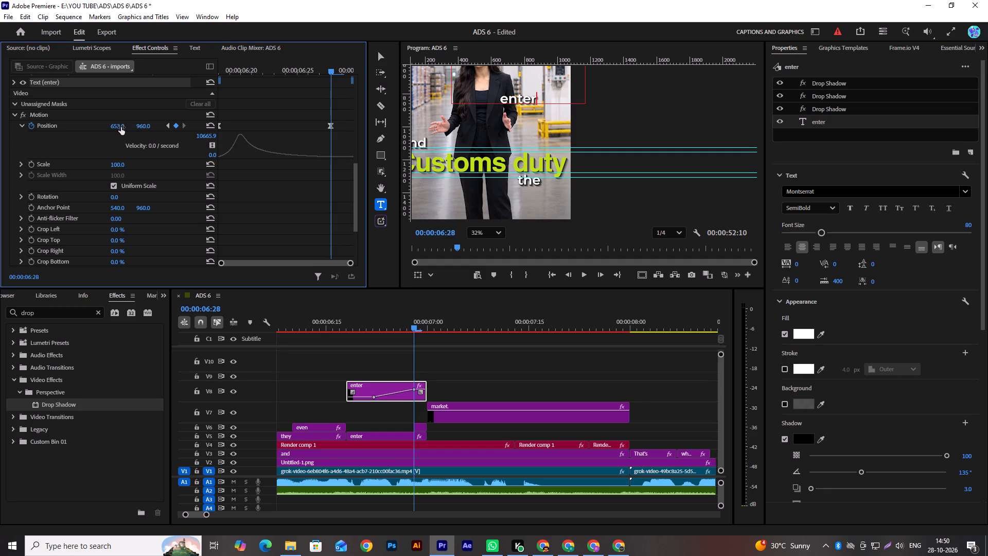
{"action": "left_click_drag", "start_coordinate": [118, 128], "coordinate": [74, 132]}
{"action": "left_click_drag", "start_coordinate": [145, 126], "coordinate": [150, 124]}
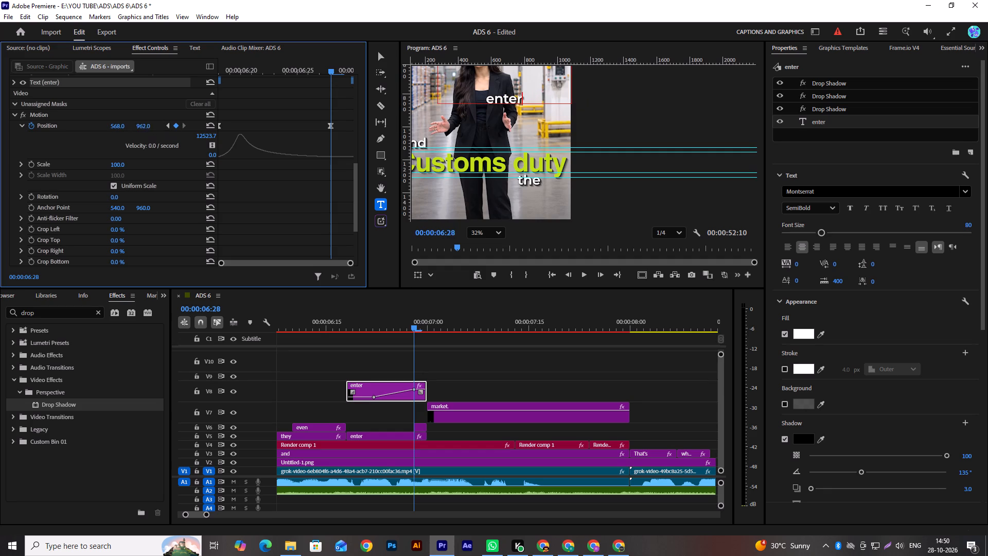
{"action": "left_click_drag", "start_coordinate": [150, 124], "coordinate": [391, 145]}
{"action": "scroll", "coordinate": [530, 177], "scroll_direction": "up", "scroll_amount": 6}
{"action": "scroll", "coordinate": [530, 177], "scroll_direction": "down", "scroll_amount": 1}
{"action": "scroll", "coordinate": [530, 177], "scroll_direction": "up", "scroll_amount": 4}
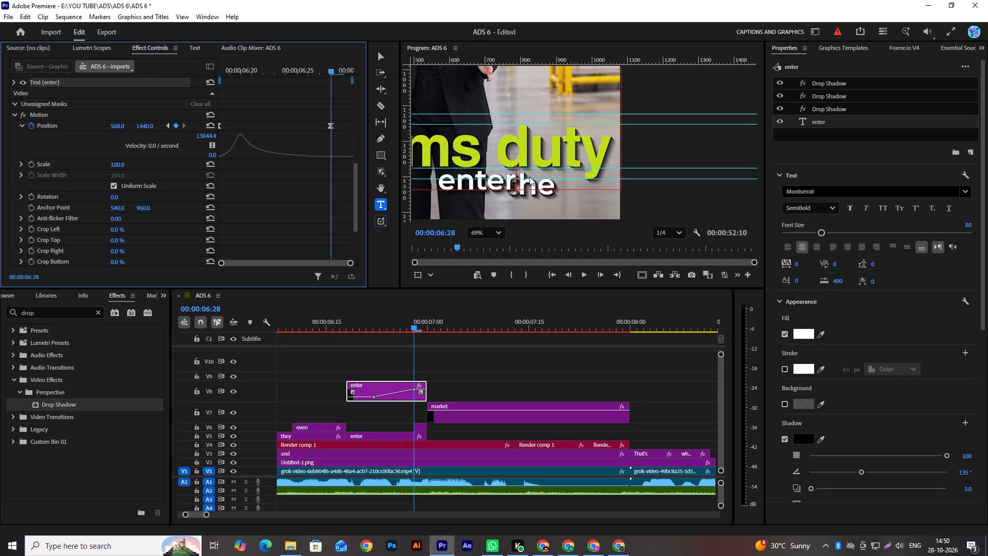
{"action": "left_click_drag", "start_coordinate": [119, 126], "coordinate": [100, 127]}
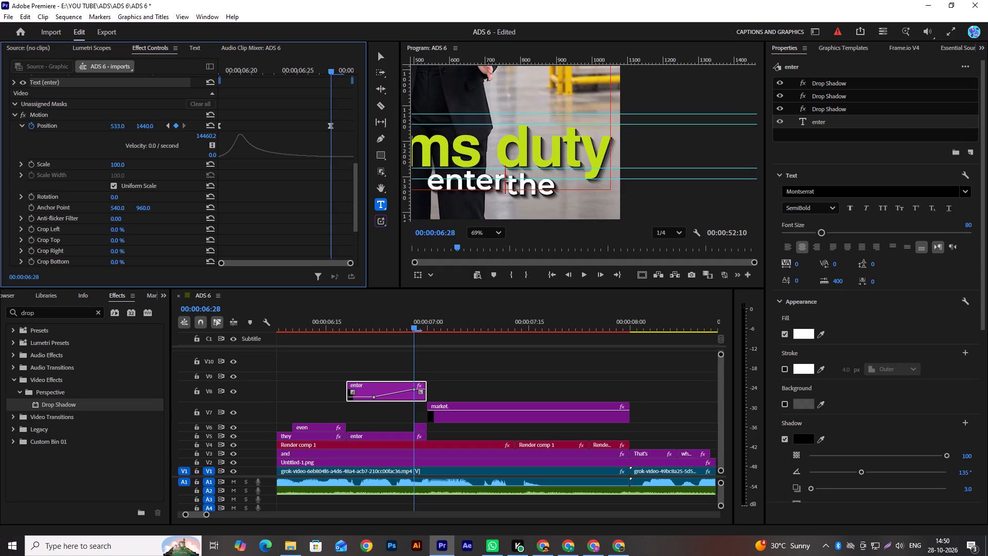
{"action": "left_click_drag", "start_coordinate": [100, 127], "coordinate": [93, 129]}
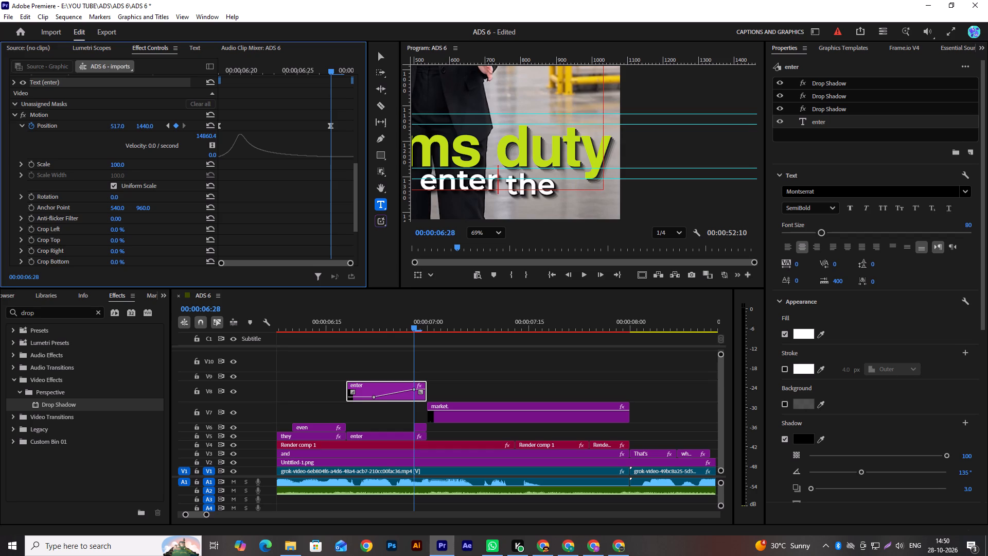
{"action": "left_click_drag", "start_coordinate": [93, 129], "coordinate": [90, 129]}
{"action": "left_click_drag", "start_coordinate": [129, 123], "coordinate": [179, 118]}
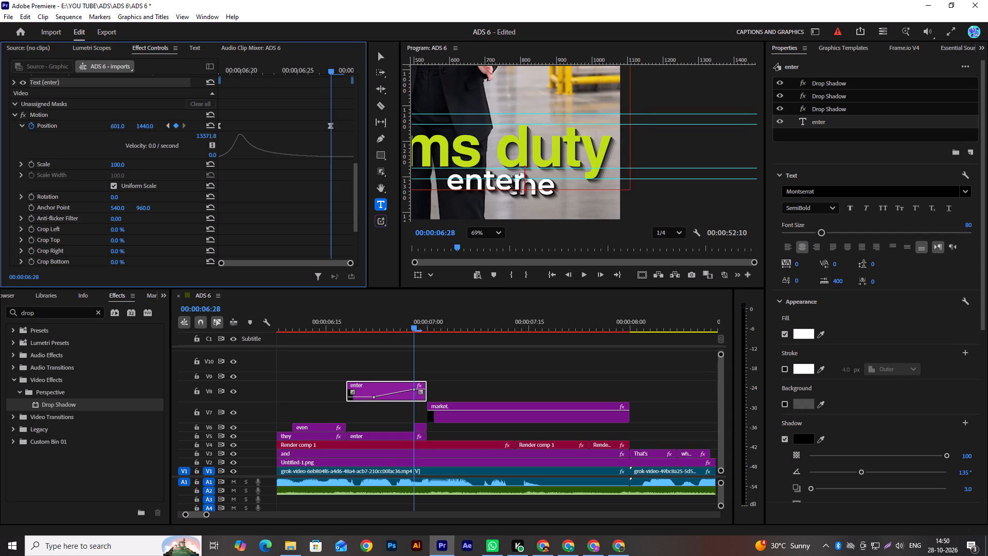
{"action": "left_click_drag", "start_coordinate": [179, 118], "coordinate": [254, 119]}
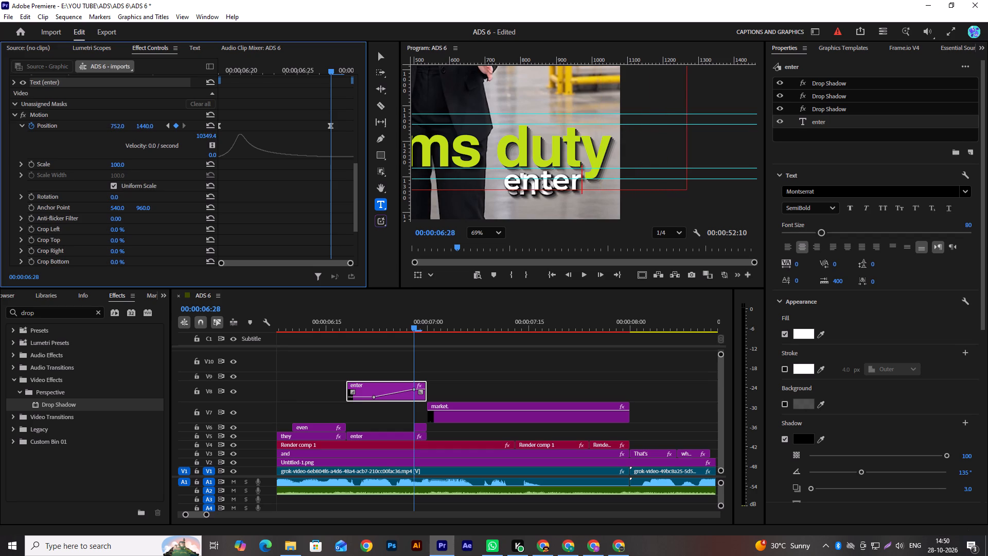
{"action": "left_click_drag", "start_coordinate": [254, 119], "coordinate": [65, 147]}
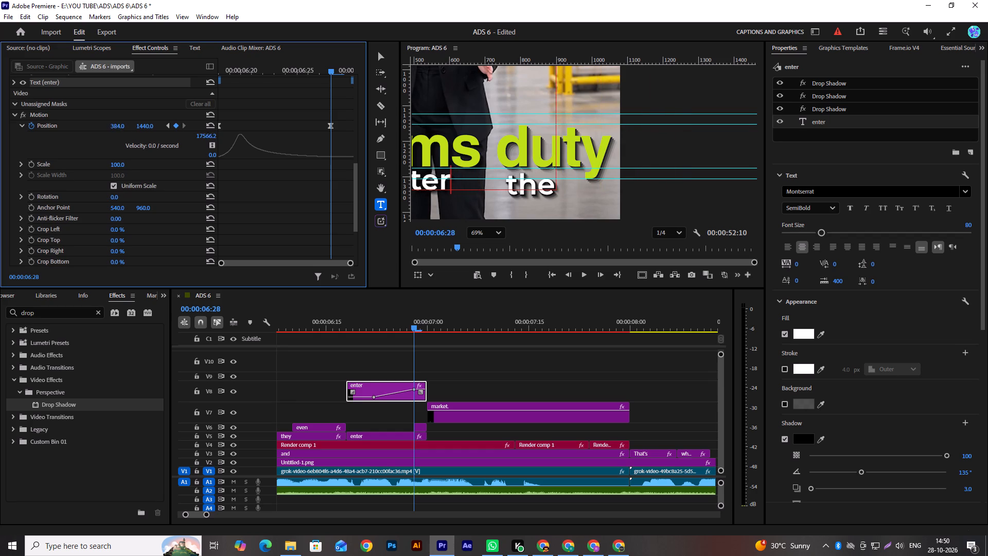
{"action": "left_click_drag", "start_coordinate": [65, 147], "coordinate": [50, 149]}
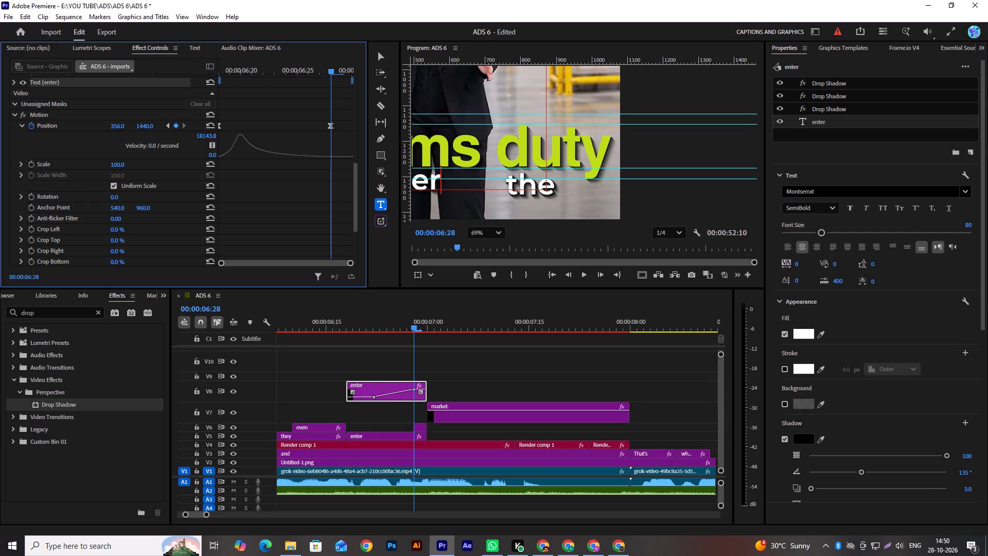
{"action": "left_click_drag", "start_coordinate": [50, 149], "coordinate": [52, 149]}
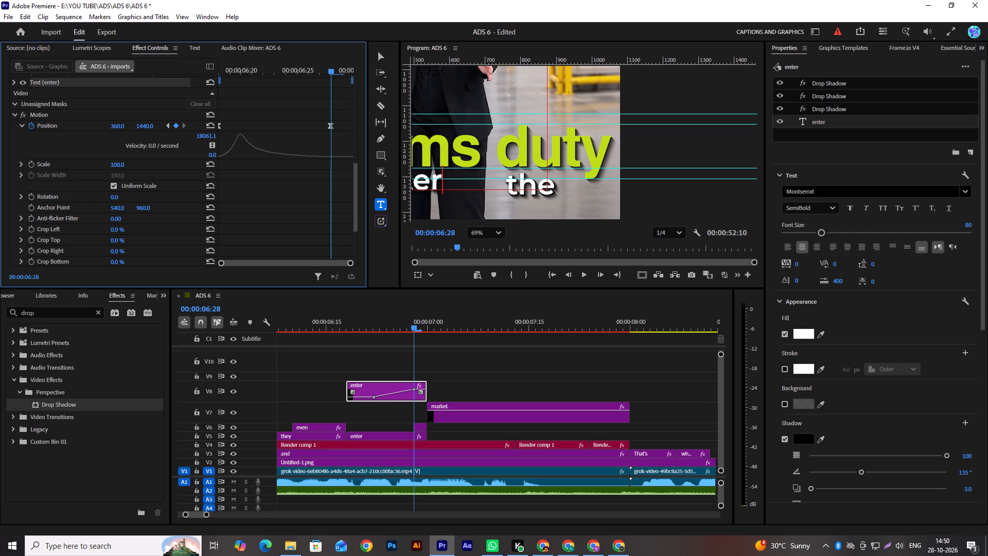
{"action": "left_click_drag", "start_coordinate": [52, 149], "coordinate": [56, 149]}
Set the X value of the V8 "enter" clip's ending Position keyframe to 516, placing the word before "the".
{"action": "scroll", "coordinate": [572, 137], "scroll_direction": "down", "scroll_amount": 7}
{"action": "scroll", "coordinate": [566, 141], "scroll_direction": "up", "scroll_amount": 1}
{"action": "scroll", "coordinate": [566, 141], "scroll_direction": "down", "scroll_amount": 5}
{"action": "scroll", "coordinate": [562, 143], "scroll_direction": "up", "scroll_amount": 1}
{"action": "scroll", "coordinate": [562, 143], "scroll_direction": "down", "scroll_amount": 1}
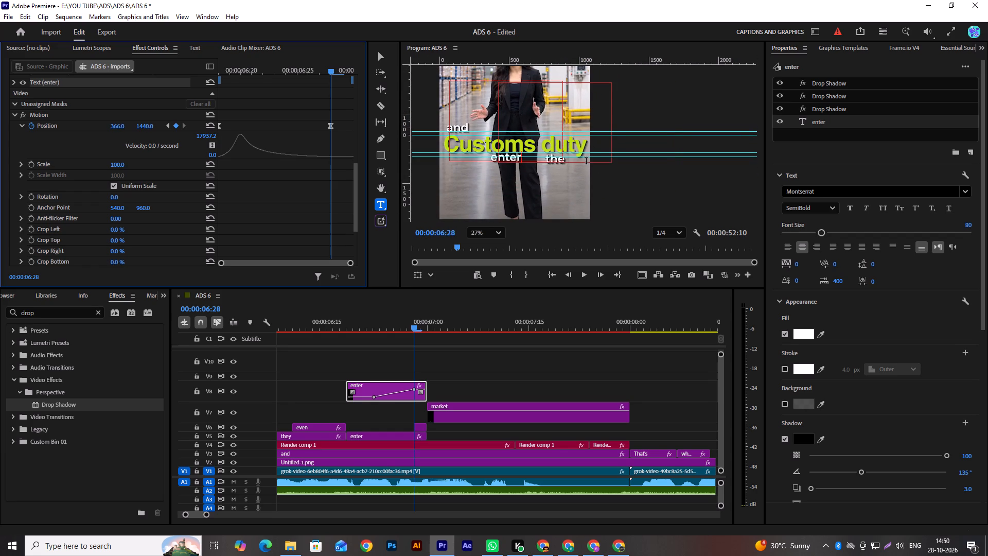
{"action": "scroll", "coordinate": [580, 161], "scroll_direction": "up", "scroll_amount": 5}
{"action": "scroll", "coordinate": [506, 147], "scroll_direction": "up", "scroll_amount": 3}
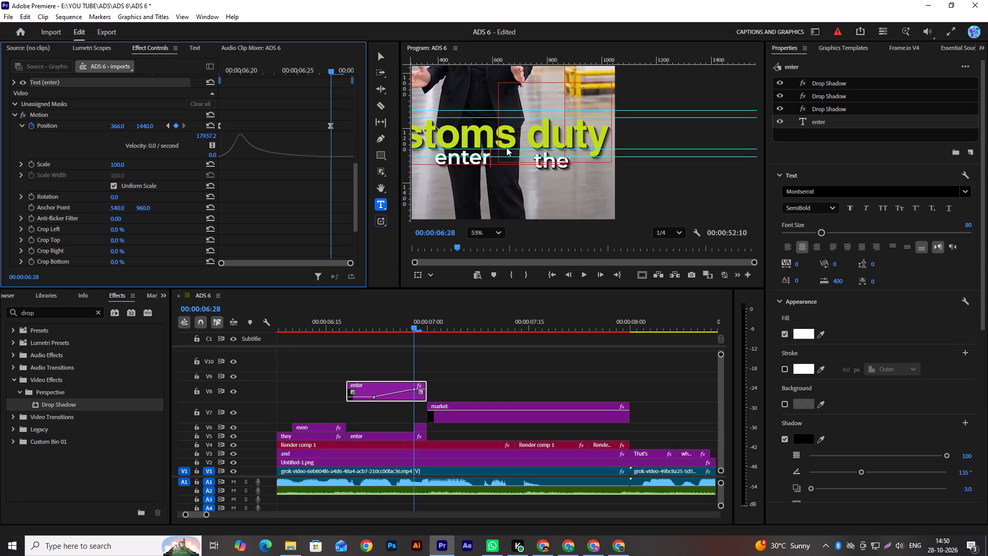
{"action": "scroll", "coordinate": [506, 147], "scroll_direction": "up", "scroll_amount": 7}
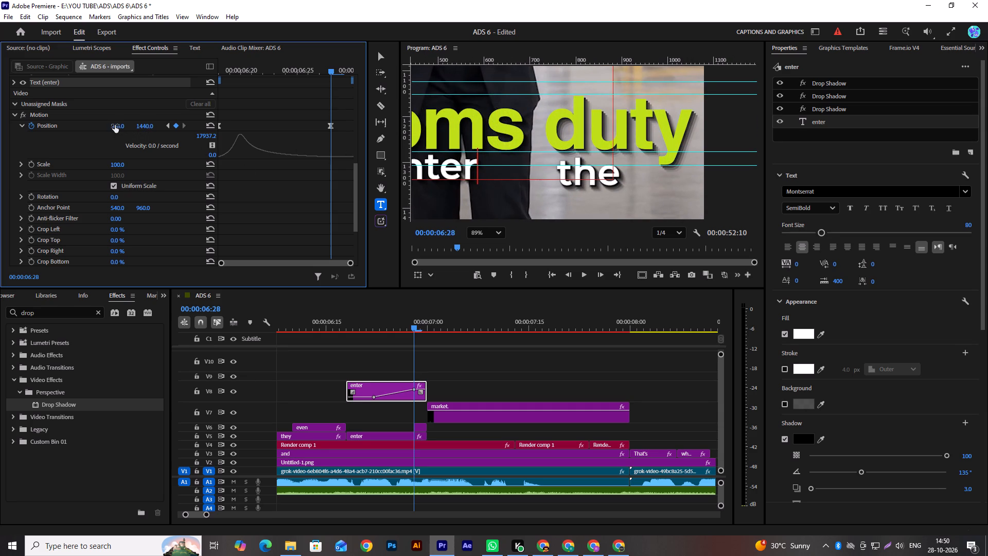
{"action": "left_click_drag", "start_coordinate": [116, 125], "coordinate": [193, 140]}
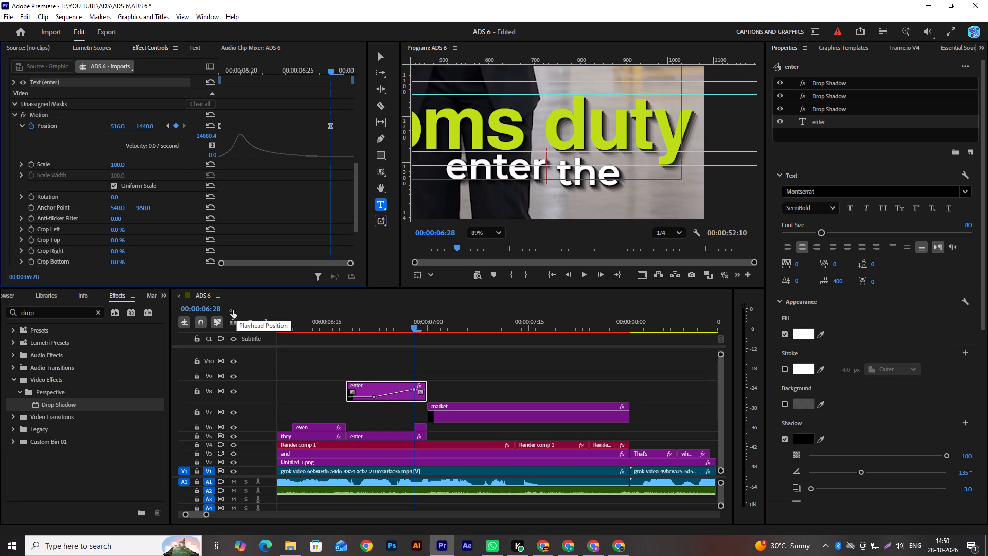
Set the V6 "the" clip's horizontal Position to 902, moving it toward the end of the "Customs duty" title.
{"action": "left_click", "coordinate": [420, 427]}
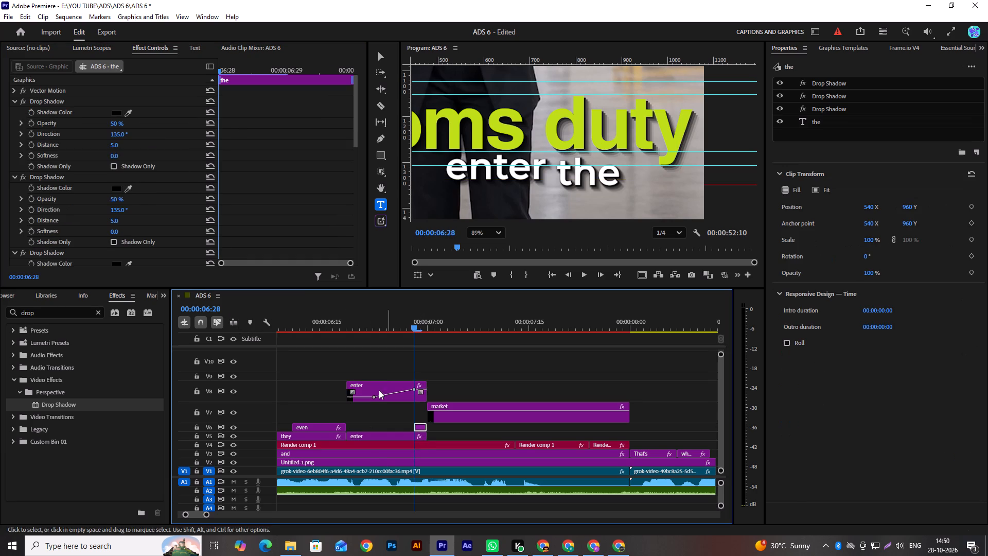
{"action": "scroll", "coordinate": [281, 155], "scroll_direction": "down", "scroll_amount": 20}
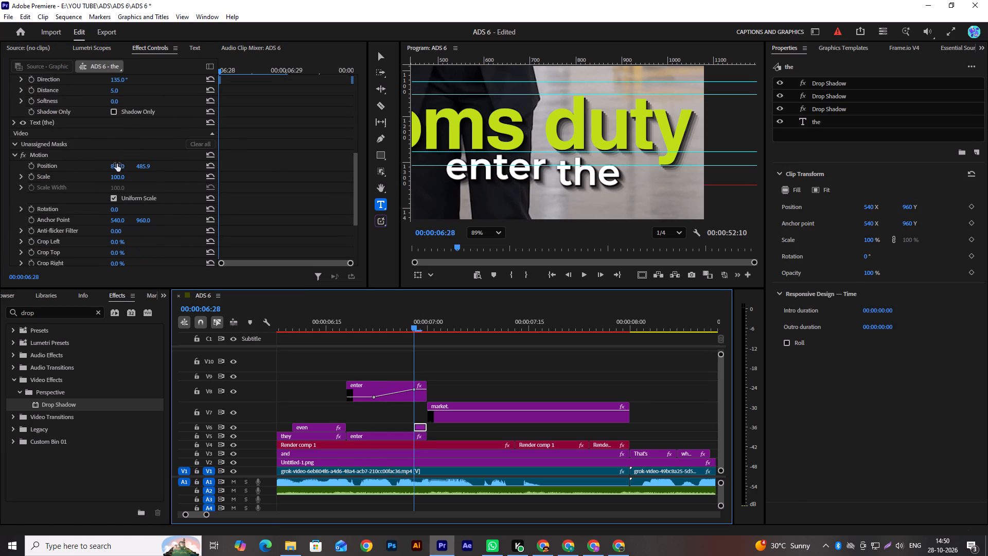
{"action": "left_click_drag", "start_coordinate": [115, 166], "coordinate": [158, 169]}
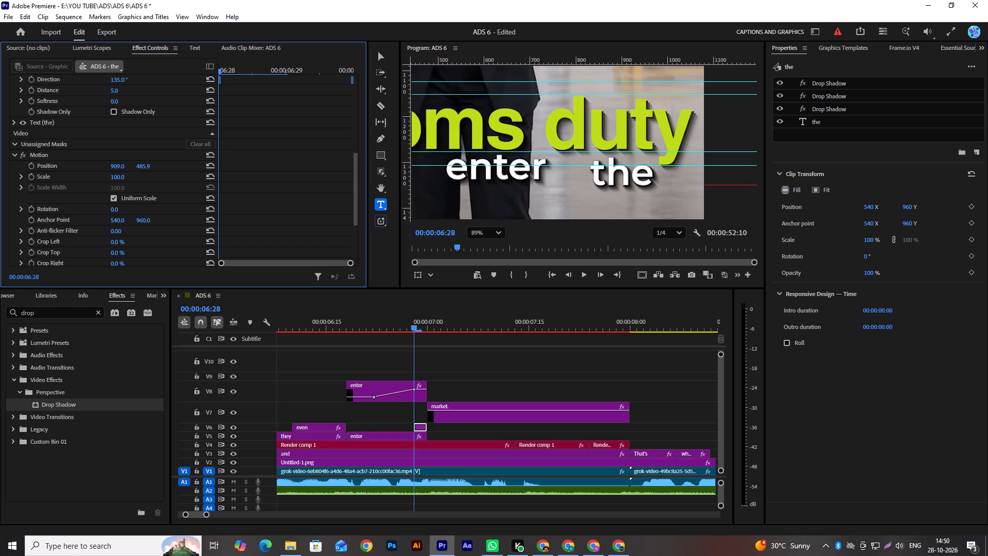
{"action": "left_click_drag", "start_coordinate": [158, 169], "coordinate": [156, 172]}
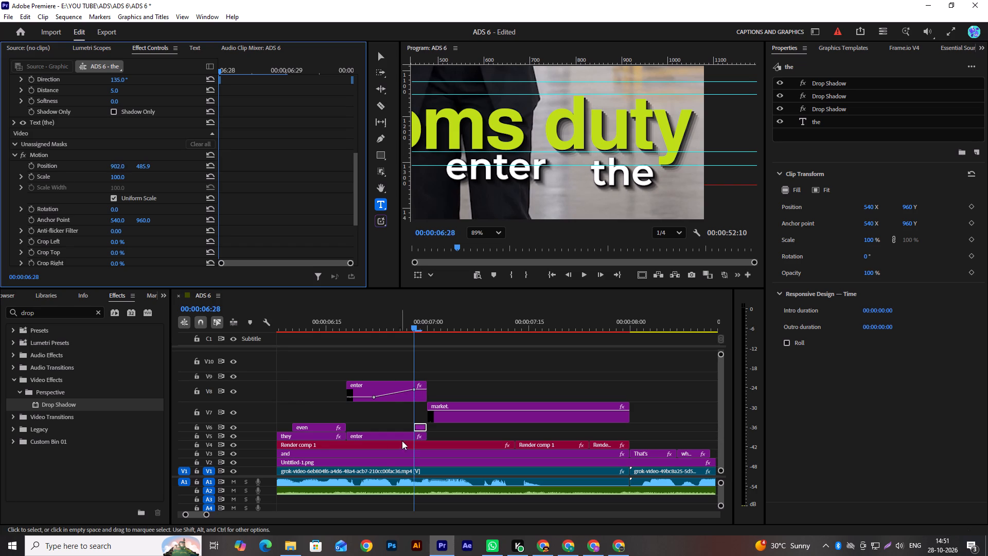
Set the V8 "enter" clip's ending Position keyframe to 594, 1454 so it lines up directly before "the".
{"action": "left_click", "coordinate": [412, 396]}
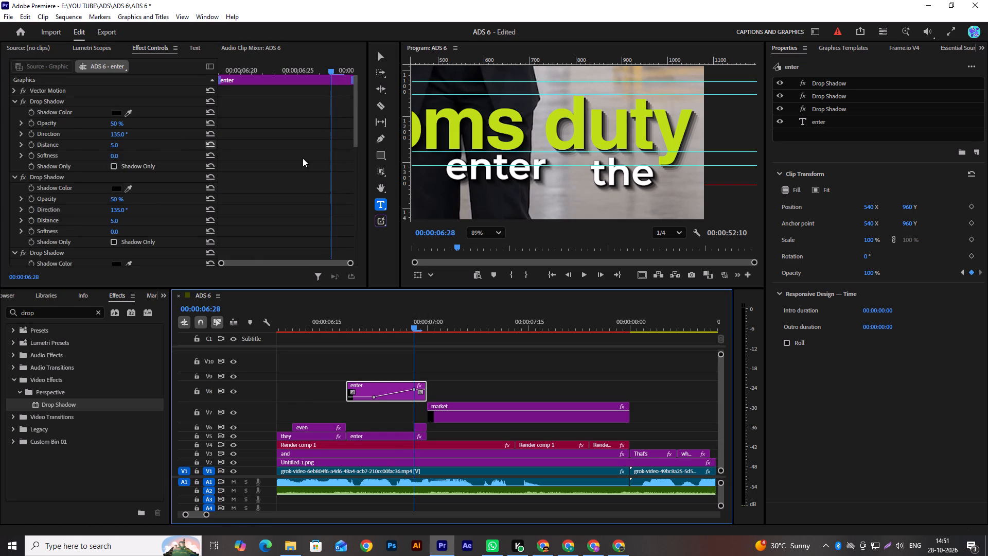
{"action": "scroll", "coordinate": [303, 158], "scroll_direction": "down", "scroll_amount": 7}
{"action": "scroll", "coordinate": [303, 158], "scroll_direction": "up", "scroll_amount": 1}
{"action": "scroll", "coordinate": [303, 158], "scroll_direction": "down", "scroll_amount": 1}
{"action": "scroll", "coordinate": [303, 158], "scroll_direction": "up", "scroll_amount": 1}
{"action": "scroll", "coordinate": [303, 158], "scroll_direction": "down", "scroll_amount": 7}
{"action": "scroll", "coordinate": [303, 158], "scroll_direction": "up", "scroll_amount": 1}
{"action": "scroll", "coordinate": [303, 158], "scroll_direction": "down", "scroll_amount": 7}
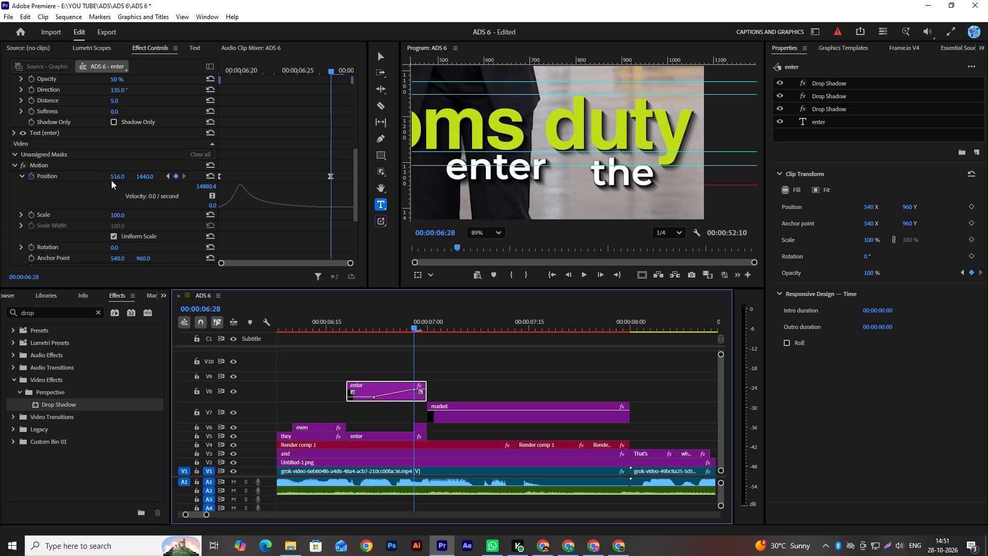
{"action": "left_click_drag", "start_coordinate": [144, 176], "coordinate": [210, 171], "text": "ctrl"}
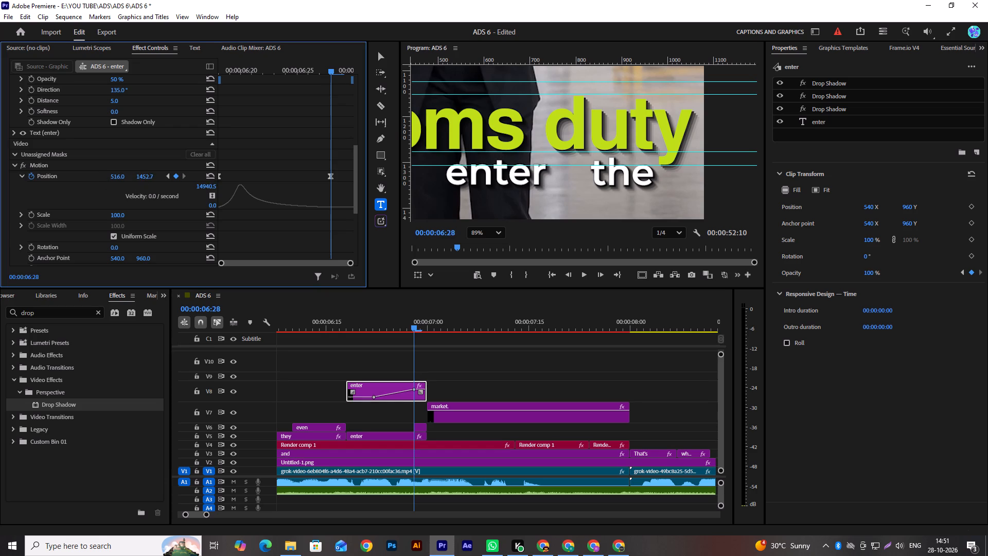
{"action": "left_click_drag", "start_coordinate": [210, 171], "coordinate": [217, 173], "text": "ctrl"}
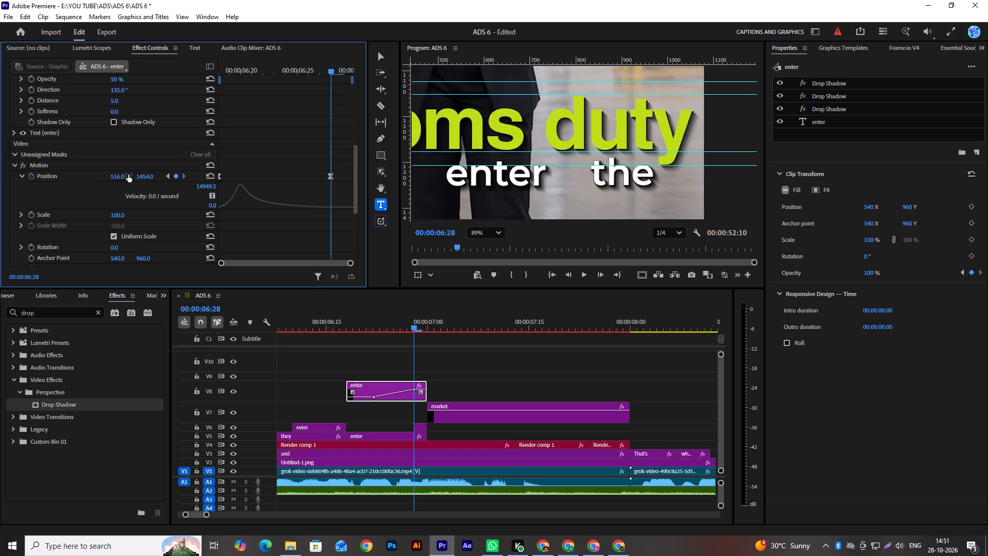
{"action": "left_click_drag", "start_coordinate": [115, 178], "coordinate": [155, 182]}
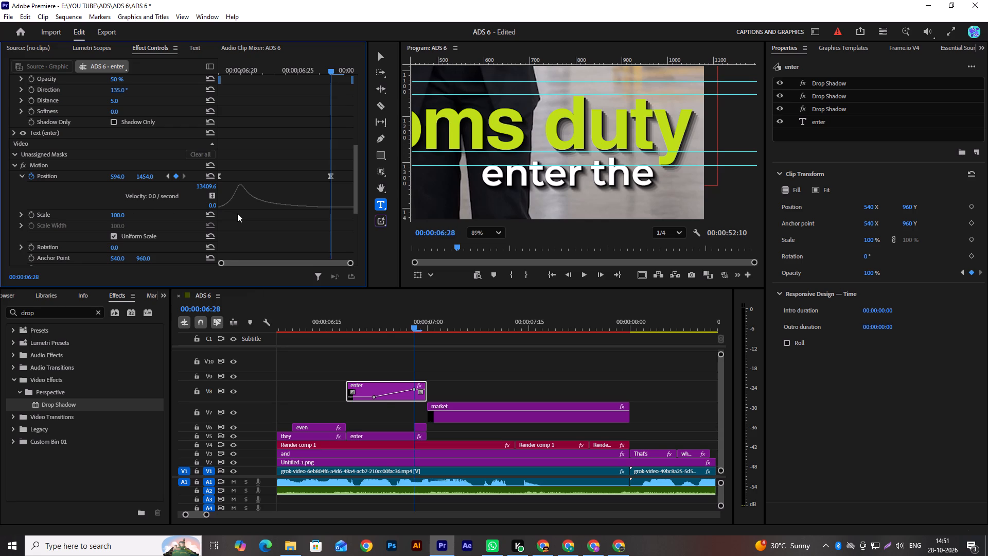
Set the Y value of the V8 "enter" clip's starting Position keyframe to 1454 for a level slide-in.
{"action": "left_click", "coordinate": [291, 69]}
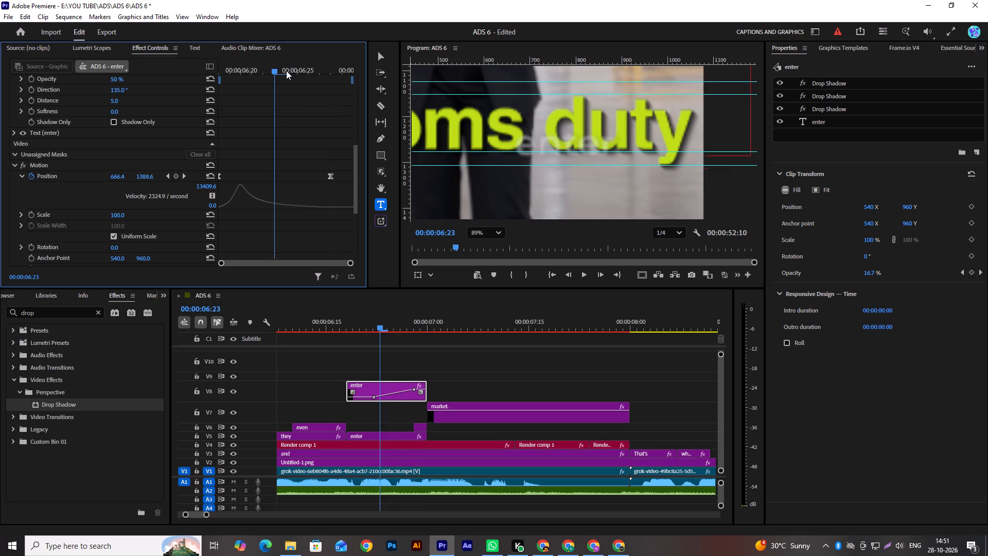
{"action": "left_click", "coordinate": [184, 175]}
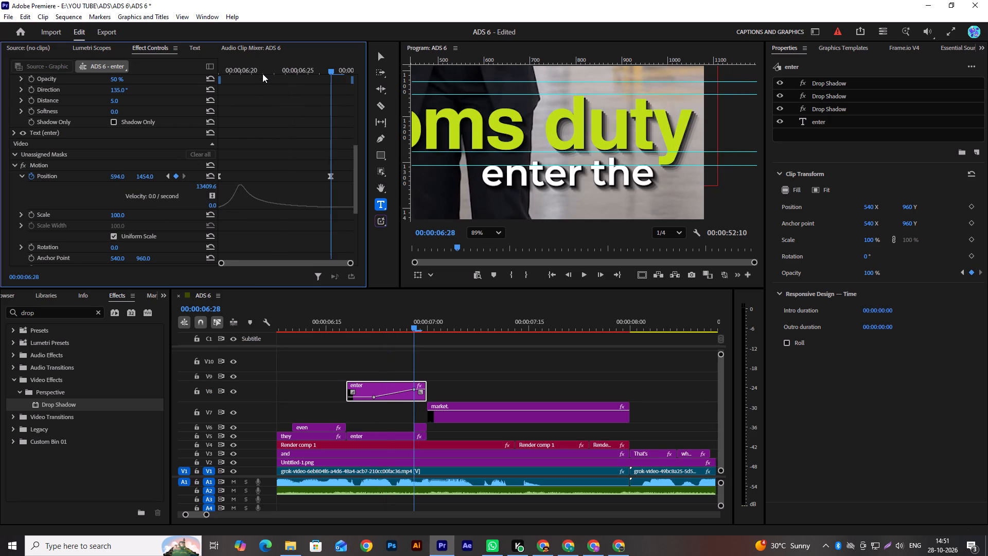
{"action": "left_click", "coordinate": [167, 174]}
{"action": "left_click", "coordinate": [144, 177]}
{"action": "type", "text": "1454"}
{"action": "key", "text": "Return"}
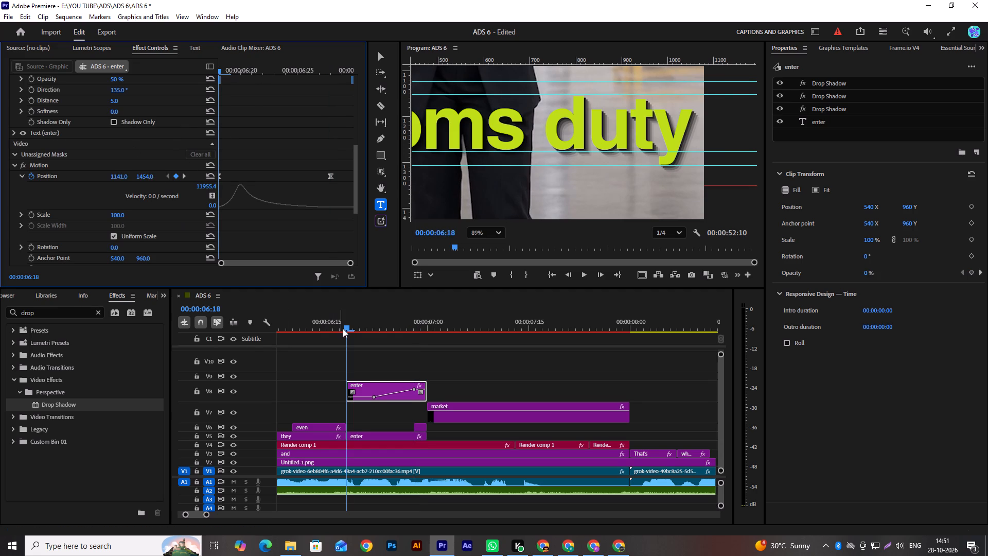
Preview the V8 "enter" slide-in and check how it lines up with "the" below "Customs duty" in the full frame.
{"action": "left_click_drag", "start_coordinate": [347, 328], "coordinate": [396, 337]}
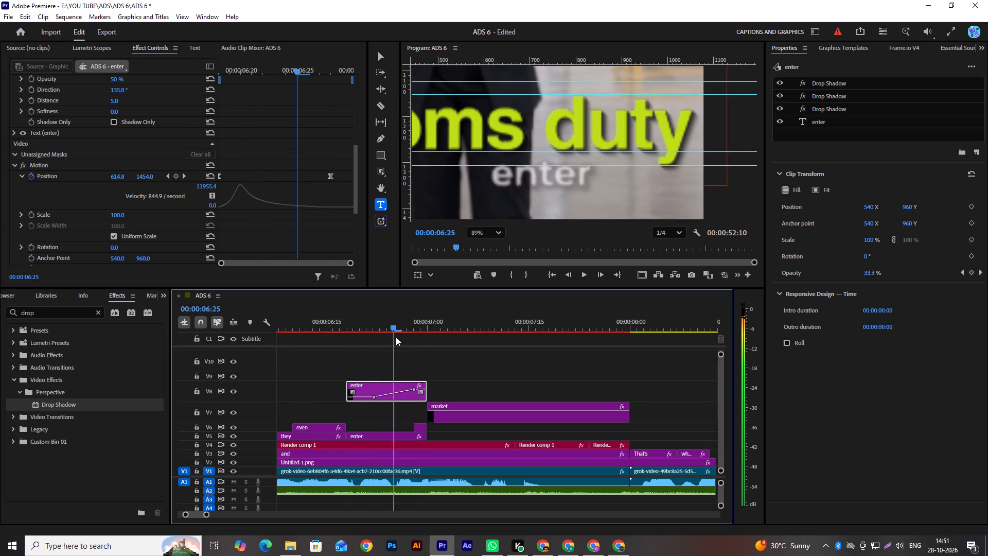
{"action": "left_click_drag", "start_coordinate": [396, 337], "coordinate": [330, 363]}
{"action": "key", "text": "space"}
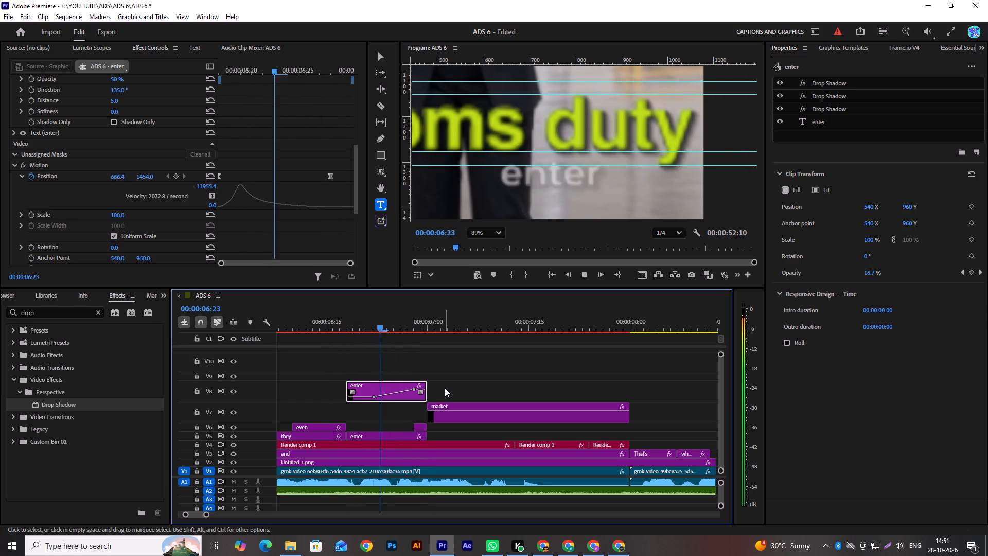
{"action": "key", "text": "space"}
{"action": "scroll", "coordinate": [445, 387], "scroll_direction": "down", "scroll_amount": 3}
{"action": "left_click", "coordinate": [433, 422]}
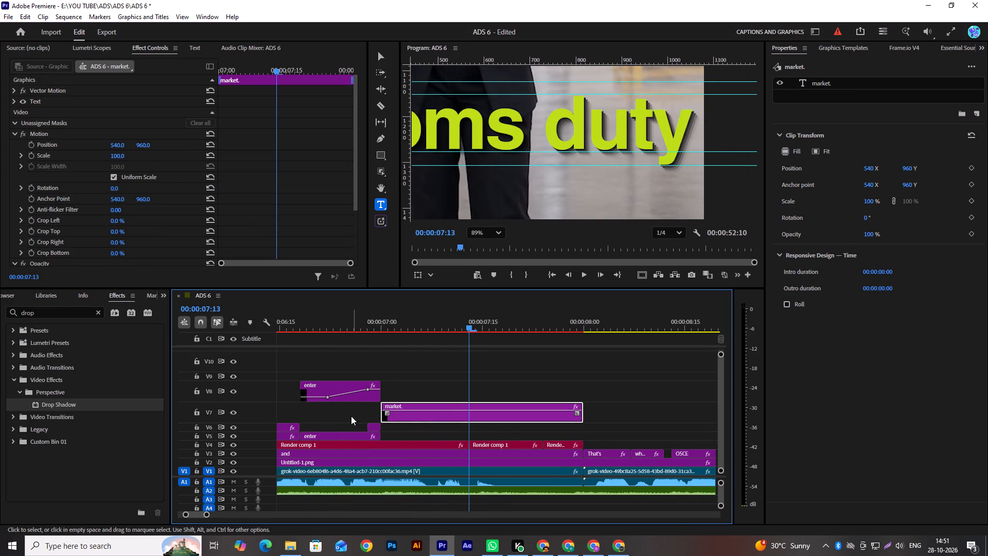
{"action": "left_click", "coordinate": [353, 435]}
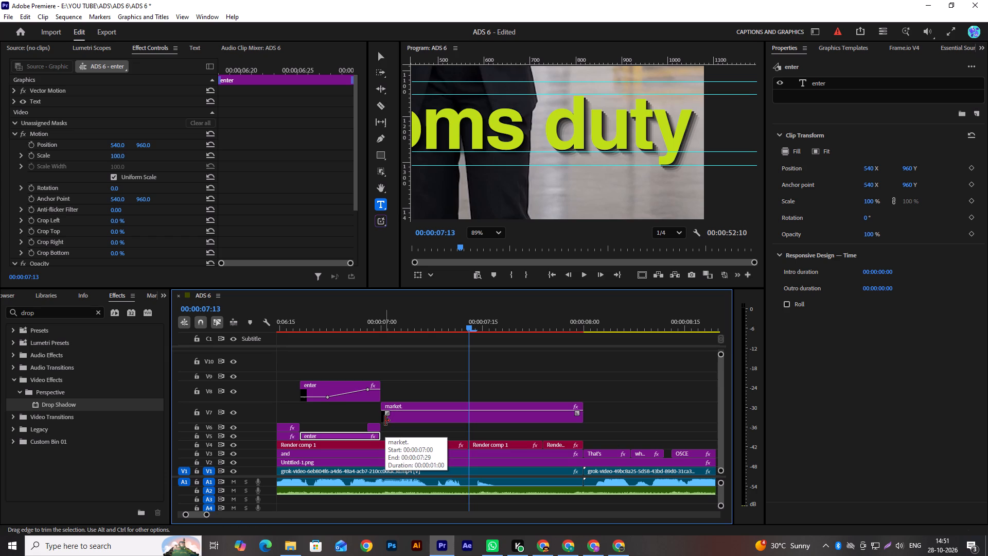
{"action": "scroll", "coordinate": [466, 107], "scroll_direction": "down", "scroll_amount": 13}
{"action": "scroll", "coordinate": [522, 146], "scroll_direction": "down", "scroll_amount": 1}
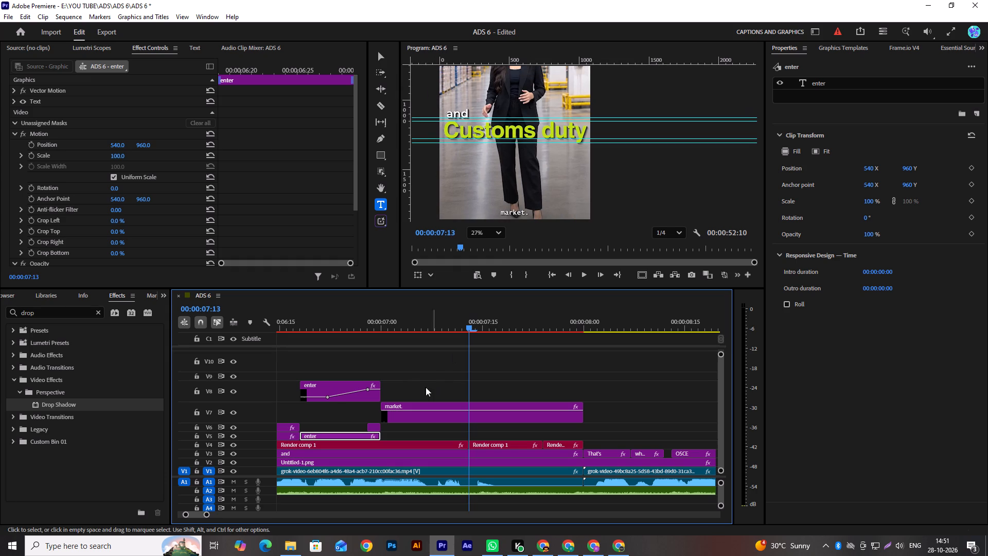
{"action": "left_click_drag", "start_coordinate": [377, 327], "coordinate": [325, 337]}
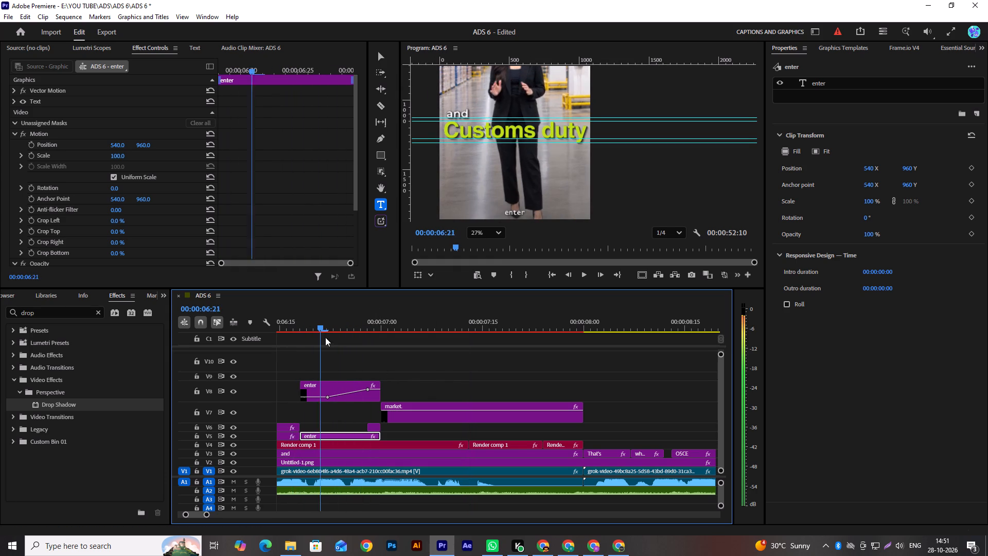
{"action": "left_click_drag", "start_coordinate": [325, 337], "coordinate": [374, 334]}
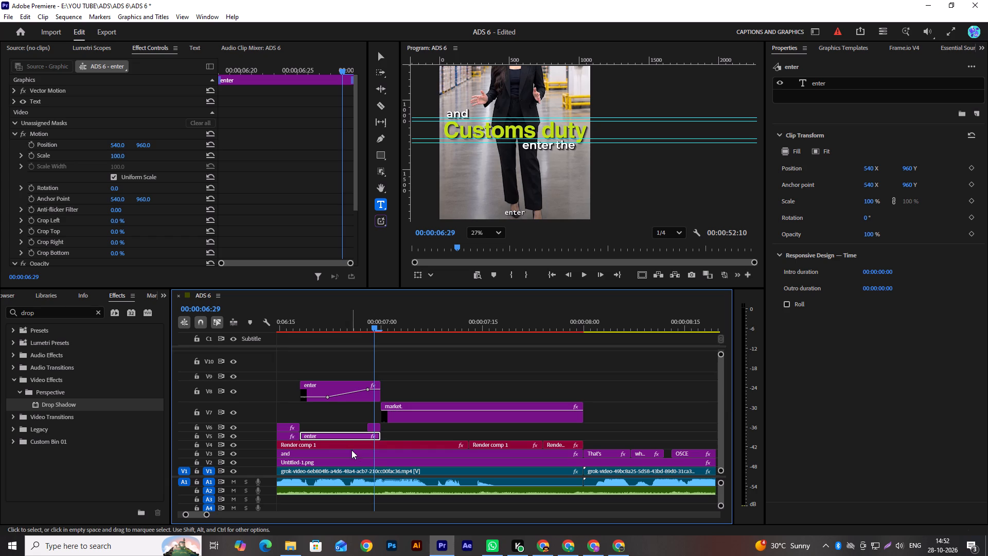
Extend the ends of the V6 "the" and V5 "enter" clips together to the end of the "market." clip.
{"action": "left_click", "coordinate": [403, 435]}
{"action": "left_click", "coordinate": [404, 436]}
{"action": "left_click_drag", "start_coordinate": [406, 436], "coordinate": [394, 438]}
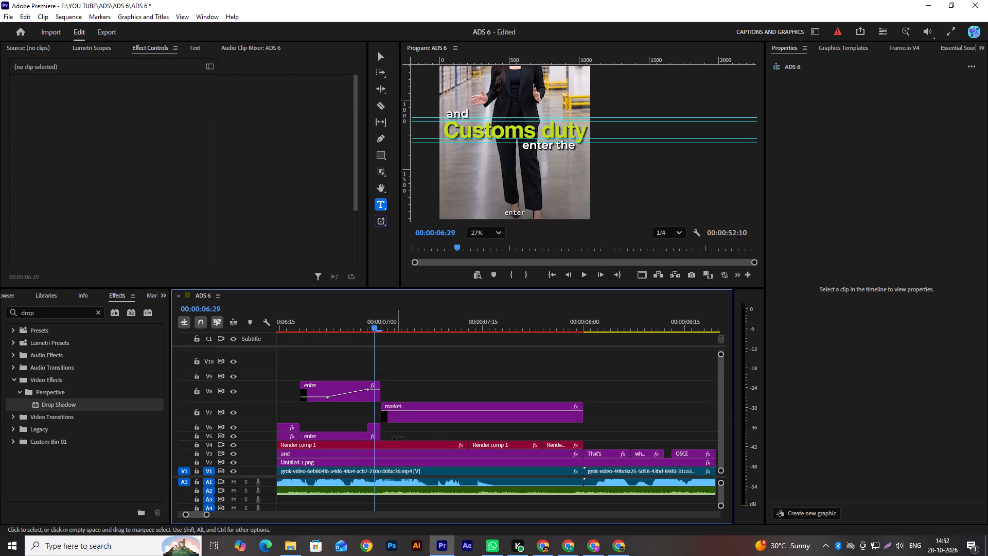
{"action": "left_click_drag", "start_coordinate": [394, 438], "coordinate": [381, 430]}
{"action": "left_click_drag", "start_coordinate": [381, 430], "coordinate": [581, 427]}
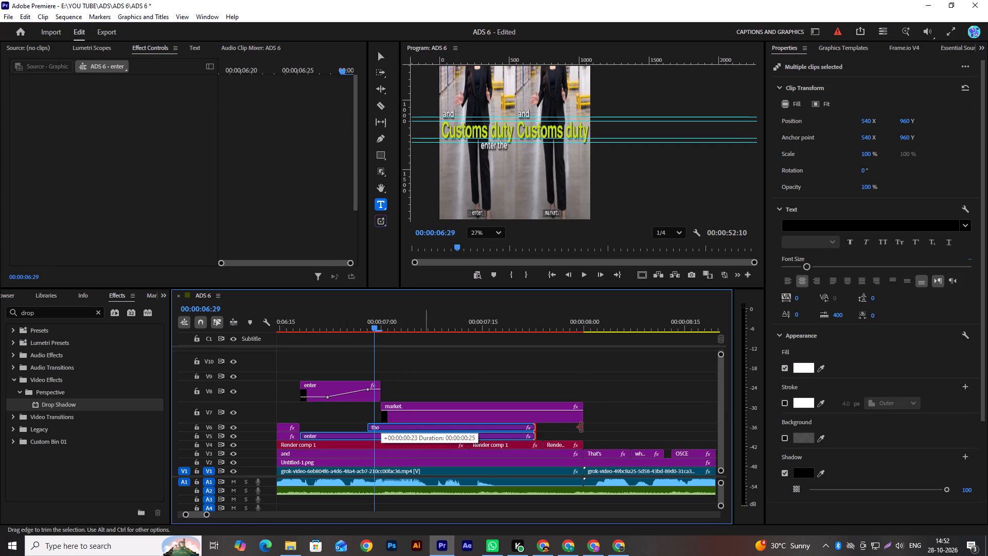
Finish extending the V6 "the" and V5 "enter" clips to the end of the "market." clip, and play the section briefly.
{"action": "left_click_drag", "start_coordinate": [581, 427], "coordinate": [583, 427]}
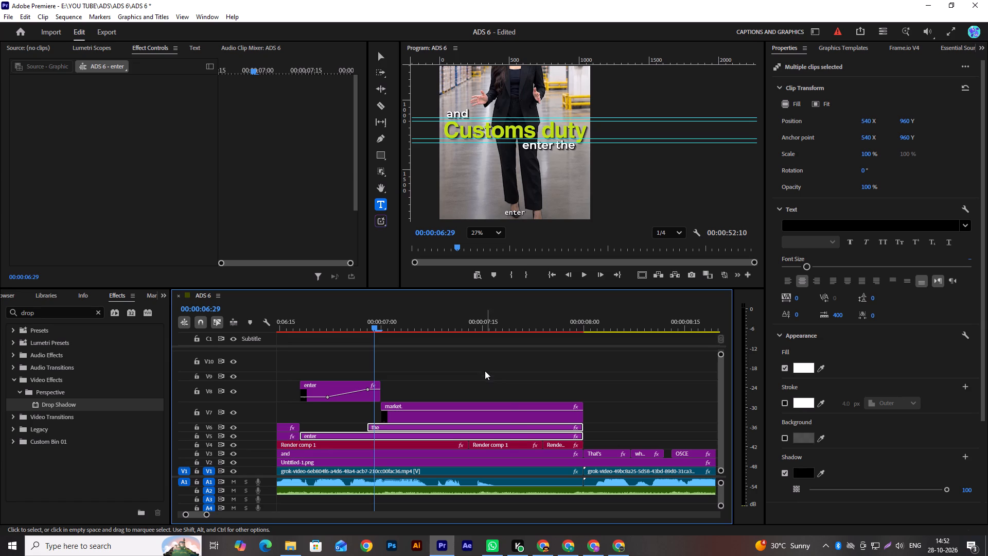
{"action": "key", "text": "space"}
{"action": "key", "text": "space"}
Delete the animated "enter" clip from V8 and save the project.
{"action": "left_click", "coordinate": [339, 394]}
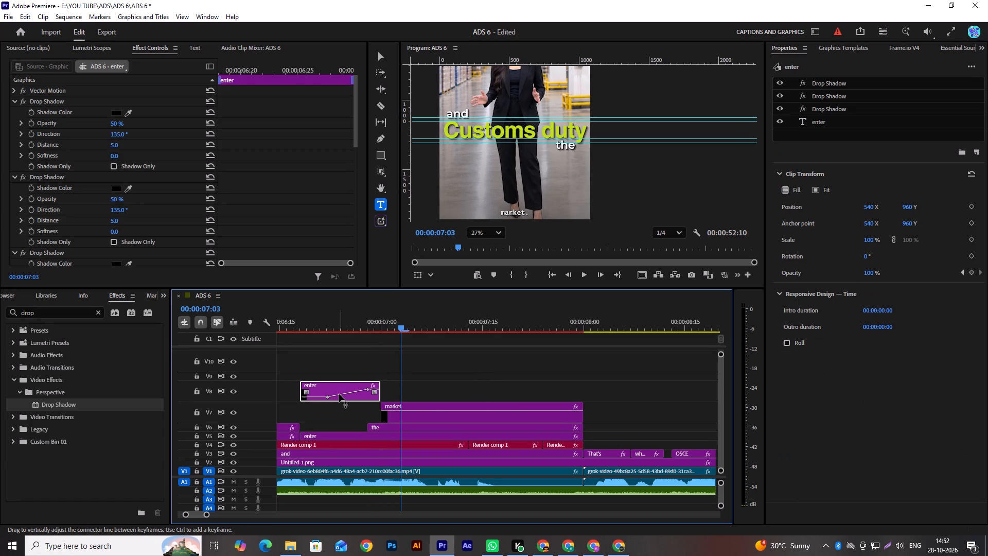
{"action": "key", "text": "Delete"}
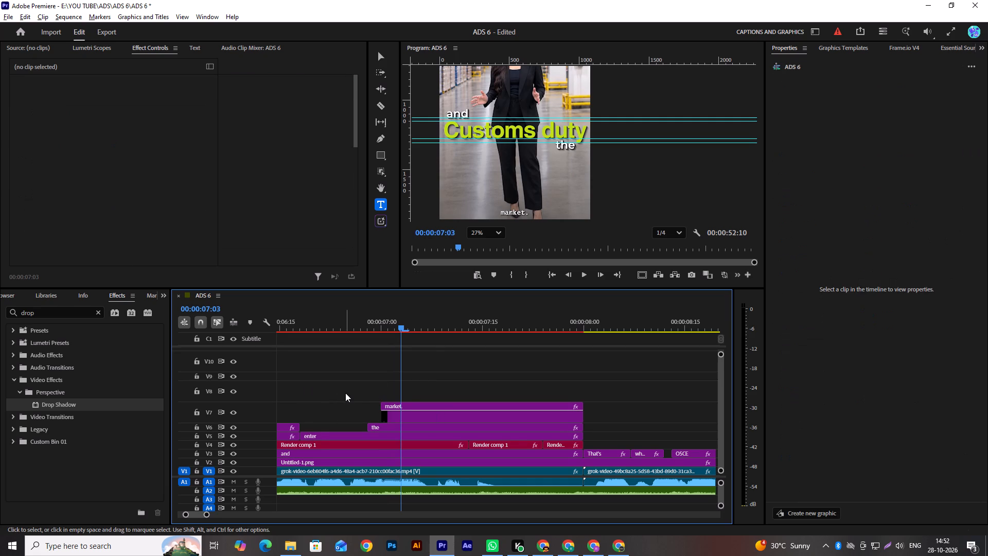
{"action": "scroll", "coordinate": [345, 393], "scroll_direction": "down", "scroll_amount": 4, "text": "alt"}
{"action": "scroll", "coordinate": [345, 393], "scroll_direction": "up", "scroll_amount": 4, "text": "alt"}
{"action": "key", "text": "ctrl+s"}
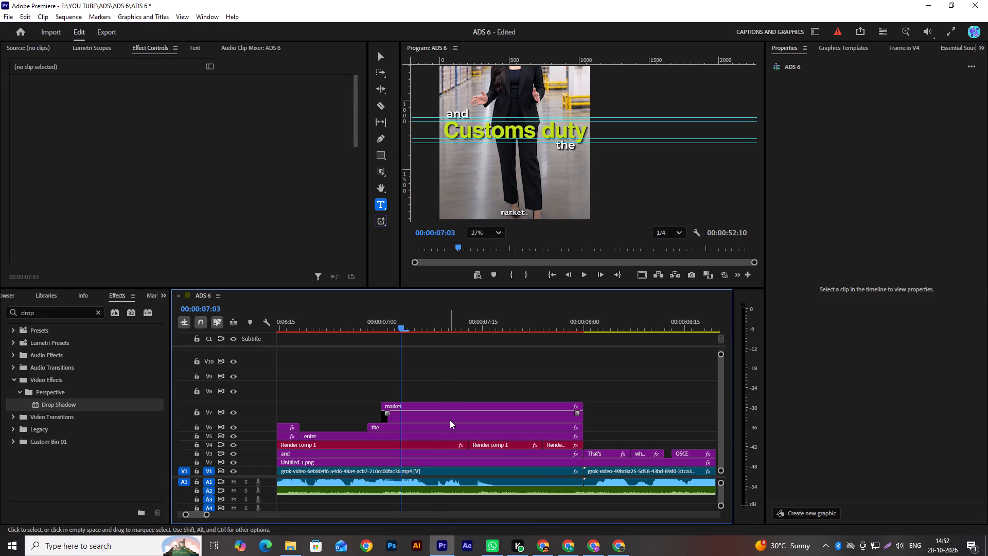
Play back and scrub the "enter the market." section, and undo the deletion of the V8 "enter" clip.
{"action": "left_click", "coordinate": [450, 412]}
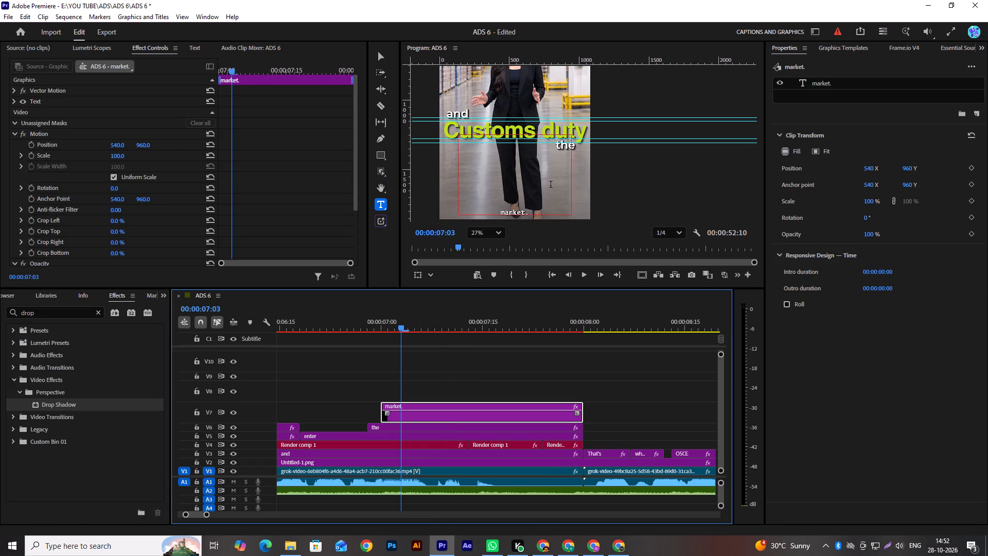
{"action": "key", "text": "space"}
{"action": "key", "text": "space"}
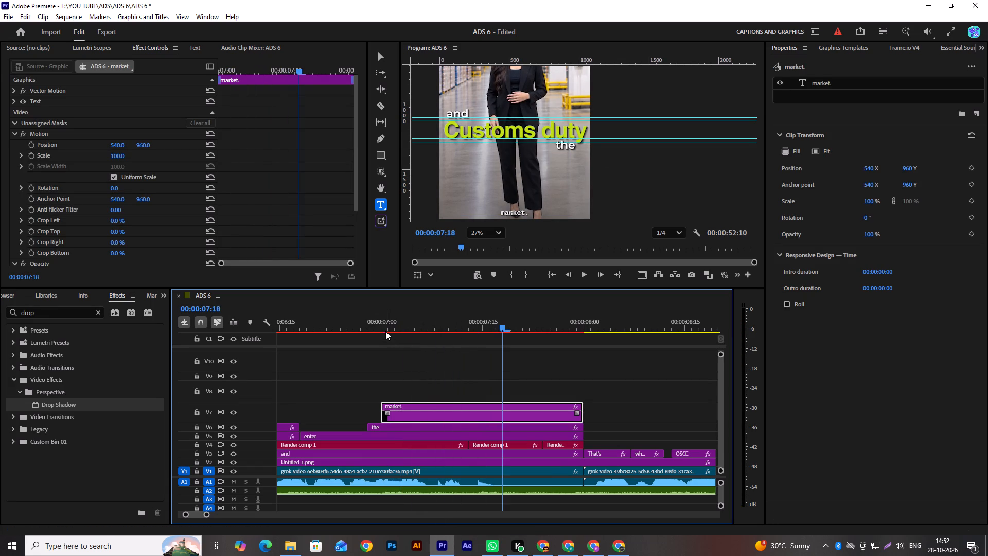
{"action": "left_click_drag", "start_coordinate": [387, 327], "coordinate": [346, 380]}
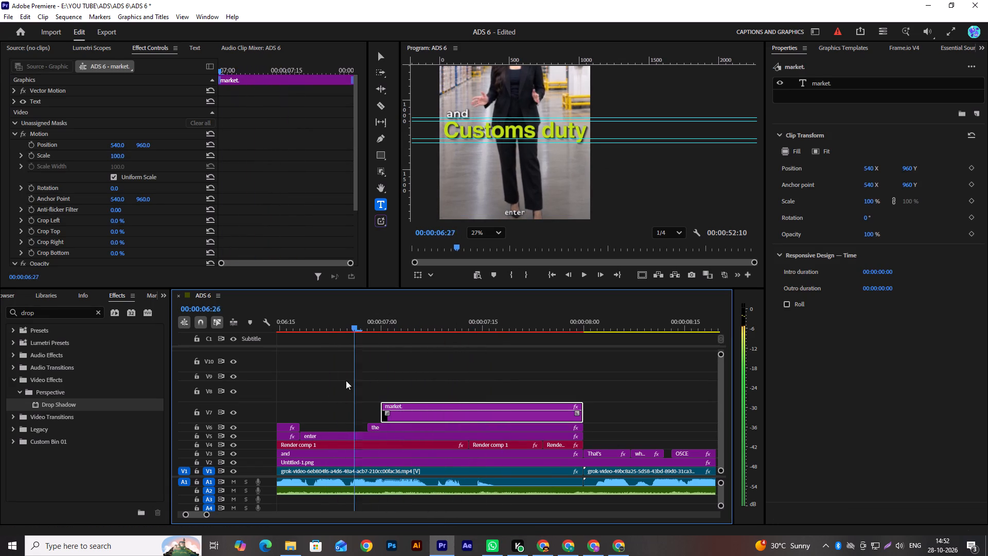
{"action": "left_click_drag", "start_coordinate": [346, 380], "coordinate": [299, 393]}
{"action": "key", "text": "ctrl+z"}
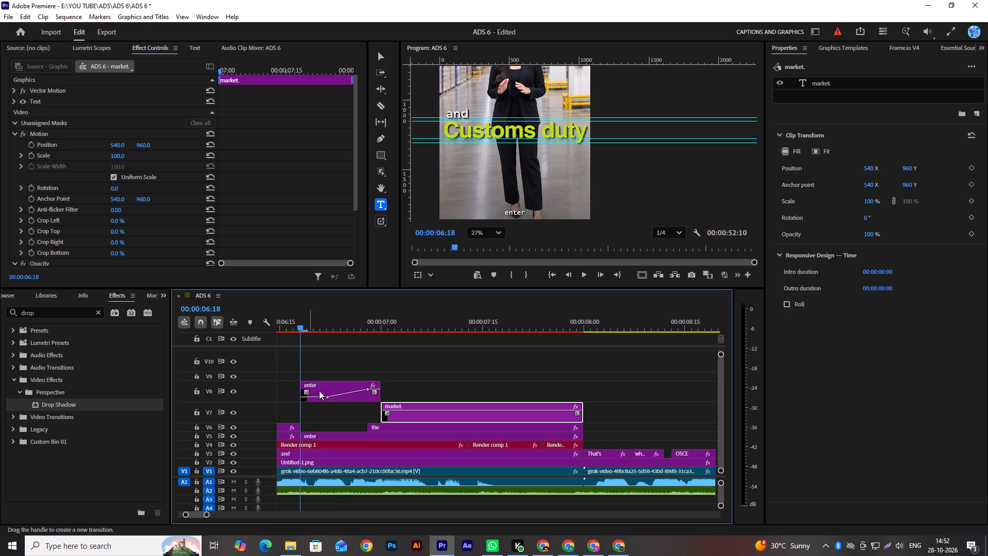
Delete the plain "enter" clip on V5 and move the animated V8 "enter" clip down into its place.
{"action": "left_click", "coordinate": [355, 434]}
{"action": "key", "text": "Delete"}
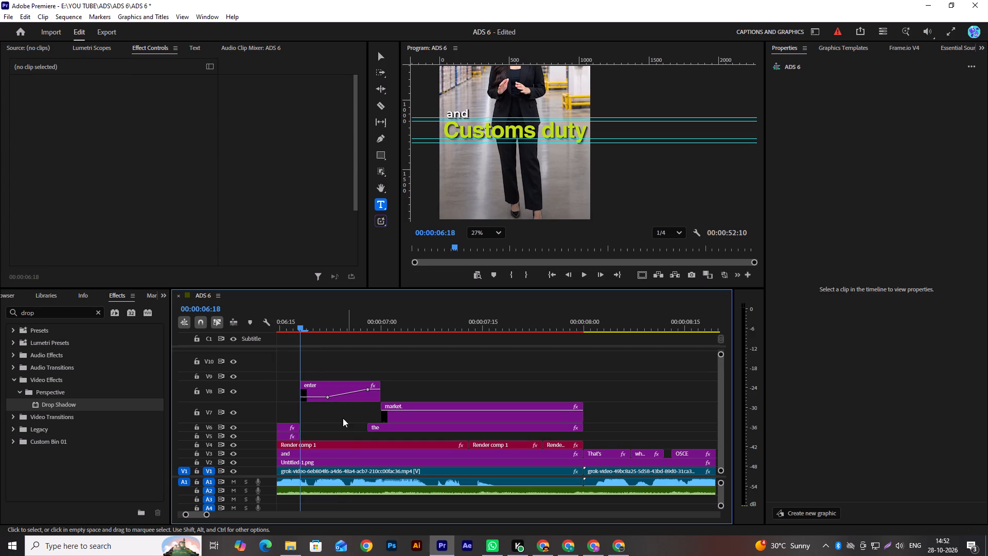
{"action": "left_click_drag", "start_coordinate": [349, 401], "coordinate": [352, 435]}
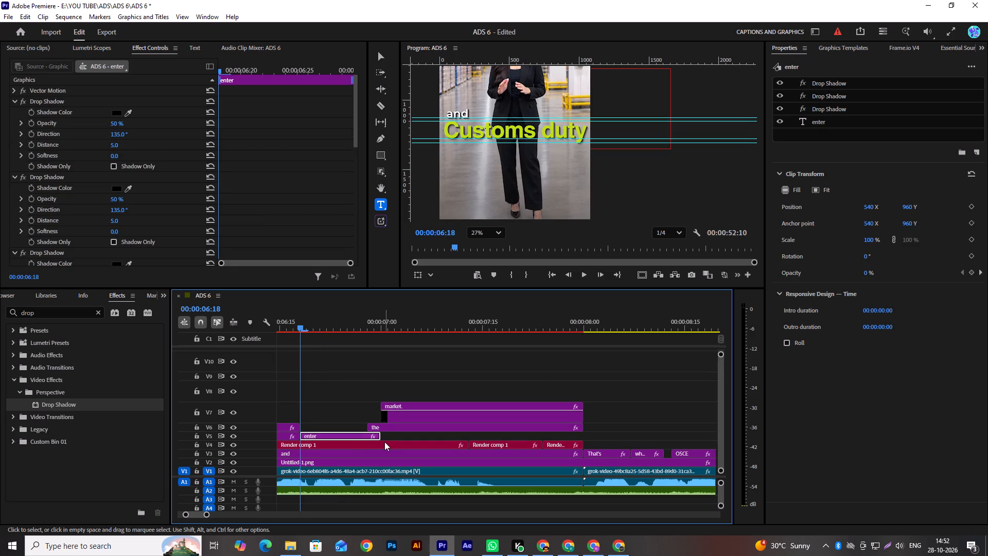
Extend the end of the V5 "enter" clip to the end of the "market." clip and preview the section.
{"action": "key", "text": "space"}
{"action": "key", "text": "space"}
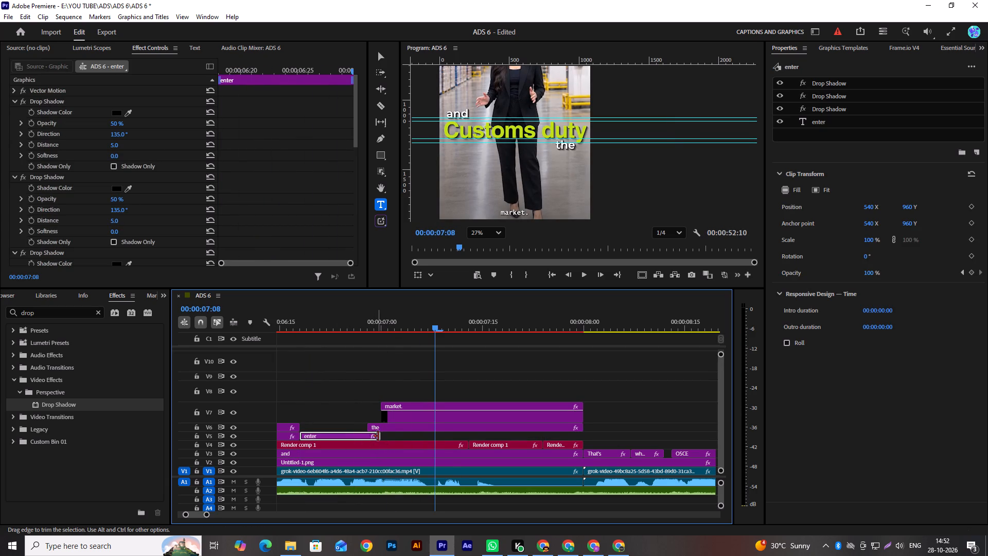
{"action": "left_click_drag", "start_coordinate": [378, 436], "coordinate": [583, 438]}
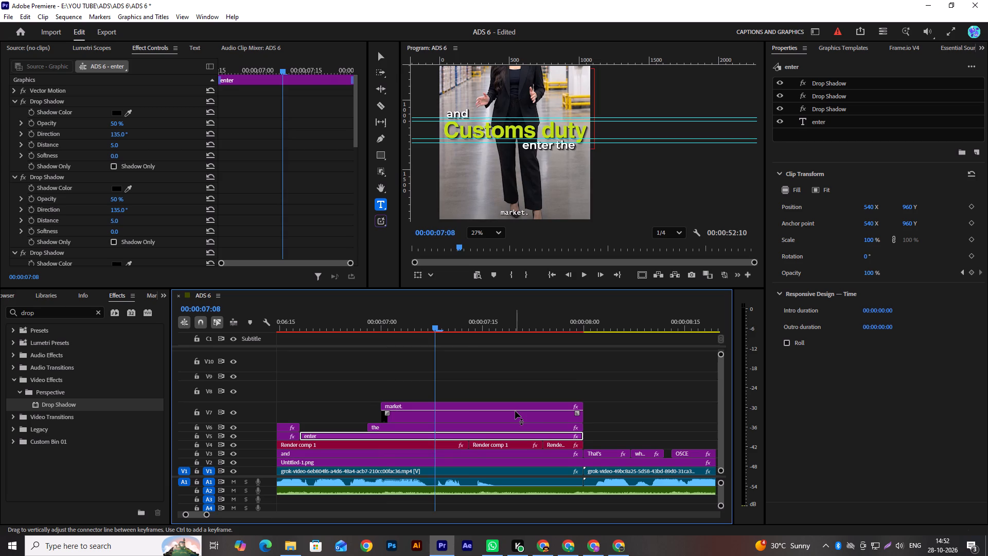
{"action": "key", "text": "space"}
{"action": "key", "text": "space"}
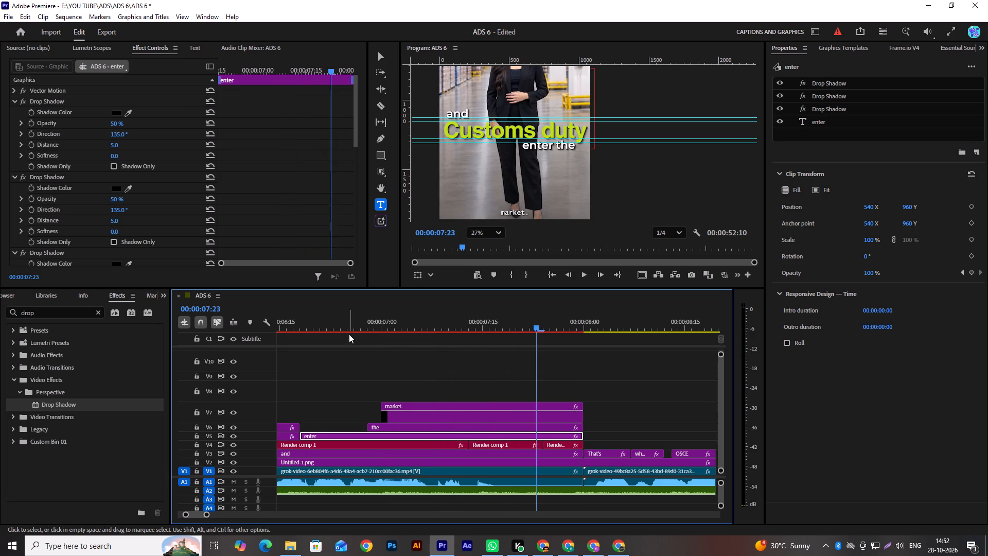
{"action": "left_click_drag", "start_coordinate": [350, 324], "coordinate": [299, 335]}
{"action": "key", "text": "space"}
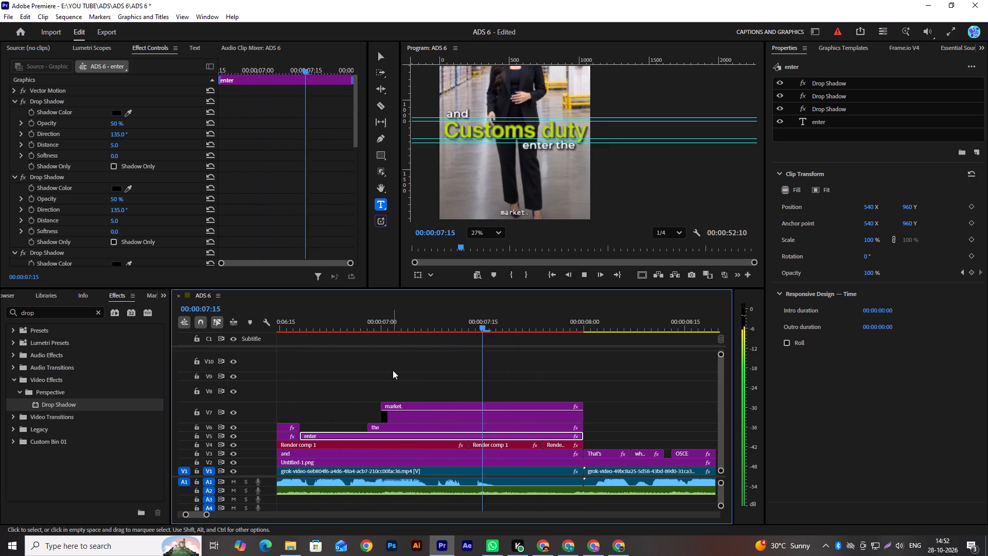
{"action": "key", "text": "space"}
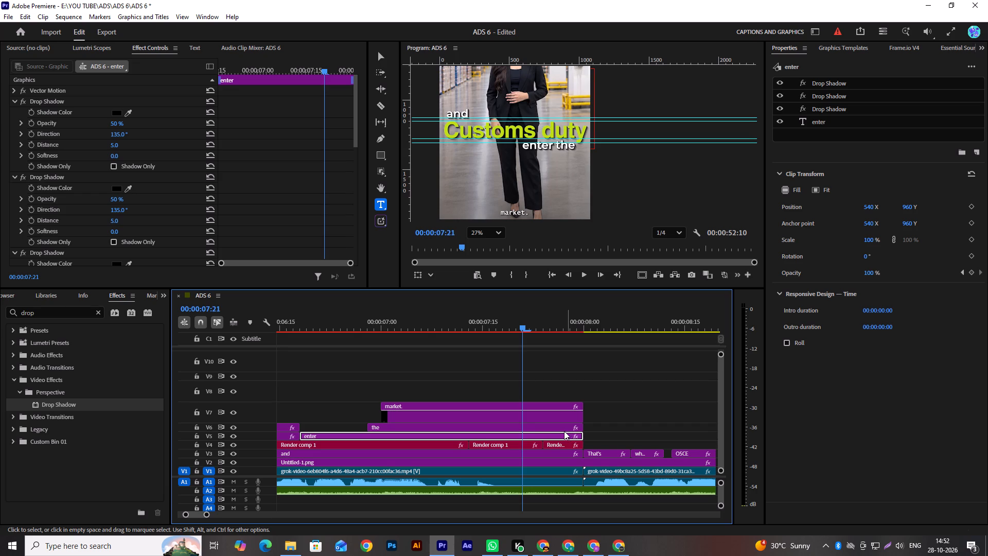
Set the "market." text on V7 to Montserrat SemiBold at font size 80.
{"action": "left_click", "coordinate": [523, 418]}
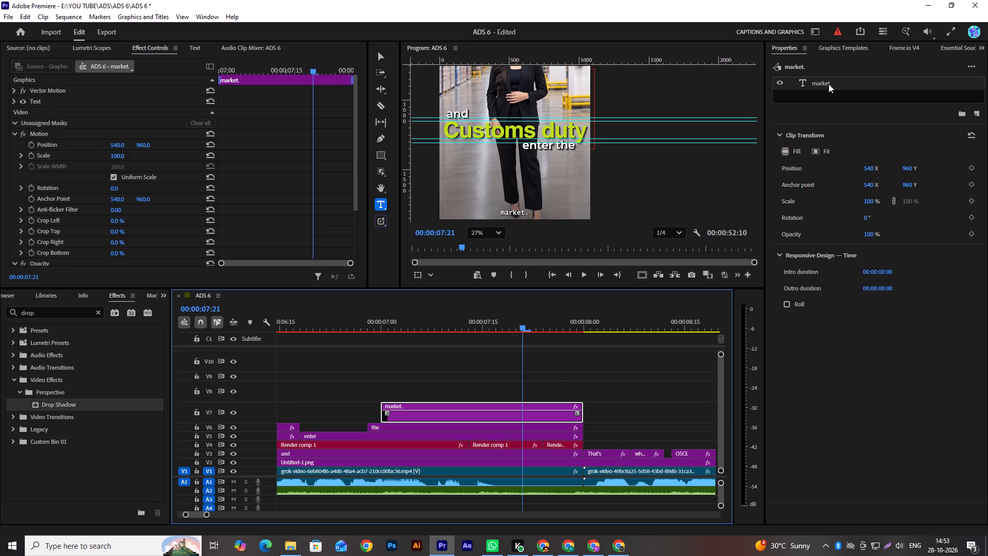
{"action": "left_click", "coordinate": [828, 84]}
{"action": "left_click", "coordinate": [830, 154]}
{"action": "type", "text": "mont"}
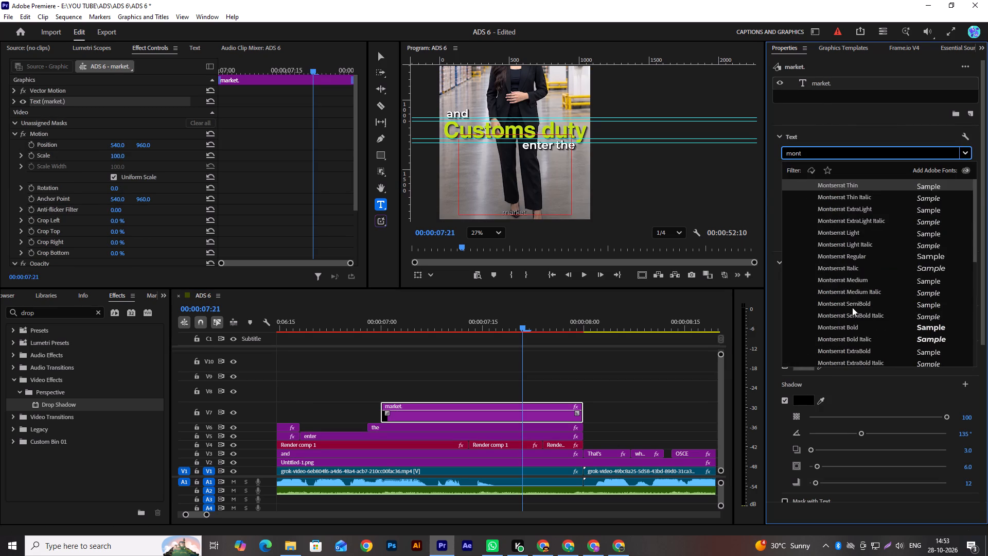
{"action": "left_click", "coordinate": [852, 307]}
{"action": "left_click", "coordinate": [966, 186]}
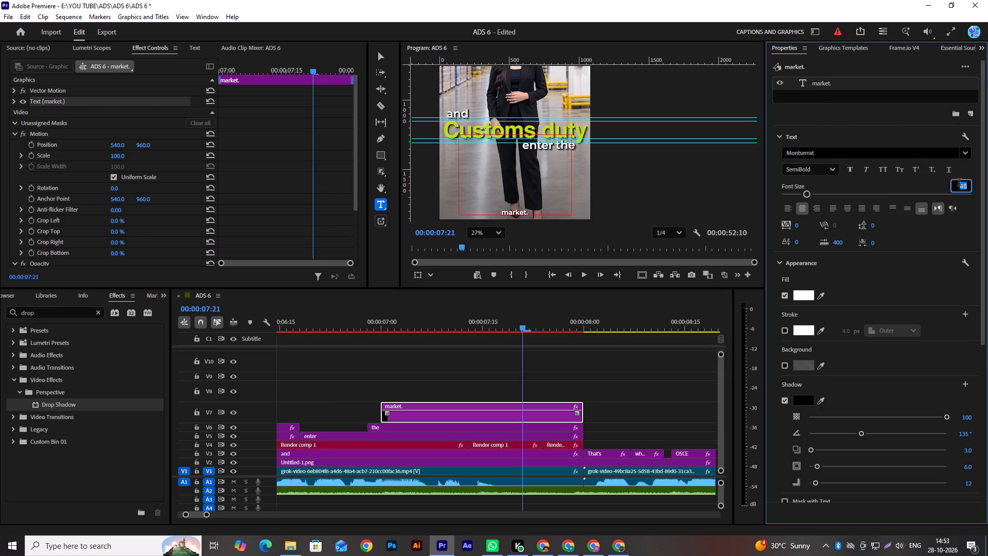
{"action": "type", "text": "80"}
{"action": "key", "text": "Return"}
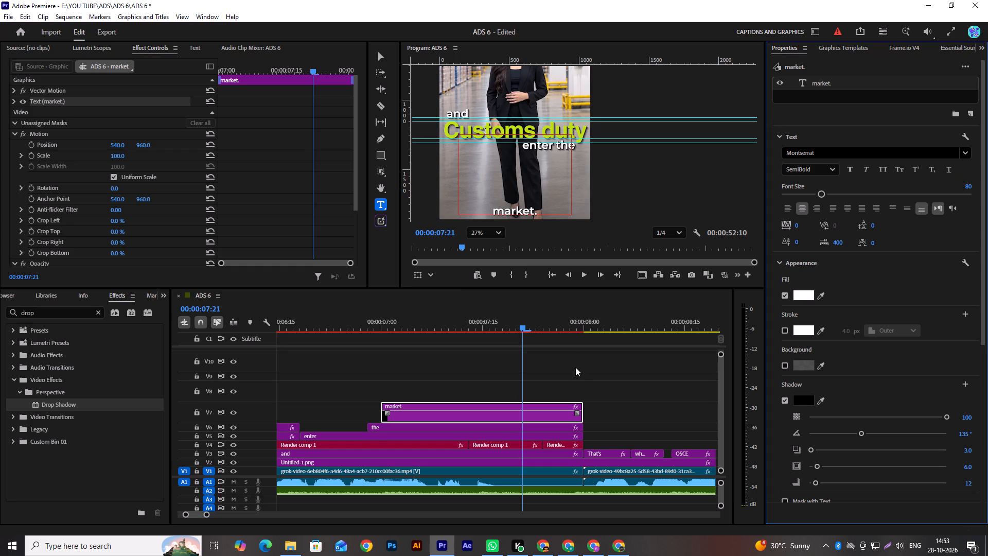
Set the "market." clip's Position to 821, 489, bringing it onto the text line below "Customs duty".
{"action": "left_click_drag", "start_coordinate": [149, 146], "coordinate": [125, 157]}
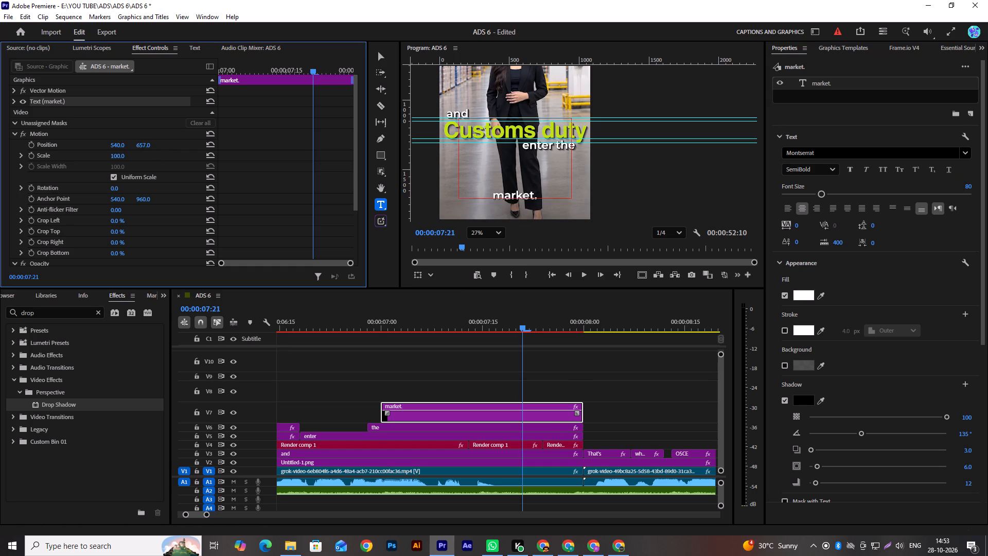
{"action": "left_click_drag", "start_coordinate": [125, 157], "coordinate": [62, 179]}
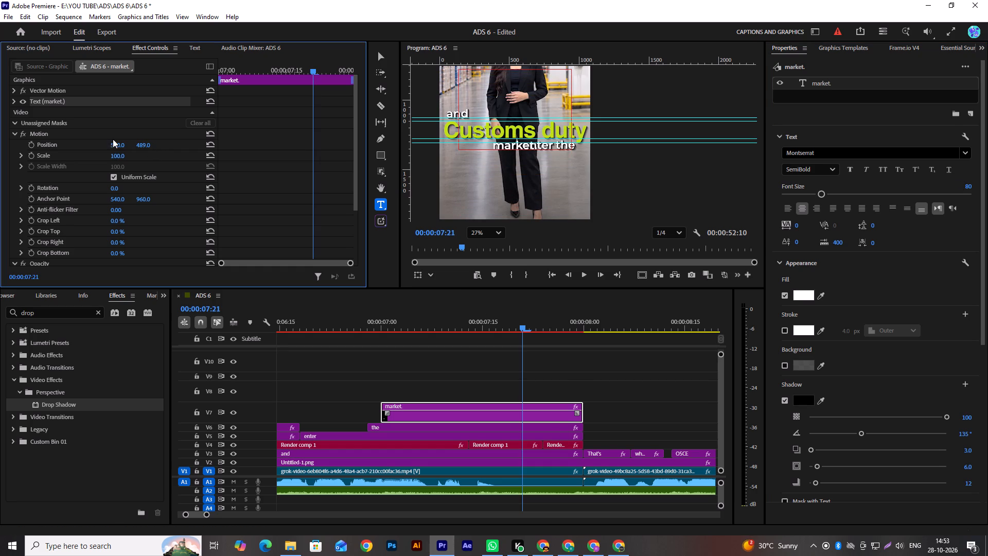
{"action": "left_click_drag", "start_coordinate": [114, 145], "coordinate": [229, 138]}
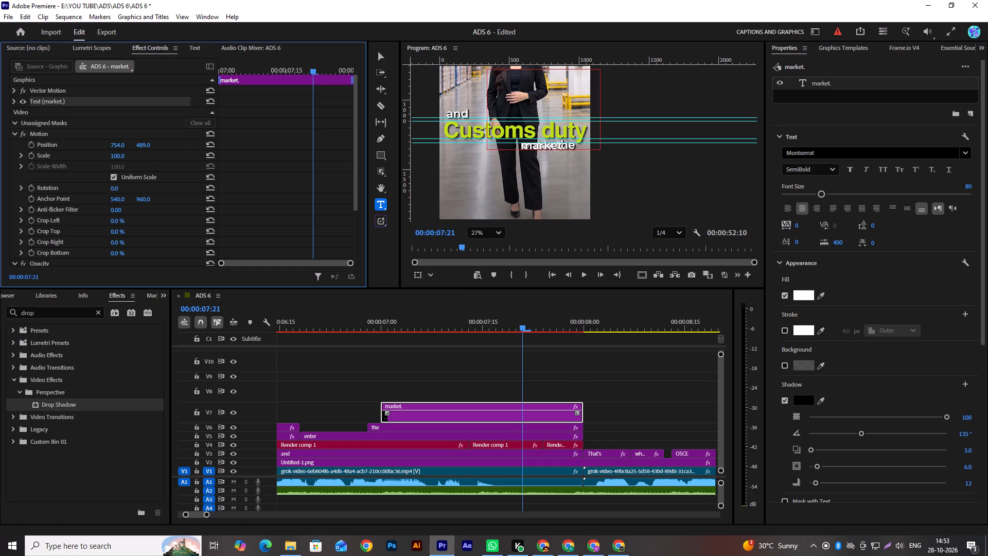
{"action": "left_click_drag", "start_coordinate": [229, 138], "coordinate": [259, 137]}
{"action": "left_click", "coordinate": [122, 143]}
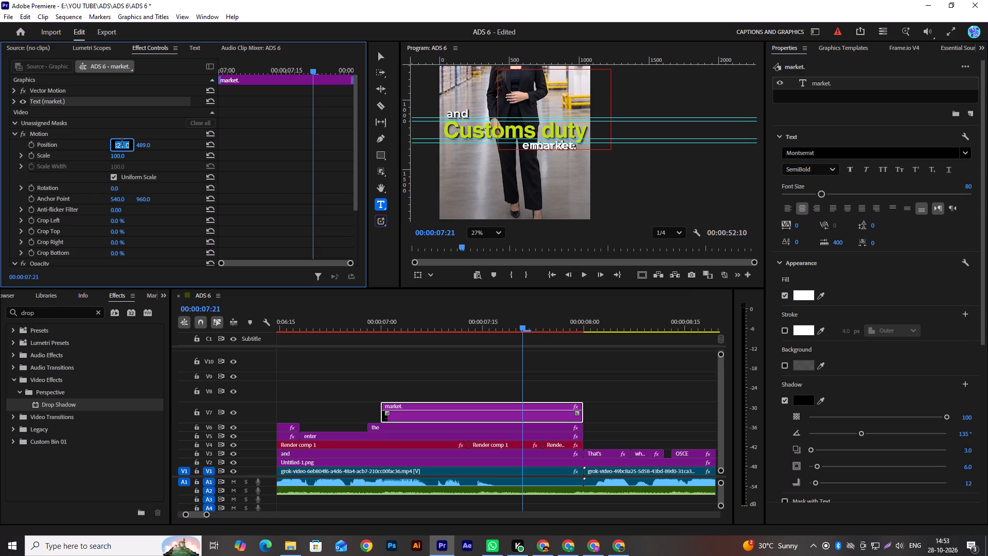
{"action": "left_click", "coordinate": [387, 361]}
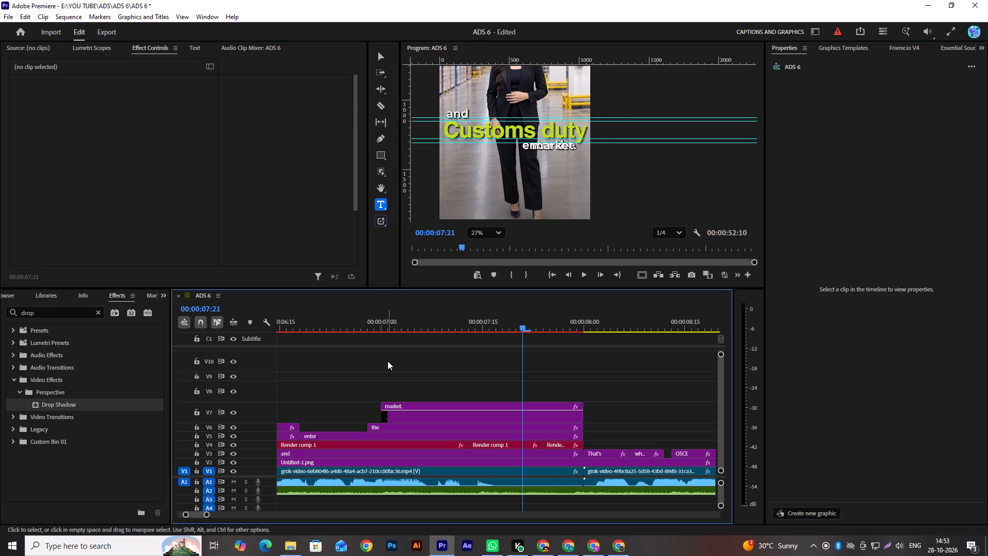
Shift the V5 "enter" clip's ending Position keyframe leftward in the frame to make room for the following words.
{"action": "left_click", "coordinate": [423, 421]}
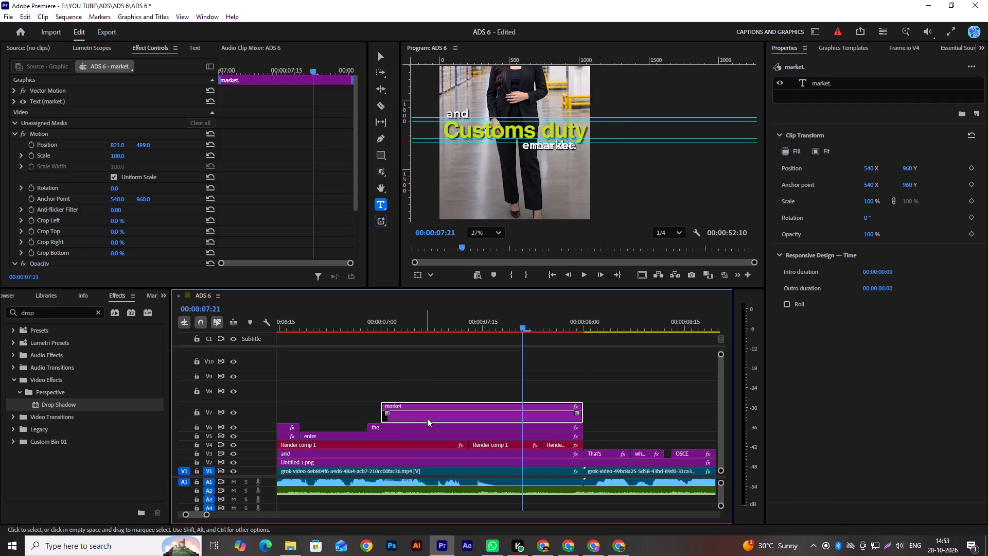
{"action": "left_click", "coordinate": [392, 438]}
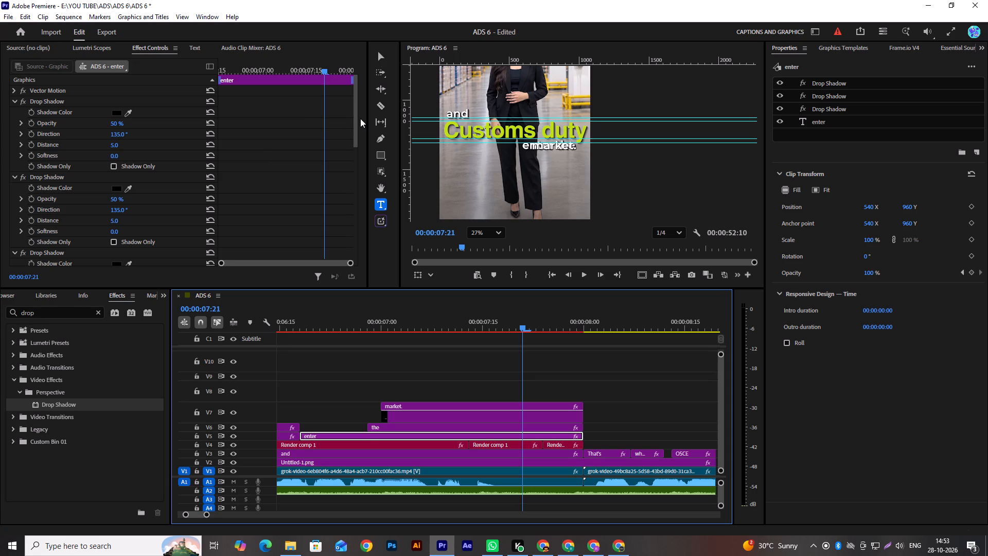
{"action": "left_click_drag", "start_coordinate": [356, 92], "coordinate": [353, 189]}
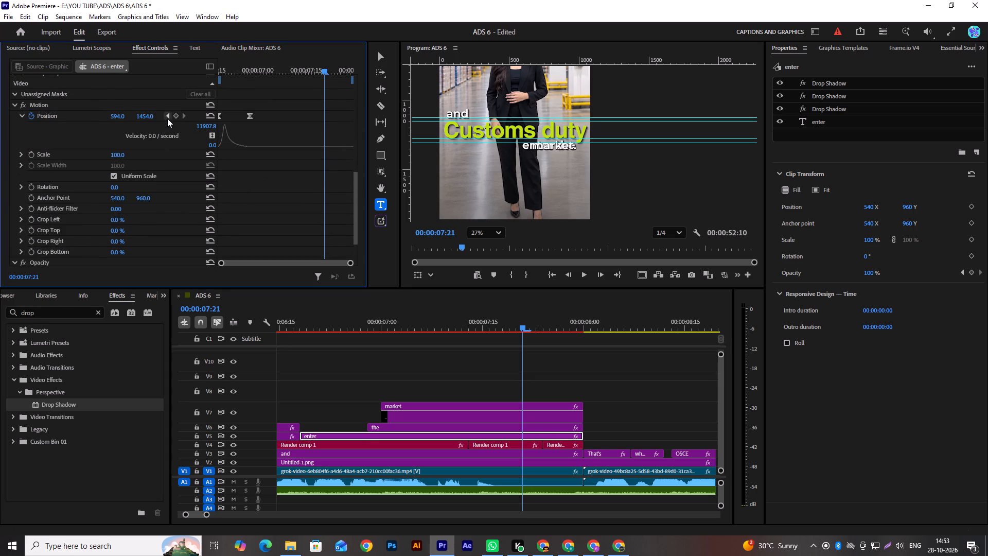
{"action": "left_click", "coordinate": [167, 118]}
{"action": "left_click_drag", "start_coordinate": [116, 115], "coordinate": [46, 137]}
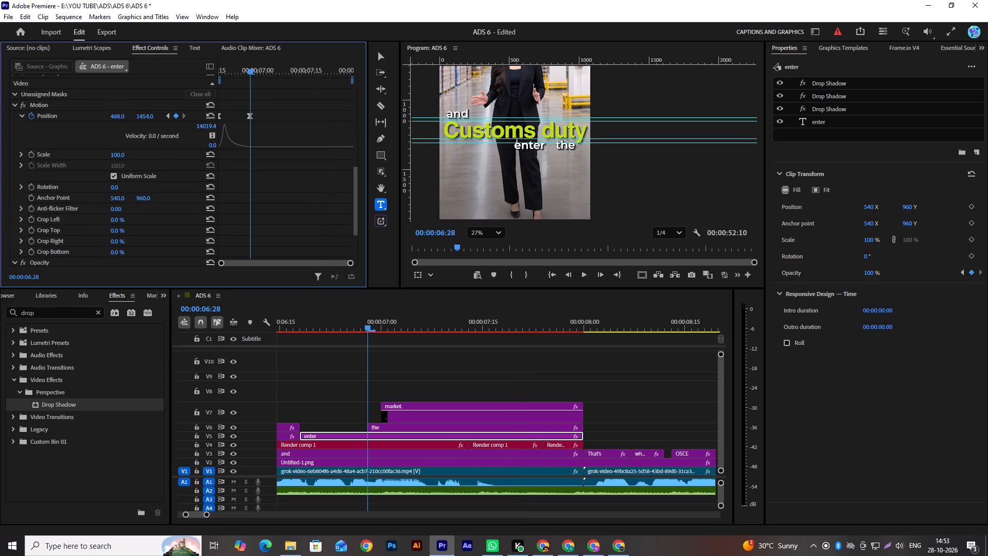
{"action": "left_click_drag", "start_coordinate": [46, 137], "coordinate": [23, 146]}
Set the V6 "the" clip's Position X to 733 so it sits directly after "enter".
{"action": "left_click", "coordinate": [401, 422]}
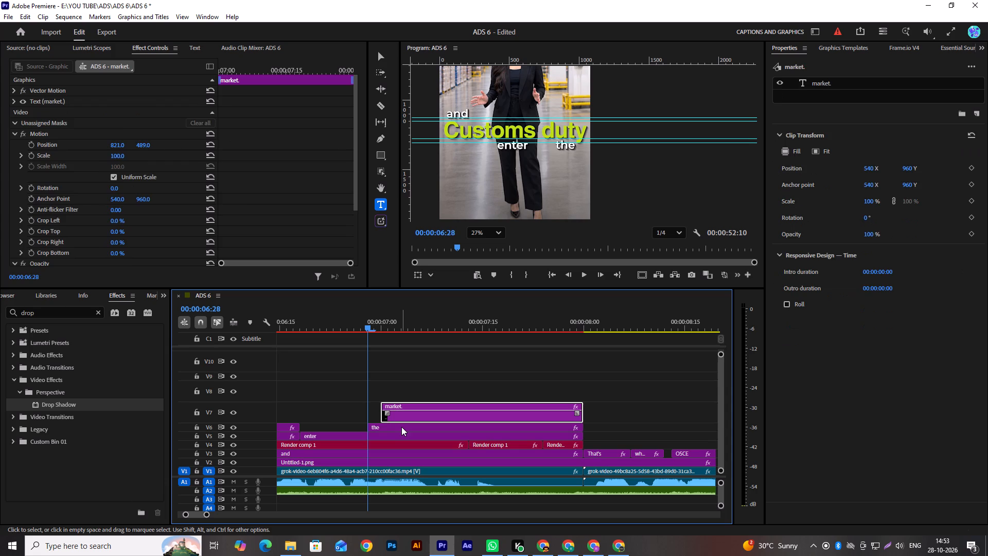
{"action": "left_click", "coordinate": [401, 427]}
{"action": "scroll", "coordinate": [276, 169], "scroll_direction": "down", "scroll_amount": 11}
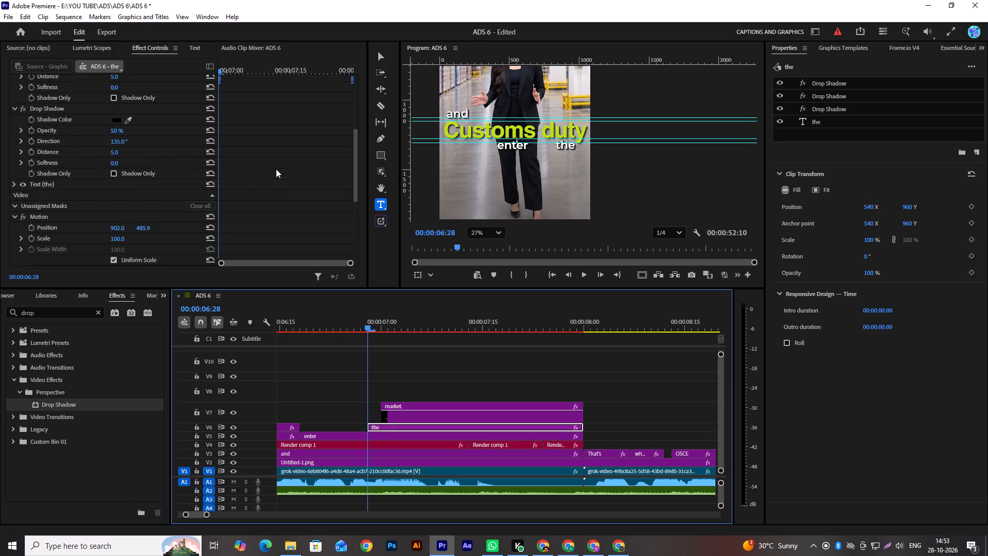
{"action": "scroll", "coordinate": [276, 169], "scroll_direction": "down", "scroll_amount": 9}
{"action": "left_click_drag", "start_coordinate": [117, 166], "coordinate": [44, 180]}
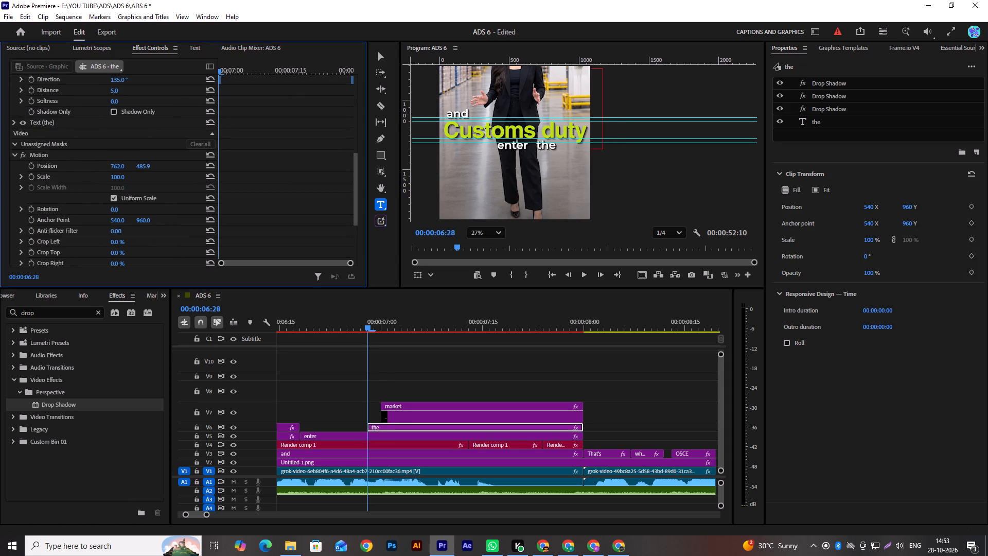
{"action": "left_click_drag", "start_coordinate": [44, 180], "coordinate": [122, 164]}
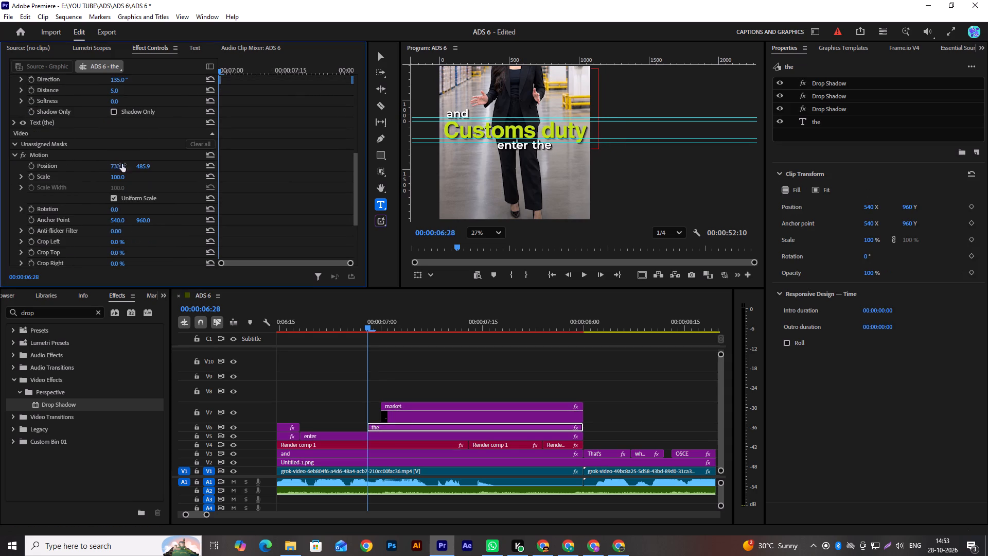
{"action": "left_click_drag", "start_coordinate": [122, 164], "coordinate": [30, 183]}
Remove the period from the V7 "market." text so it reads "market".
{"action": "left_click_drag", "start_coordinate": [379, 325], "coordinate": [403, 323]}
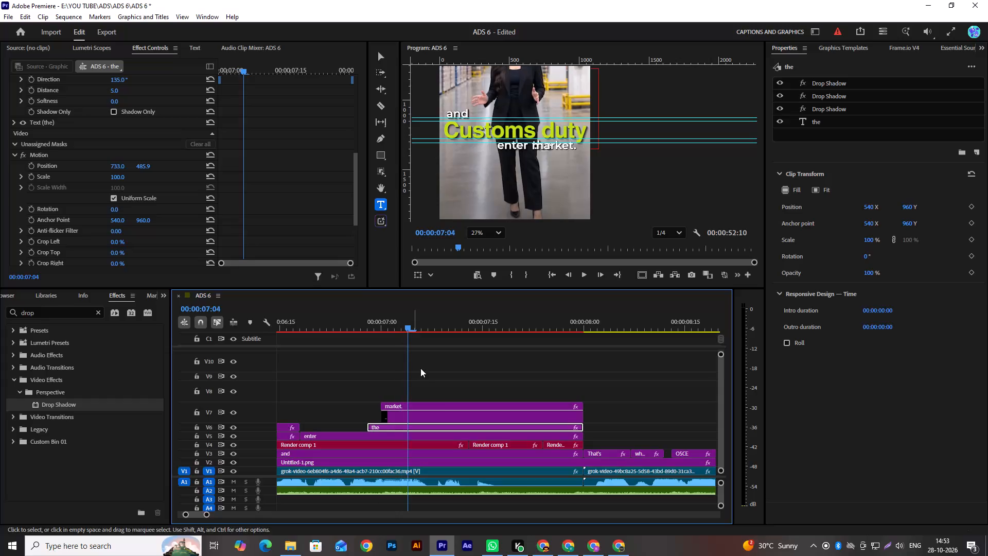
{"action": "left_click", "coordinate": [440, 406]}
{"action": "scroll", "coordinate": [561, 134], "scroll_direction": "up", "scroll_amount": 7}
{"action": "scroll", "coordinate": [561, 133], "scroll_direction": "down", "scroll_amount": 1}
{"action": "scroll", "coordinate": [561, 133], "scroll_direction": "up", "scroll_amount": 2}
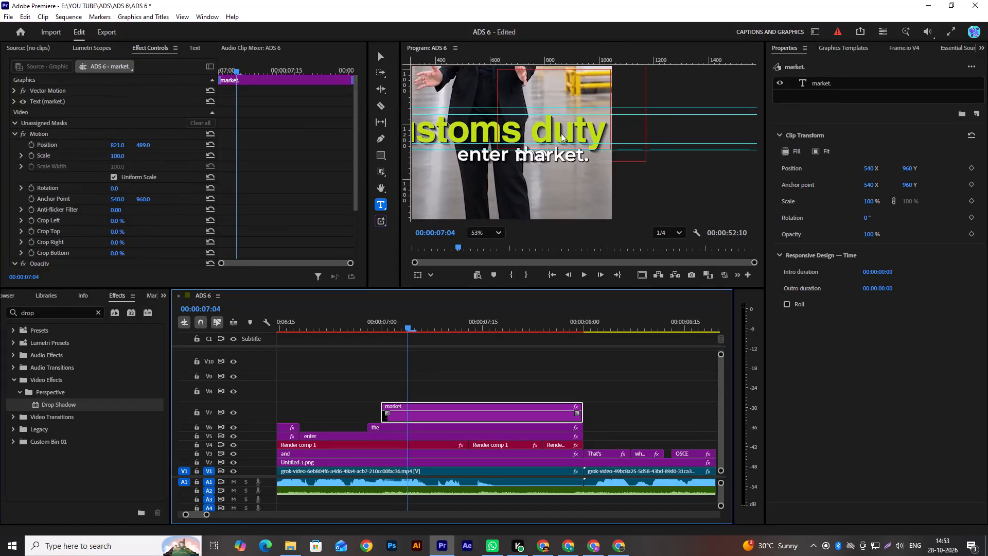
{"action": "scroll", "coordinate": [561, 133], "scroll_direction": "up", "scroll_amount": 1}
{"action": "double_click", "coordinate": [585, 161]}
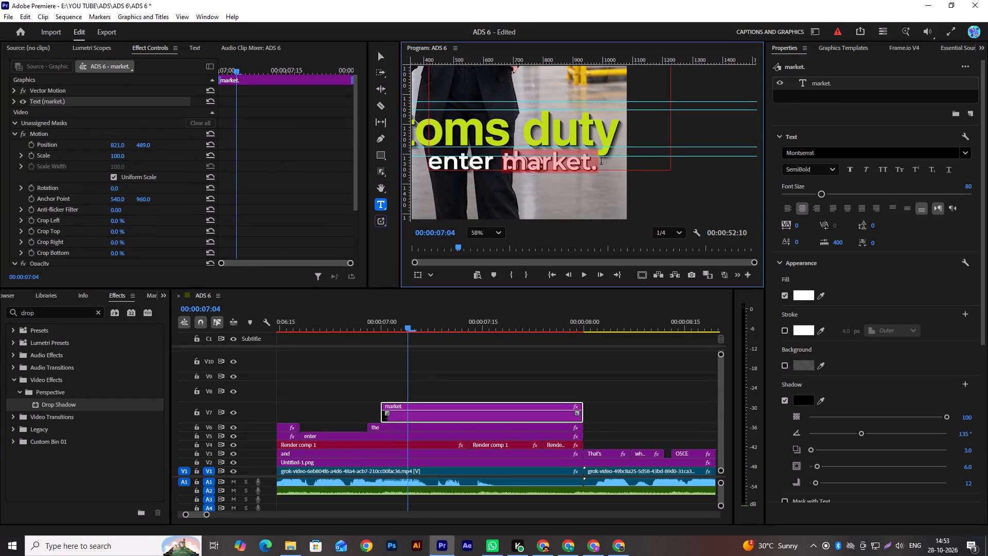
{"action": "left_click", "coordinate": [599, 168]}
{"action": "key", "text": "BackSpace"}
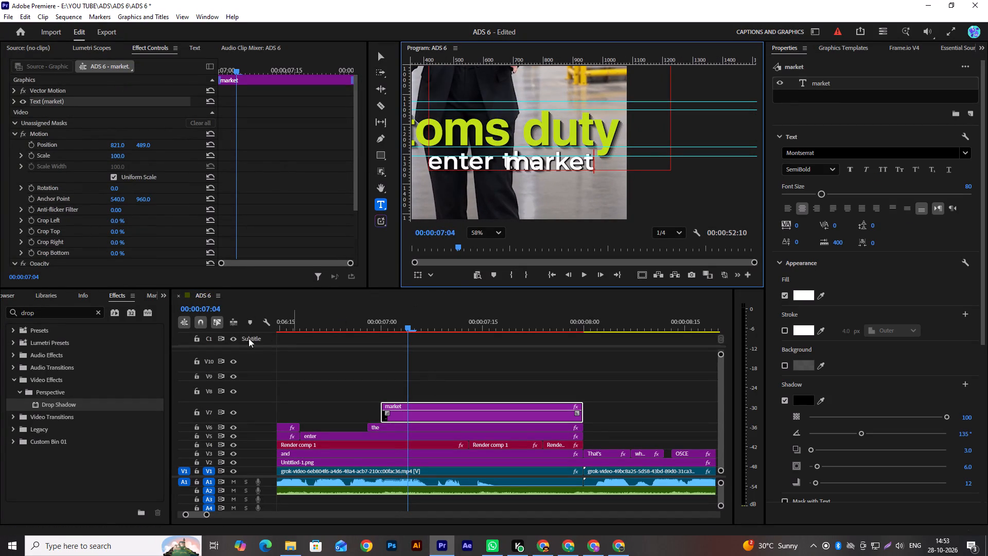
{"action": "left_click", "coordinate": [379, 59]}
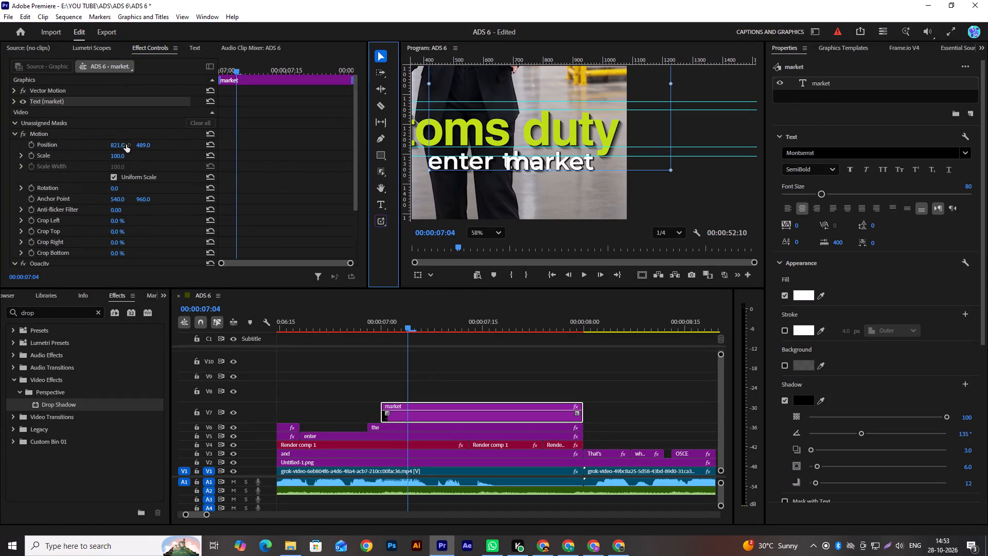
Set the V7 "market" clip's Position to 822, 486 on the text line below "Customs duty".
{"action": "left_click_drag", "start_coordinate": [115, 146], "coordinate": [142, 146]}
{"action": "scroll", "coordinate": [654, 171], "scroll_direction": "up", "scroll_amount": 9}
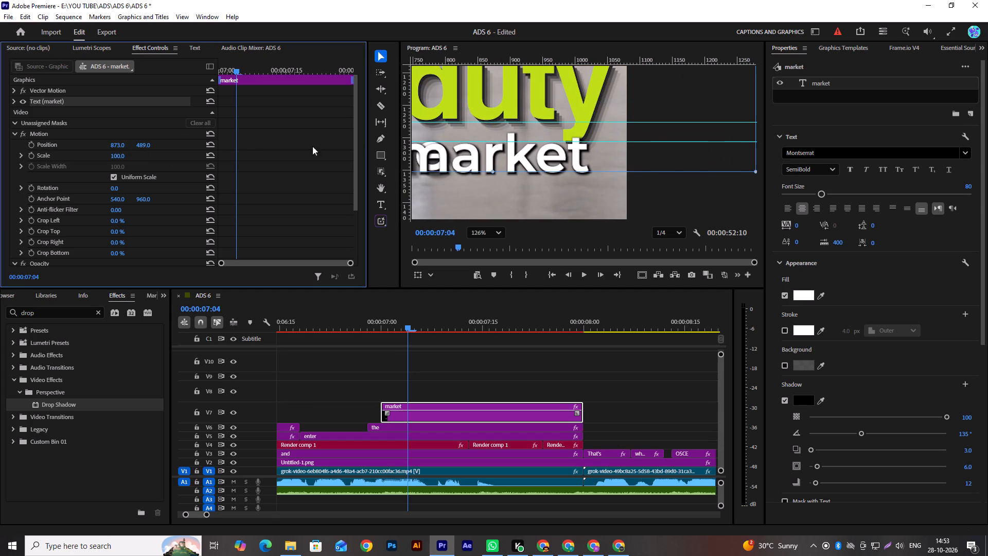
{"action": "left_click_drag", "start_coordinate": [146, 146], "coordinate": [130, 151], "text": "ctrl"}
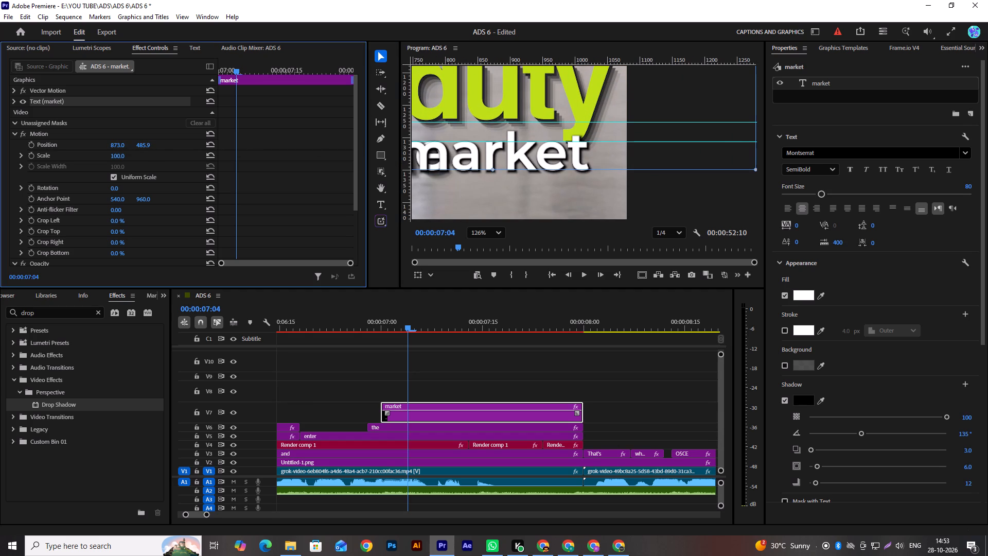
{"action": "left_click_drag", "start_coordinate": [130, 151], "coordinate": [131, 150], "text": "ctrl"}
{"action": "scroll", "coordinate": [289, 137], "scroll_direction": "down", "scroll_amount": 7}
{"action": "scroll", "coordinate": [538, 148], "scroll_direction": "down", "scroll_amount": 8}
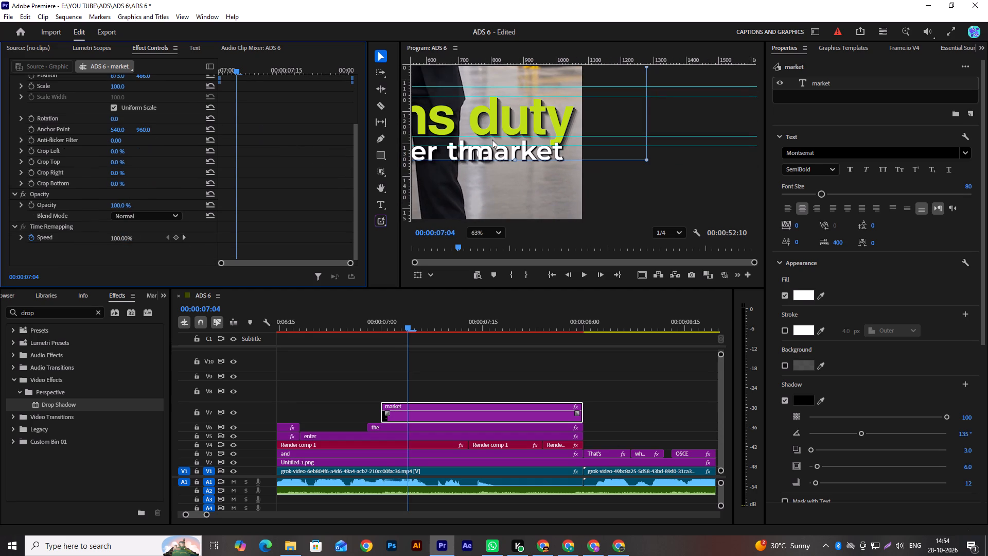
{"action": "scroll", "coordinate": [492, 140], "scroll_direction": "up", "scroll_amount": 4}
{"action": "scroll", "coordinate": [492, 140], "scroll_direction": "down", "scroll_amount": 2}
{"action": "scroll", "coordinate": [272, 171], "scroll_direction": "up", "scroll_amount": 3}
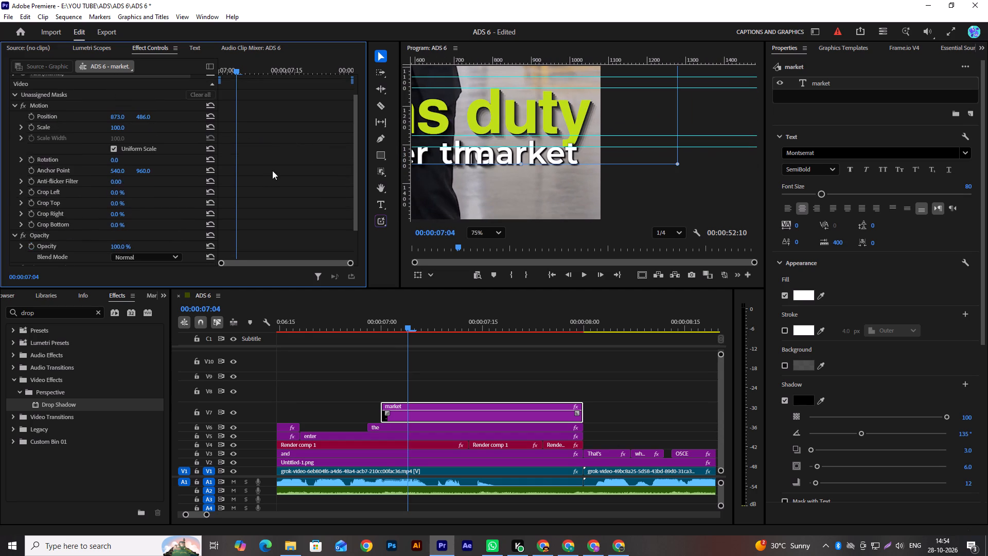
{"action": "scroll", "coordinate": [272, 170], "scroll_direction": "up", "scroll_amount": 5}
{"action": "left_click_drag", "start_coordinate": [114, 145], "coordinate": [80, 157]}
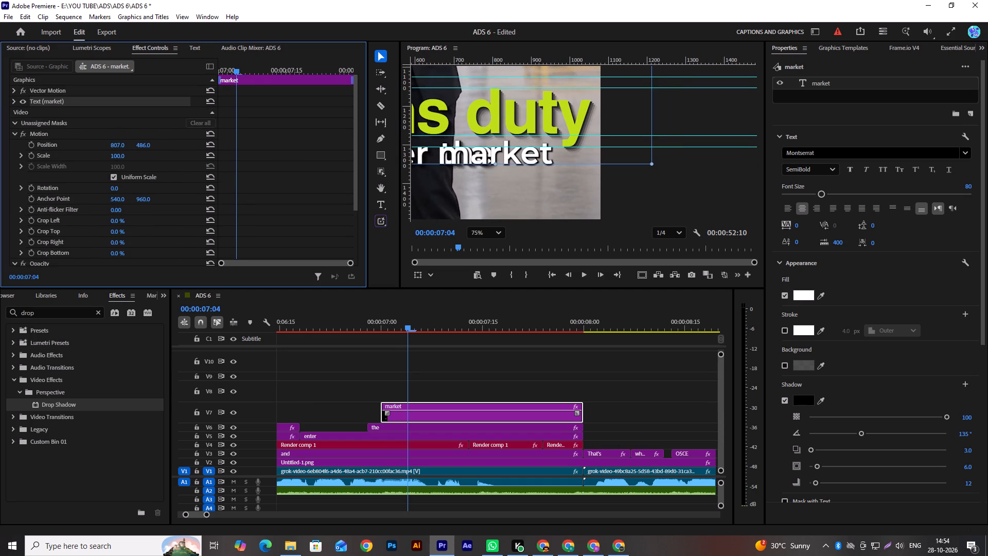
{"action": "left_click_drag", "start_coordinate": [80, 157], "coordinate": [92, 154]}
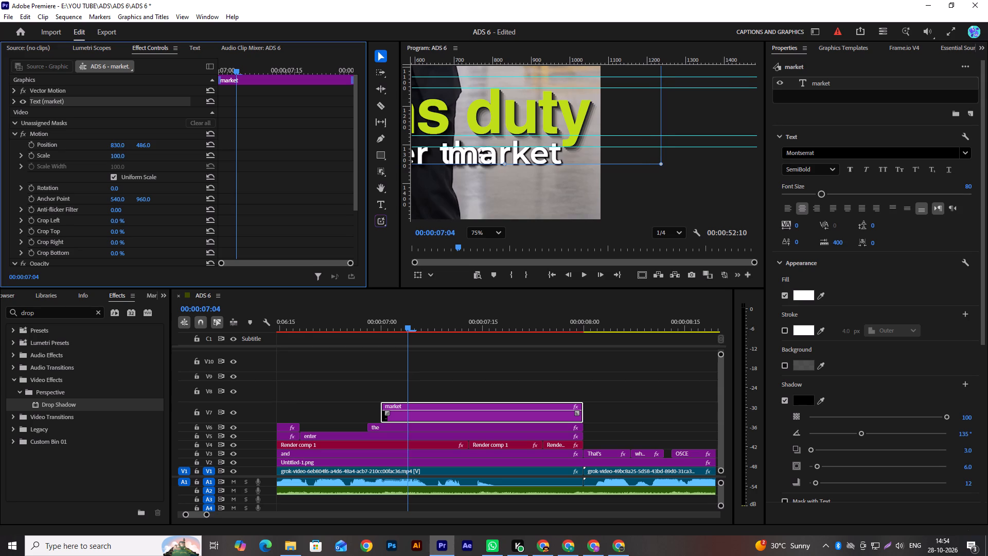
{"action": "left_click_drag", "start_coordinate": [92, 154], "coordinate": [88, 155]}
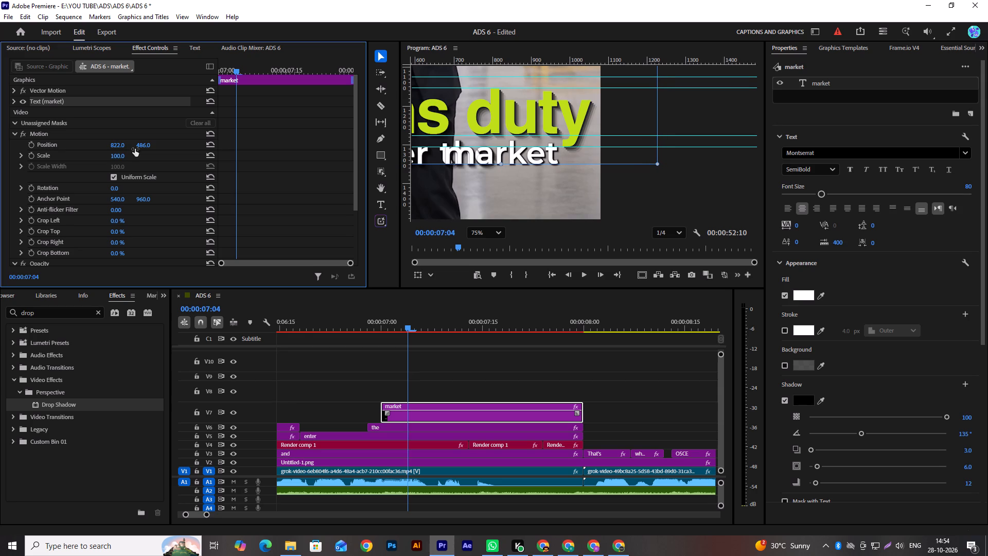
{"action": "scroll", "coordinate": [408, 180], "scroll_direction": "down", "scroll_amount": 6}
{"action": "left_click", "coordinate": [484, 229]}
{"action": "left_click", "coordinate": [484, 248]}
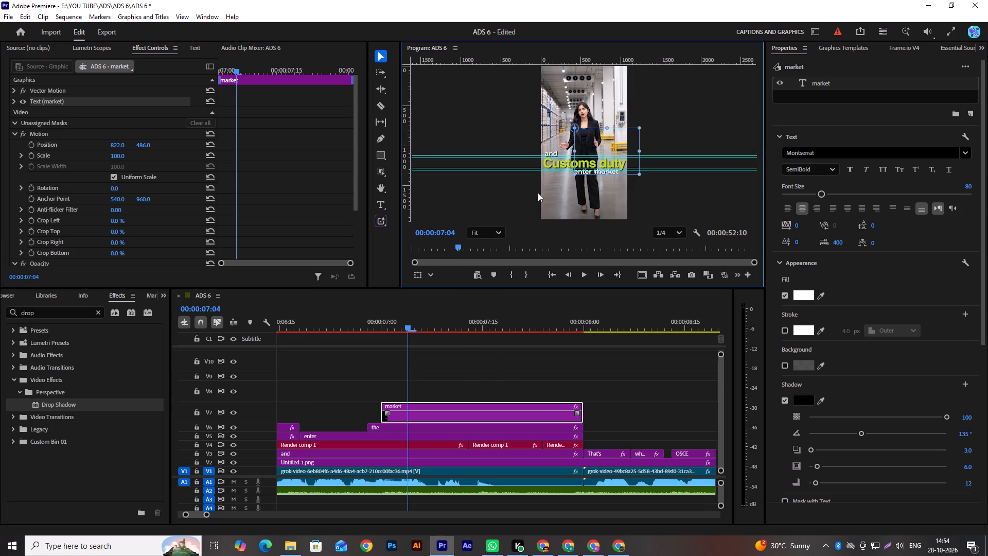
{"action": "scroll", "coordinate": [595, 166], "scroll_direction": "up", "scroll_amount": 5}
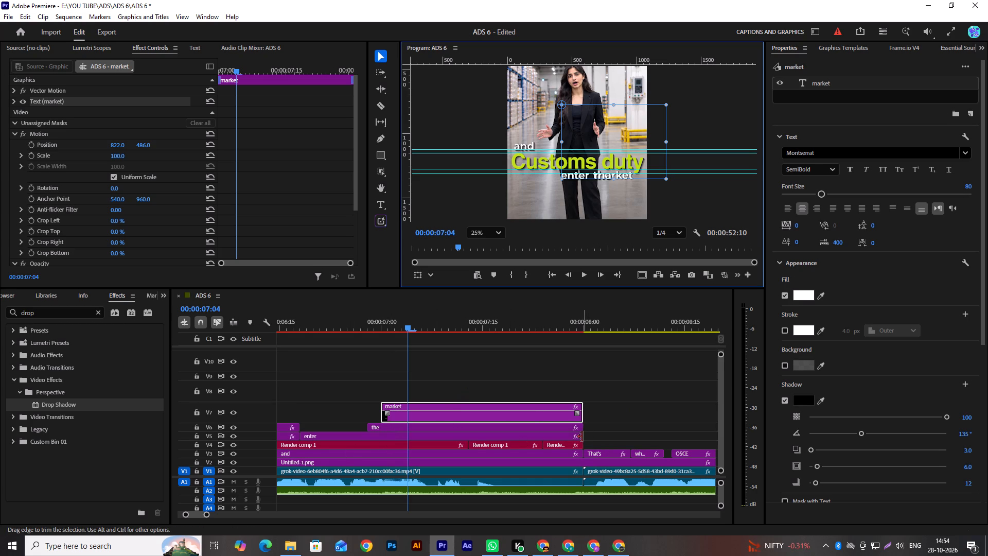
Trim the end of the V5 "enter" clip back to the point where the "the" clip starts.
{"action": "left_click_drag", "start_coordinate": [582, 437], "coordinate": [368, 440]}
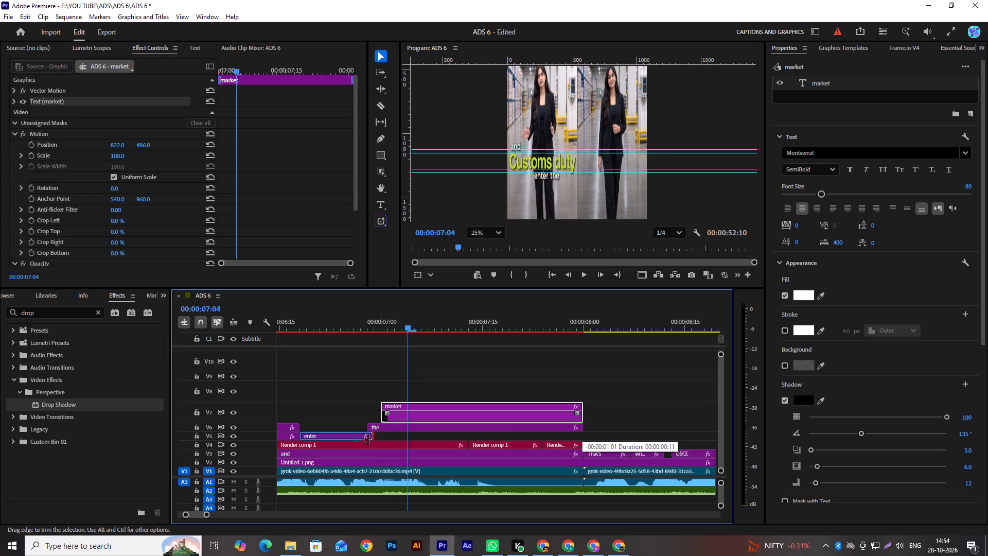
{"action": "left_click_drag", "start_coordinate": [368, 440], "coordinate": [366, 441]}
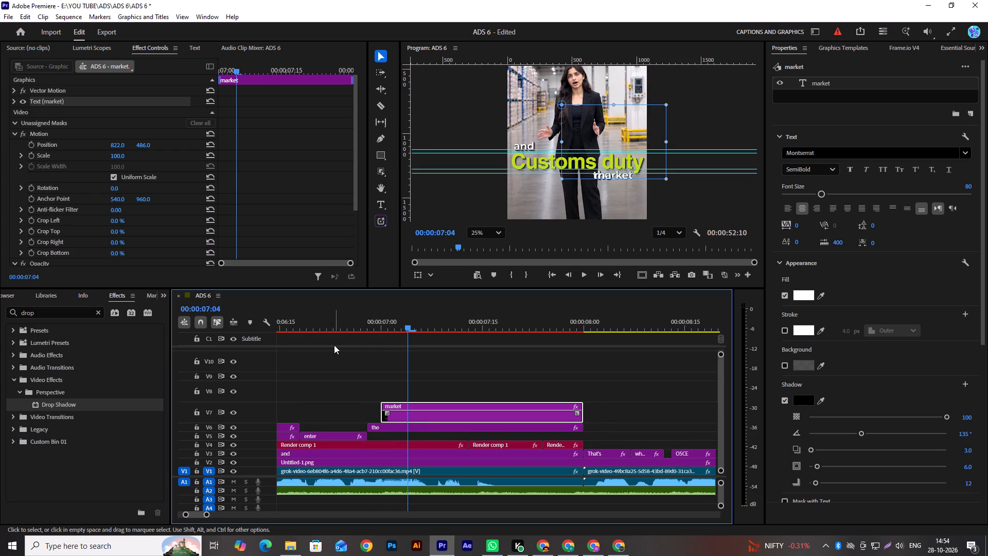
Move the "the" clip from V6 down to V5, directly after the "enter" clip.
{"action": "left_click_drag", "start_coordinate": [414, 425], "coordinate": [409, 439]}
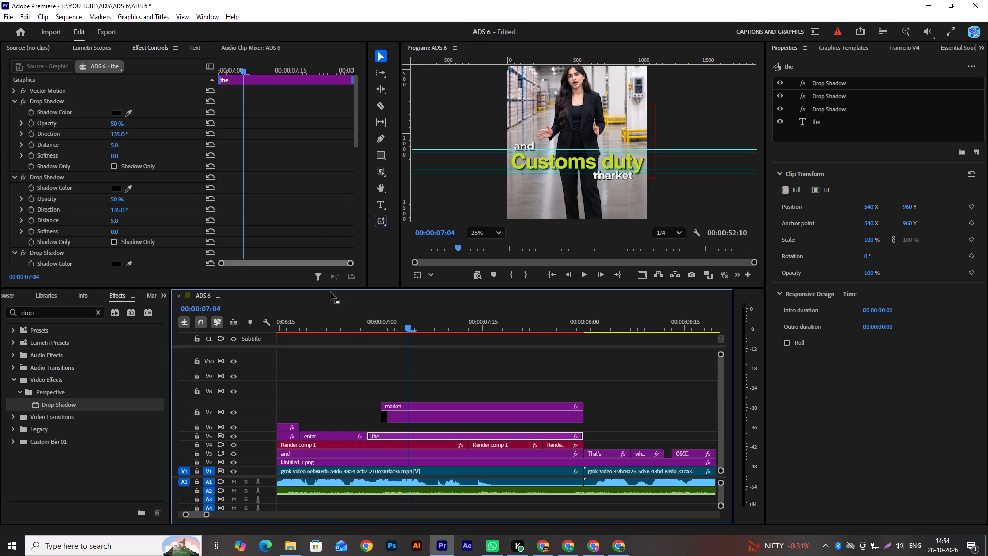
Set the V5 "the" clip's Position X to 587, leaving a word space before "market".
{"action": "scroll", "coordinate": [299, 207], "scroll_direction": "up", "scroll_amount": 11}
{"action": "scroll", "coordinate": [346, 158], "scroll_direction": "down", "scroll_amount": 8}
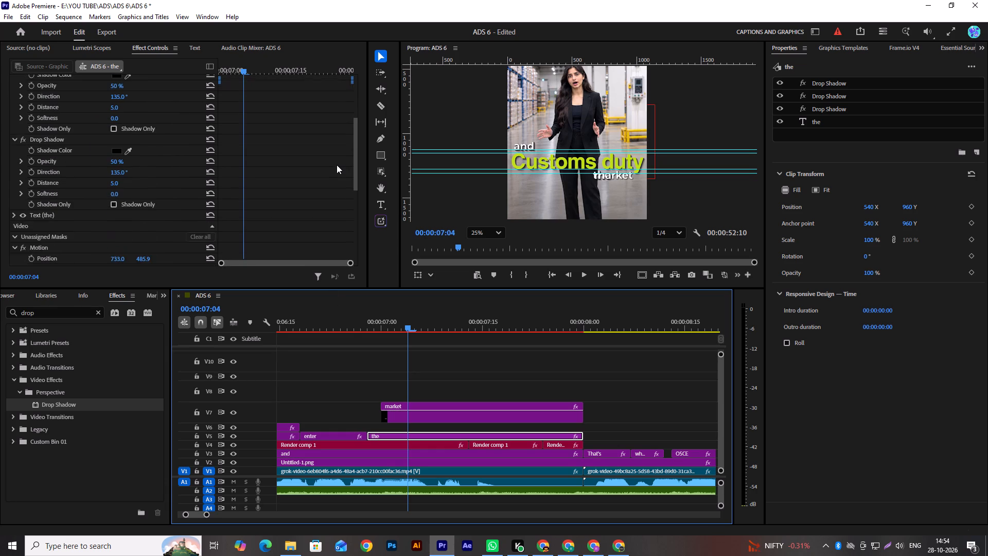
{"action": "scroll", "coordinate": [337, 165], "scroll_direction": "down", "scroll_amount": 10}
{"action": "scroll", "coordinate": [337, 165], "scroll_direction": "up", "scroll_amount": 1}
{"action": "scroll", "coordinate": [337, 165], "scroll_direction": "down", "scroll_amount": 4}
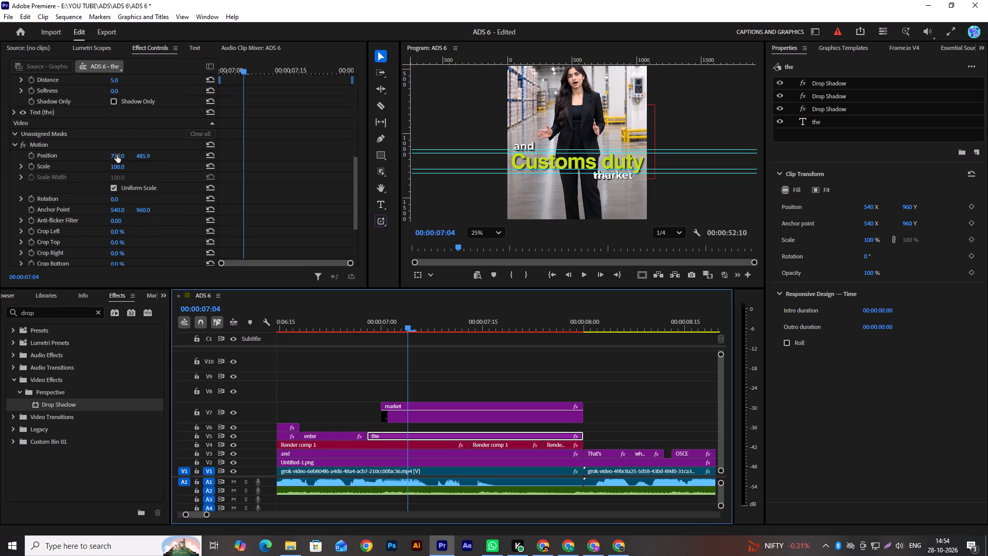
{"action": "left_click_drag", "start_coordinate": [117, 155], "coordinate": [49, 185]}
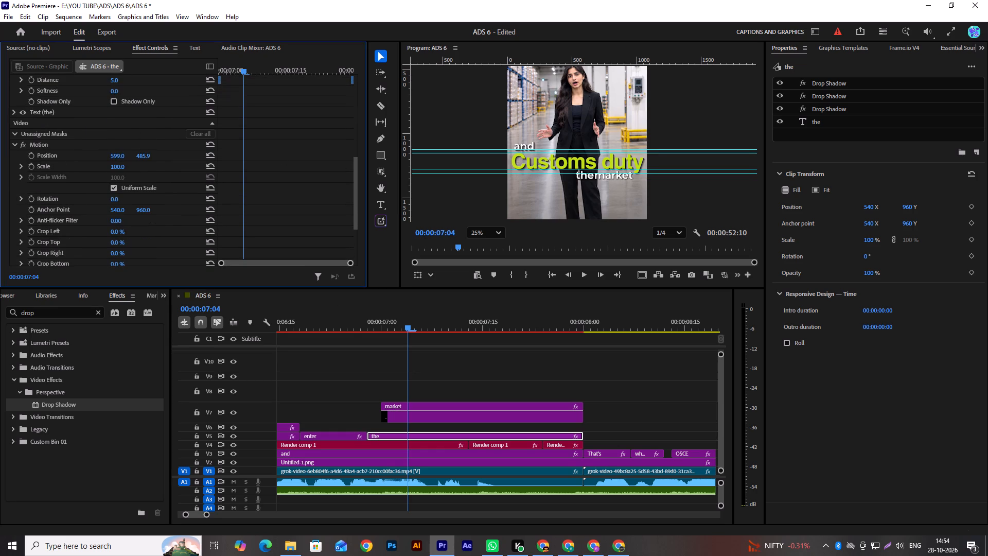
{"action": "left_click_drag", "start_coordinate": [49, 185], "coordinate": [46, 186]}
{"action": "scroll", "coordinate": [550, 168], "scroll_direction": "up", "scroll_amount": 2}
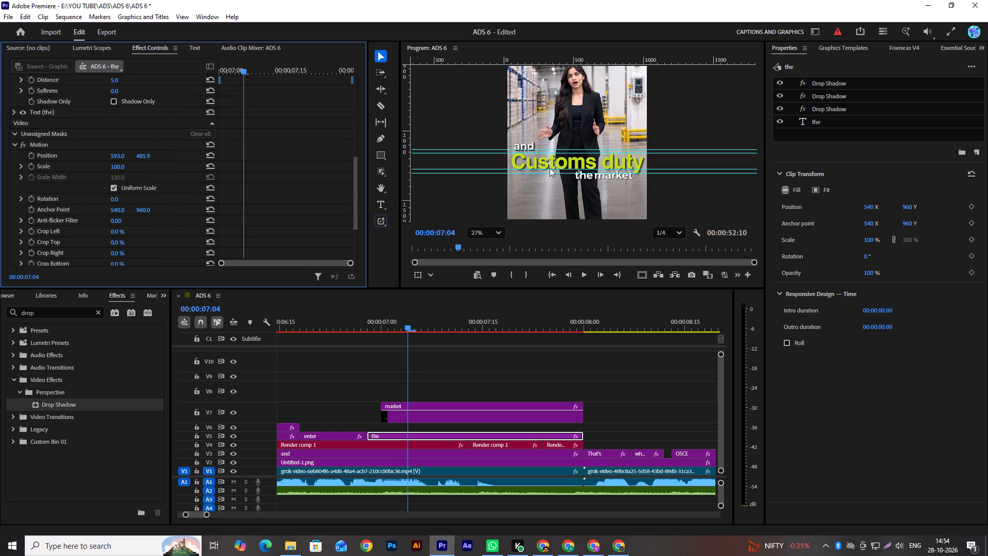
{"action": "scroll", "coordinate": [550, 168], "scroll_direction": "up", "scroll_amount": 8}
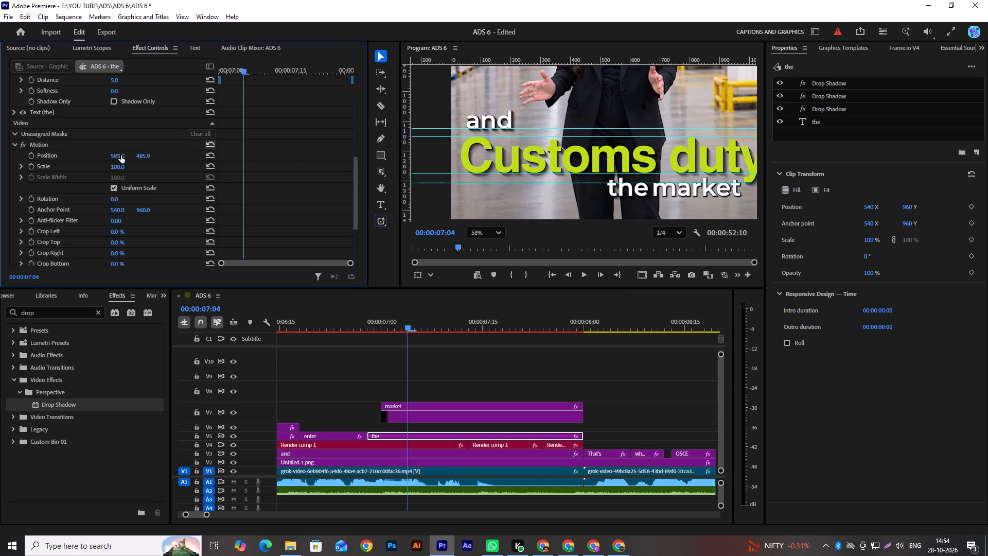
{"action": "left_click_drag", "start_coordinate": [121, 155], "coordinate": [126, 158]}
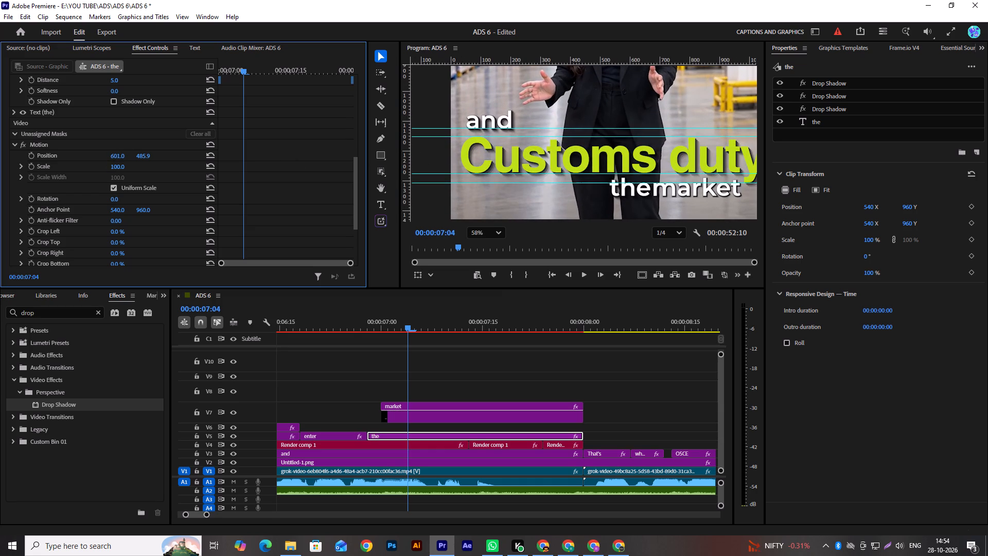
{"action": "left_click_drag", "start_coordinate": [126, 158], "coordinate": [122, 159]}
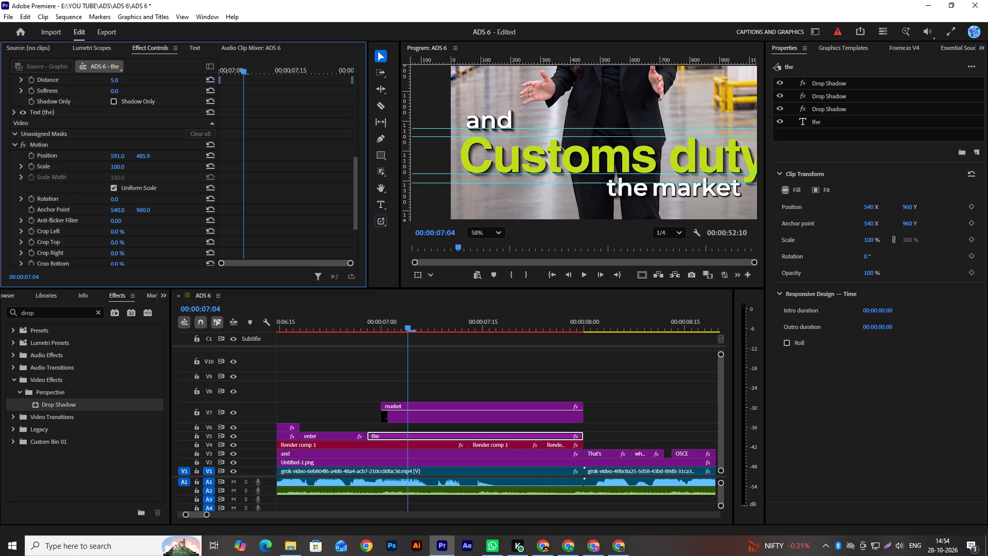
{"action": "left_click_drag", "start_coordinate": [122, 159], "coordinate": [120, 160]}
{"action": "scroll", "coordinate": [652, 183], "scroll_direction": "down", "scroll_amount": 4}
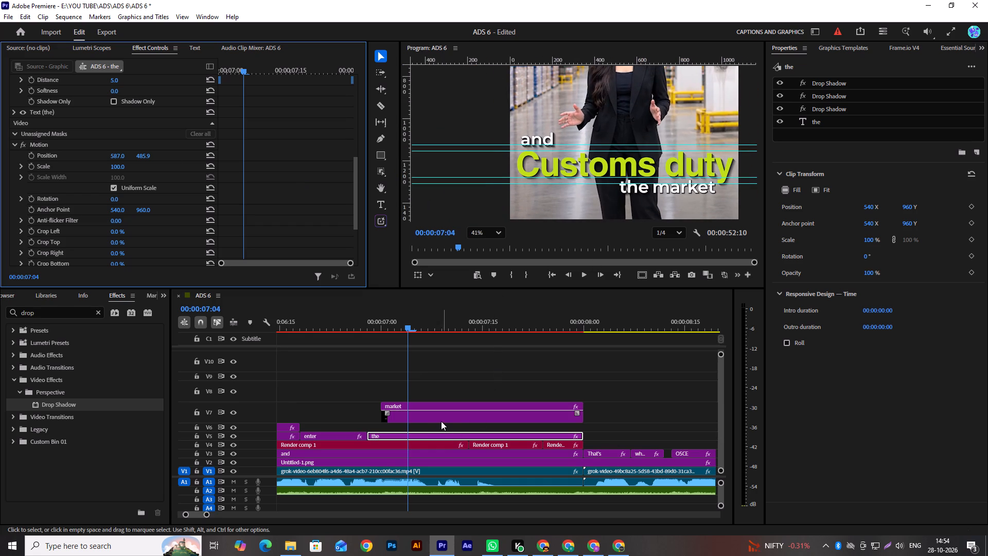
Add the "down to up" graphics template to V8, starting level with the V7 "market" clip.
{"action": "left_click", "coordinate": [434, 416]}
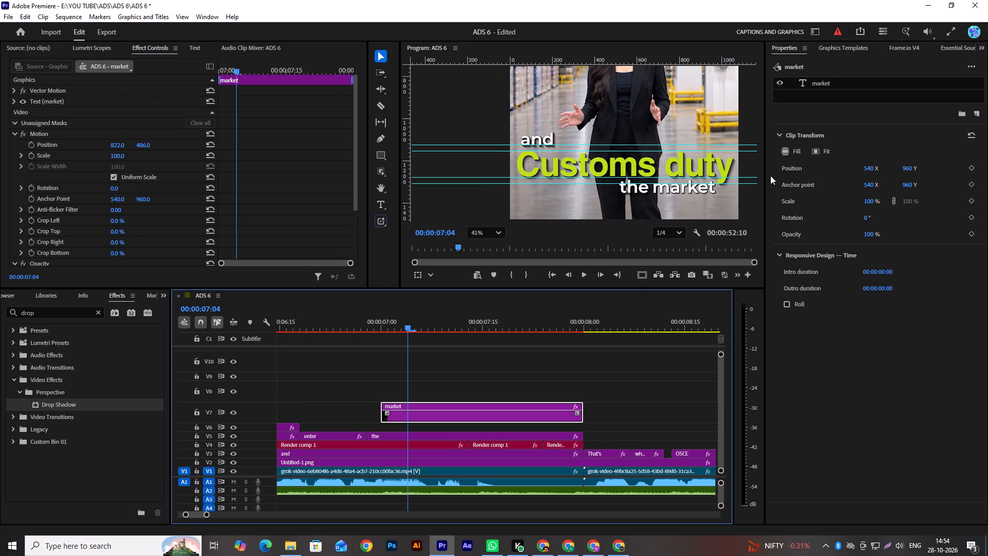
{"action": "left_click", "coordinate": [838, 48]}
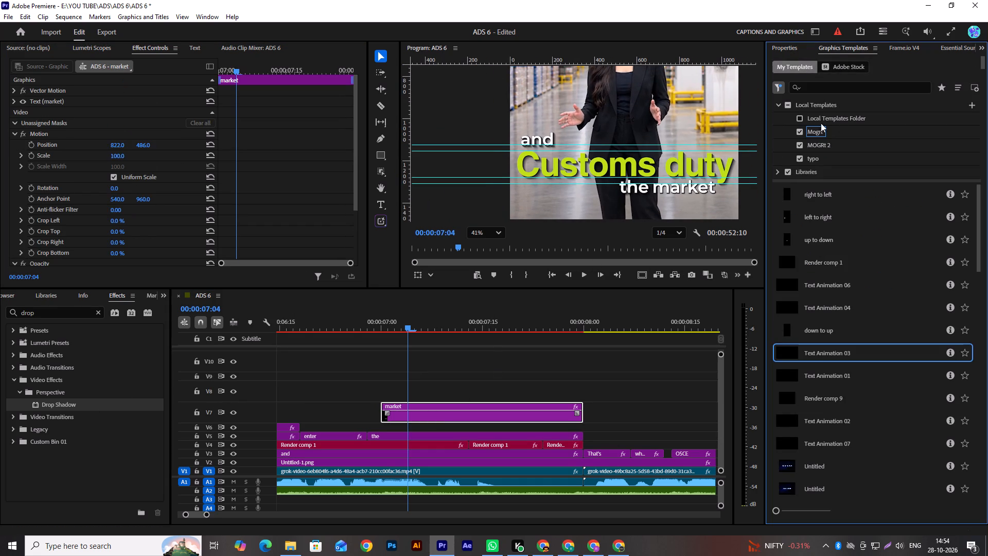
{"action": "scroll", "coordinate": [907, 310], "scroll_direction": "down", "scroll_amount": 3}
{"action": "scroll", "coordinate": [857, 383], "scroll_direction": "up", "scroll_amount": 9}
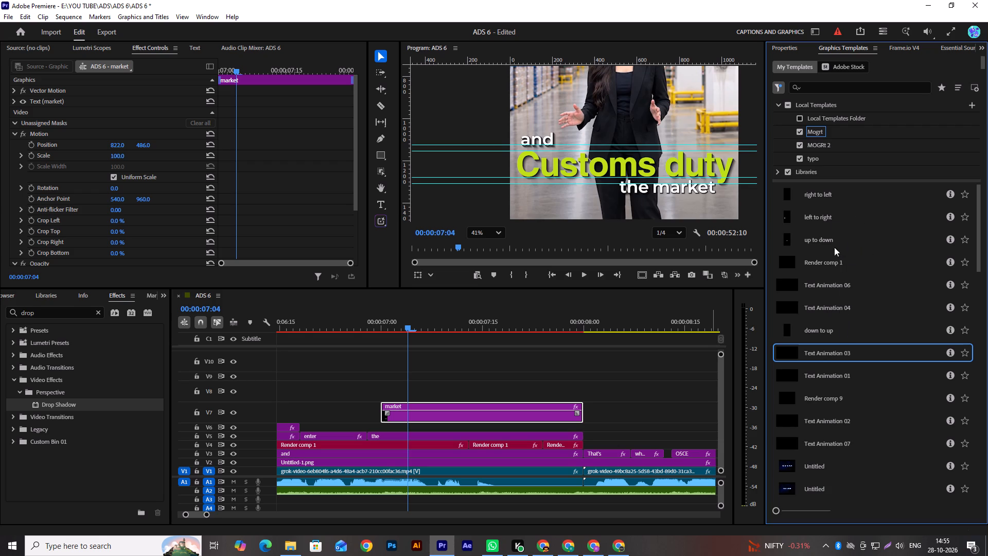
{"action": "left_click_drag", "start_coordinate": [833, 329], "coordinate": [791, 341]}
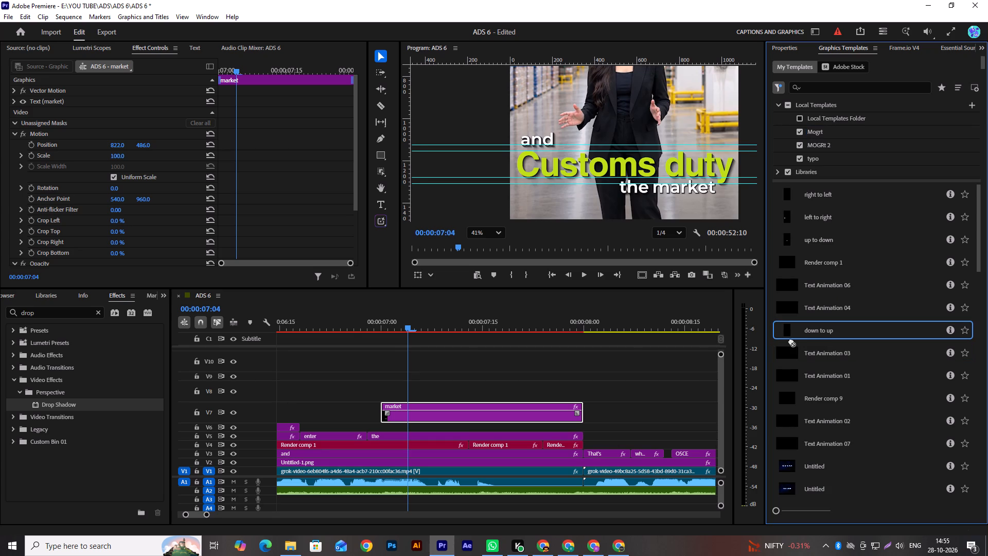
{"action": "left_click_drag", "start_coordinate": [791, 341], "coordinate": [382, 391]}
Replace the "components" text of the new V8 template clip with "market".
{"action": "left_click", "coordinate": [428, 395]}
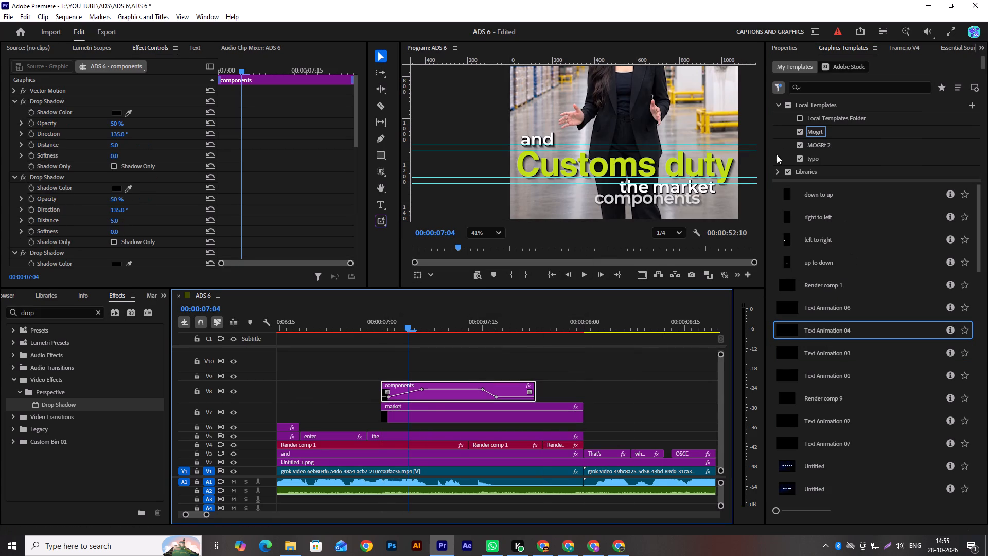
{"action": "left_click", "coordinate": [791, 45]}
{"action": "double_click", "coordinate": [840, 124]}
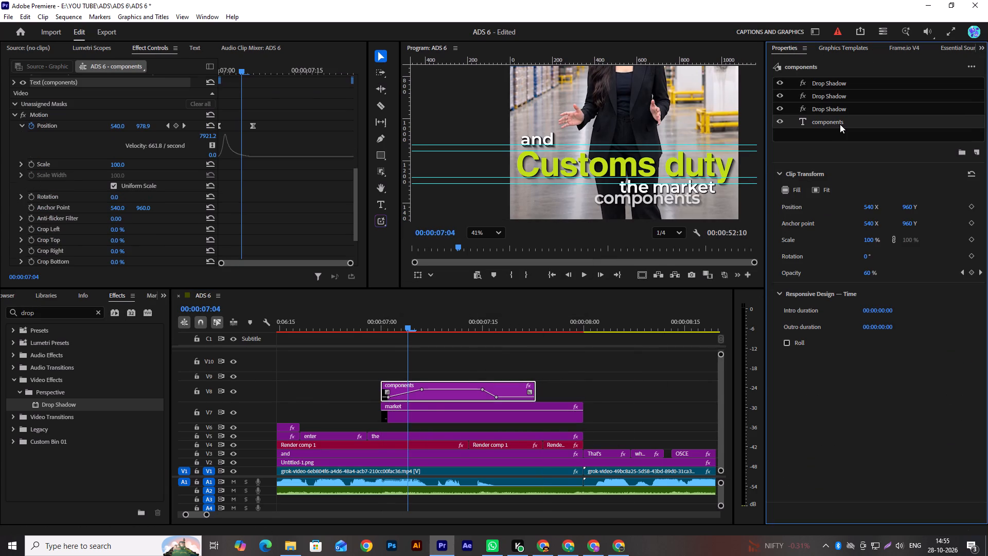
{"action": "type", "text": "markey"}
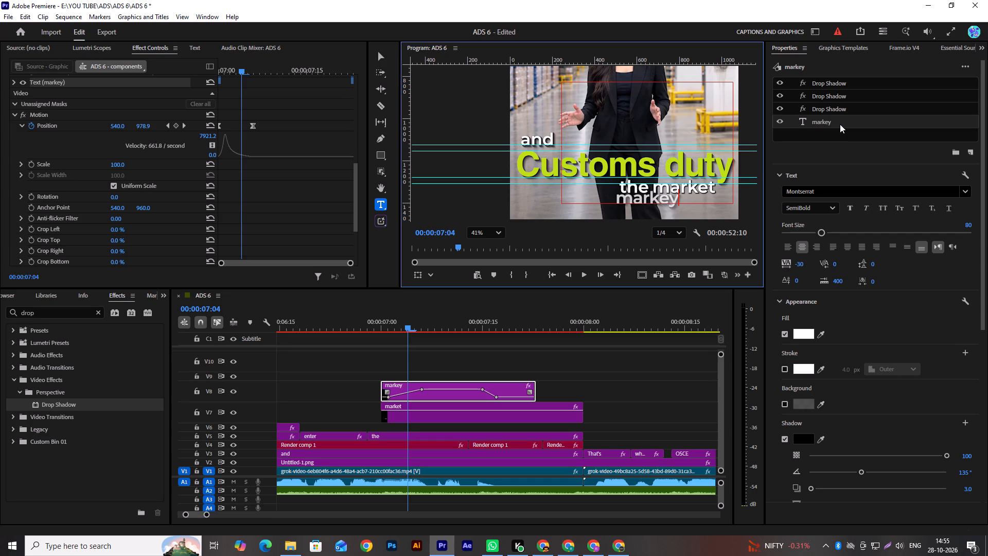
{"action": "key", "text": "BackSpace"}
{"action": "key", "text": "t"}
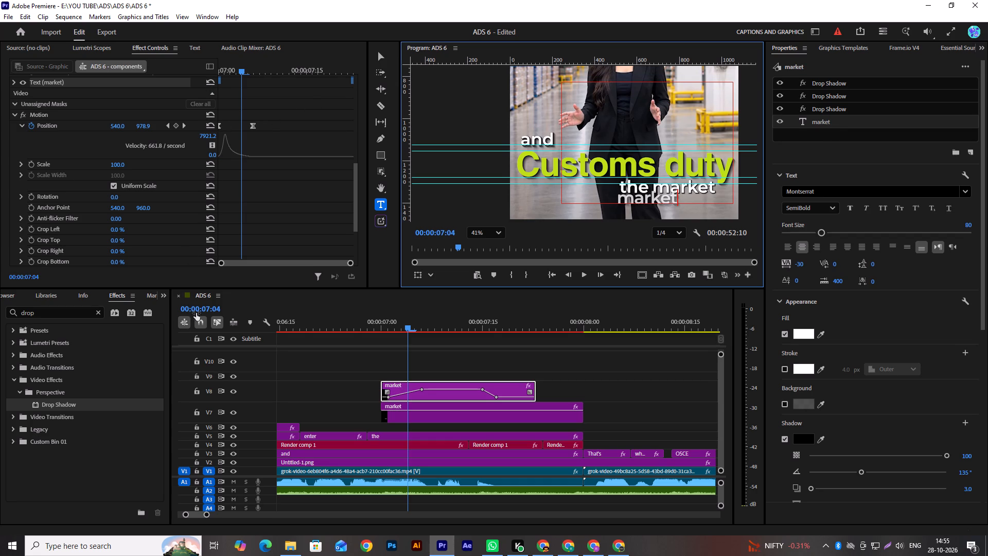
{"action": "left_click", "coordinate": [382, 59]}
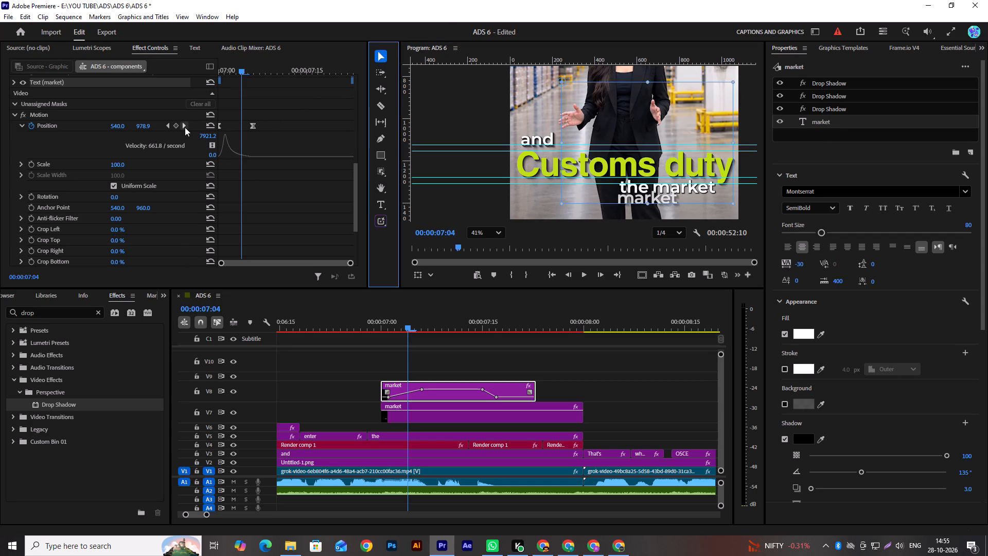
At the second Position keyframe of the V8 "market" clip, set Position to 708, 929, matching the V7 "market" word.
{"action": "left_click", "coordinate": [185, 127]}
{"action": "scroll", "coordinate": [721, 198], "scroll_direction": "up", "scroll_amount": 11}
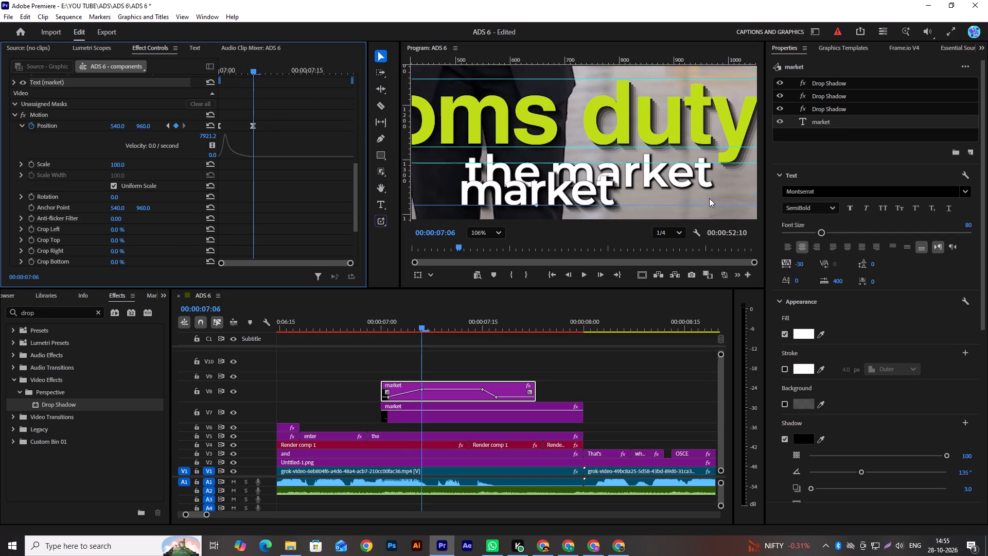
{"action": "left_click_drag", "start_coordinate": [116, 125], "coordinate": [221, 137]}
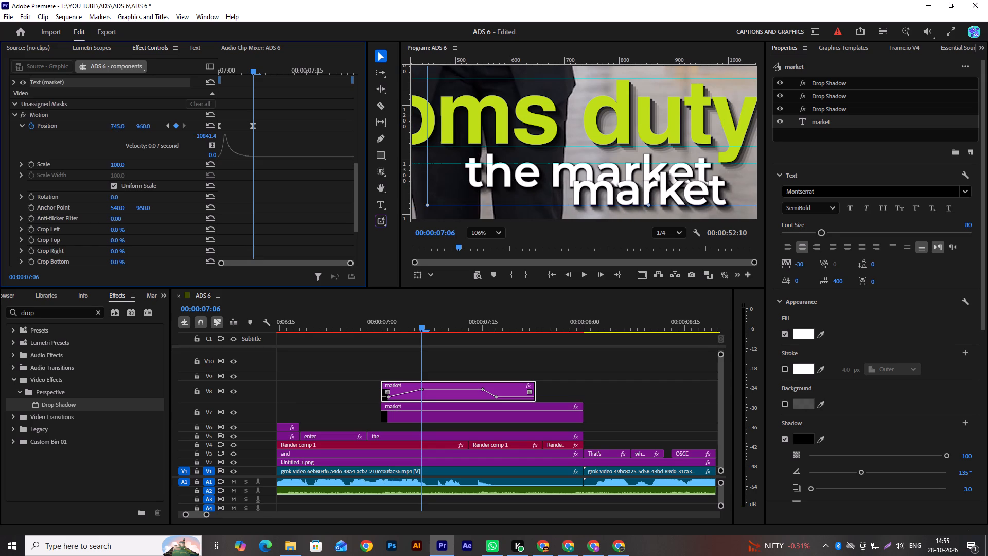
{"action": "left_click_drag", "start_coordinate": [221, 137], "coordinate": [188, 136]}
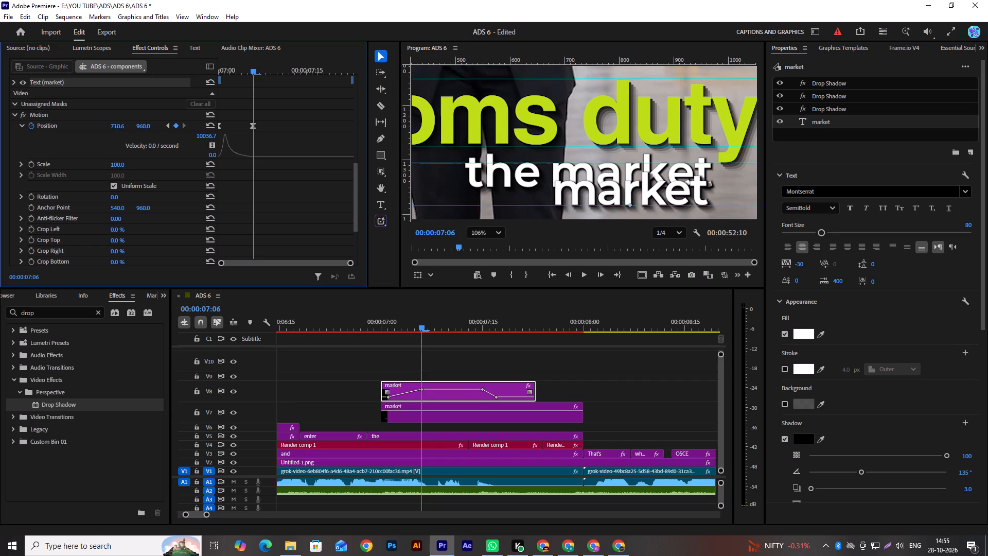
{"action": "left_click_drag", "start_coordinate": [188, 136], "coordinate": [176, 144]}
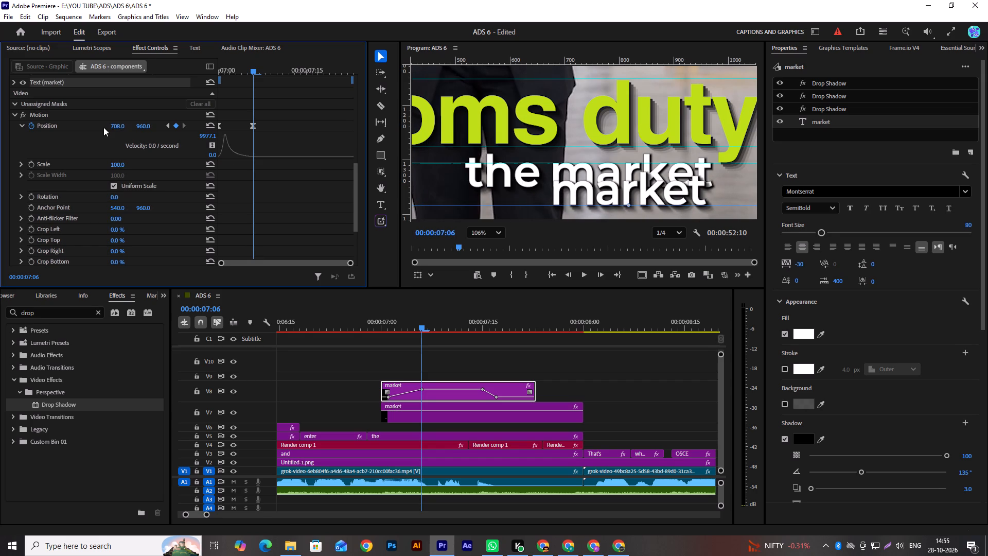
{"action": "left_click_drag", "start_coordinate": [117, 125], "coordinate": [107, 129]}
{"action": "key", "text": "ctrl+z"}
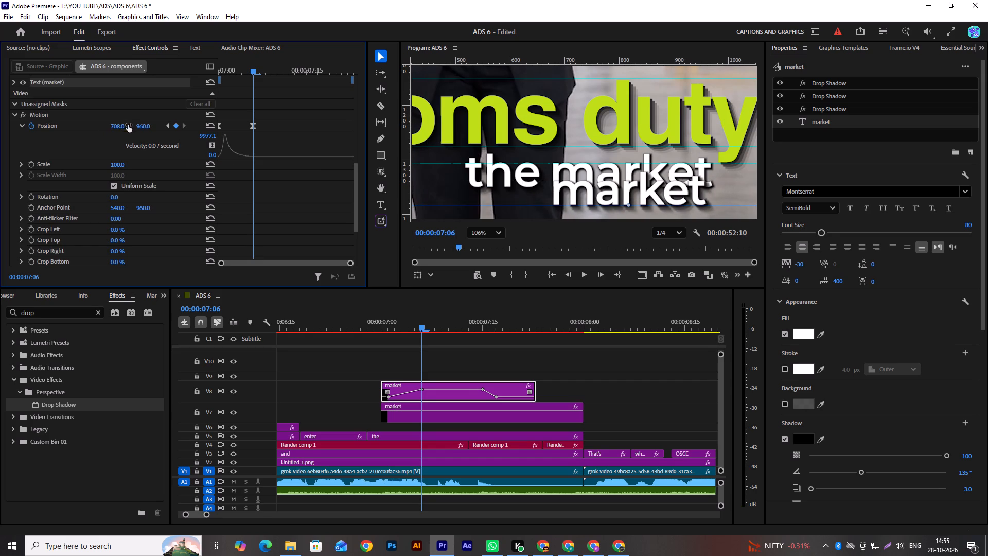
{"action": "left_click_drag", "start_coordinate": [146, 126], "coordinate": [126, 133]}
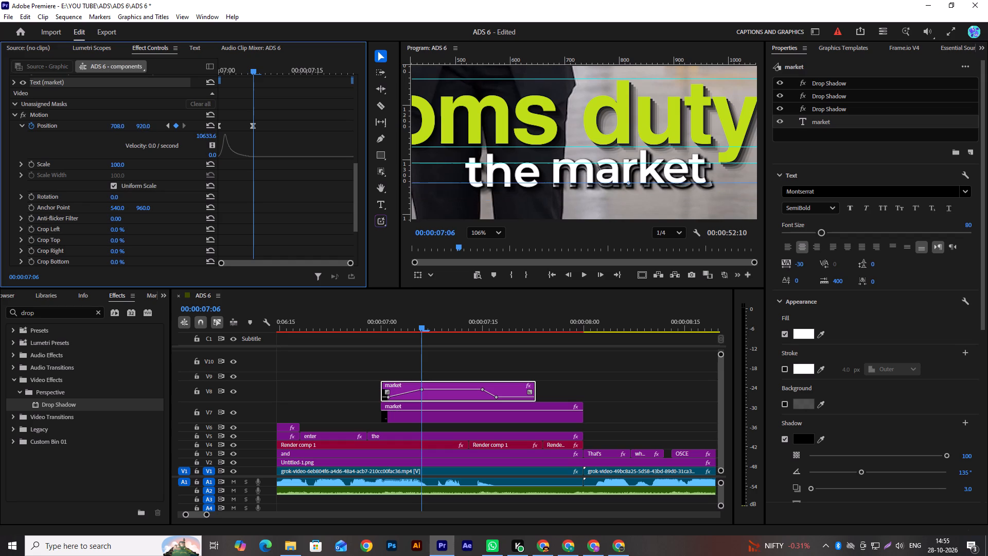
{"action": "left_click_drag", "start_coordinate": [126, 133], "coordinate": [133, 130]}
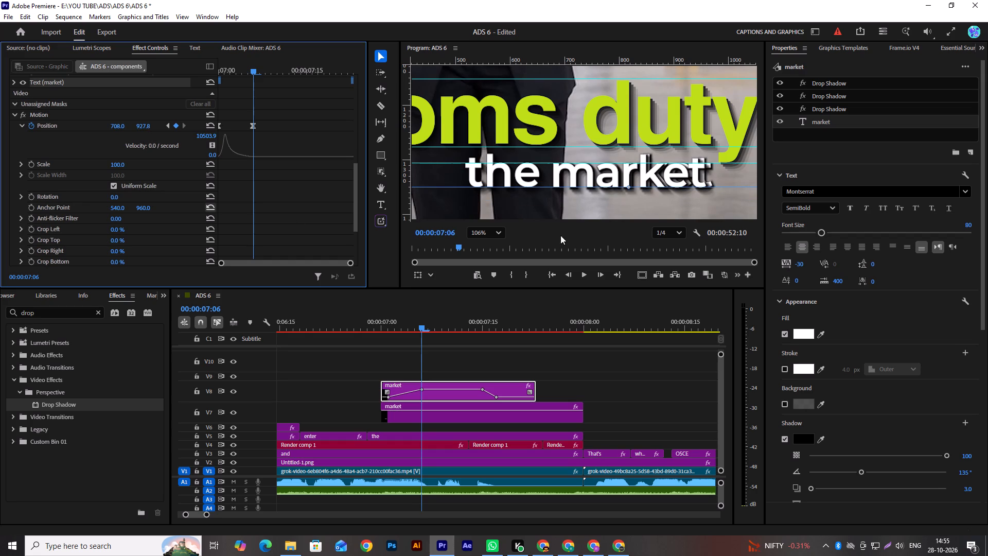
{"action": "left_click_drag", "start_coordinate": [114, 128], "coordinate": [140, 127], "text": "ctrl"}
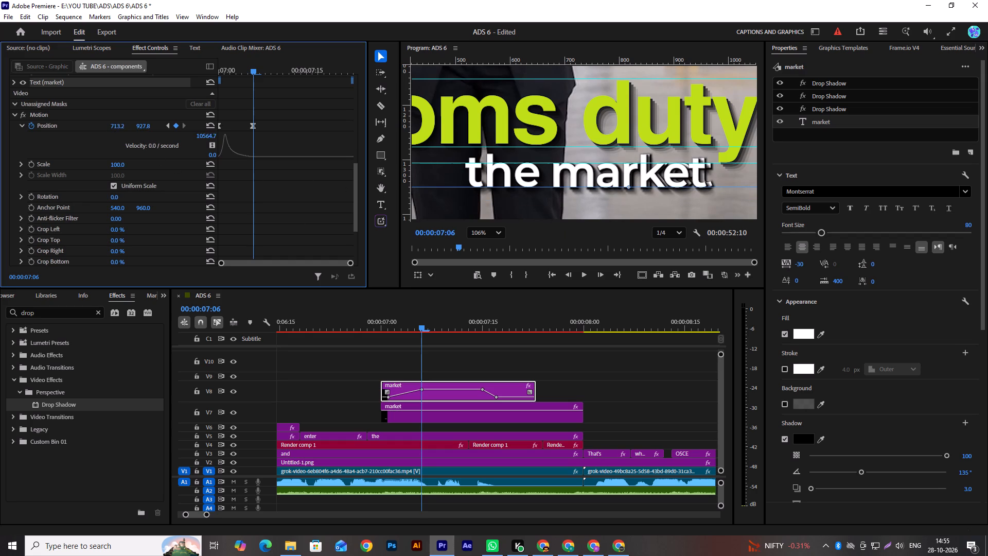
{"action": "left_click_drag", "start_coordinate": [140, 127], "coordinate": [116, 146], "text": "ctrl"}
{"action": "left_click_drag", "start_coordinate": [116, 146], "coordinate": [115, 146], "text": "ctrl"}
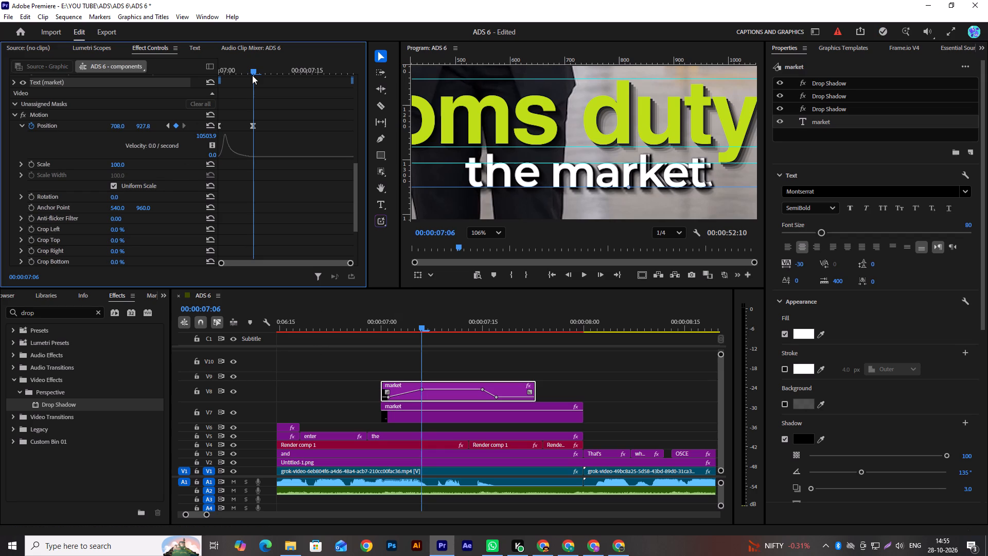
{"action": "left_click", "coordinate": [145, 129]}
{"action": "key", "text": "9"}
{"action": "type", "text": "29"}
{"action": "key", "text": "Return"}
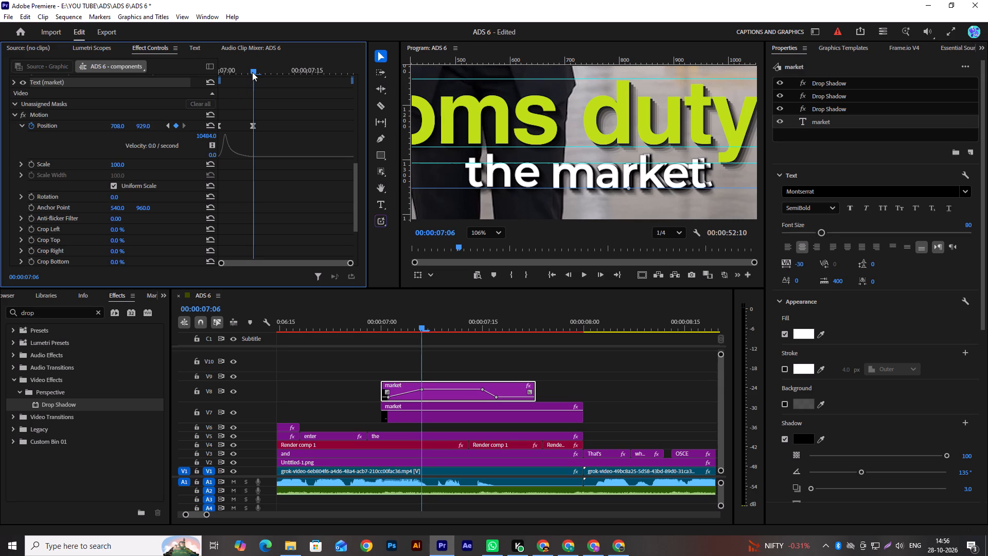
Set Position X to 708 at the V8 "market" clip's first Position keyframe, making the word rise straight up.
{"action": "left_click_drag", "start_coordinate": [252, 72], "coordinate": [243, 76]}
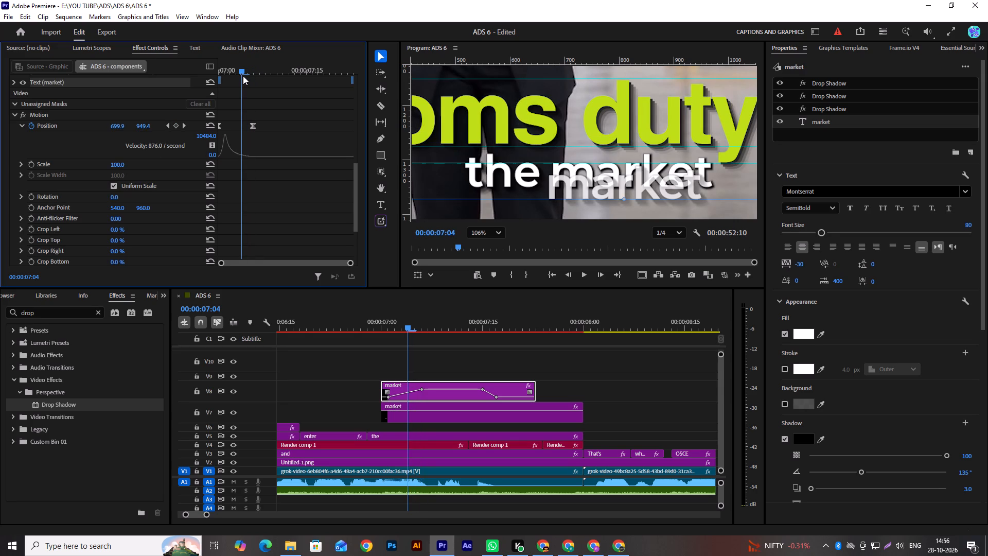
{"action": "left_click", "coordinate": [242, 70]}
{"action": "left_click", "coordinate": [185, 127]}
{"action": "left_click", "coordinate": [170, 125]}
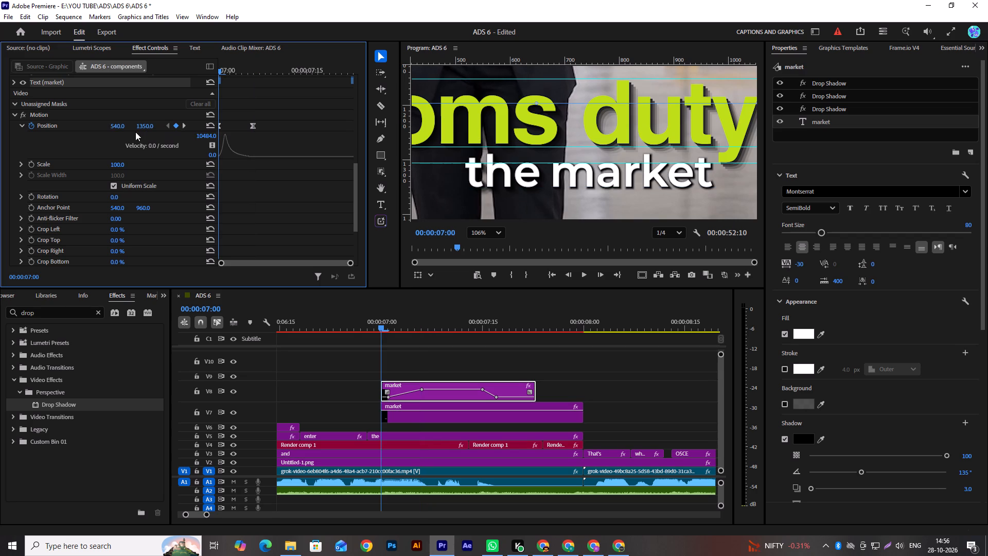
{"action": "left_click", "coordinate": [114, 127]}
{"action": "type", "text": "708"}
{"action": "key", "text": "Return"}
Delete the old "market" clip from V7.
{"action": "left_click", "coordinate": [447, 408]}
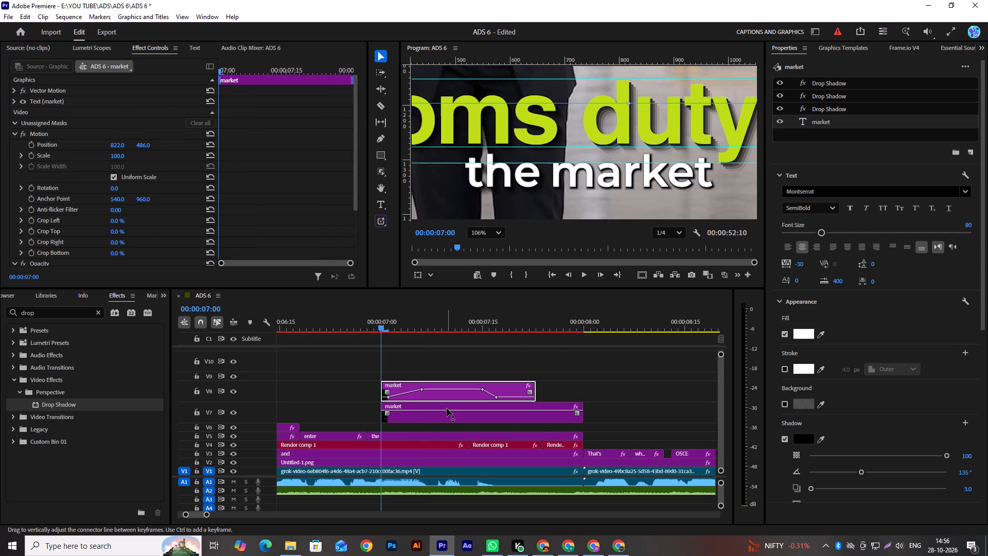
{"action": "key", "text": "Delete"}
Move the V8 "market" clip down to V6 and extend its end to 00:00:08:00, level with the "the" clip's end.
{"action": "left_click_drag", "start_coordinate": [447, 399], "coordinate": [445, 405]}
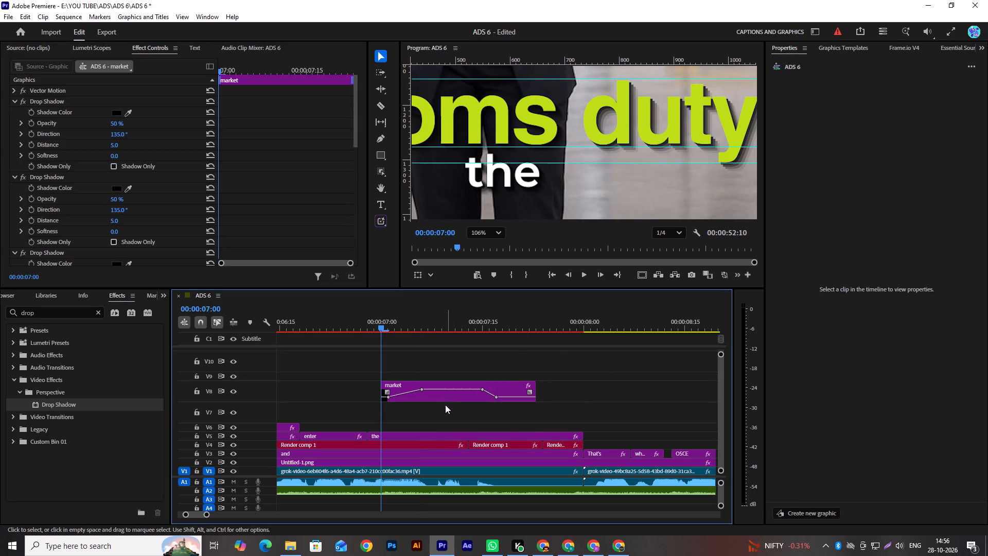
{"action": "left_click_drag", "start_coordinate": [445, 405], "coordinate": [443, 427]}
{"action": "left_click_drag", "start_coordinate": [532, 427], "coordinate": [536, 427]}
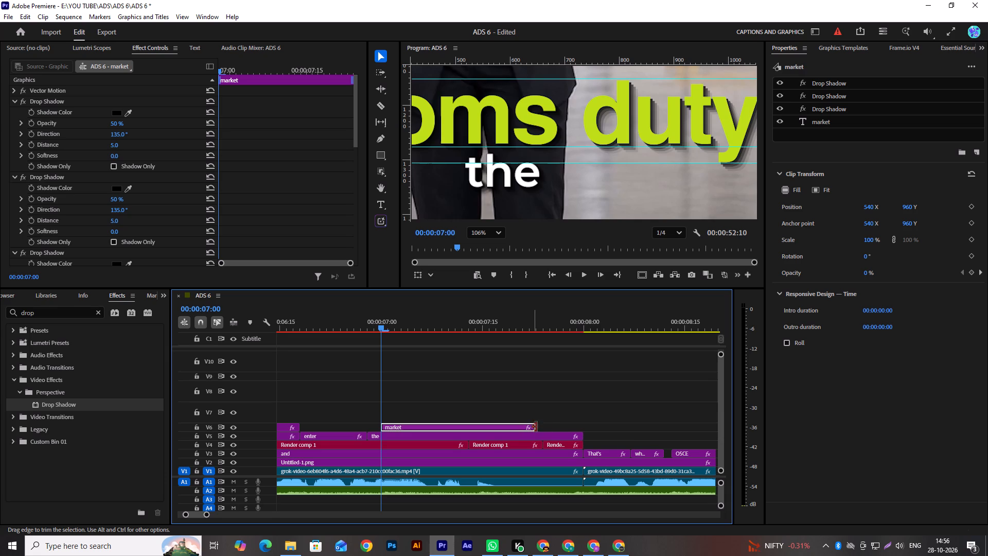
{"action": "left_click_drag", "start_coordinate": [536, 427], "coordinate": [581, 426]}
{"action": "left_click", "coordinate": [502, 426]}
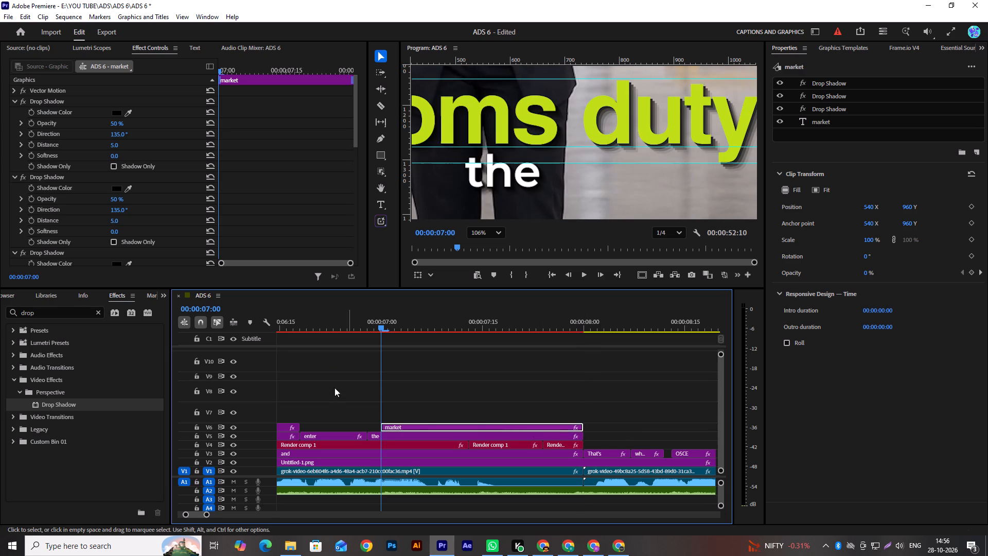
Delete the two fade-out Opacity keyframes at the end of the V6 "market" clip and save the project.
{"action": "left_click_drag", "start_coordinate": [354, 89], "coordinate": [354, 113]}
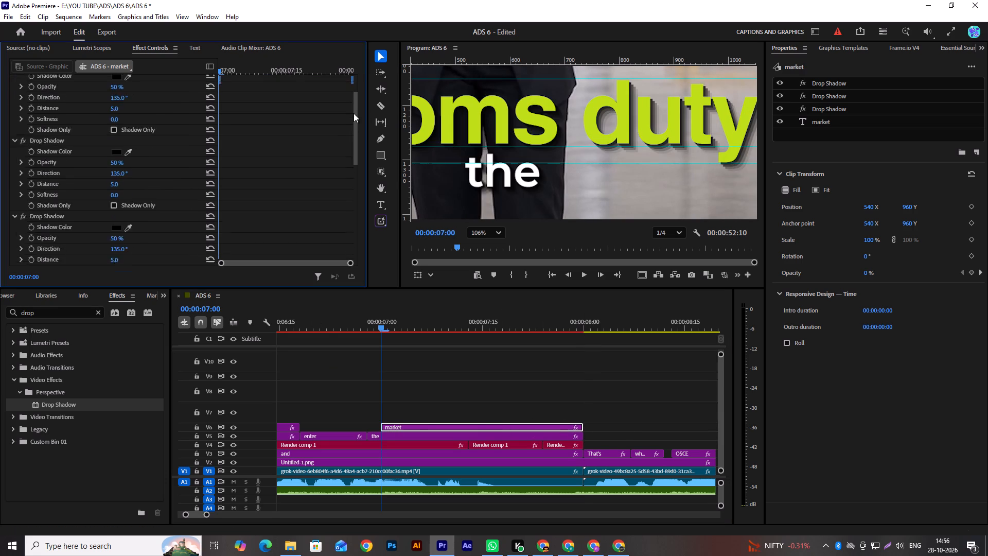
{"action": "left_click_drag", "start_coordinate": [354, 113], "coordinate": [344, 217]}
{"action": "left_click", "coordinate": [344, 217]}
{"action": "left_click_drag", "start_coordinate": [308, 239], "coordinate": [278, 223]}
{"action": "key", "text": "Delete"}
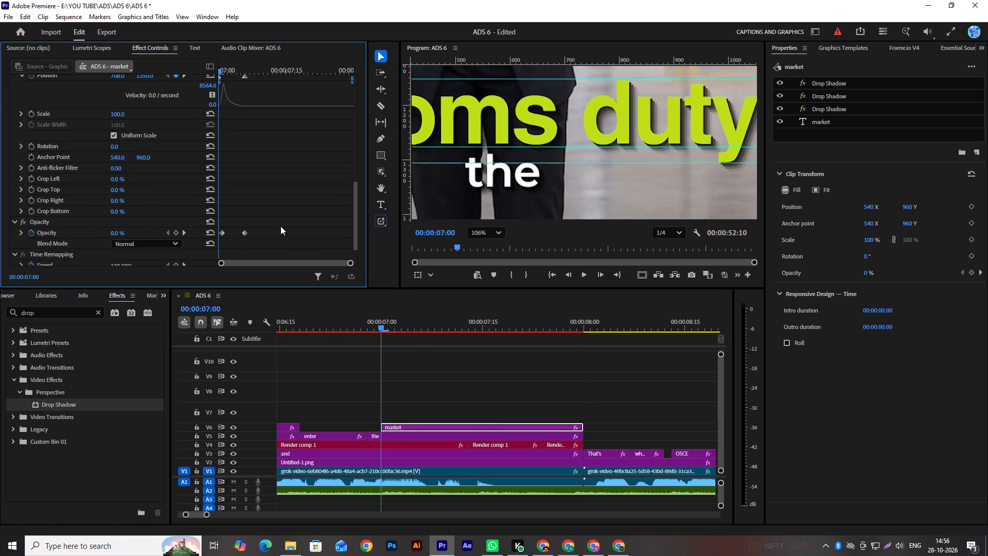
{"action": "key", "text": "ctrl+s"}
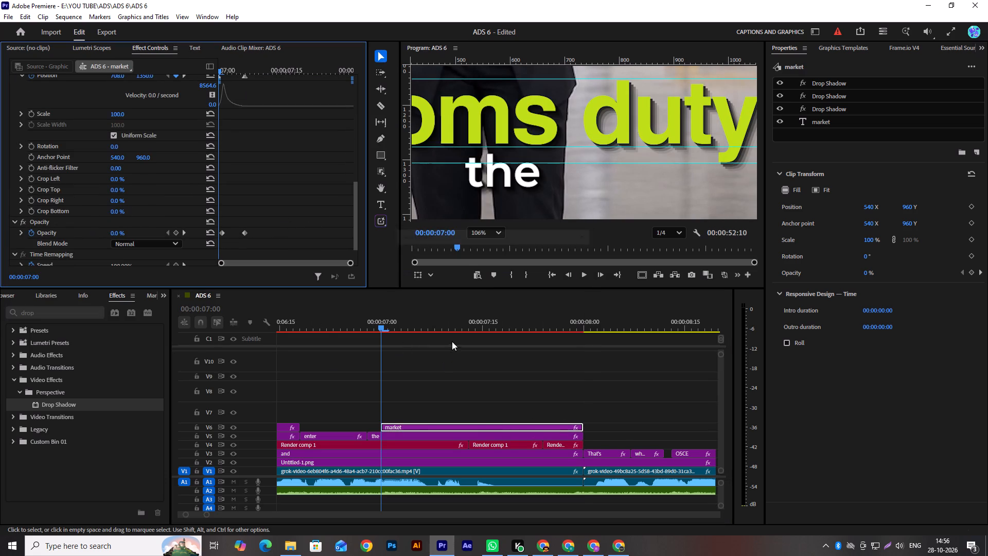
Play back the "enter", "the" and "market" caption animation before 00:00:08:00 and save the project.
{"action": "key", "text": "space"}
{"action": "key", "text": "space"}
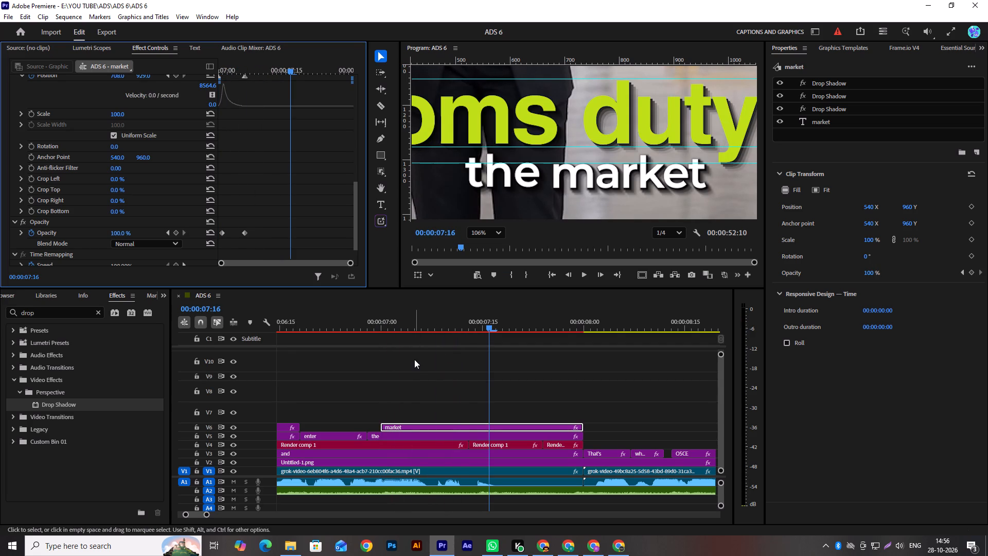
{"action": "left_click_drag", "start_coordinate": [363, 326], "coordinate": [316, 336]}
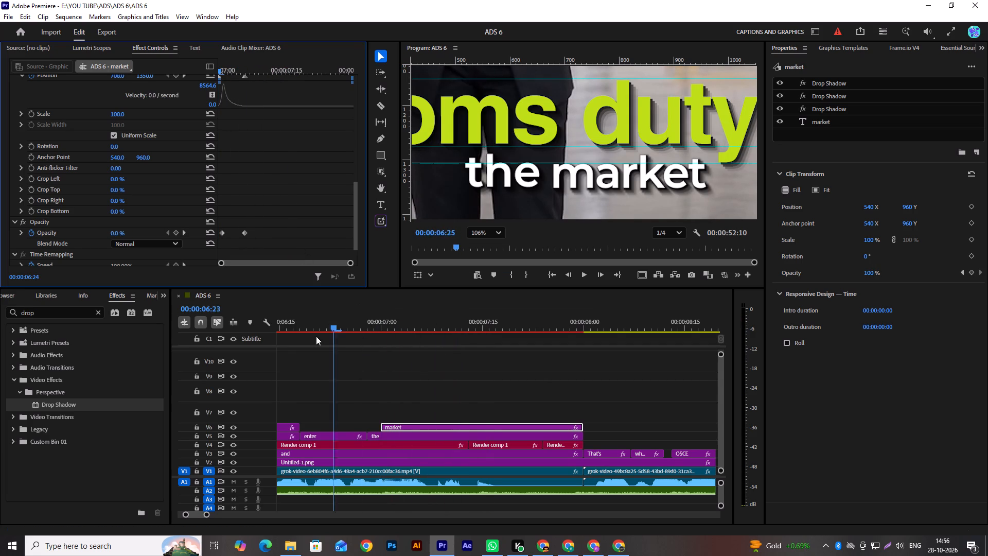
{"action": "left_click_drag", "start_coordinate": [316, 336], "coordinate": [298, 336]}
{"action": "key", "text": "space"}
{"action": "key", "text": "space"}
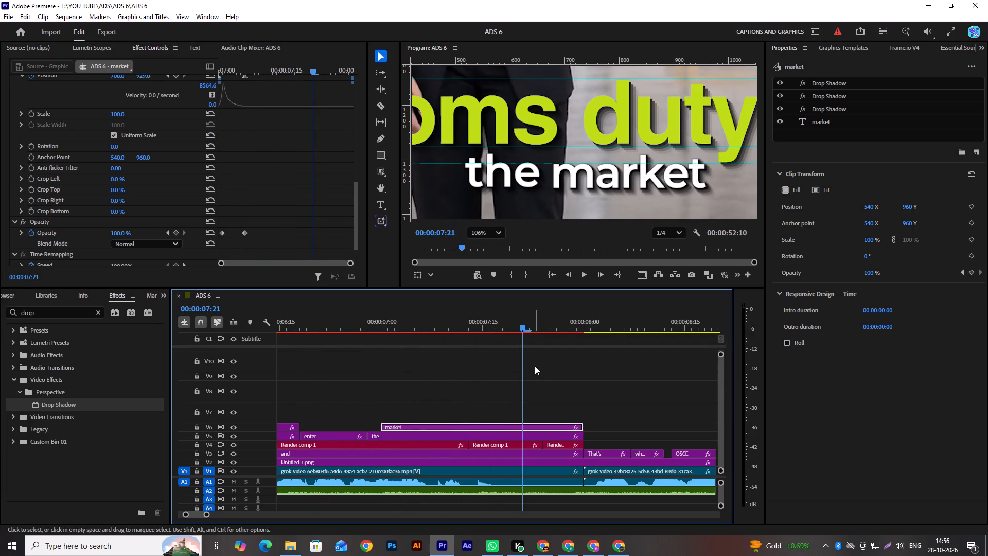
{"action": "key", "text": "ctrl+s"}
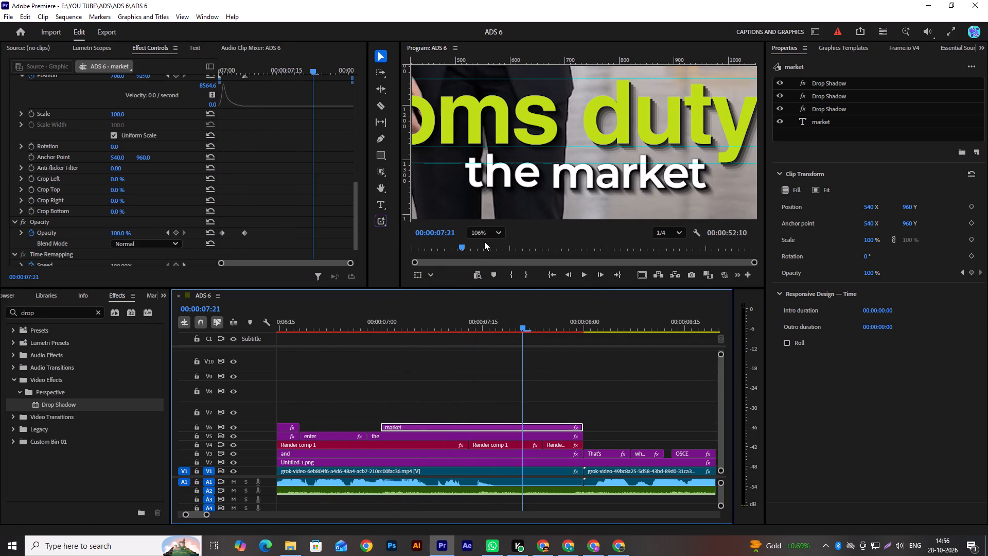
Examine the whole "and Customs duty the market" layout in an enlarged, fitted preview and compare it with the closing "with OSV FTWZ" title.
{"action": "left_click", "coordinate": [486, 235]}
{"action": "left_click", "coordinate": [486, 254]}
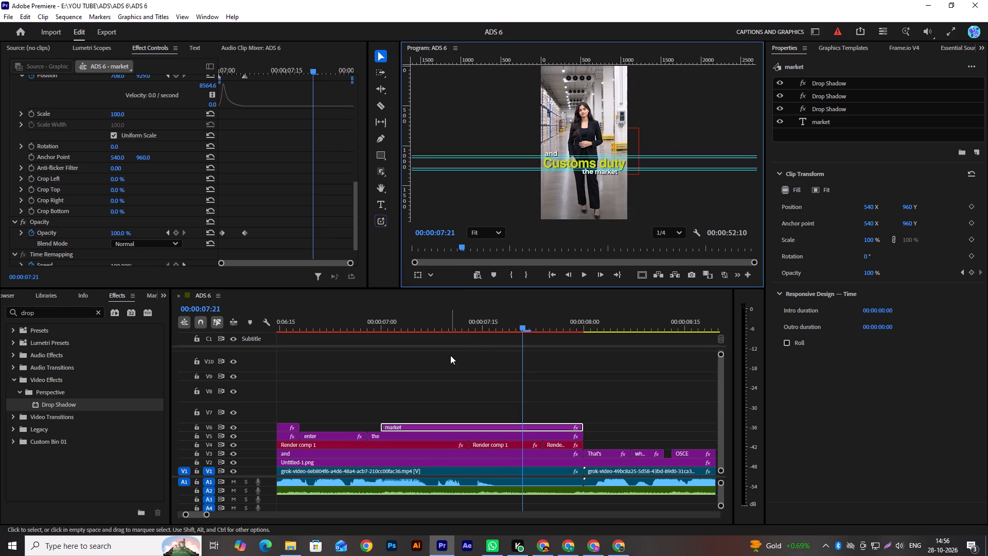
{"action": "scroll", "coordinate": [449, 362], "scroll_direction": "down", "scroll_amount": 2}
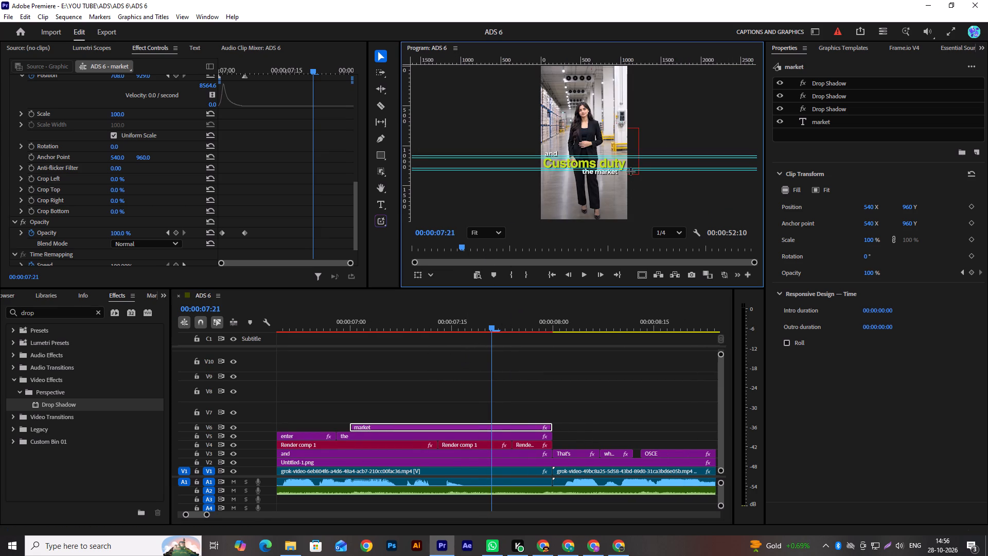
{"action": "scroll", "coordinate": [630, 171], "scroll_direction": "up", "scroll_amount": 4}
{"action": "scroll", "coordinate": [652, 171], "scroll_direction": "down", "scroll_amount": 6}
{"action": "key", "text": "space"}
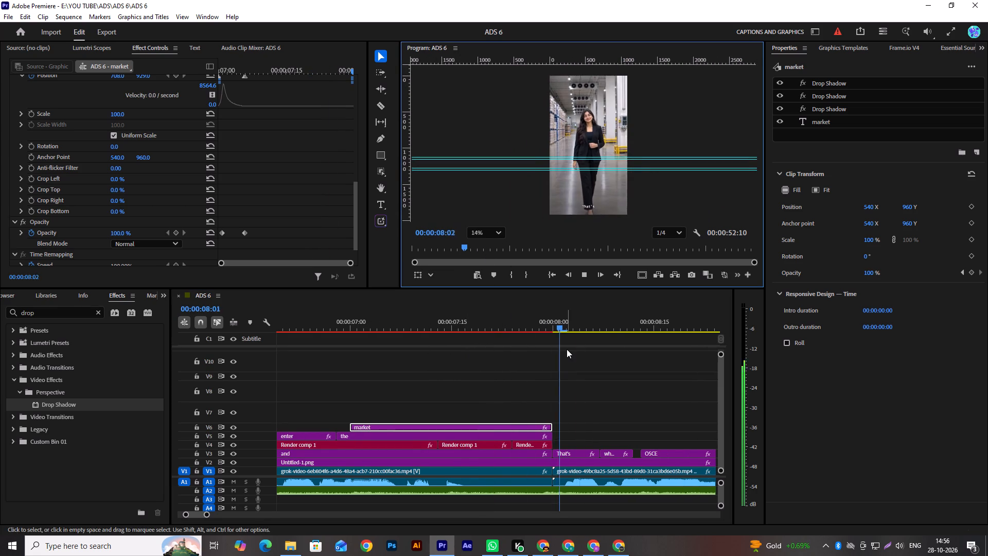
{"action": "key", "text": "space"}
{"action": "left_click_drag", "start_coordinate": [474, 328], "coordinate": [447, 340]}
{"action": "left_click", "coordinate": [683, 135]}
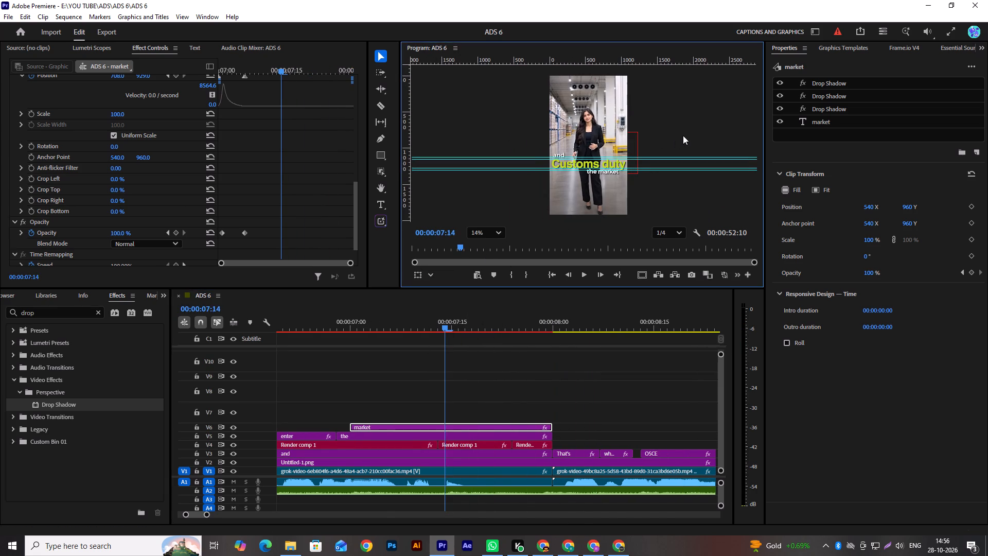
{"action": "key", "text": "grave"}
{"action": "left_click", "coordinate": [101, 464]}
{"action": "left_click", "coordinate": [87, 325]}
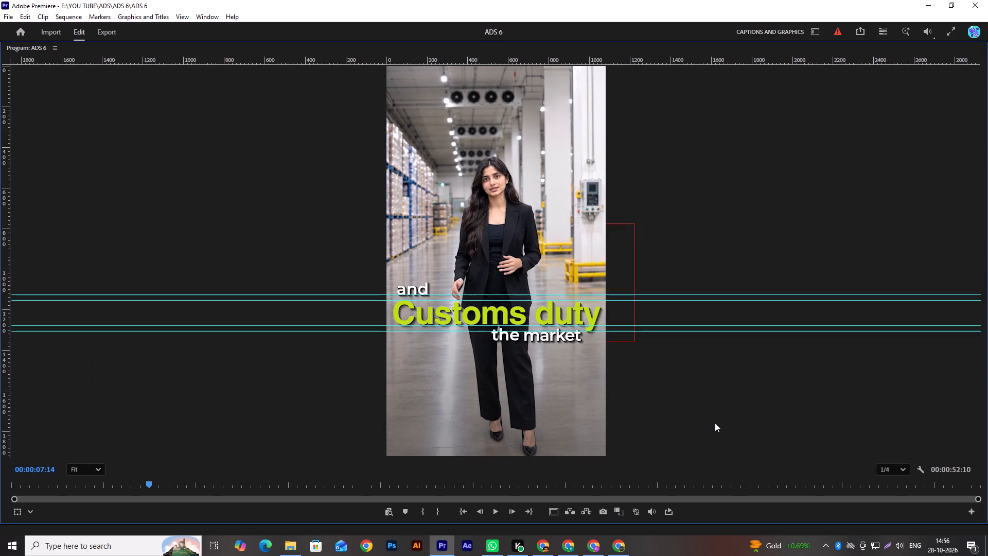
{"action": "double_click", "coordinate": [946, 483]}
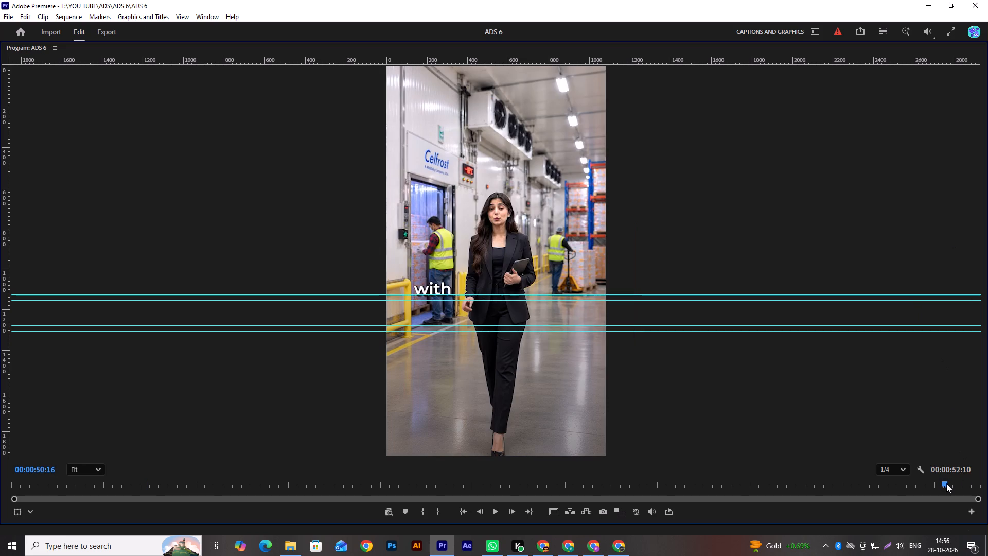
{"action": "left_click_drag", "start_coordinate": [952, 487], "coordinate": [971, 483]}
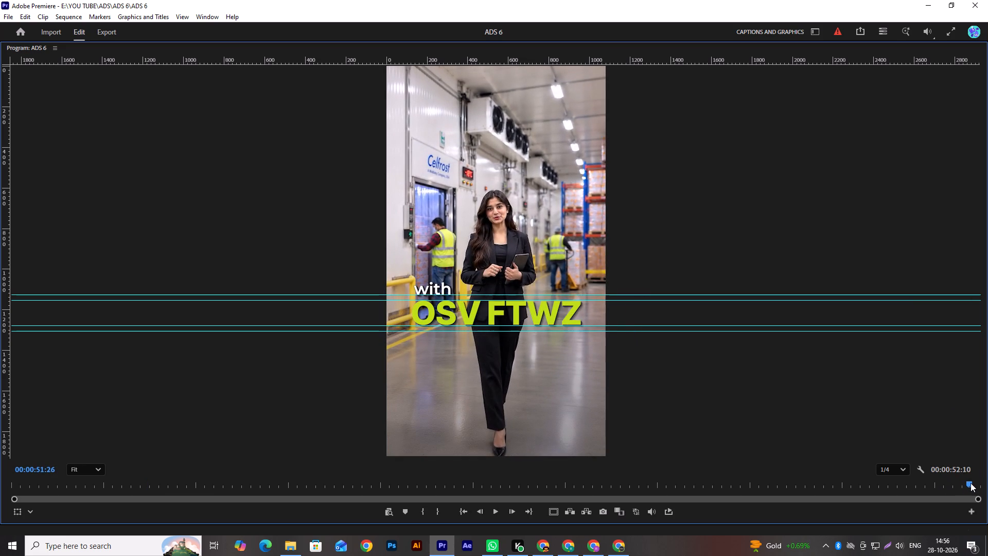
Play back the opening "Pharmaceutical imports come with High value" caption animation from the sequence start in the enlarged preview.
{"action": "left_click_drag", "start_coordinate": [971, 483], "coordinate": [166, 518]}
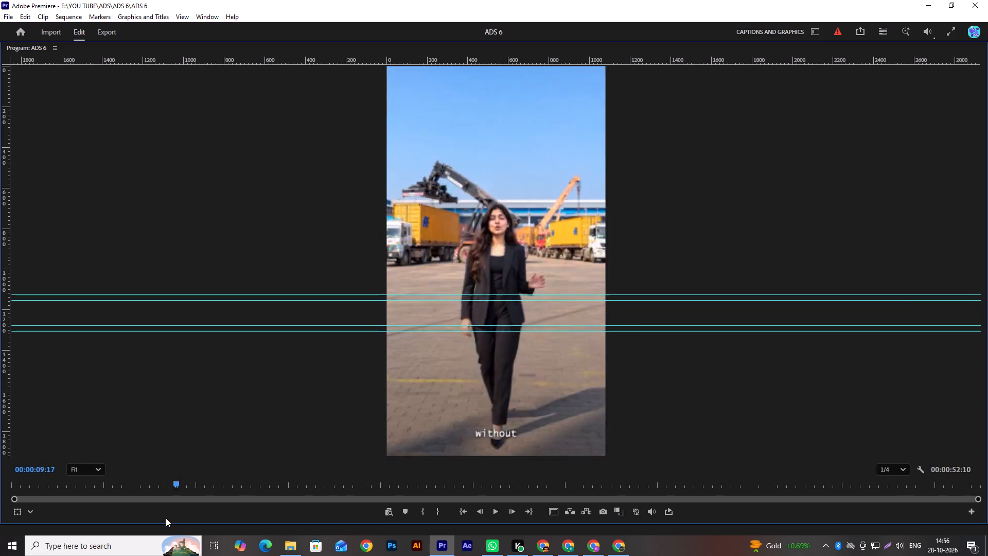
{"action": "left_click_drag", "start_coordinate": [166, 518], "coordinate": [0, 492]}
{"action": "key", "text": "space"}
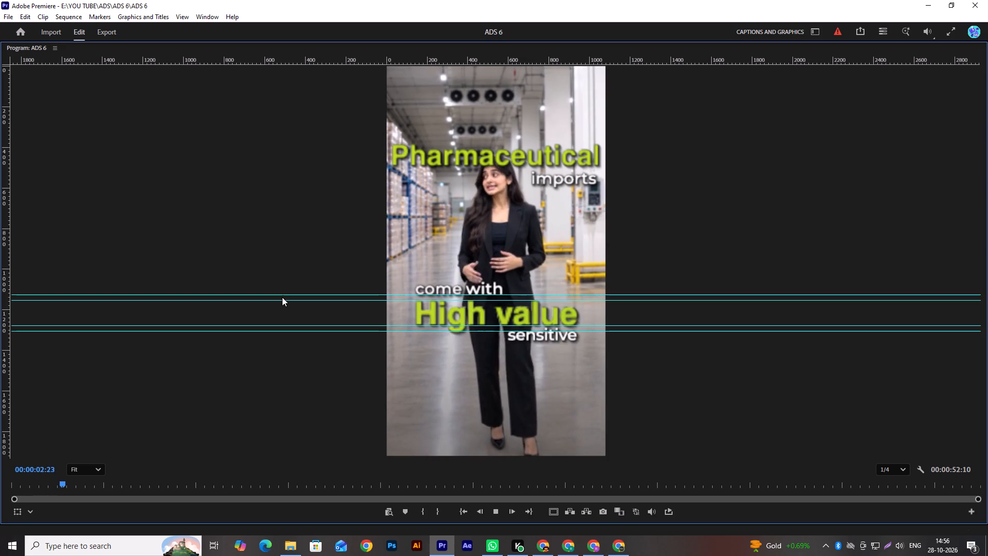
{"action": "key", "text": "space"}
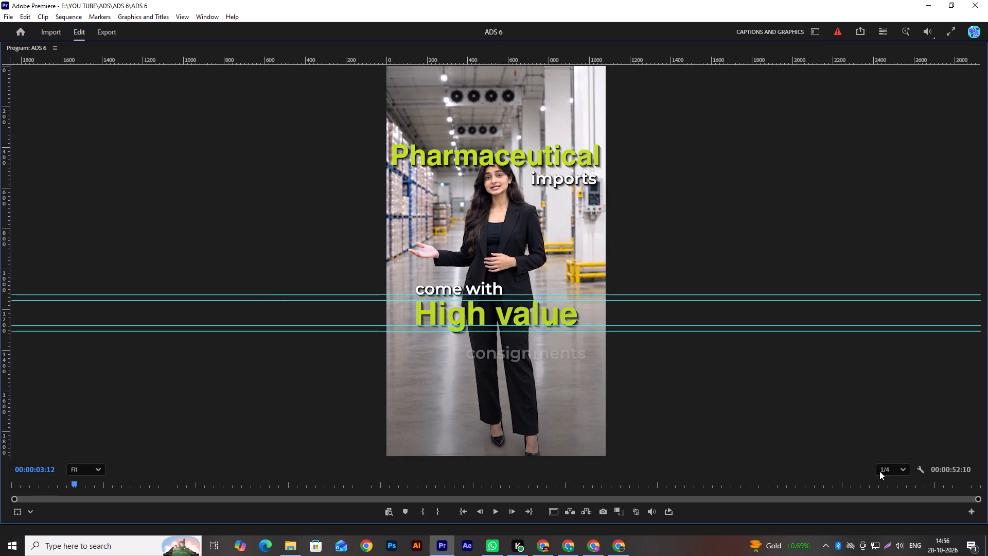
Set the preview's playback resolution to Full and replay the opening captions from the sequence start.
{"action": "left_click", "coordinate": [879, 471]}
{"action": "left_click", "coordinate": [893, 404]}
{"action": "left_click_drag", "start_coordinate": [71, 484], "coordinate": [0, 485]}
{"action": "key", "text": "space"}
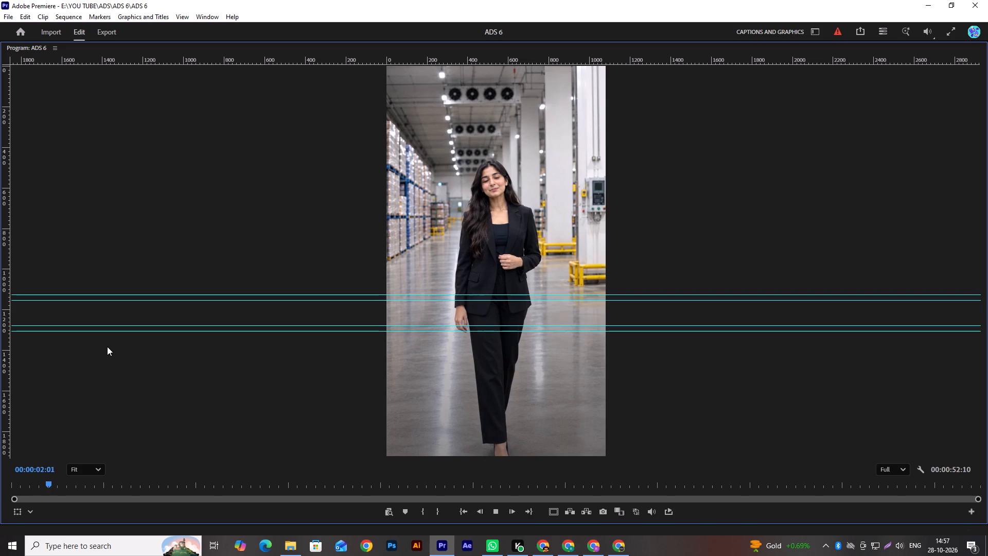
{"action": "key", "text": "space"}
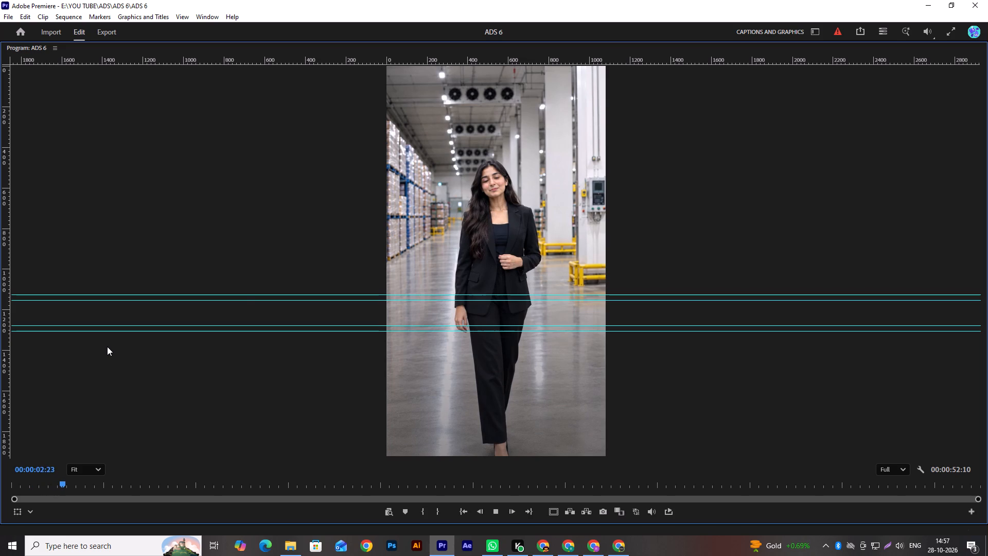
Restore the normal workspace layout and start rendering the sequence's effects for smooth preview playback.
{"action": "key", "text": "grave"}
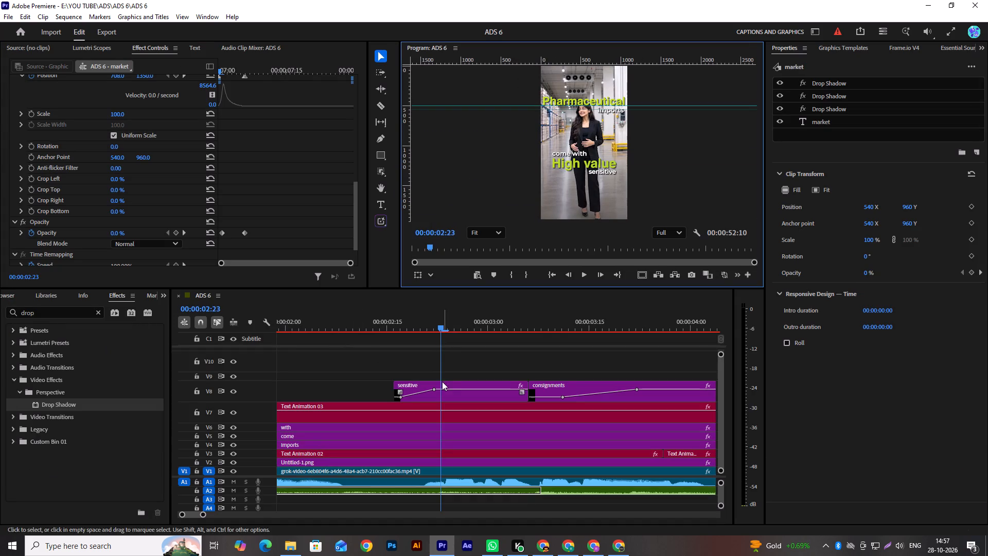
{"action": "scroll", "coordinate": [389, 353], "scroll_direction": "down", "scroll_amount": 13, "text": "alt"}
{"action": "scroll", "coordinate": [526, 374], "scroll_direction": "down", "scroll_amount": 1}
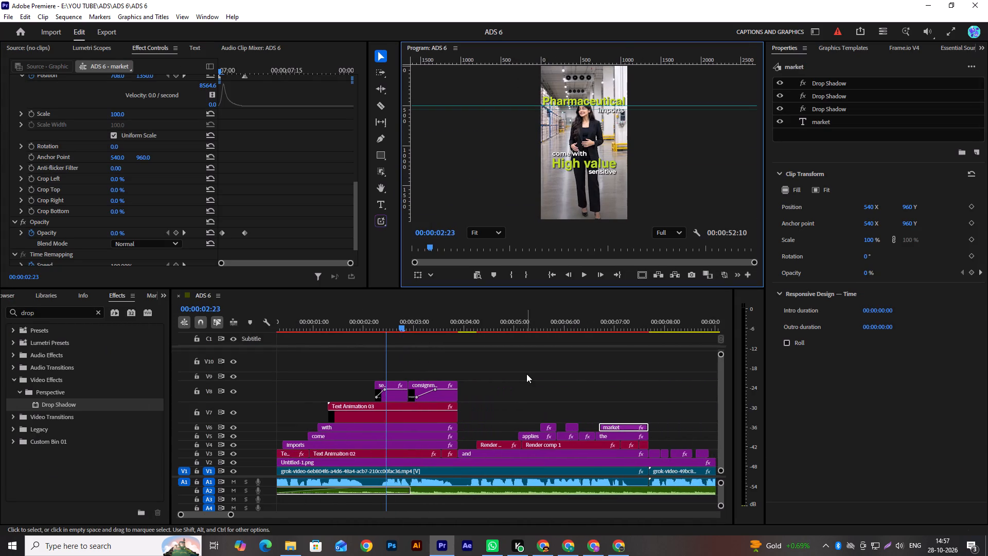
{"action": "scroll", "coordinate": [526, 374], "scroll_direction": "down", "scroll_amount": 4}
{"action": "scroll", "coordinate": [525, 374], "scroll_direction": "up", "scroll_amount": 12}
{"action": "key", "text": "Return"}
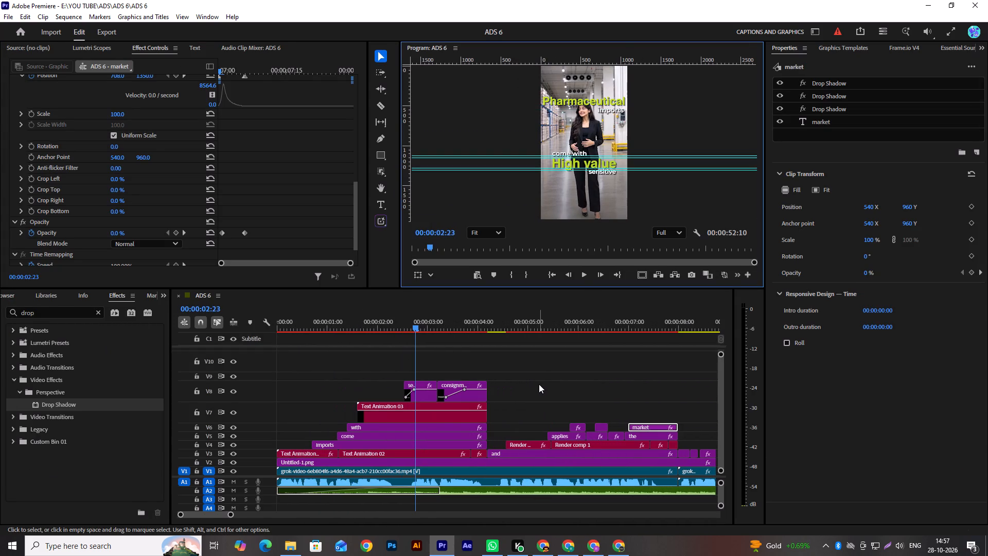
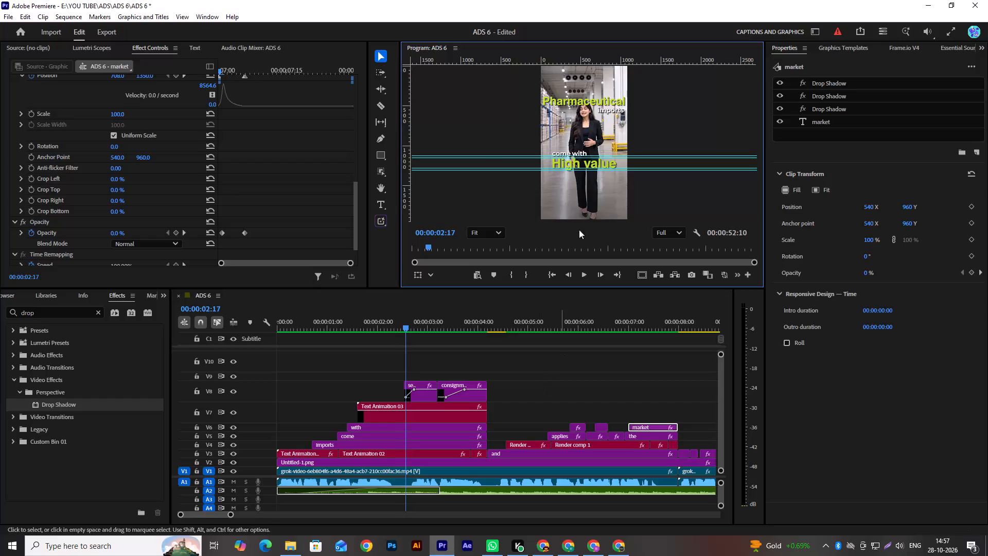
Play the sequence from the start in an enlarged preview and recheck the captions around "Customs duty" through "the market".
{"action": "left_click", "coordinate": [483, 153]}
{"action": "key", "text": "grave"}
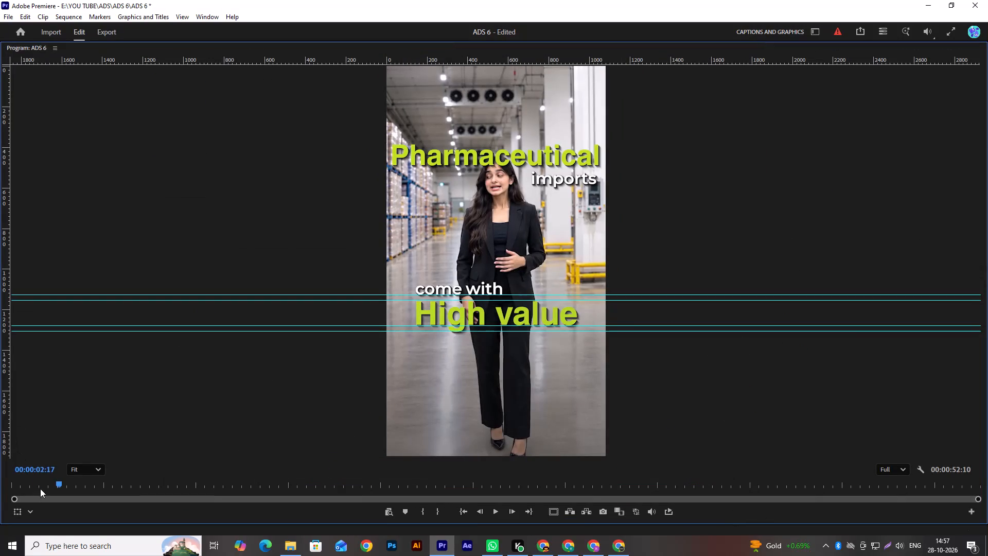
{"action": "left_click_drag", "start_coordinate": [40, 489], "coordinate": [0, 488]}
{"action": "key", "text": "space"}
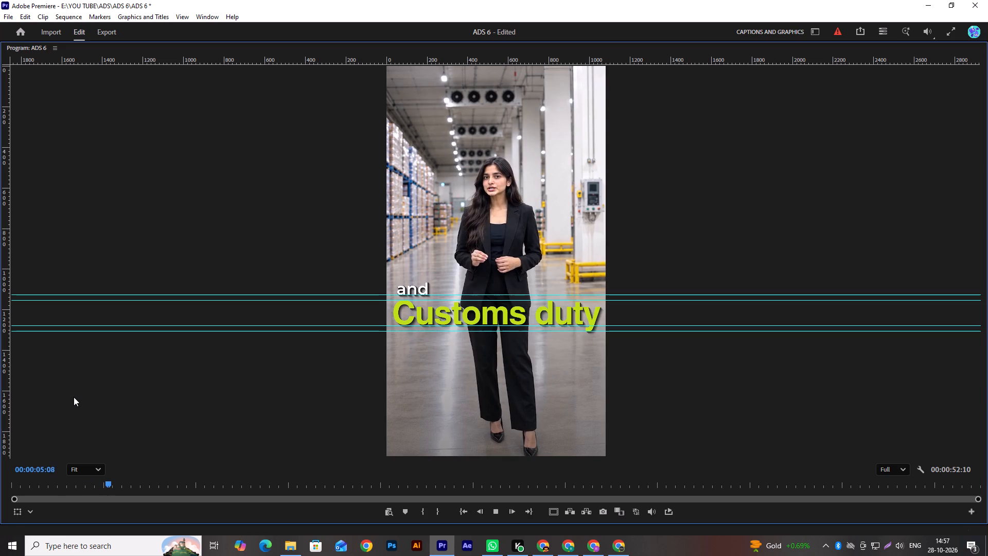
{"action": "key", "text": "space"}
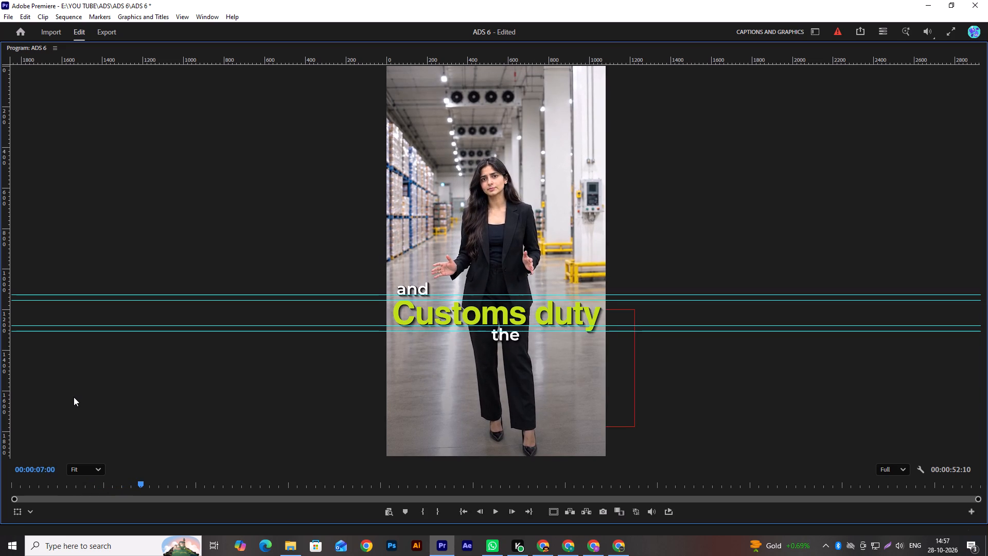
{"action": "left_click_drag", "start_coordinate": [144, 484], "coordinate": [120, 492]}
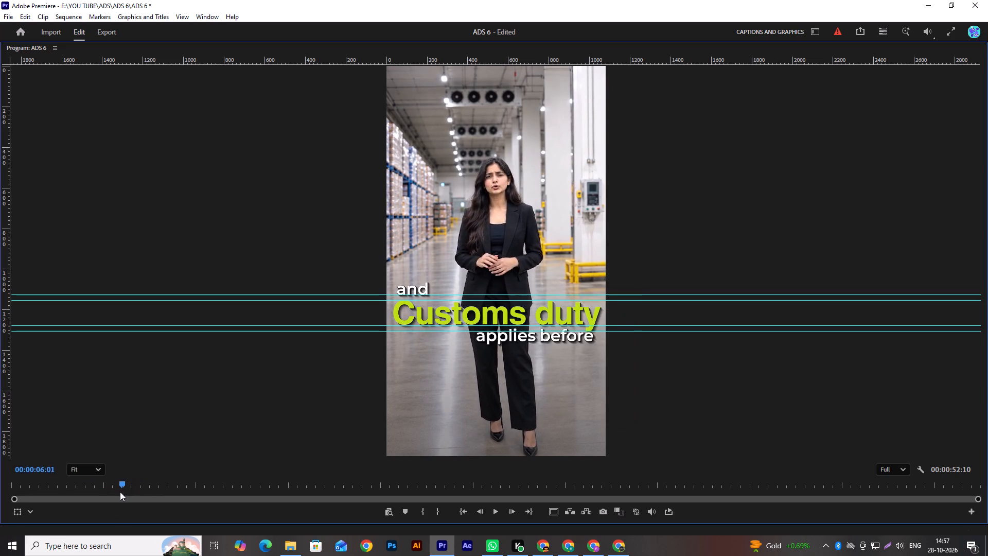
{"action": "left_click_drag", "start_coordinate": [120, 492], "coordinate": [130, 491]}
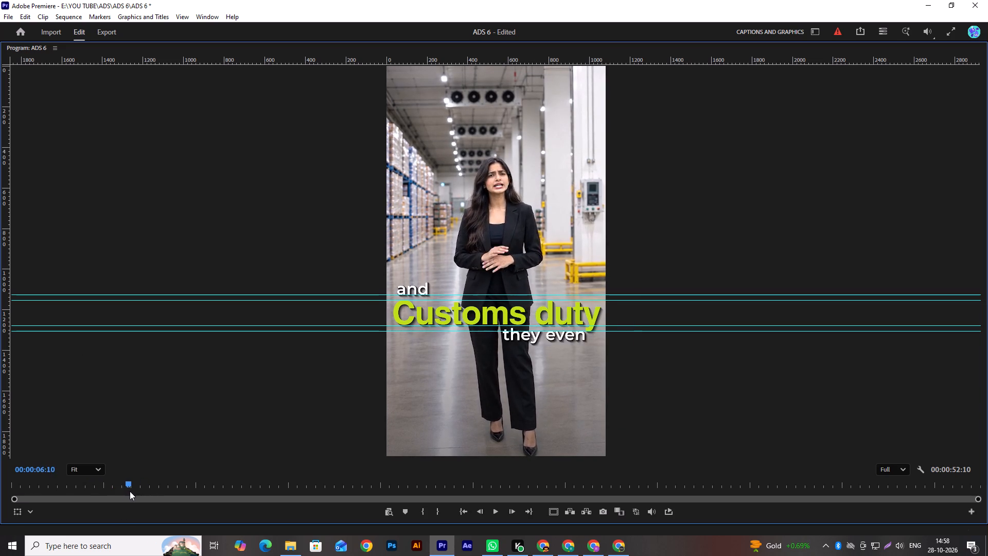
{"action": "left_click_drag", "start_coordinate": [130, 491], "coordinate": [103, 503]}
{"action": "key", "text": "space"}
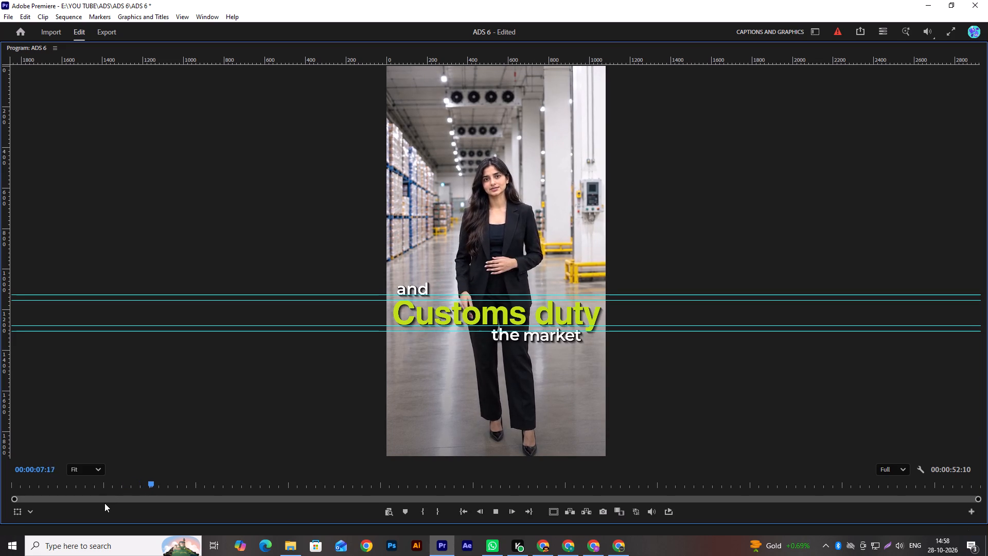
{"action": "key", "text": "space"}
{"action": "type", "text": "`"}
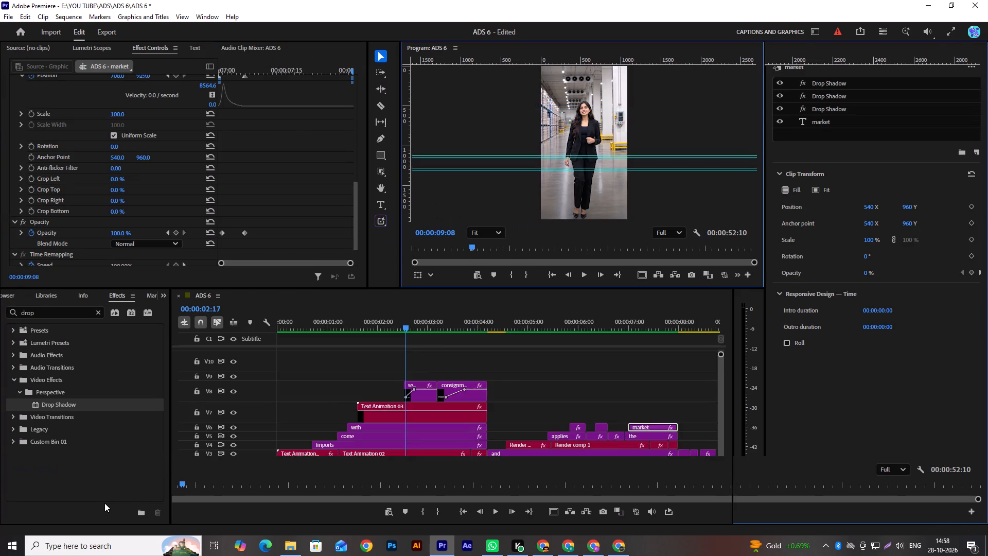
Review the "Customs duty" and "market" captions between about 5 and 8 seconds, with the preview enlarged to 35%.
{"action": "scroll", "coordinate": [356, 440], "scroll_direction": "up", "scroll_amount": 9}
{"action": "scroll", "coordinate": [344, 425], "scroll_direction": "down", "scroll_amount": 1}
{"action": "scroll", "coordinate": [344, 425], "scroll_direction": "up", "scroll_amount": 5}
{"action": "scroll", "coordinate": [336, 406], "scroll_direction": "down", "scroll_amount": 1}
{"action": "scroll", "coordinate": [336, 405], "scroll_direction": "up", "scroll_amount": 2}
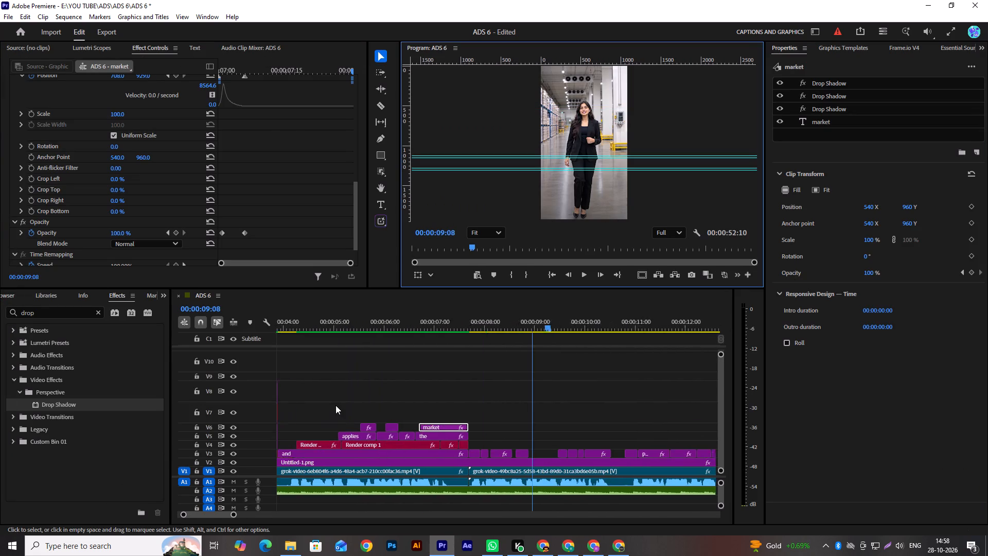
{"action": "scroll", "coordinate": [336, 405], "scroll_direction": "up", "scroll_amount": 19}
{"action": "scroll", "coordinate": [336, 405], "scroll_direction": "down", "scroll_amount": 1}
{"action": "scroll", "coordinate": [336, 405], "scroll_direction": "up", "scroll_amount": 4}
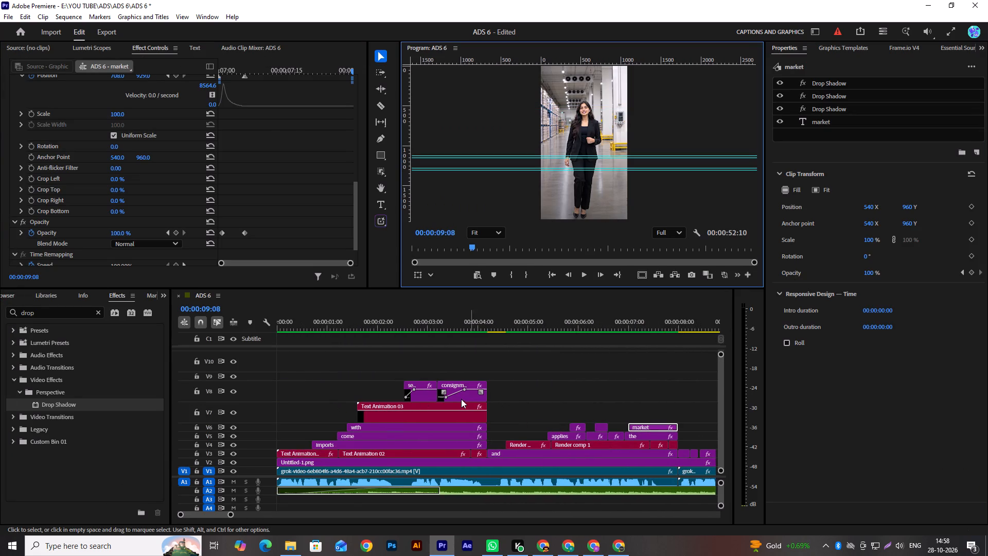
{"action": "scroll", "coordinate": [608, 385], "scroll_direction": "down", "scroll_amount": 7}
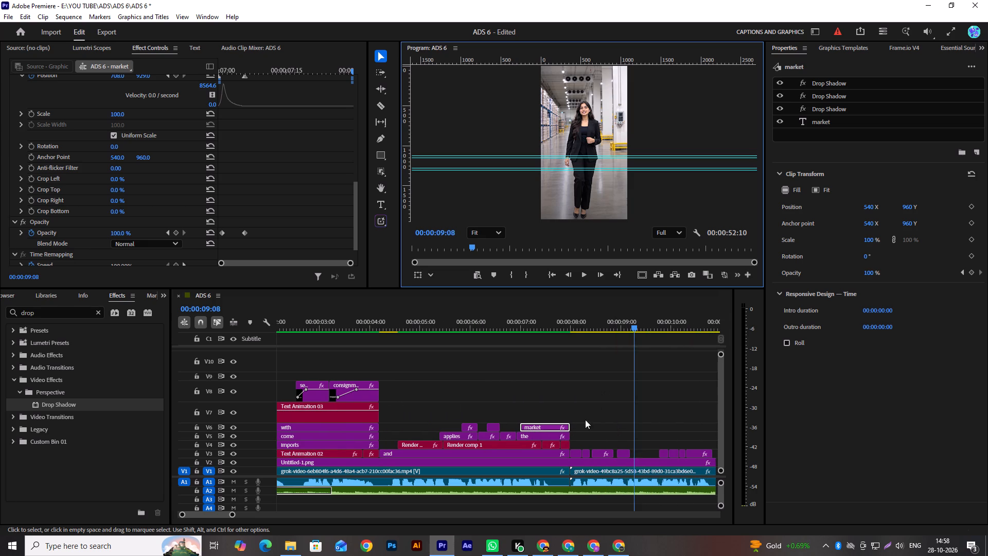
{"action": "left_click", "coordinate": [556, 331]}
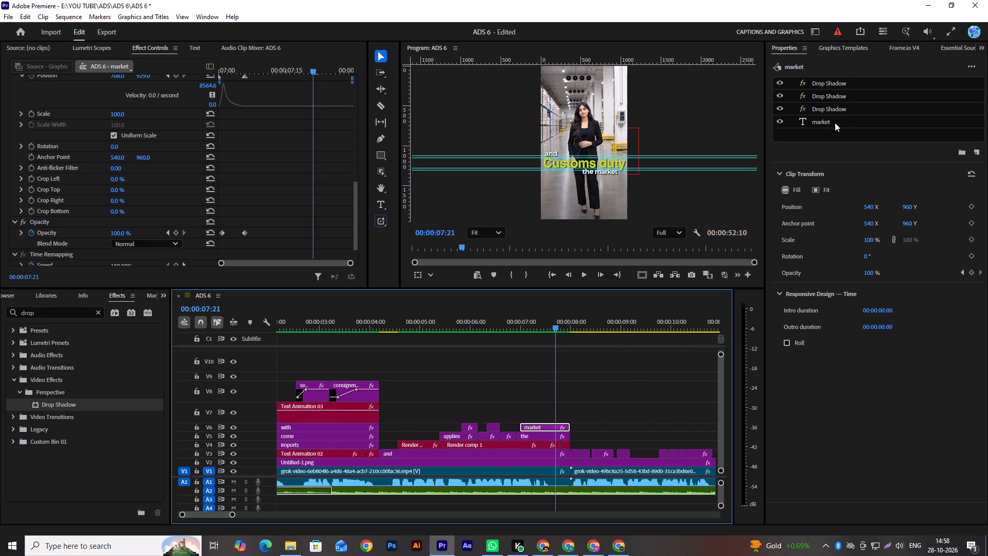
{"action": "scroll", "coordinate": [628, 166], "scroll_direction": "up", "scroll_amount": 2}
{"action": "scroll", "coordinate": [628, 166], "scroll_direction": "down", "scroll_amount": 1}
{"action": "scroll", "coordinate": [628, 166], "scroll_direction": "up", "scroll_amount": 8}
{"action": "key", "text": "space"}
{"action": "key", "text": "space"}
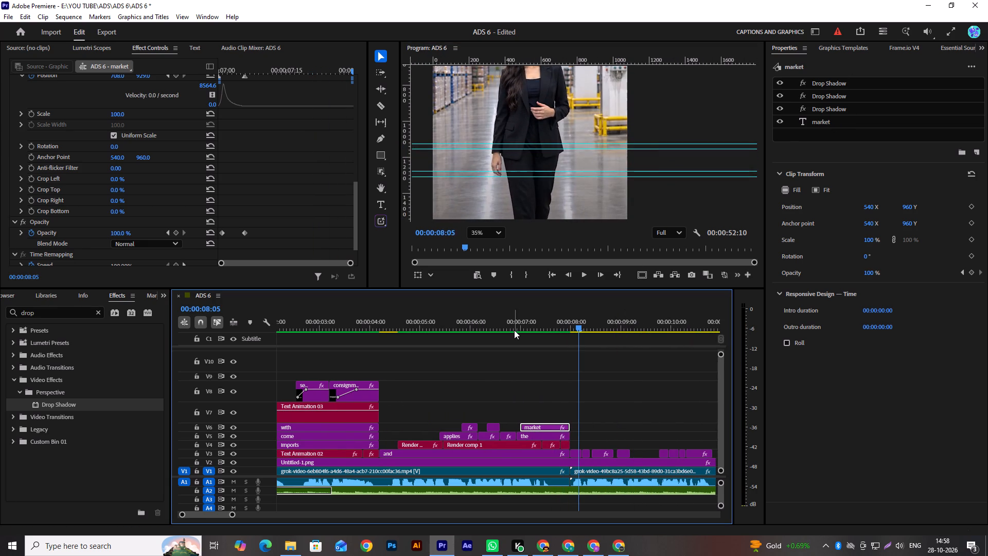
{"action": "left_click_drag", "start_coordinate": [516, 325], "coordinate": [443, 353]}
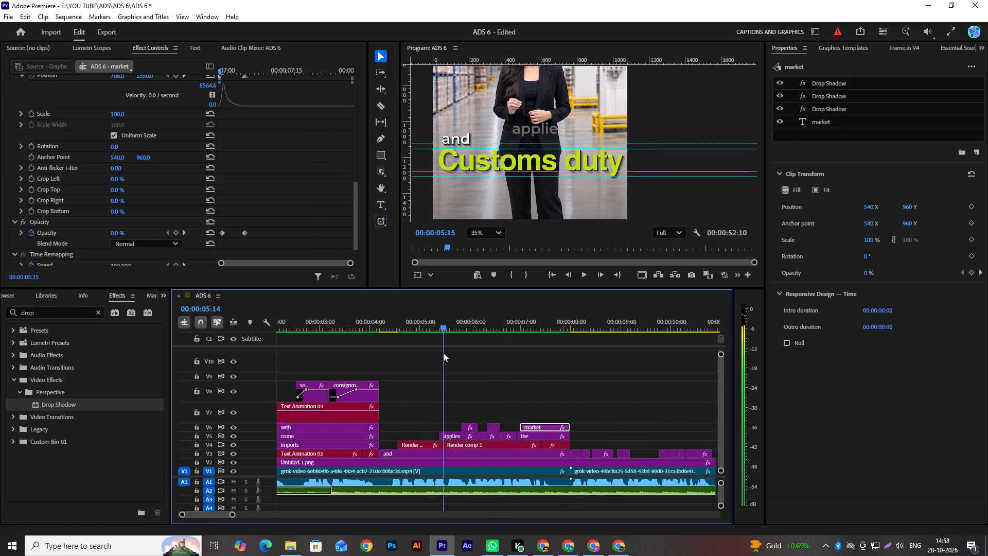
{"action": "left_click_drag", "start_coordinate": [443, 353], "coordinate": [481, 370]}
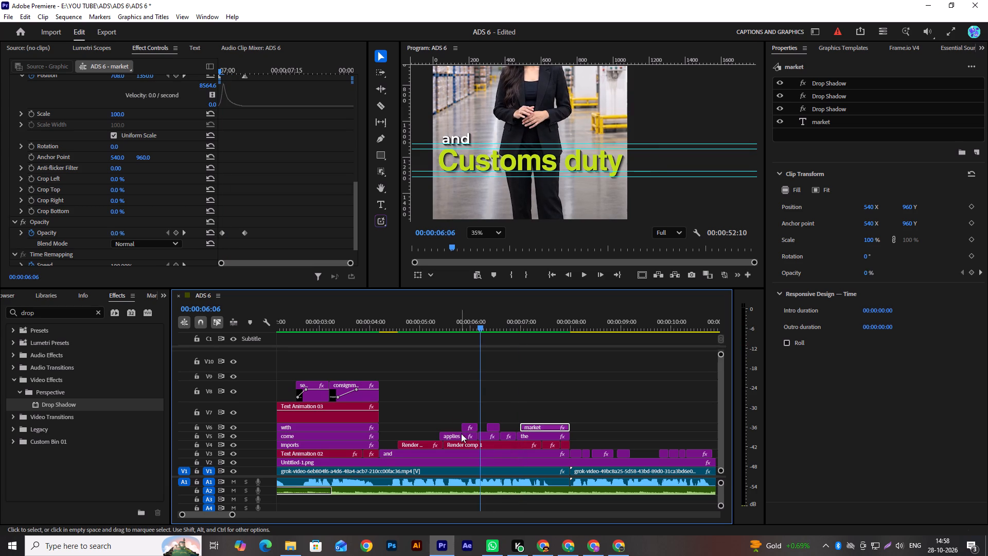
Examine the Drop Shadow effects on each Render comp 1 clip that makes up the "Customs duty" title.
{"action": "left_click", "coordinate": [464, 444]}
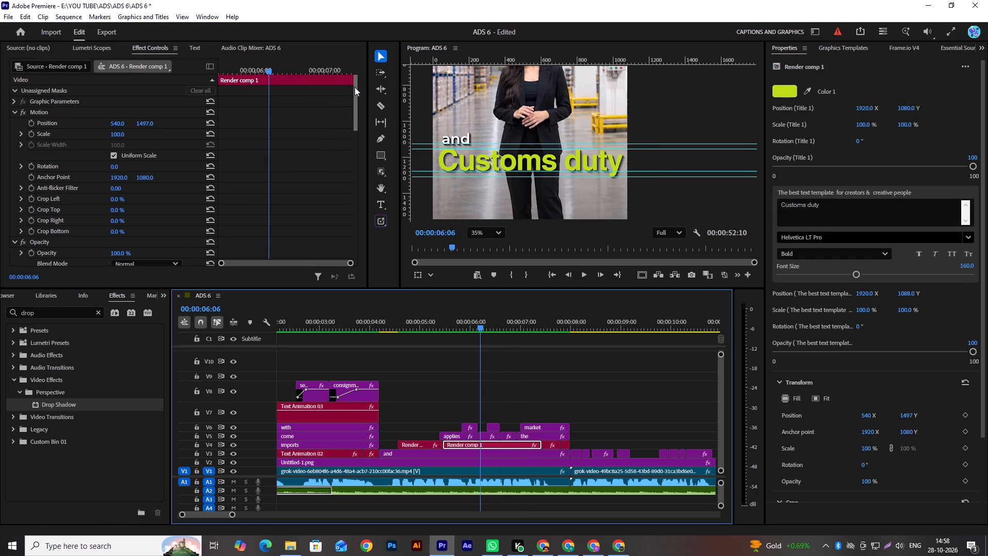
{"action": "left_click_drag", "start_coordinate": [356, 87], "coordinate": [339, 259]}
{"action": "left_click", "coordinate": [563, 446]}
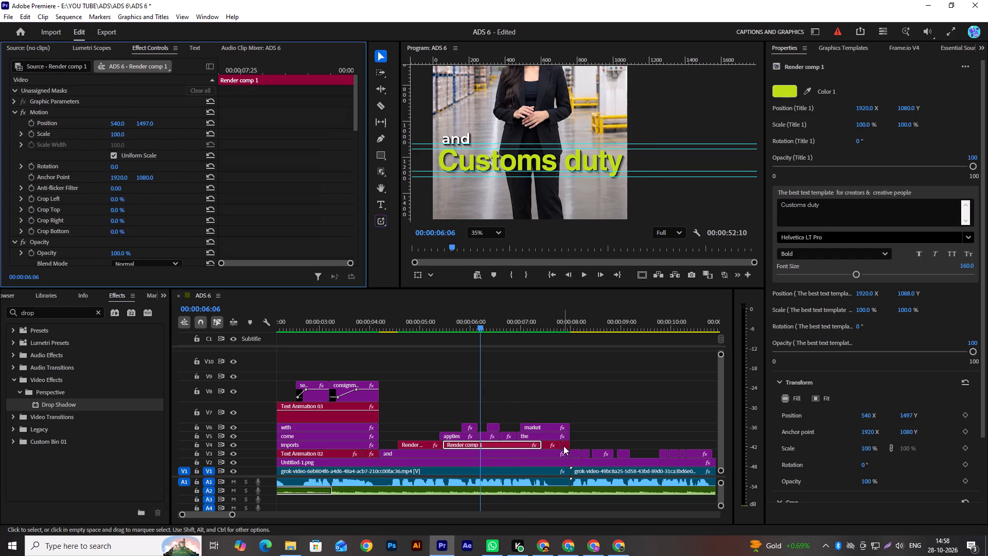
{"action": "left_click_drag", "start_coordinate": [355, 91], "coordinate": [355, 230]}
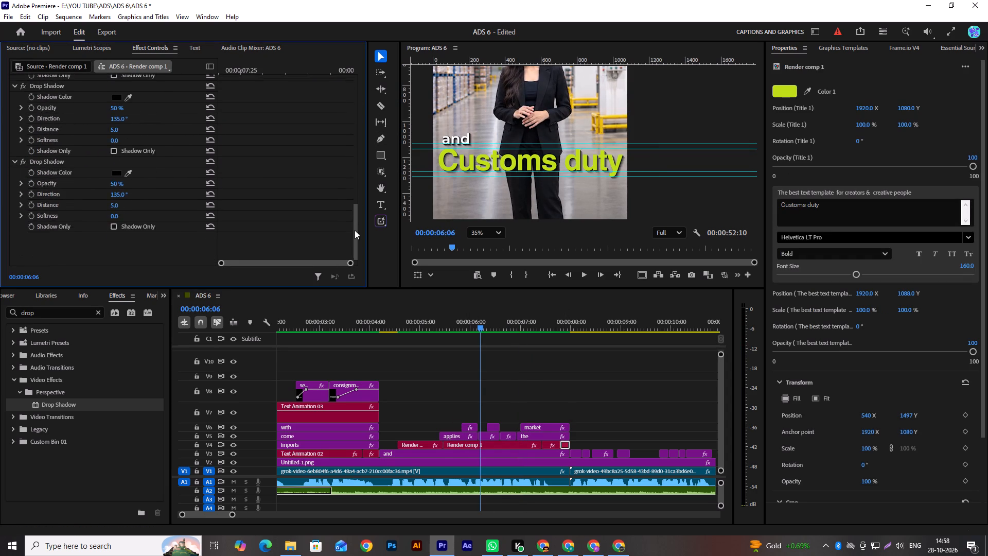
{"action": "left_click_drag", "start_coordinate": [355, 230], "coordinate": [357, 165]}
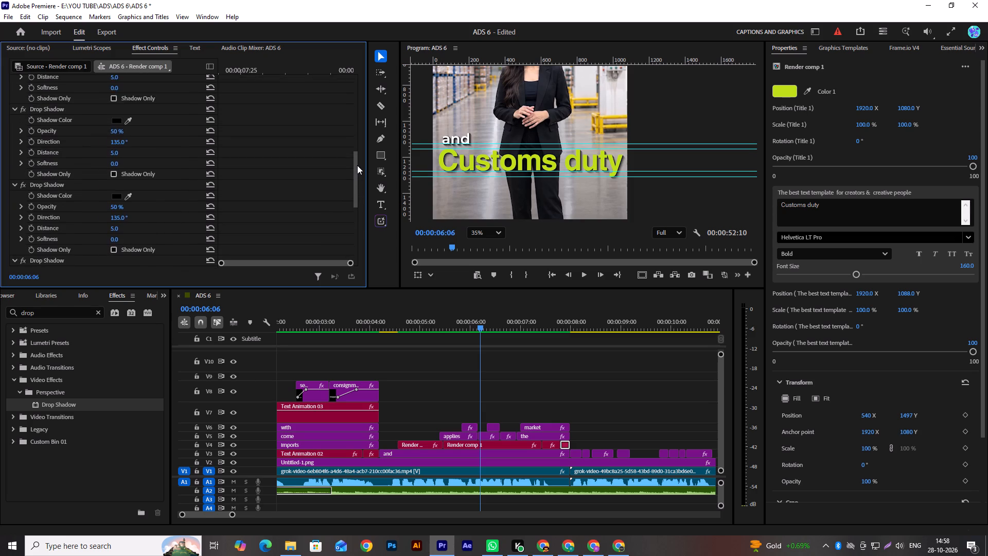
{"action": "left_click_drag", "start_coordinate": [357, 165], "coordinate": [359, 140]}
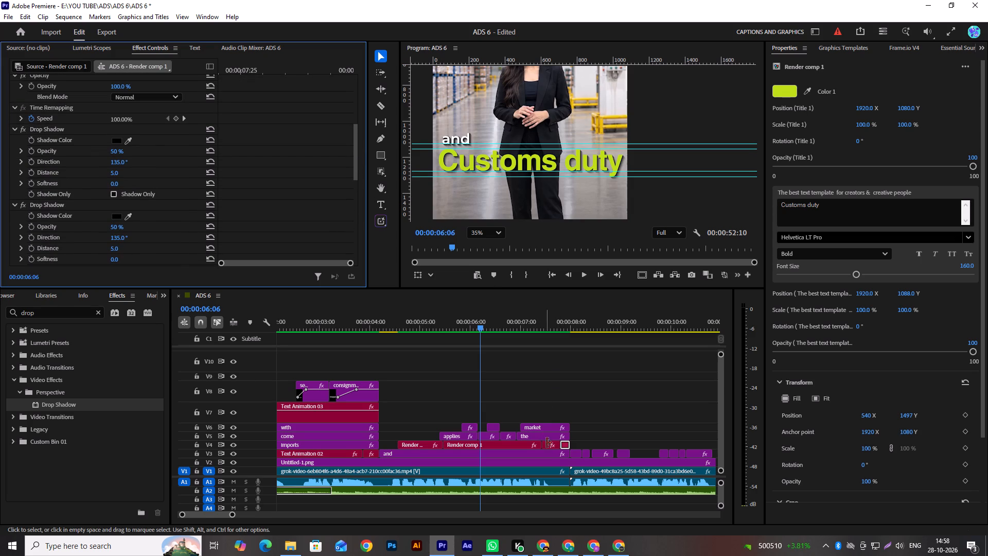
{"action": "left_click", "coordinate": [547, 444]}
{"action": "left_click_drag", "start_coordinate": [355, 97], "coordinate": [350, 226]}
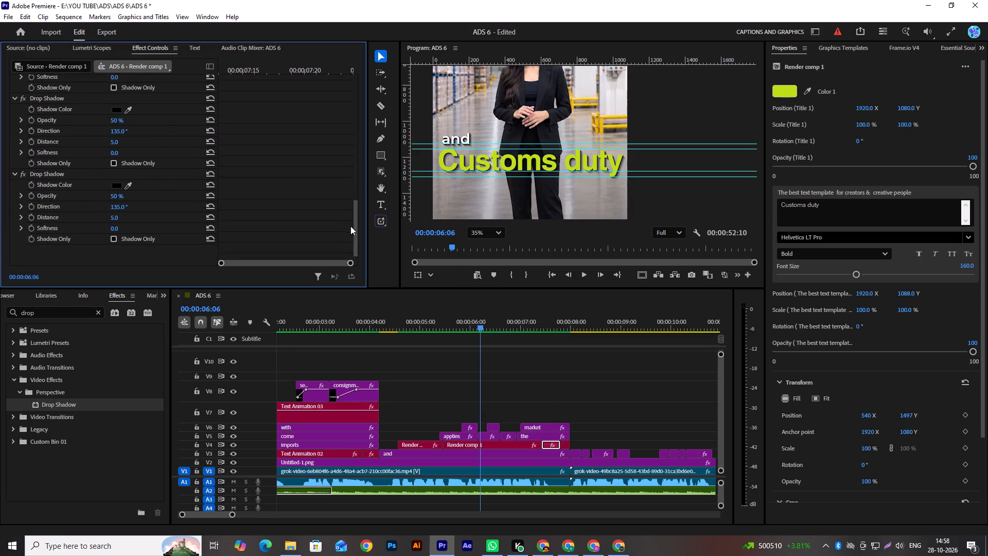
{"action": "left_click_drag", "start_coordinate": [350, 226], "coordinate": [346, 169]}
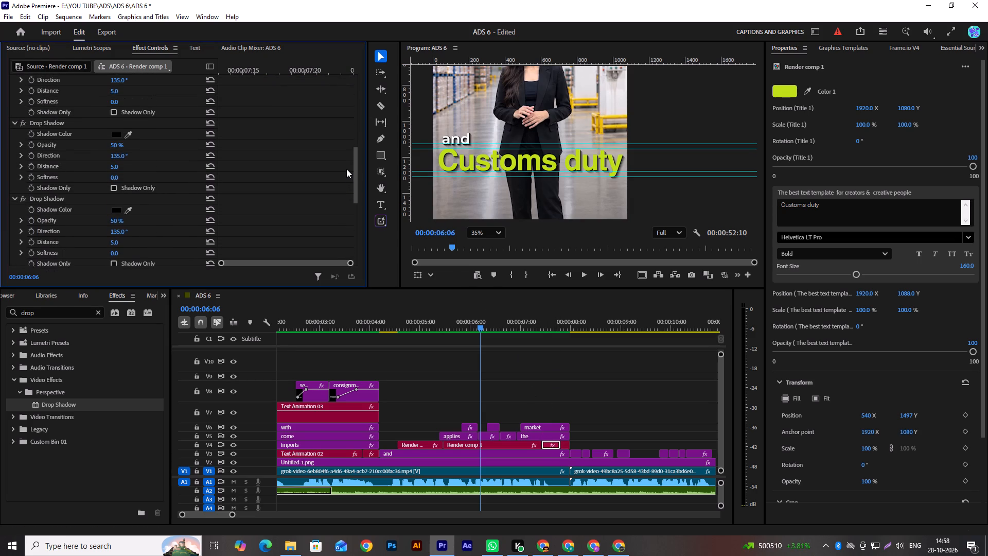
{"action": "left_click_drag", "start_coordinate": [346, 169], "coordinate": [346, 149]}
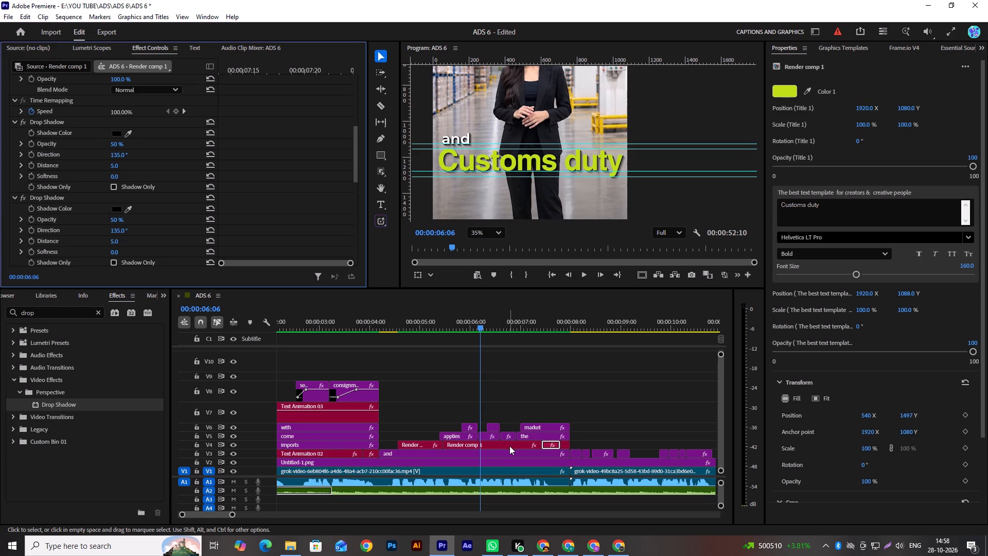
{"action": "left_click", "coordinate": [509, 446]}
{"action": "left_click_drag", "start_coordinate": [357, 101], "coordinate": [360, 241]}
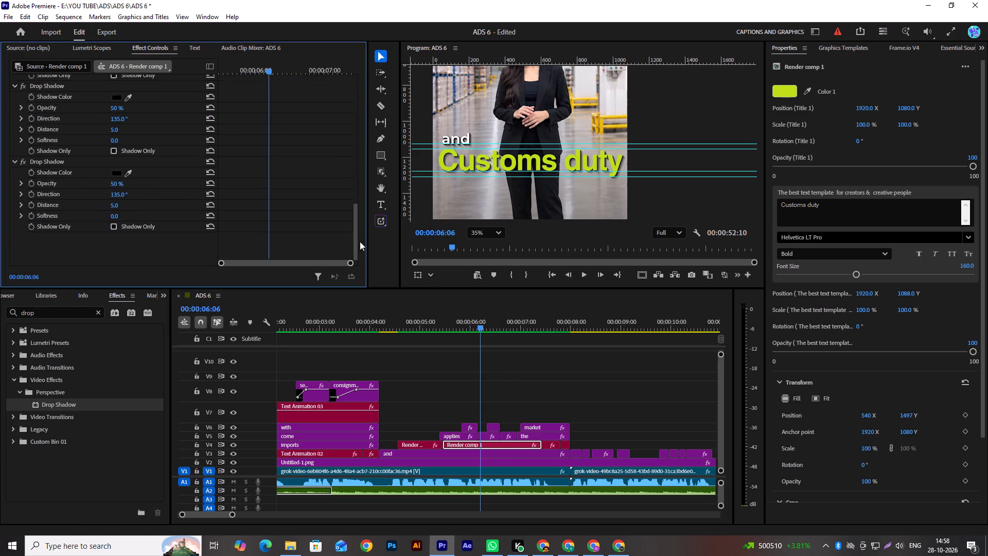
{"action": "left_click_drag", "start_coordinate": [360, 241], "coordinate": [366, 158]}
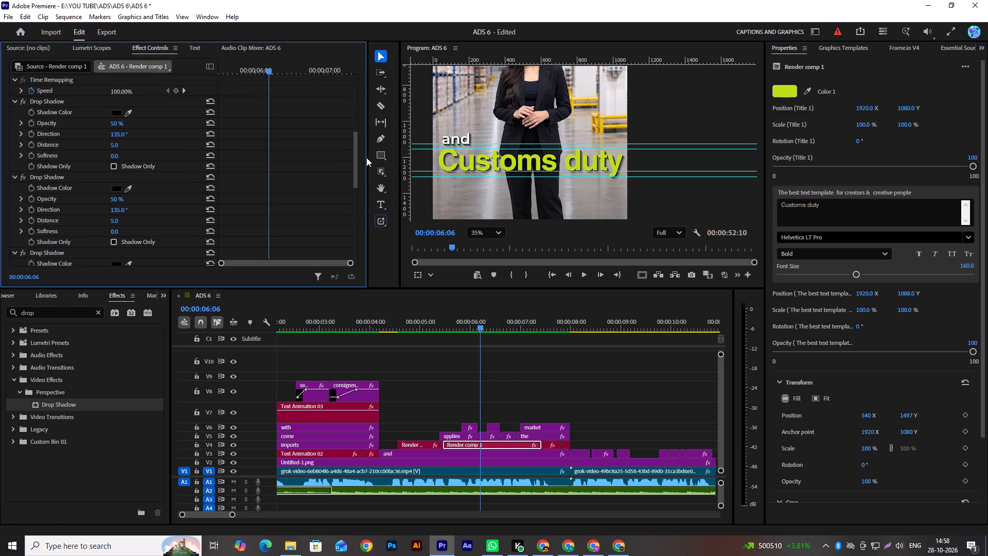
{"action": "left_click_drag", "start_coordinate": [366, 158], "coordinate": [369, 149]}
{"action": "left_click", "coordinate": [429, 443]}
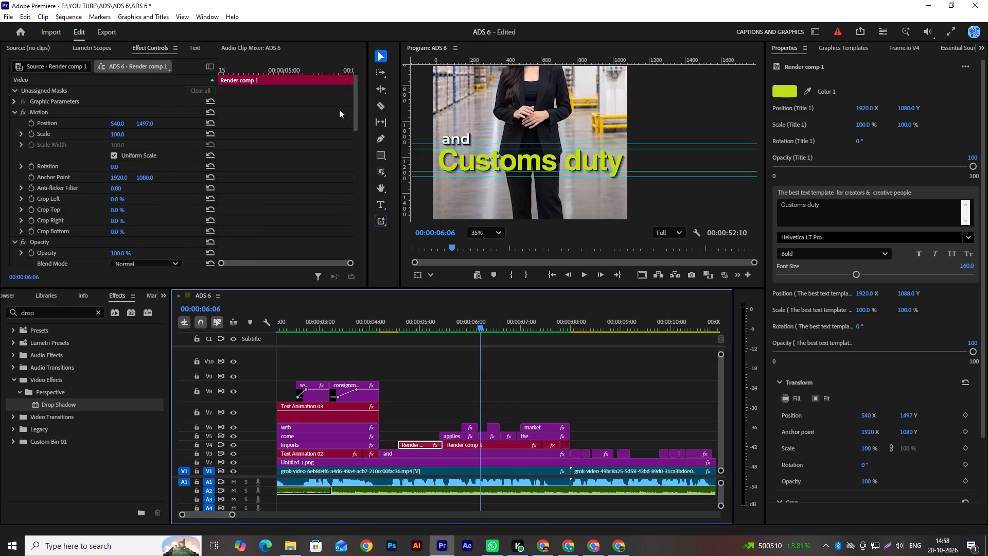
{"action": "left_click_drag", "start_coordinate": [355, 85], "coordinate": [356, 199]}
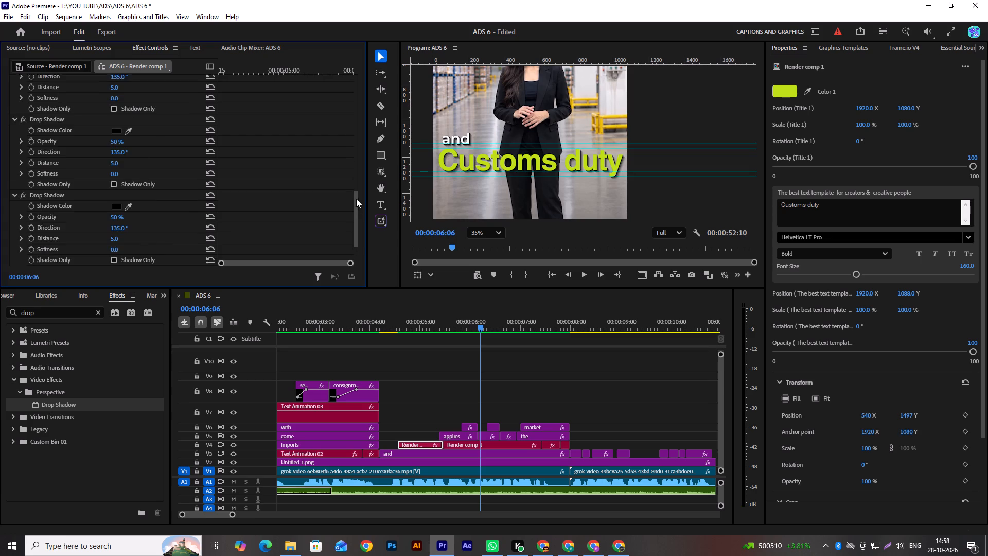
{"action": "left_click_drag", "start_coordinate": [356, 199], "coordinate": [367, 118]}
Examine the stacked Drop Shadow effects on the Text Animation 03 clip that makes up the "High value" title.
{"action": "scroll", "coordinate": [463, 400], "scroll_direction": "up", "scroll_amount": 7}
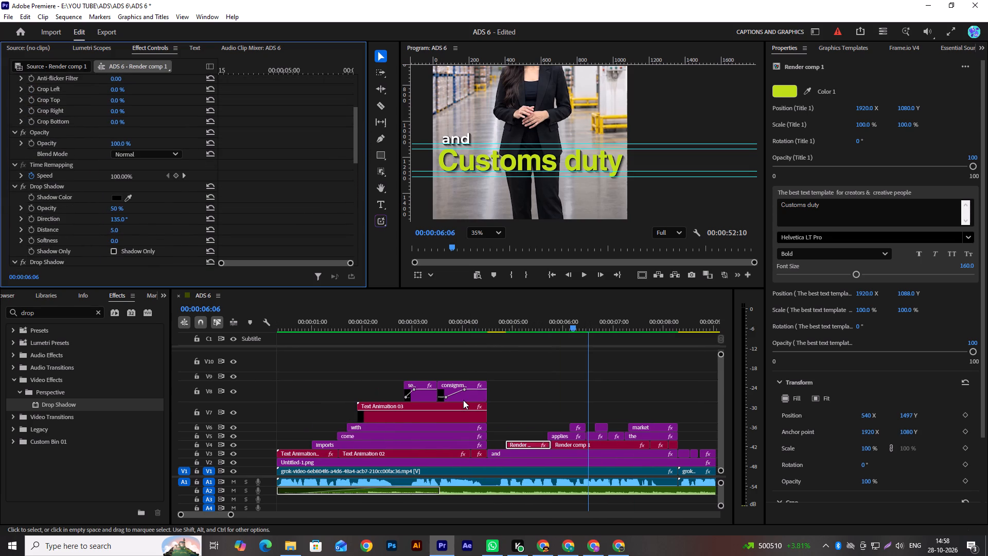
{"action": "left_click_drag", "start_coordinate": [445, 324], "coordinate": [438, 325]}
{"action": "left_click", "coordinate": [432, 414]}
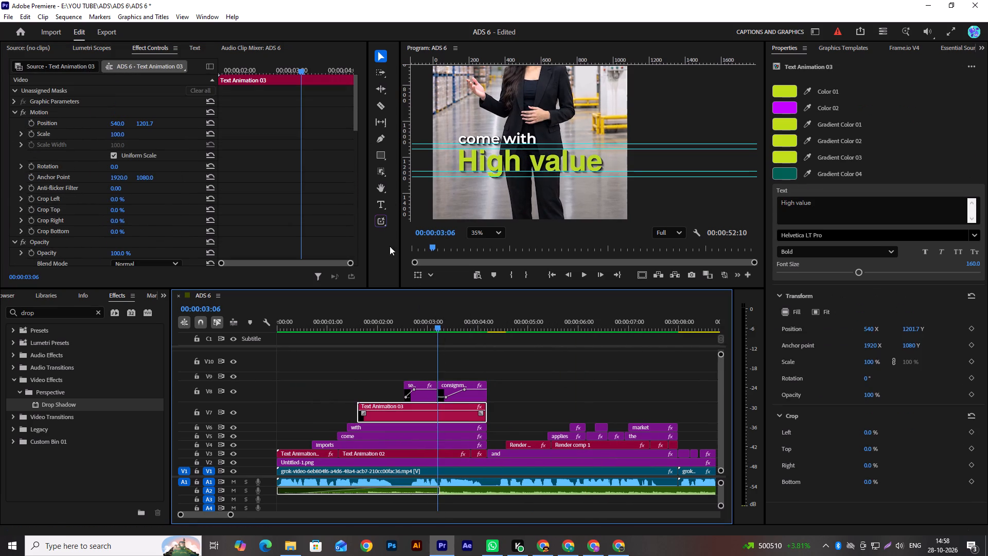
{"action": "left_click_drag", "start_coordinate": [355, 115], "coordinate": [355, 232]}
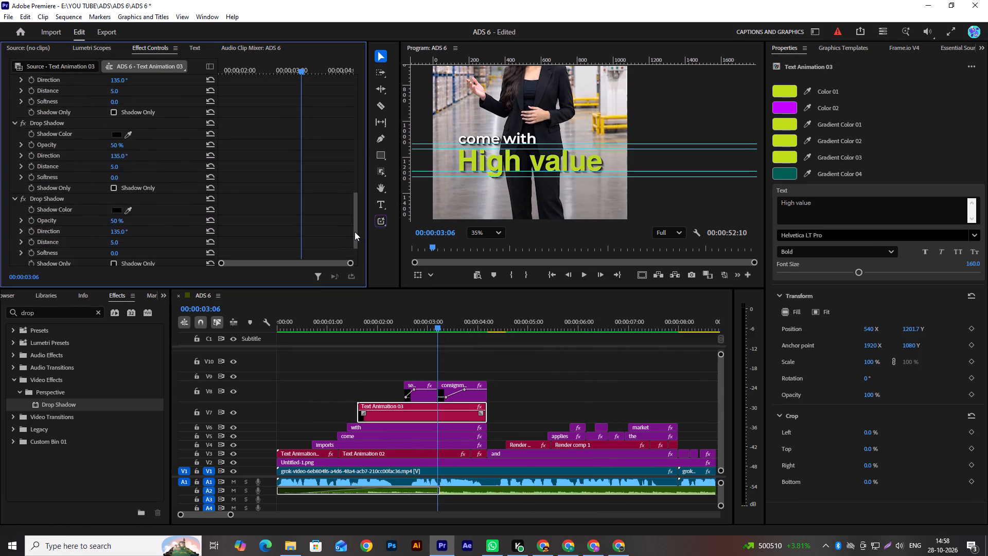
{"action": "left_click_drag", "start_coordinate": [355, 232], "coordinate": [362, 188]}
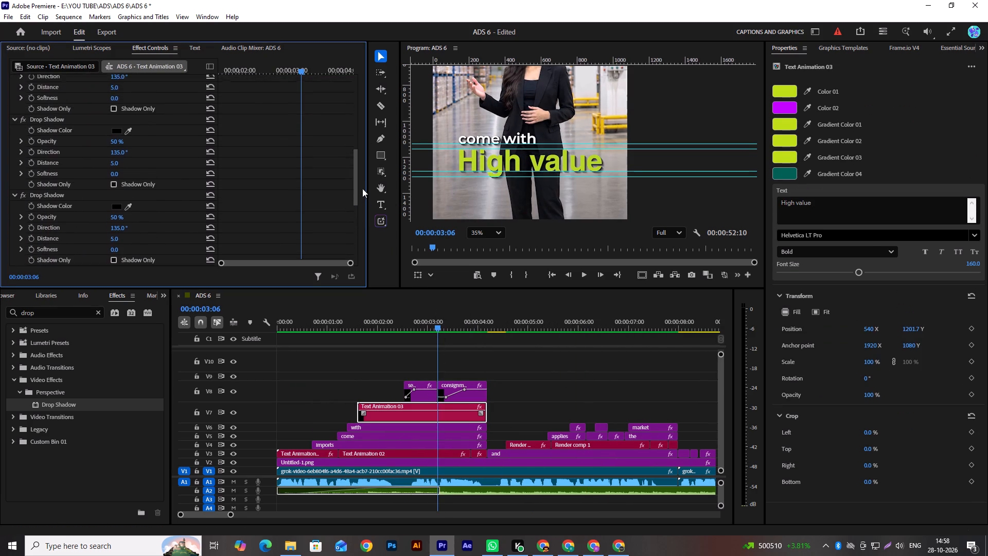
{"action": "left_click_drag", "start_coordinate": [362, 188], "coordinate": [370, 154]}
Examine the Drop Shadow effects on each Text Animation 02 clip that makes up the "Pharmaceutical" title.
{"action": "left_click", "coordinate": [385, 454]}
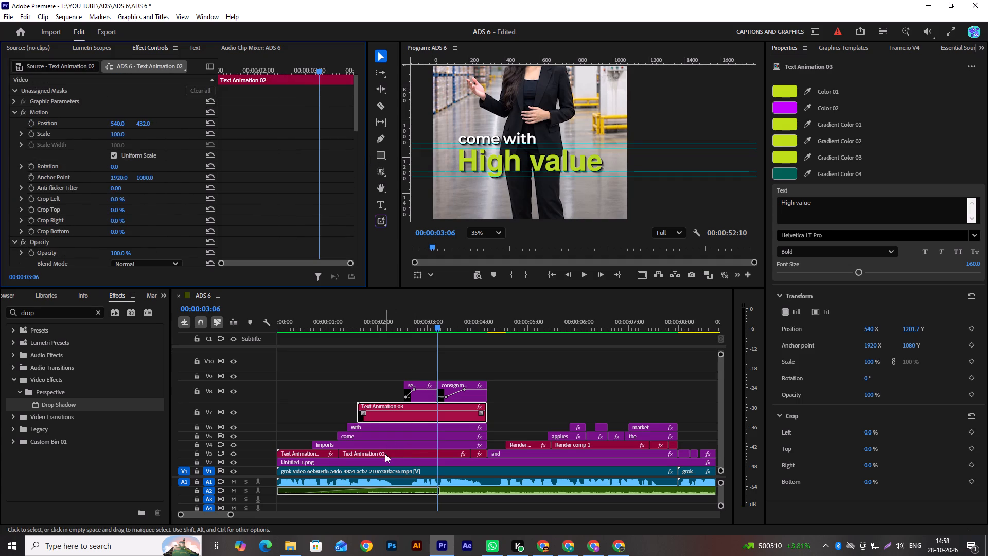
{"action": "left_click_drag", "start_coordinate": [356, 102], "coordinate": [352, 216]}
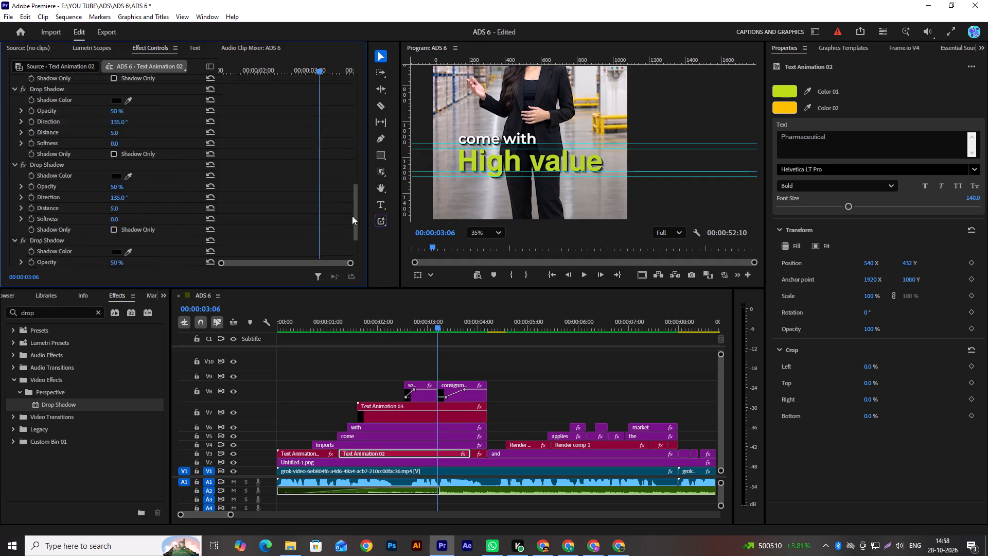
{"action": "left_click_drag", "start_coordinate": [352, 216], "coordinate": [368, 188]}
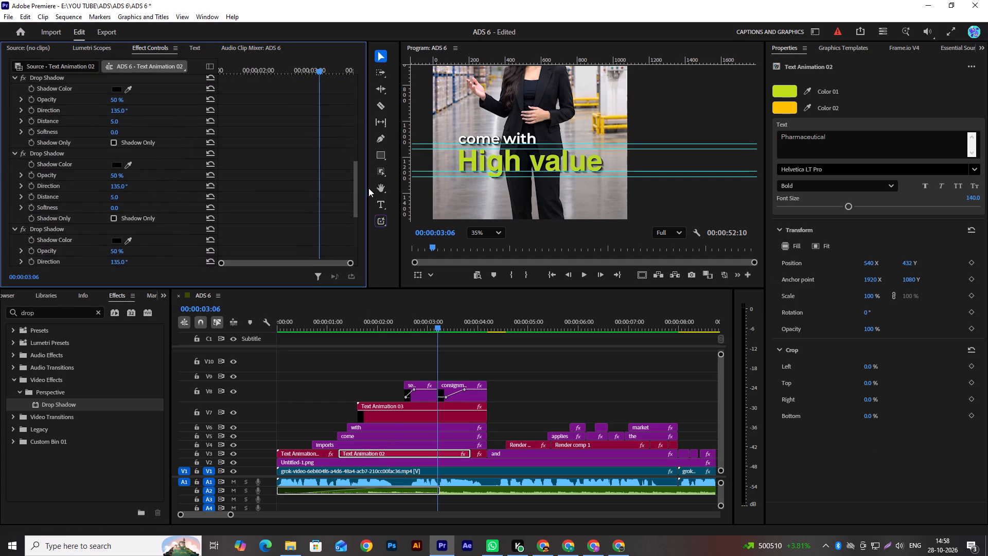
{"action": "left_click_drag", "start_coordinate": [368, 188], "coordinate": [381, 153]}
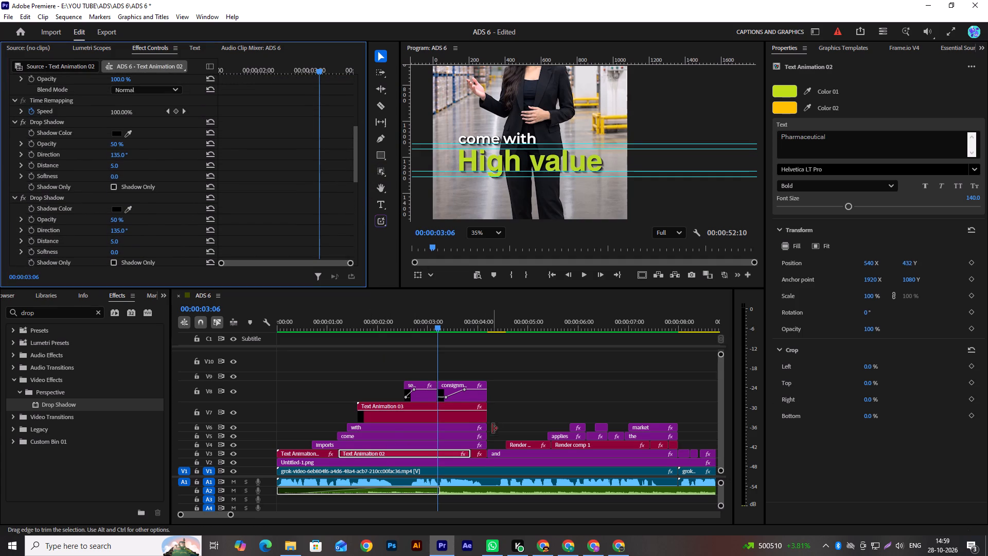
{"action": "left_click", "coordinate": [479, 457]}
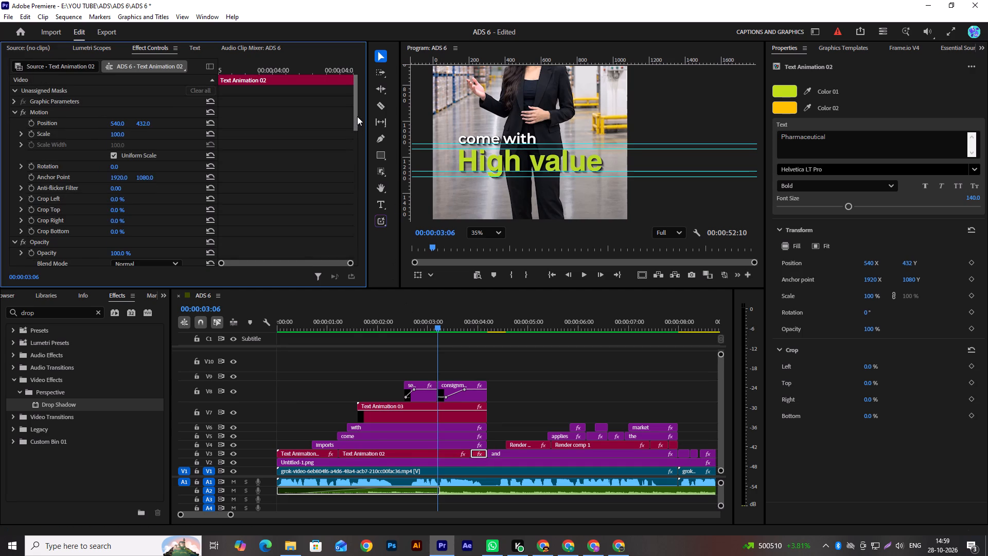
{"action": "left_click_drag", "start_coordinate": [357, 115], "coordinate": [345, 217]}
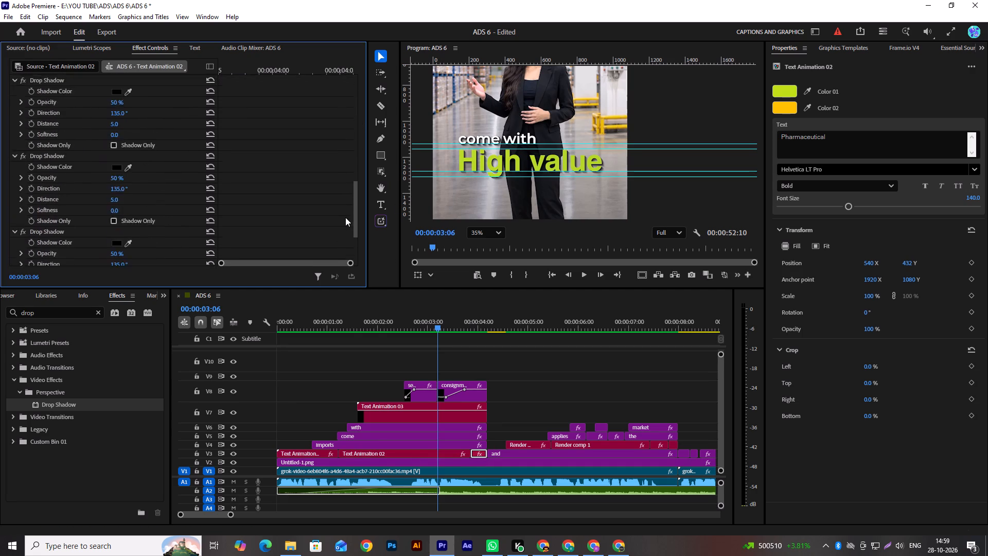
{"action": "left_click_drag", "start_coordinate": [345, 217], "coordinate": [354, 166]}
{"action": "left_click", "coordinate": [326, 449]}
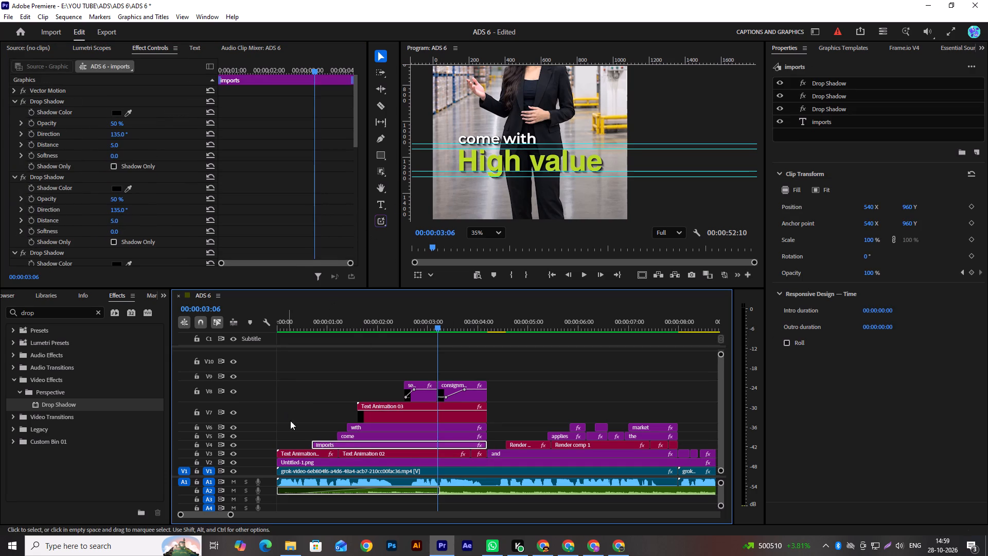
{"action": "left_click", "coordinate": [317, 454]}
{"action": "left_click_drag", "start_coordinate": [355, 85], "coordinate": [358, 128]}
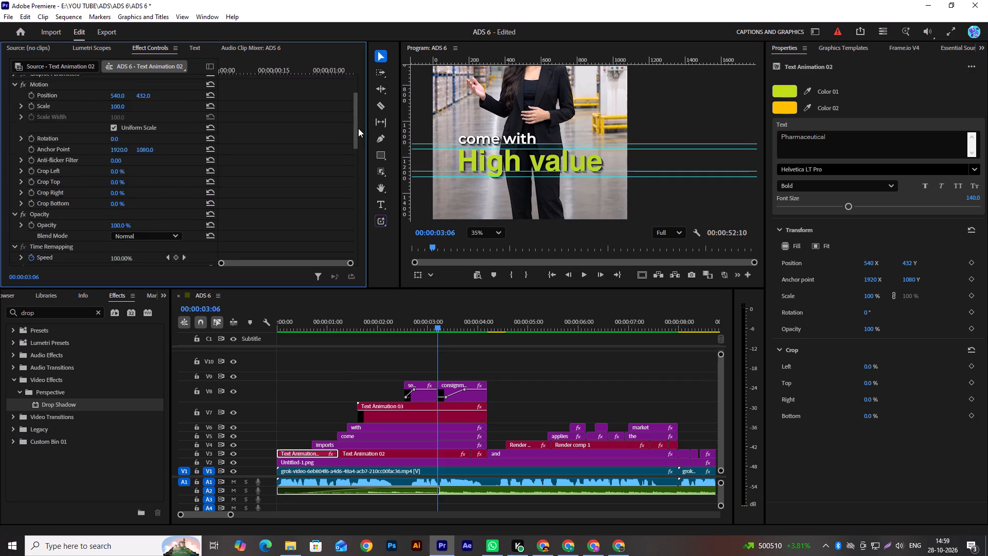
{"action": "left_click_drag", "start_coordinate": [358, 128], "coordinate": [373, 197]}
{"action": "left_click_drag", "start_coordinate": [373, 197], "coordinate": [370, 184]}
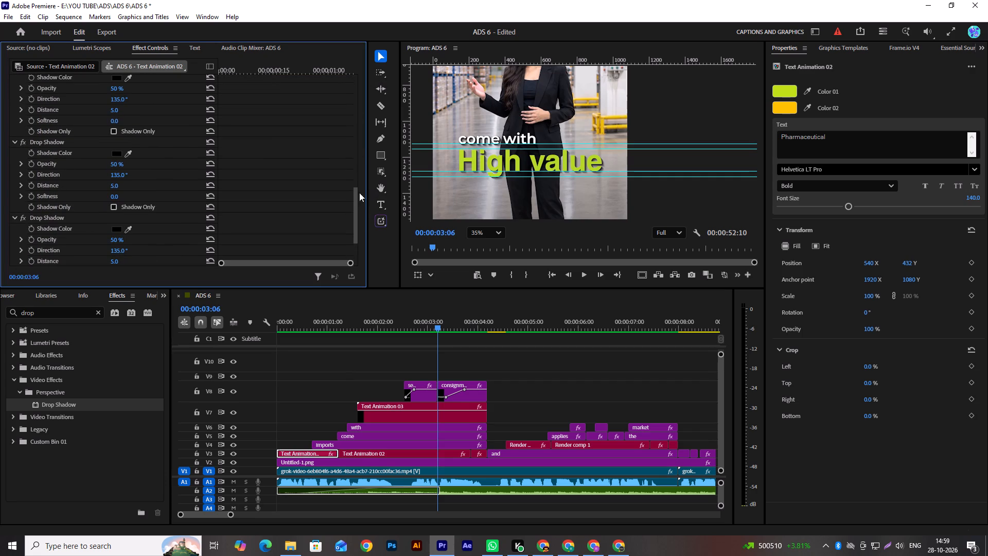
{"action": "left_click_drag", "start_coordinate": [356, 205], "coordinate": [359, 170]}
{"action": "left_click_drag", "start_coordinate": [359, 170], "coordinate": [360, 161]}
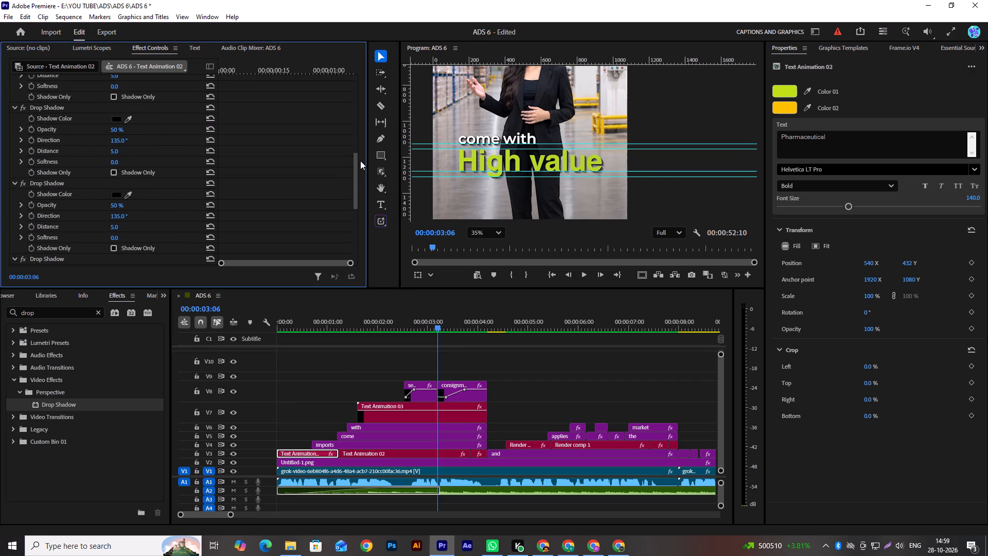
{"action": "left_click_drag", "start_coordinate": [360, 161], "coordinate": [361, 157]}
{"action": "left_click_drag", "start_coordinate": [354, 169], "coordinate": [360, 131]}
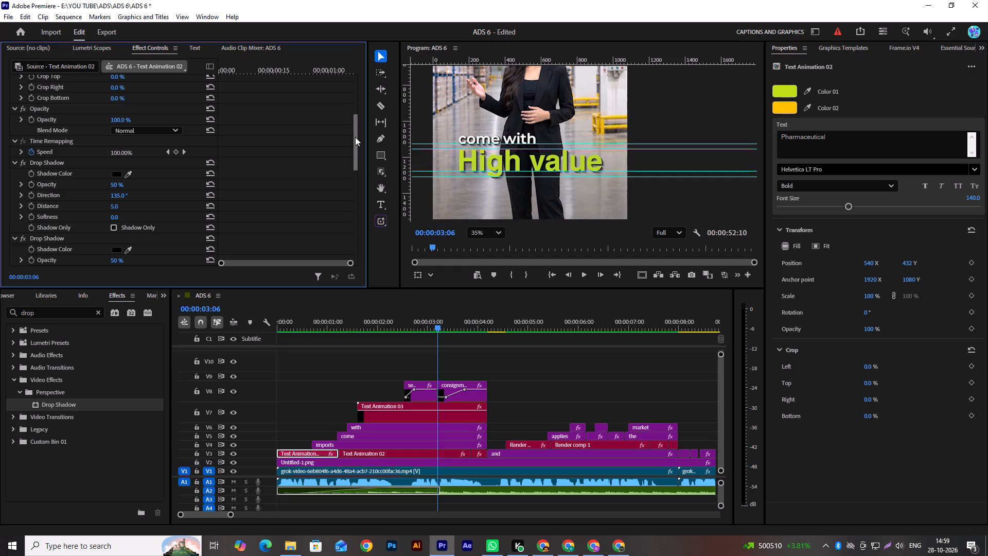
Play the sequence from 00:00:03:06 to 00:00:08:15 and review the captions from "High value" through "market".
{"action": "scroll", "coordinate": [546, 401], "scroll_direction": "down", "scroll_amount": 1}
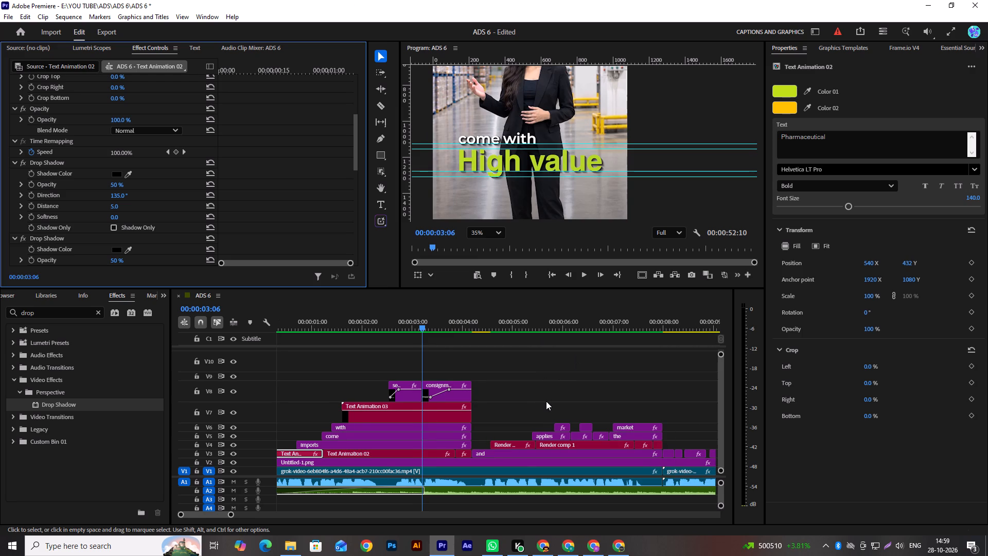
{"action": "key", "text": "space"}
{"action": "scroll", "coordinate": [539, 400], "scroll_direction": "down", "scroll_amount": 5}
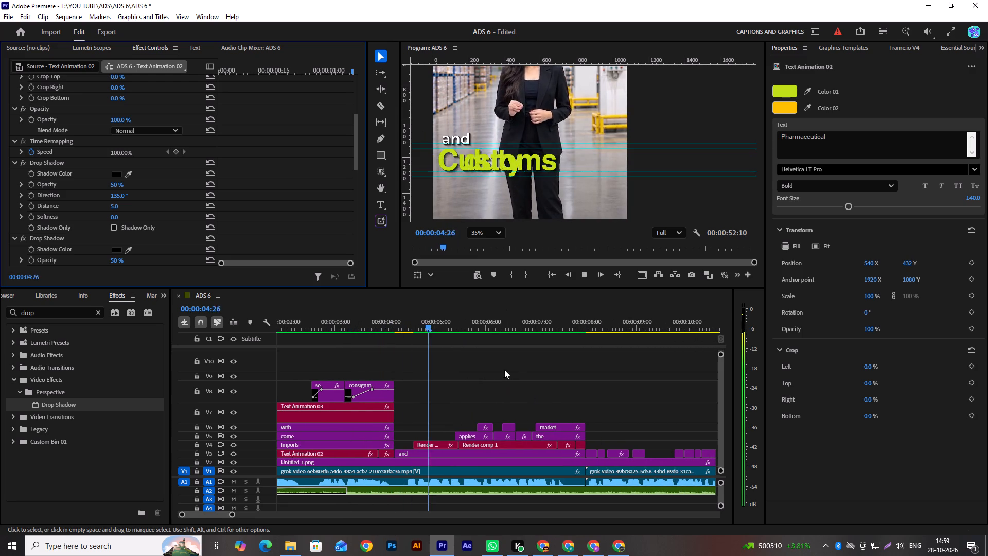
{"action": "scroll", "coordinate": [518, 357], "scroll_direction": "down", "scroll_amount": 2}
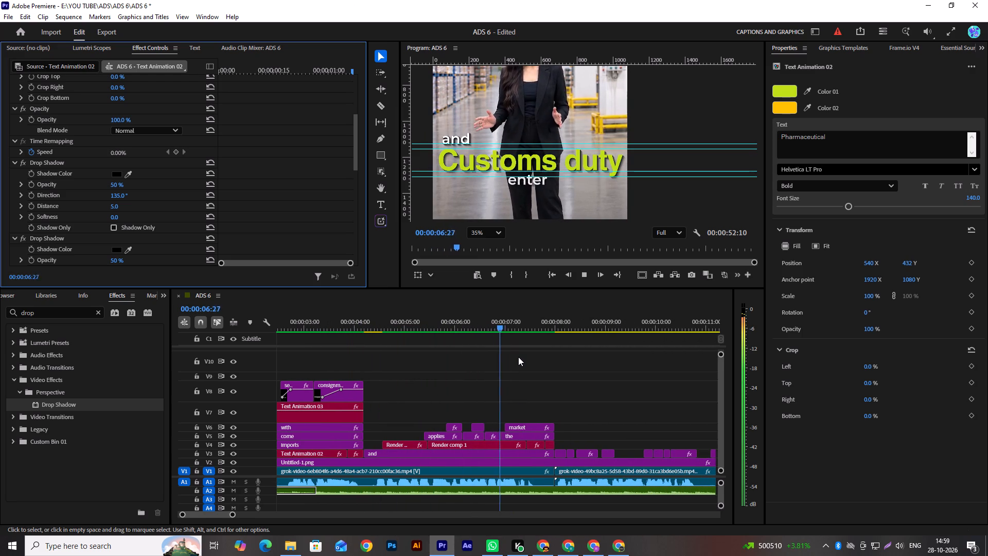
{"action": "scroll", "coordinate": [518, 357], "scroll_direction": "down", "scroll_amount": 3}
{"action": "key", "text": "space"}
{"action": "scroll", "coordinate": [518, 357], "scroll_direction": "down", "scroll_amount": 2}
{"action": "key", "text": "space"}
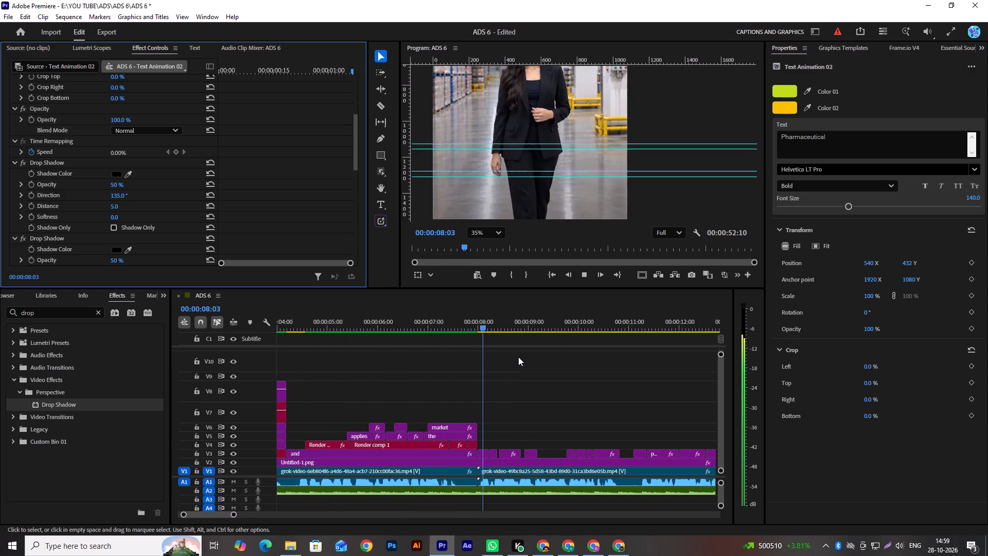
{"action": "key", "text": "space"}
Save the project.
{"action": "key", "text": "ctrl+s"}
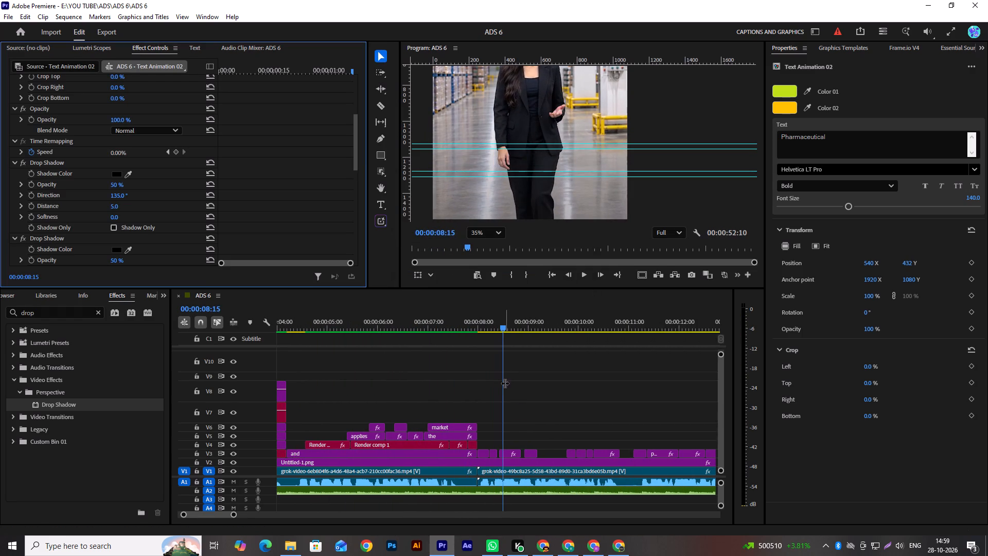
Add the Render comp 2 motion graphics template from the local templates to track V8, starting just before the 8-second mark.
{"action": "scroll", "coordinate": [511, 392], "scroll_direction": "up", "scroll_amount": 9, "text": "alt"}
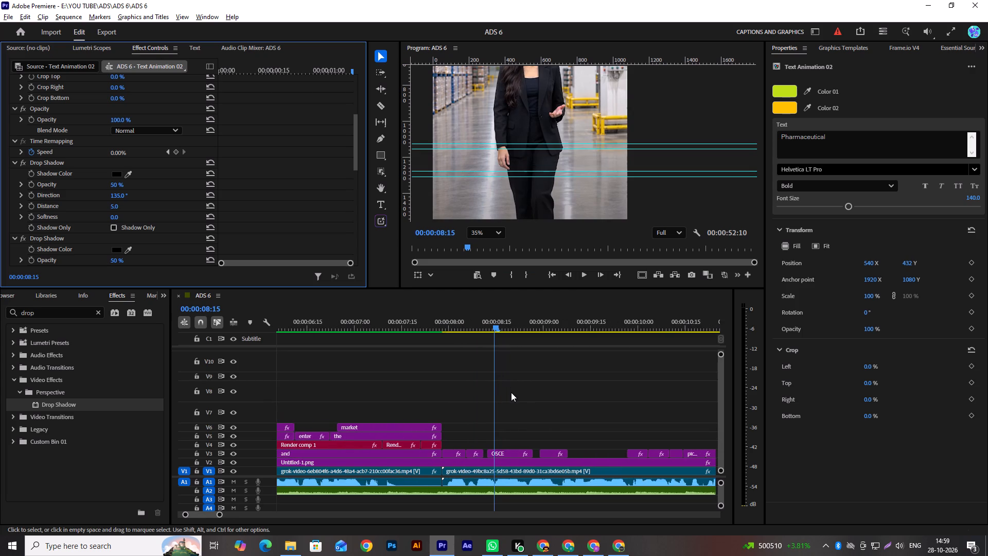
{"action": "scroll", "coordinate": [511, 392], "scroll_direction": "up", "scroll_amount": 10, "text": "alt"}
{"action": "scroll", "coordinate": [511, 392], "scroll_direction": "down", "scroll_amount": 11, "text": "alt"}
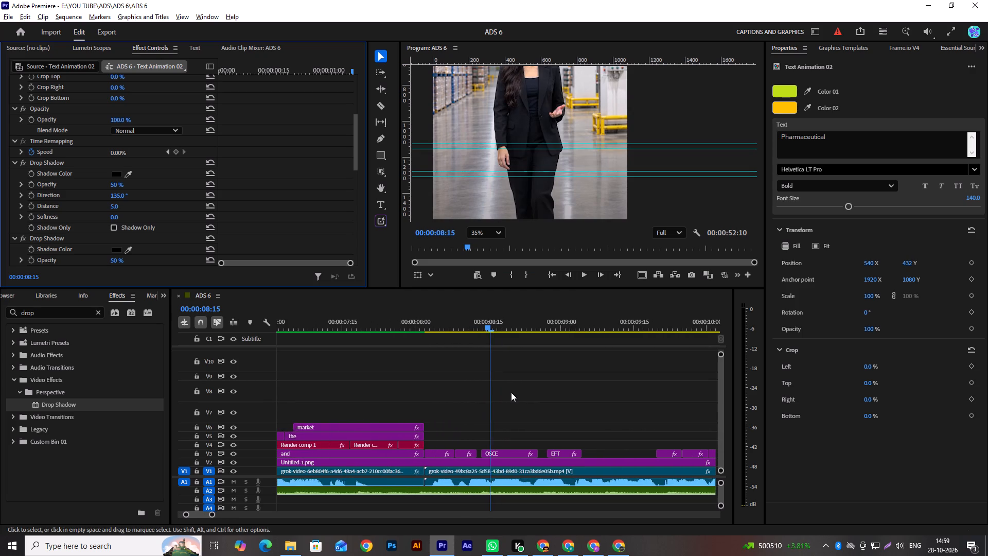
{"action": "scroll", "coordinate": [511, 392], "scroll_direction": "down", "scroll_amount": 2, "text": "alt"}
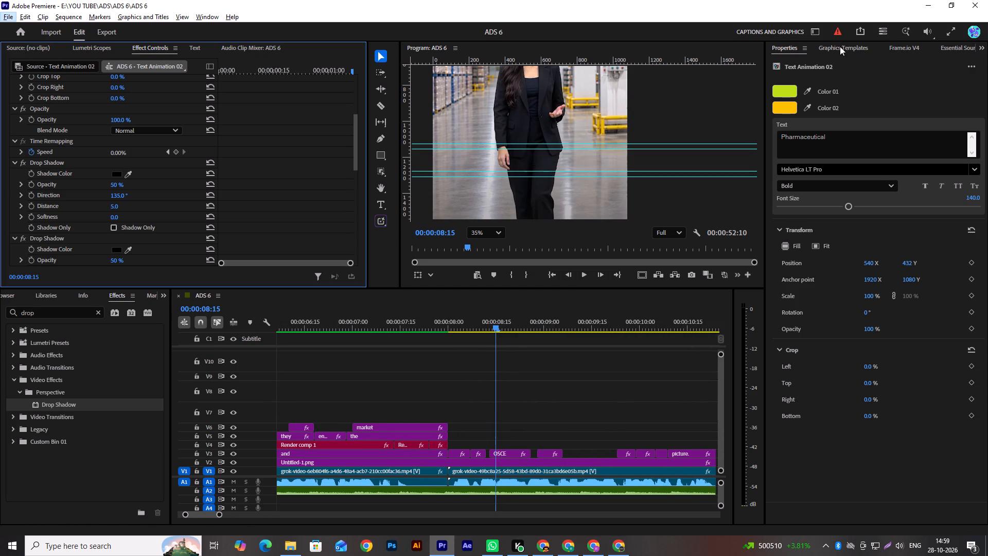
{"action": "left_click", "coordinate": [840, 46]}
{"action": "scroll", "coordinate": [930, 305], "scroll_direction": "down", "scroll_amount": 5}
{"action": "scroll", "coordinate": [925, 308], "scroll_direction": "up", "scroll_amount": 1}
{"action": "scroll", "coordinate": [924, 308], "scroll_direction": "down", "scroll_amount": 5}
{"action": "scroll", "coordinate": [882, 391], "scroll_direction": "up", "scroll_amount": 1}
{"action": "scroll", "coordinate": [882, 391], "scroll_direction": "down", "scroll_amount": 3}
{"action": "scroll", "coordinate": [877, 404], "scroll_direction": "up", "scroll_amount": 1}
{"action": "scroll", "coordinate": [877, 405], "scroll_direction": "down", "scroll_amount": 6}
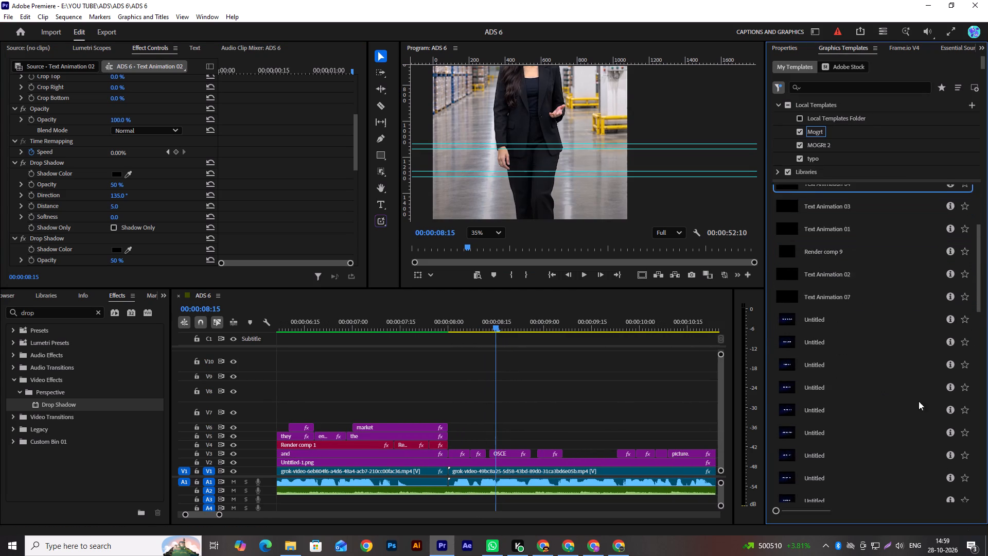
{"action": "scroll", "coordinate": [919, 401], "scroll_direction": "down", "scroll_amount": 1}
{"action": "left_click_drag", "start_coordinate": [978, 258], "coordinate": [978, 459]}
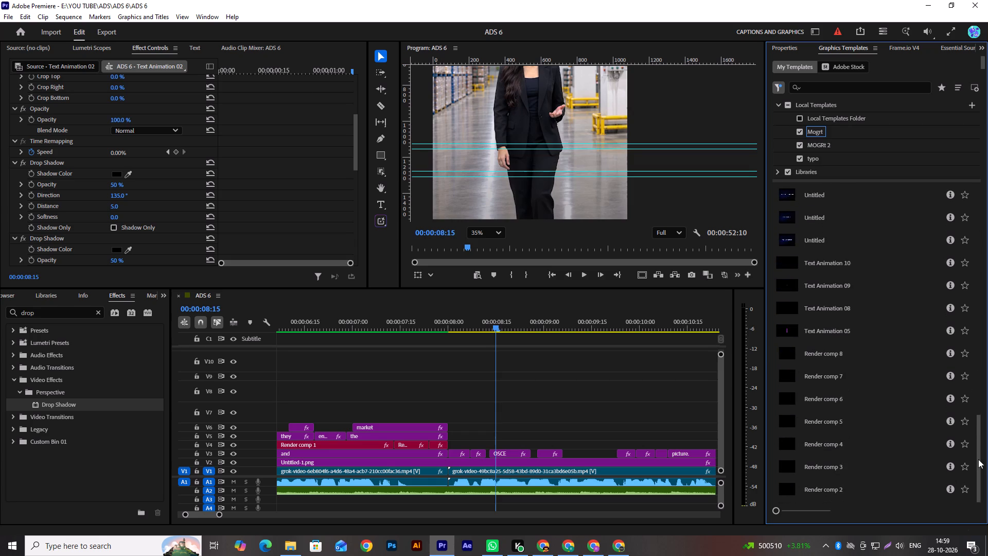
{"action": "left_click_drag", "start_coordinate": [978, 459], "coordinate": [978, 495]}
{"action": "scroll", "coordinate": [629, 397], "scroll_direction": "down", "scroll_amount": 6}
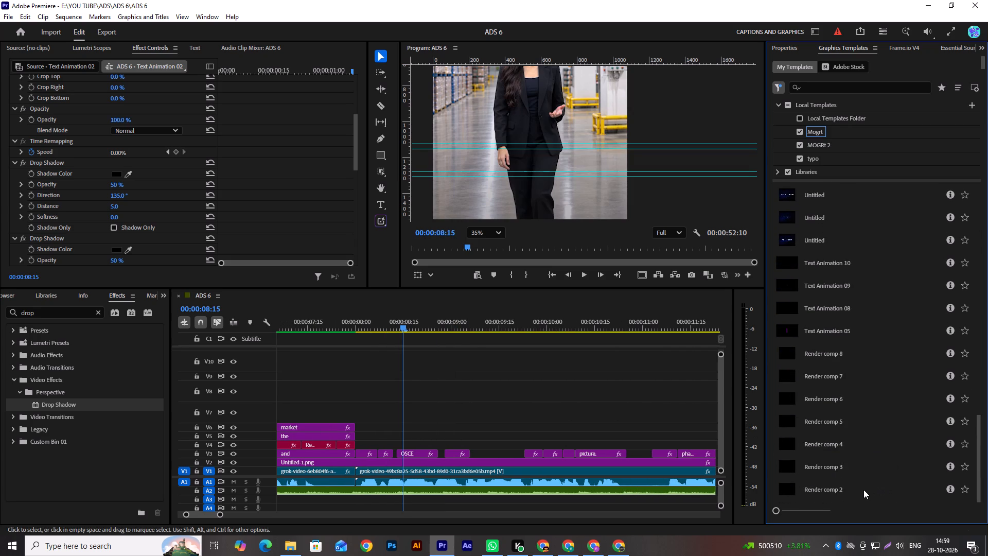
{"action": "left_click_drag", "start_coordinate": [863, 490], "coordinate": [396, 434]}
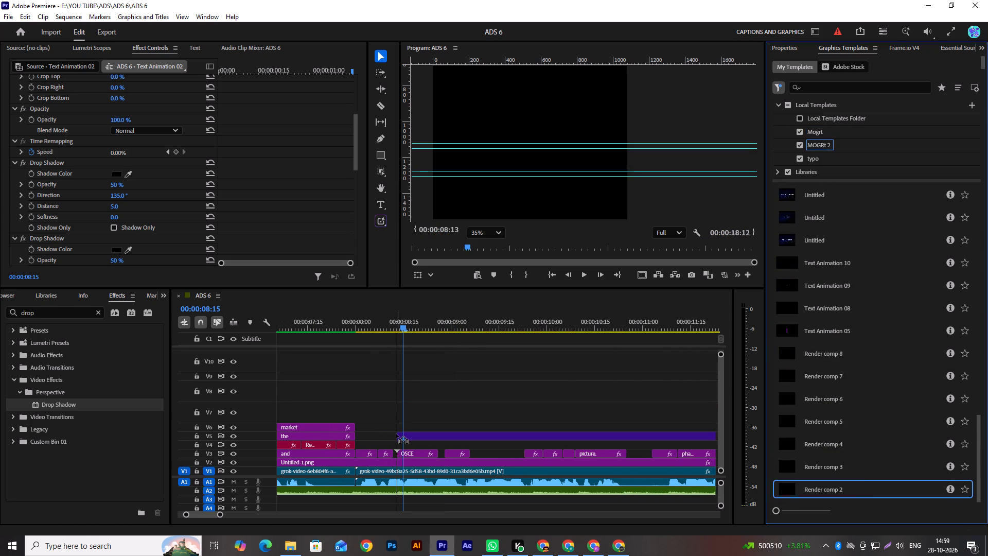
{"action": "left_click_drag", "start_coordinate": [396, 434], "coordinate": [334, 389]}
Move the Render comp 2 clip along V8 so it starts together with the "OSCE" caption, at about 00:00:08:13.
{"action": "scroll", "coordinate": [430, 431], "scroll_direction": "down", "scroll_amount": 3, "text": "alt"}
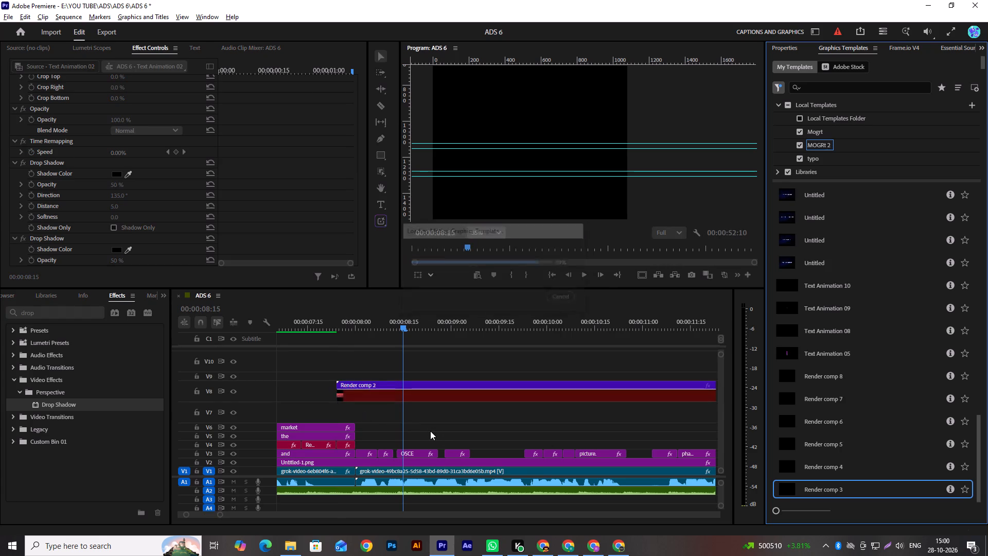
{"action": "scroll", "coordinate": [430, 431], "scroll_direction": "down", "scroll_amount": 12, "text": "alt"}
{"action": "scroll", "coordinate": [430, 431], "scroll_direction": "up", "scroll_amount": 3, "text": "alt"}
{"action": "scroll", "coordinate": [430, 431], "scroll_direction": "down", "scroll_amount": 1, "text": "alt"}
{"action": "scroll", "coordinate": [430, 431], "scroll_direction": "up", "scroll_amount": 14, "text": "alt"}
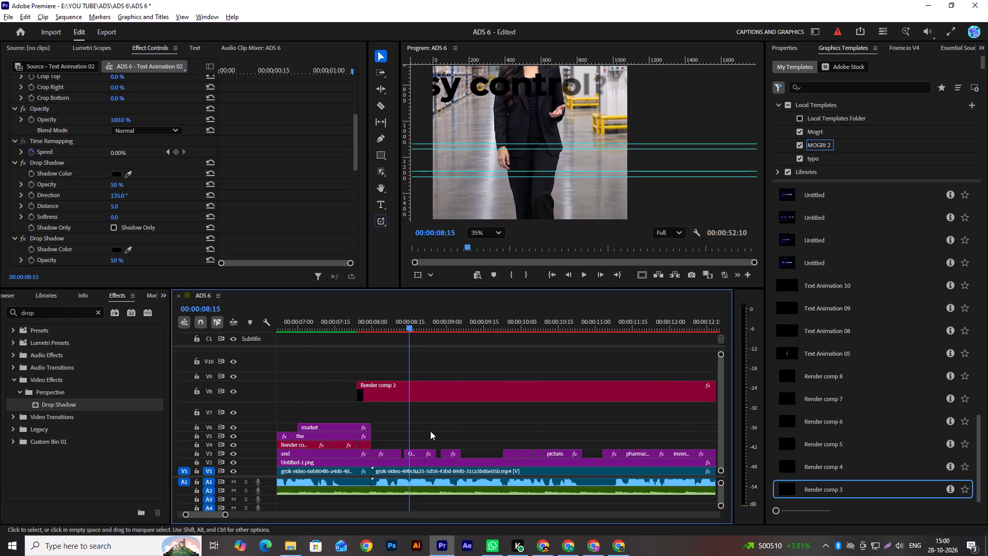
{"action": "scroll", "coordinate": [430, 431], "scroll_direction": "up", "scroll_amount": 4, "text": "alt"}
{"action": "scroll", "coordinate": [430, 431], "scroll_direction": "down", "scroll_amount": 3, "text": "alt"}
{"action": "left_click_drag", "start_coordinate": [374, 398], "coordinate": [422, 398]}
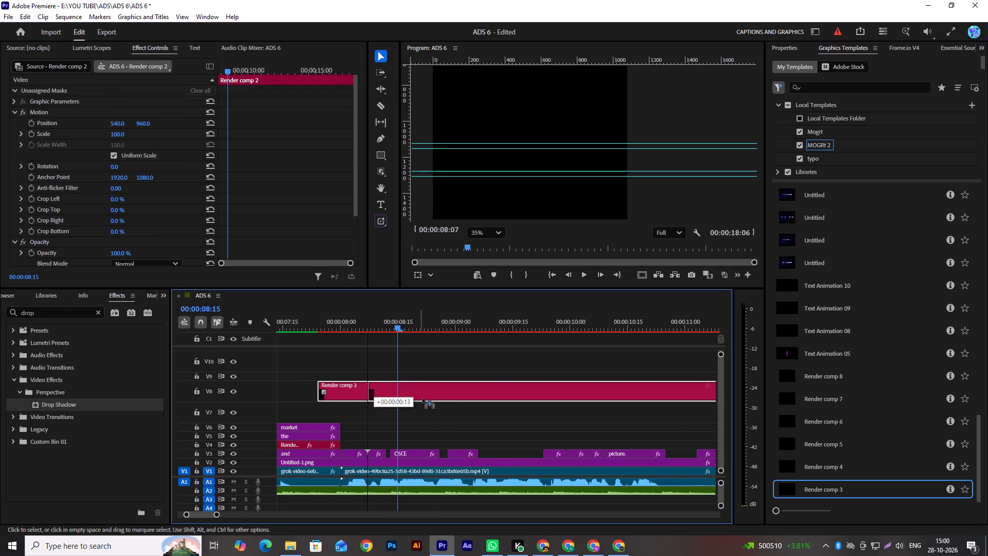
{"action": "left_click_drag", "start_coordinate": [422, 398], "coordinate": [448, 398]}
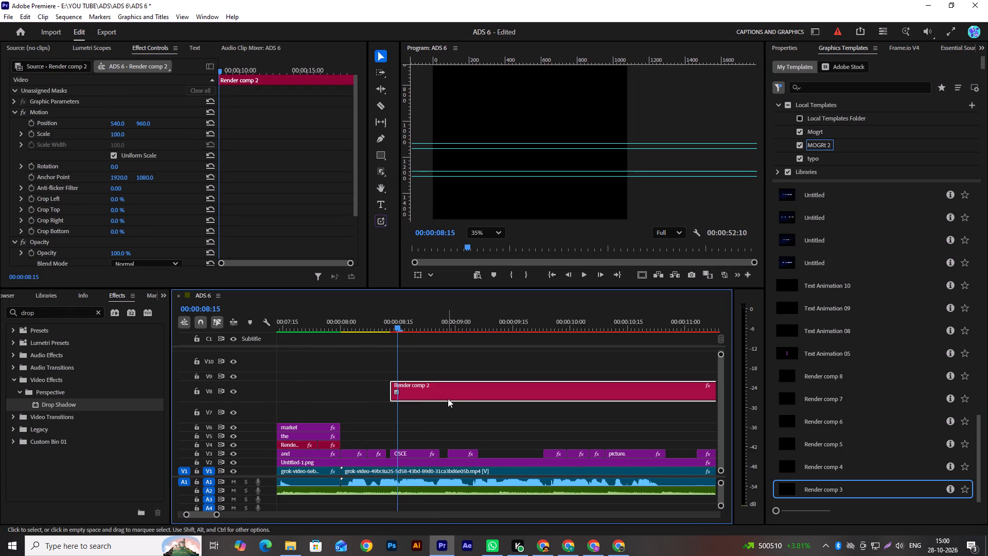
{"action": "left_click", "coordinate": [448, 398]}
Move the playhead to 00:00:08:19 and set the program preview's playback resolution to 1/4.
{"action": "left_click_drag", "start_coordinate": [403, 329], "coordinate": [416, 329]}
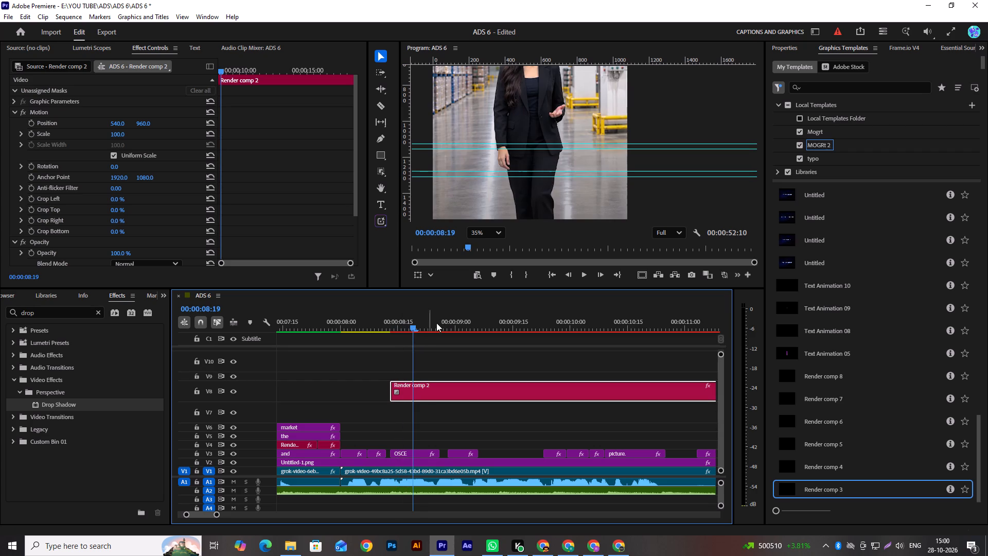
{"action": "left_click", "coordinate": [664, 232]}
{"action": "left_click", "coordinate": [666, 251]}
{"action": "left_click", "coordinate": [667, 234]}
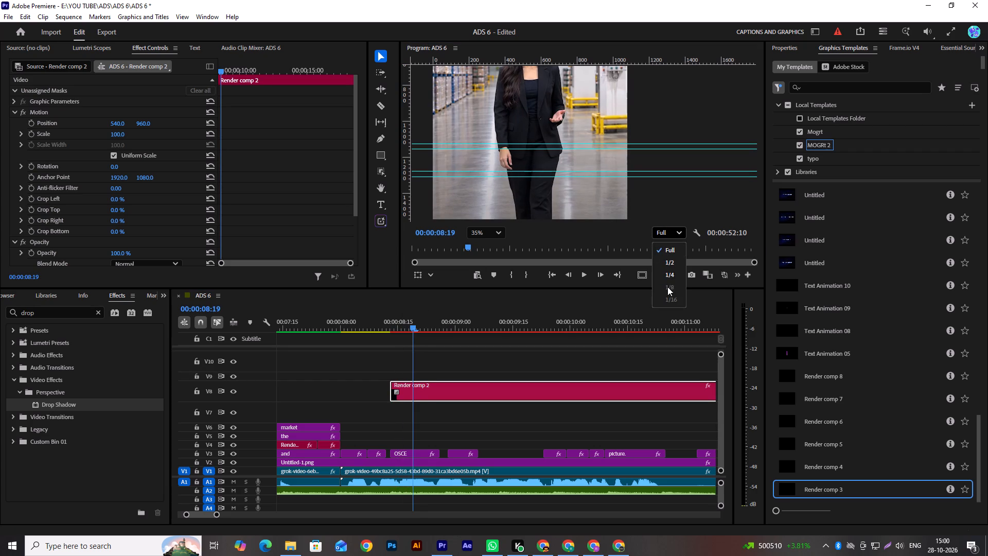
{"action": "left_click", "coordinate": [668, 277]}
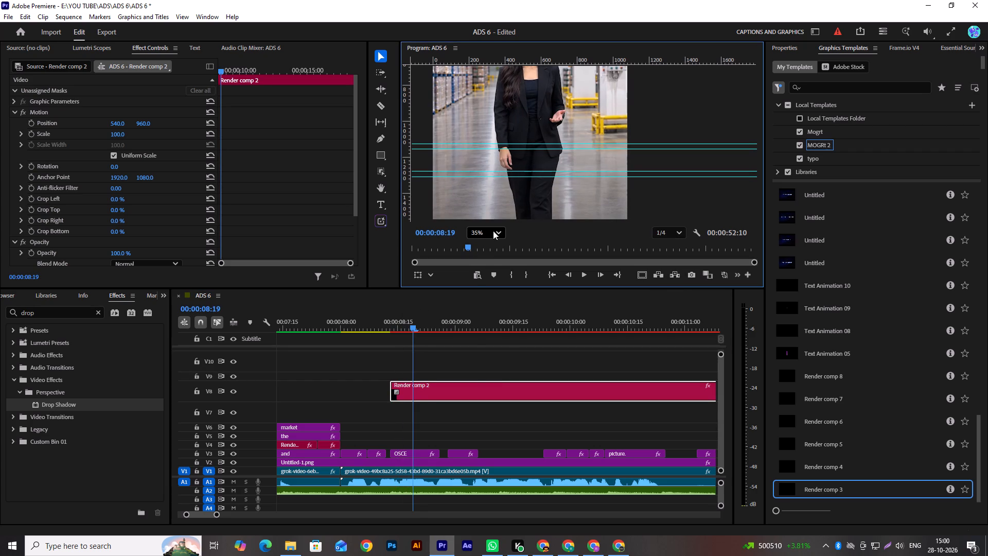
Set the program preview's zoom to Fit and move the playhead to 00:00:09:05, where the Render comp 2 placeholder text shows.
{"action": "left_click", "coordinate": [493, 231]}
{"action": "left_click", "coordinate": [488, 248]}
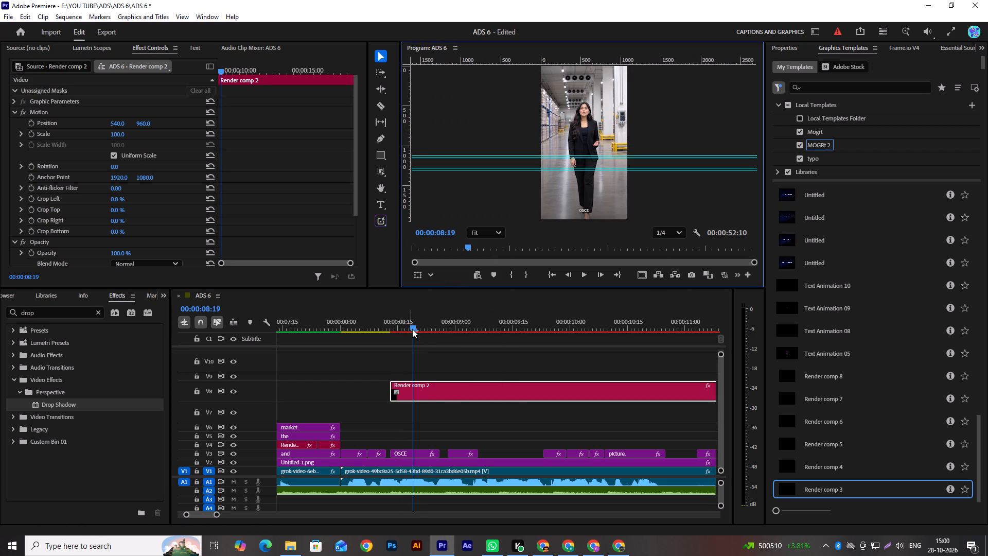
{"action": "left_click_drag", "start_coordinate": [416, 327], "coordinate": [474, 333]}
{"action": "left_click", "coordinate": [481, 334]}
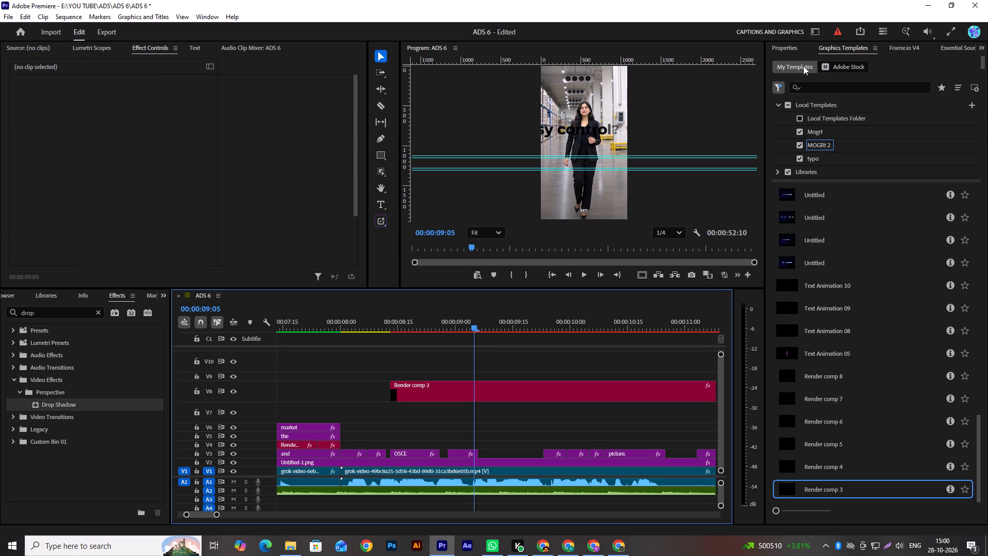
Replace the placeholder text of the Render comp 2 title on V8 with "OSV FTWZ".
{"action": "left_click", "coordinate": [792, 46]}
{"action": "left_click", "coordinate": [552, 384]}
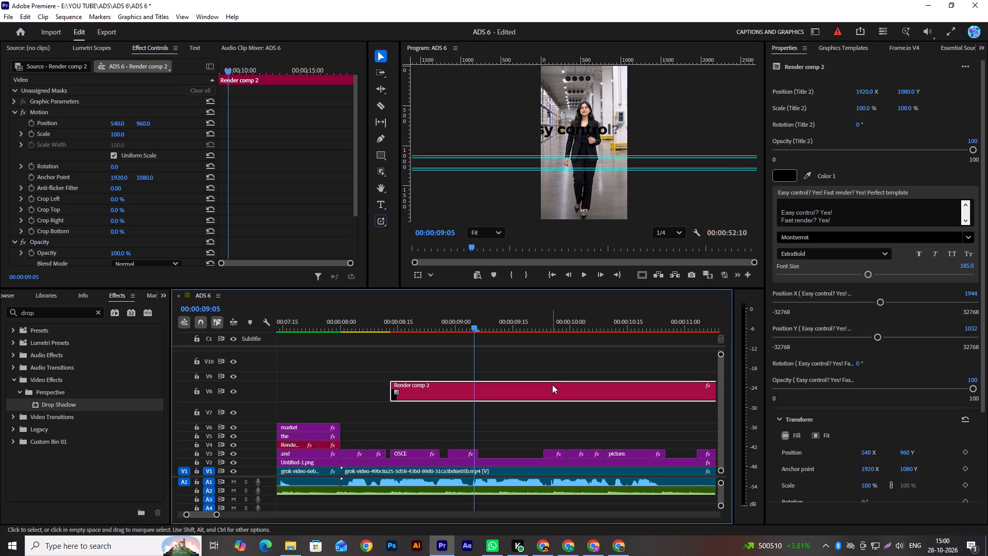
{"action": "double_click", "coordinate": [821, 214]}
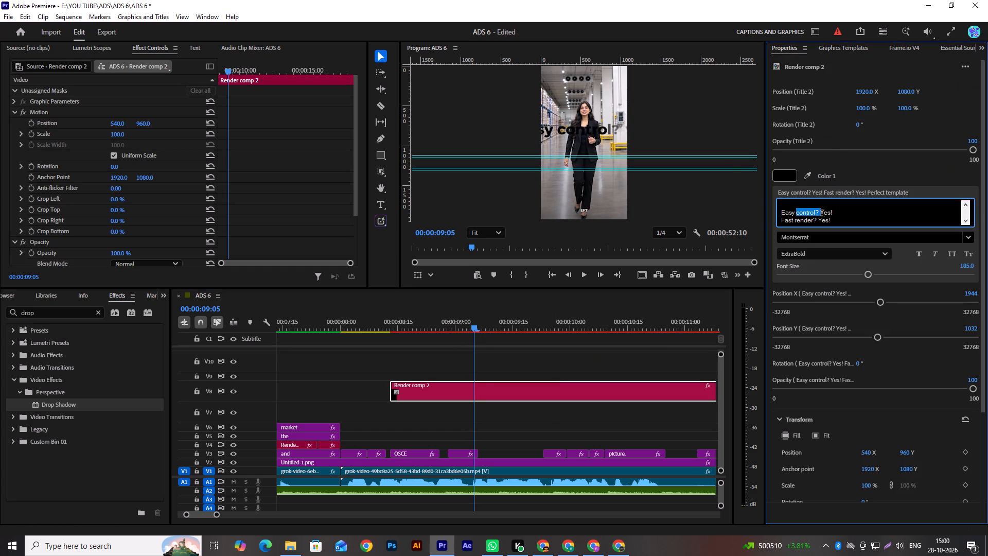
{"action": "key", "text": "ctrl+a"}
{"action": "type", "text": "OSV FTWZ"}
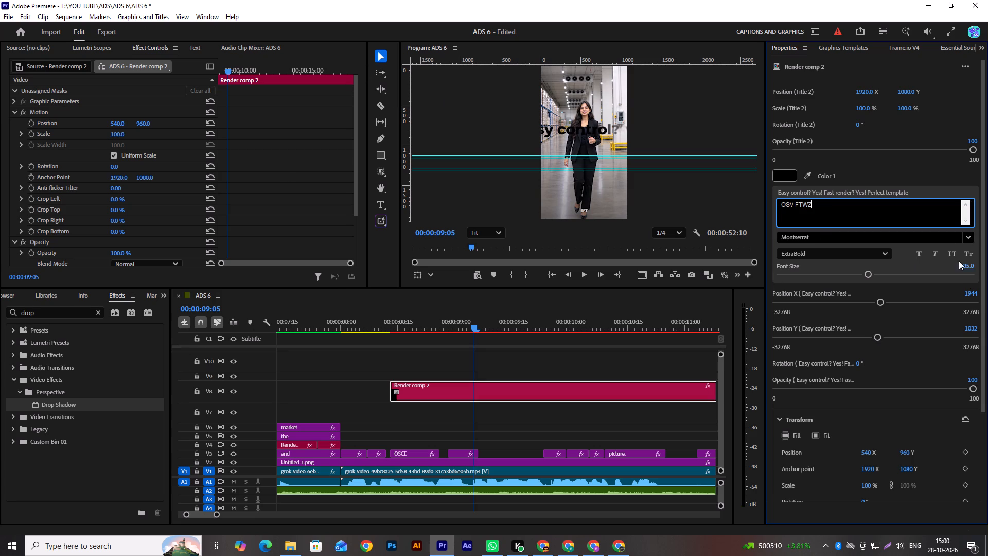
Set the "OSV FTWZ" title's font to Helvetica LT Pro Bold and its font size to 160.
{"action": "left_click", "coordinate": [835, 241]}
{"action": "type", "text": "hel"}
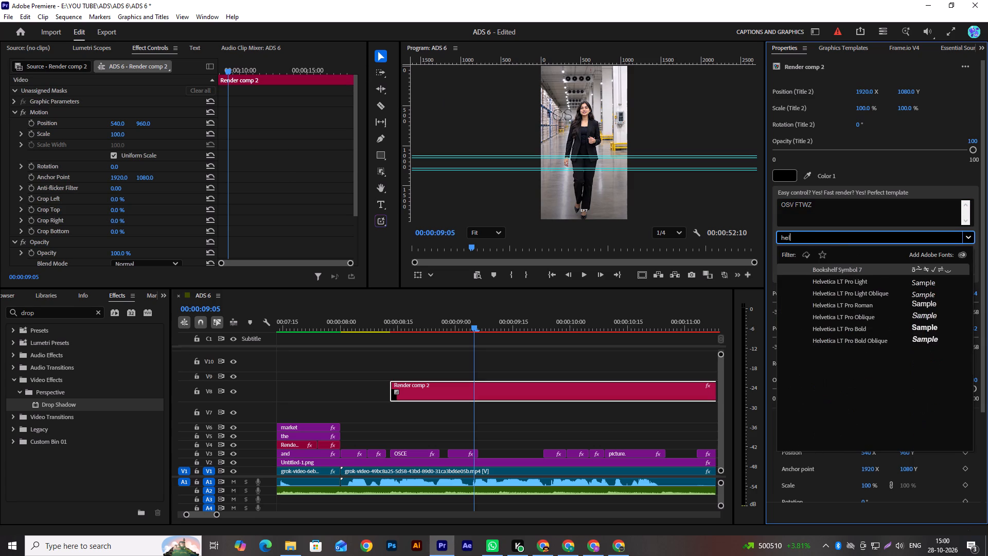
{"action": "left_click", "coordinate": [852, 328]}
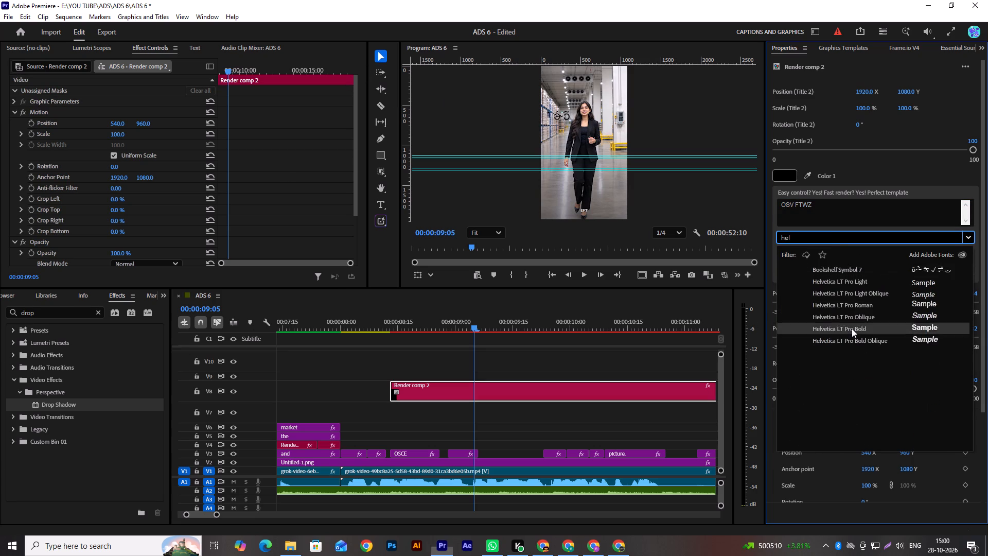
{"action": "left_click", "coordinate": [967, 265]}
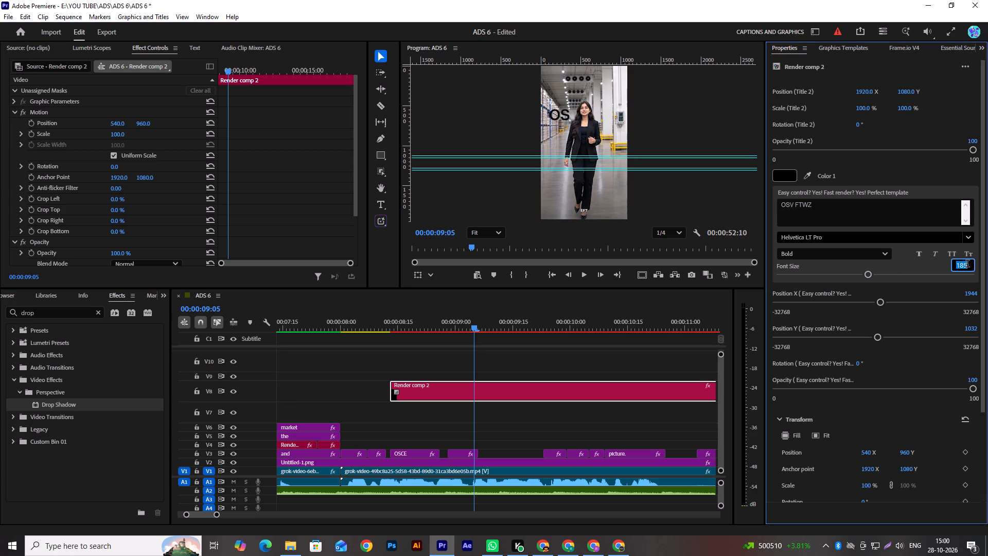
{"action": "type", "text": "160"}
{"action": "key", "text": "Return"}
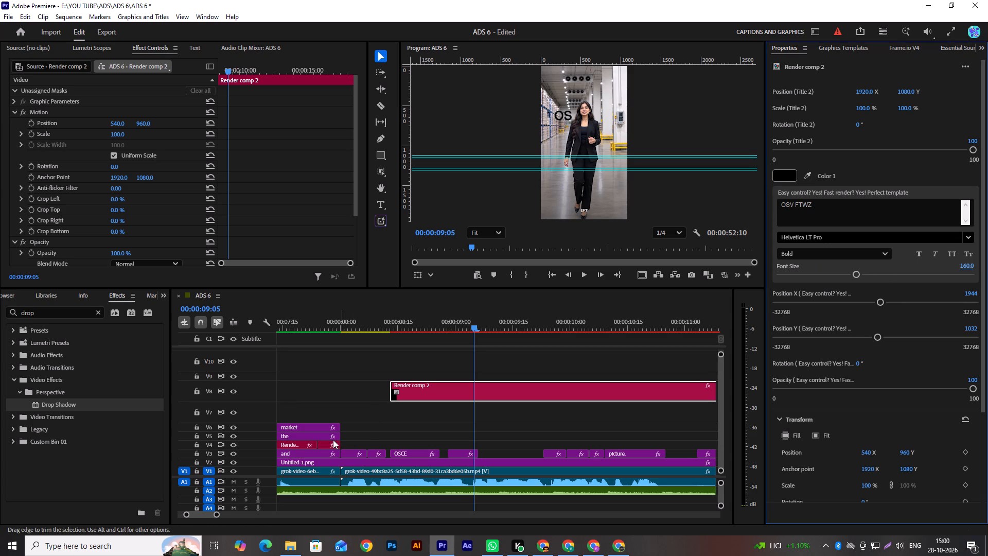
Copy the colour BCDE15 from the Render comp 1 title on V4 and apply it as Color 1 of Render comp 2.
{"action": "left_click", "coordinate": [303, 446]}
{"action": "left_click", "coordinate": [789, 92]}
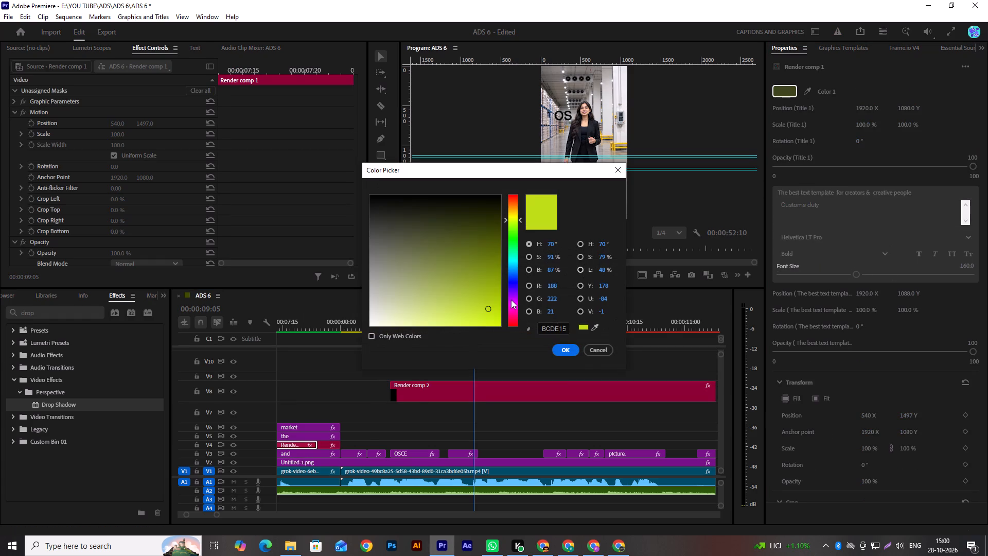
{"action": "left_click", "coordinate": [555, 329]}
{"action": "key", "text": "ctrl+a"}
{"action": "key", "text": "ctrl+c"}
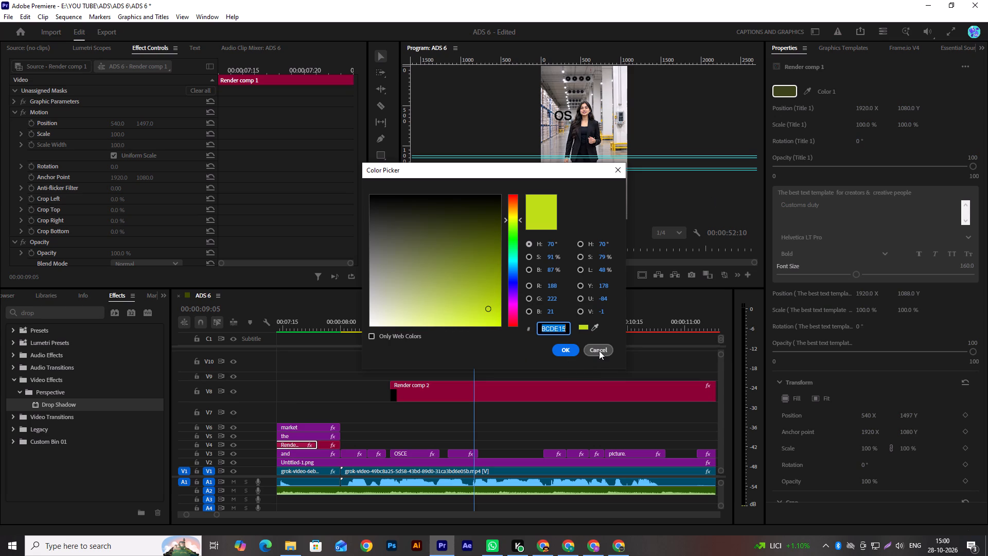
{"action": "left_click", "coordinate": [599, 350]}
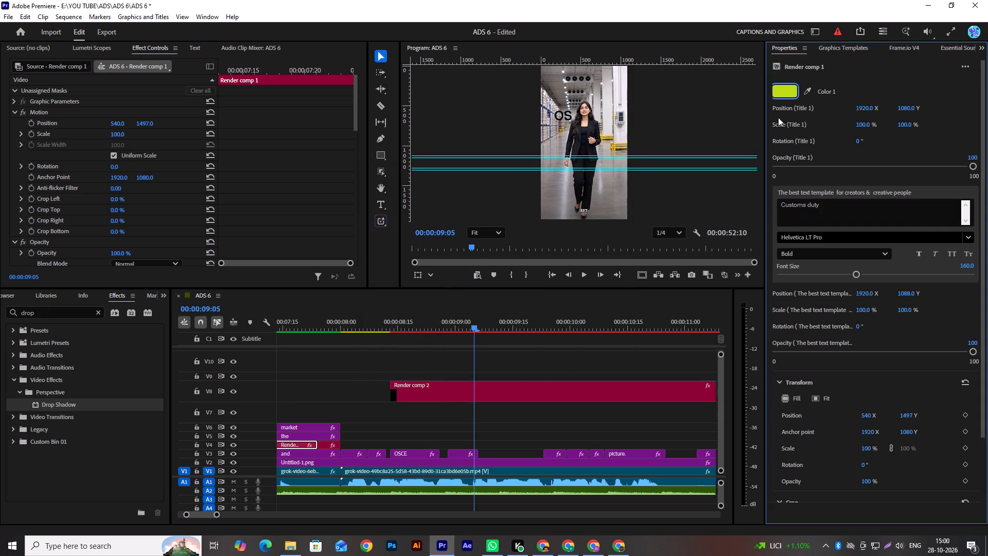
{"action": "left_click", "coordinate": [541, 399]}
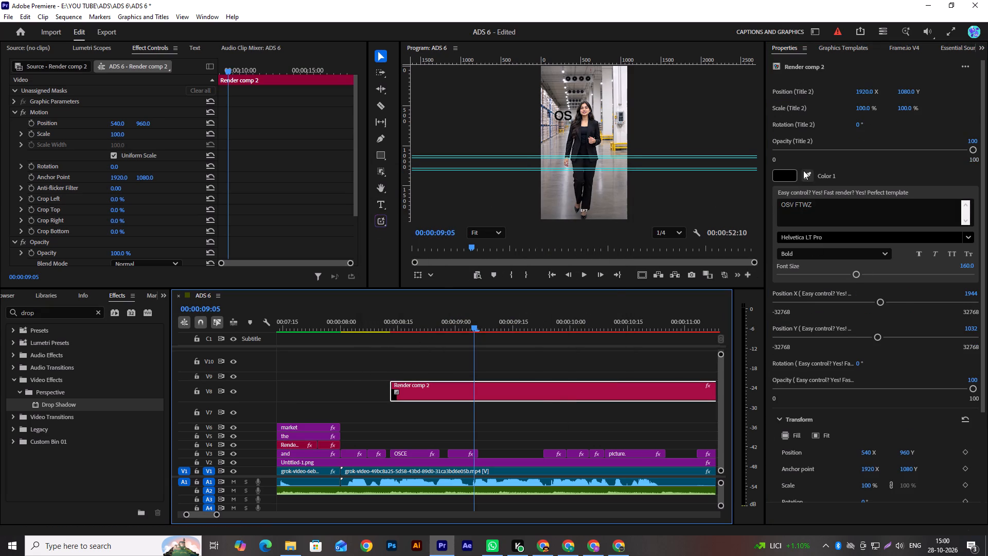
{"action": "left_click", "coordinate": [797, 176]}
{"action": "left_click", "coordinate": [560, 328]}
{"action": "key", "text": "ctrl+a"}
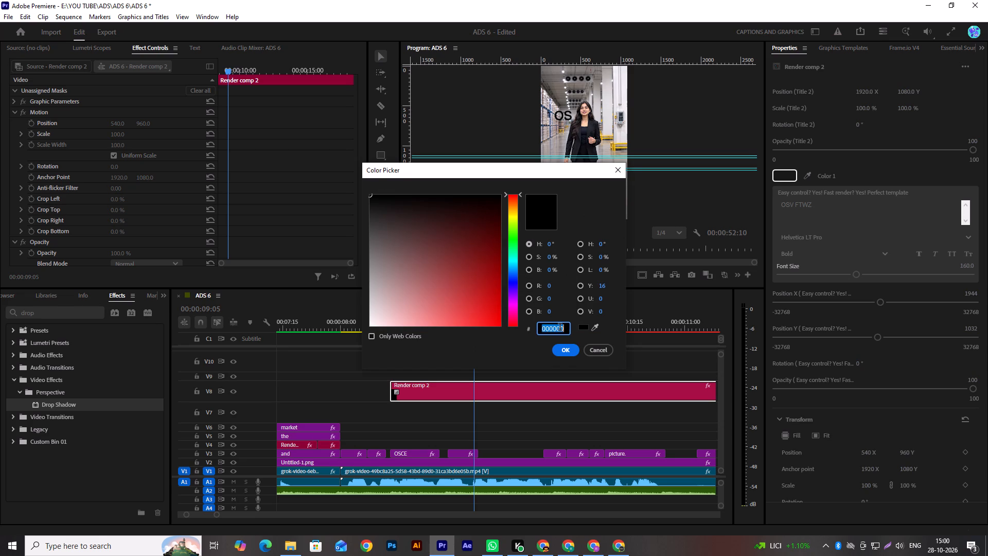
{"action": "key", "text": "ctrl+v"}
{"action": "left_click", "coordinate": [563, 351]}
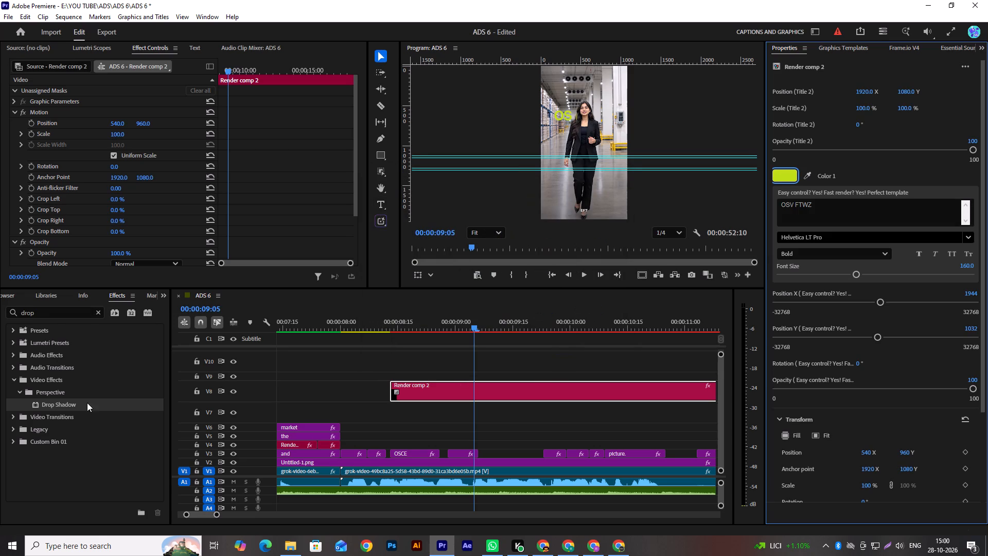
Apply the Drop Shadow effect with its default settings to Render comp 2 and paste four more copies of it onto the clip.
{"action": "left_click_drag", "start_coordinate": [87, 403], "coordinate": [444, 394]}
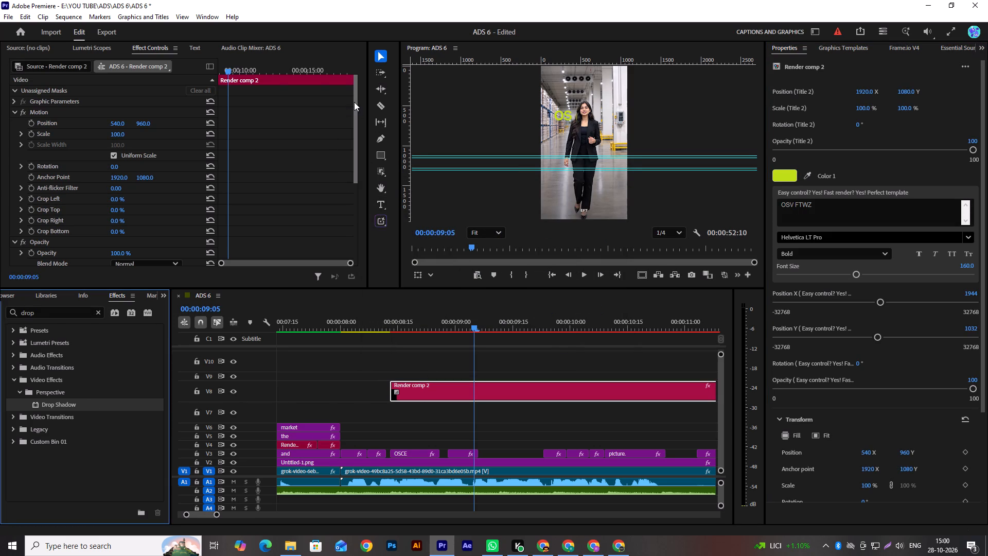
{"action": "left_click_drag", "start_coordinate": [354, 98], "coordinate": [354, 224]}
{"action": "left_click", "coordinate": [47, 160]}
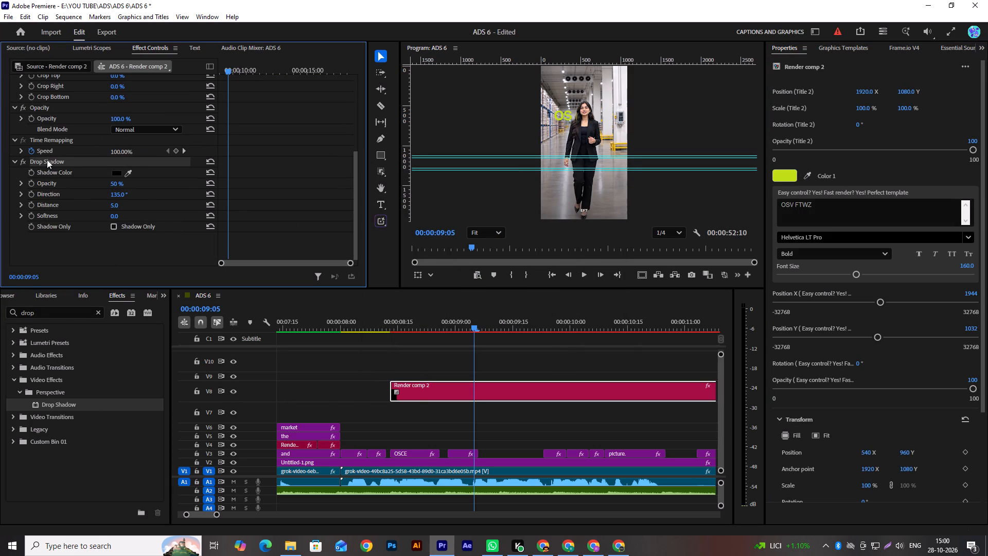
{"action": "key", "text": "ctrl+c"}
{"action": "key", "text": "ctrl+v"}
{"action": "key", "text": "ctrl+v"}
{"action": "key", "text": "ctrl+v"}
{"action": "key", "text": "ctrl+v"}
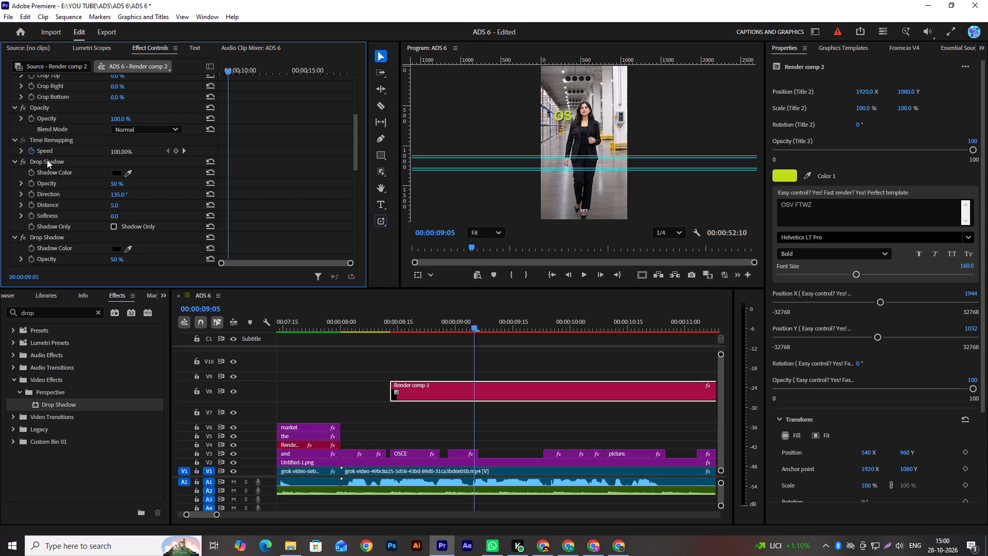
Preview the title's animation up to 00:00:10:01 and move the Render comp 2 clip down from V8 to V4, keeping its start at 00:00:08:13.
{"action": "scroll", "coordinate": [444, 420], "scroll_direction": "down", "scroll_amount": 2, "text": "alt"}
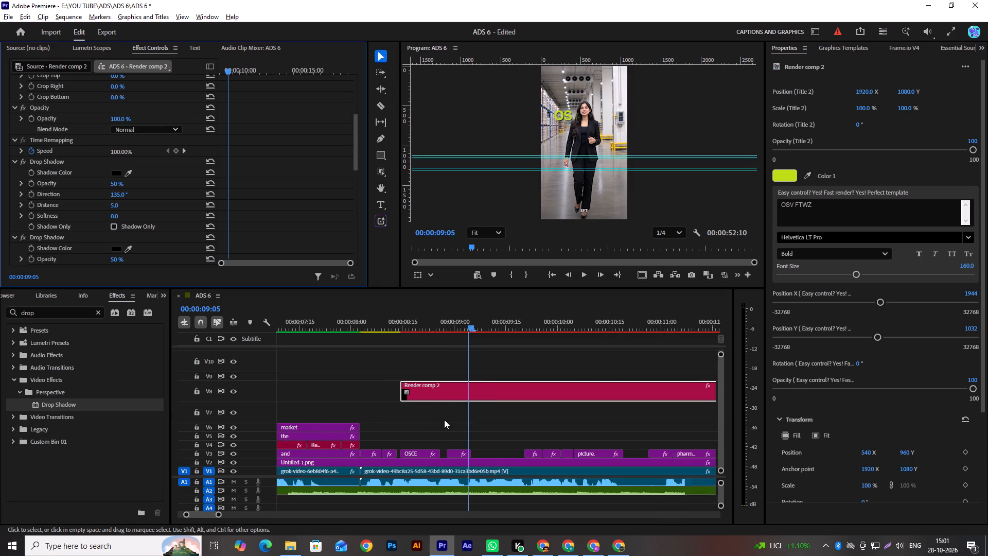
{"action": "scroll", "coordinate": [444, 420], "scroll_direction": "down", "scroll_amount": 4, "text": "alt"}
{"action": "scroll", "coordinate": [444, 420], "scroll_direction": "up", "scroll_amount": 6, "text": "alt"}
{"action": "key", "text": "space"}
{"action": "key", "text": "space"}
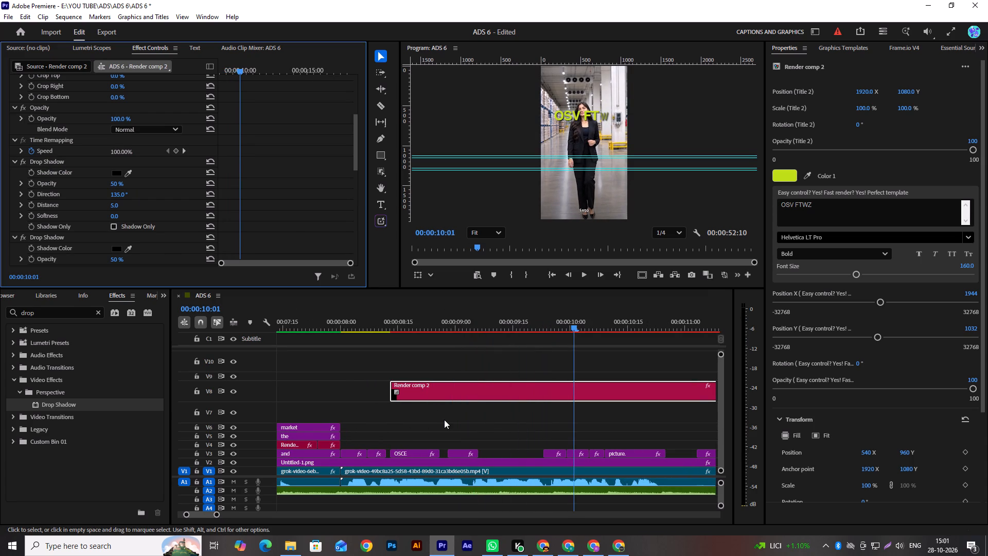
{"action": "scroll", "coordinate": [502, 420], "scroll_direction": "down", "scroll_amount": 6, "text": "alt"}
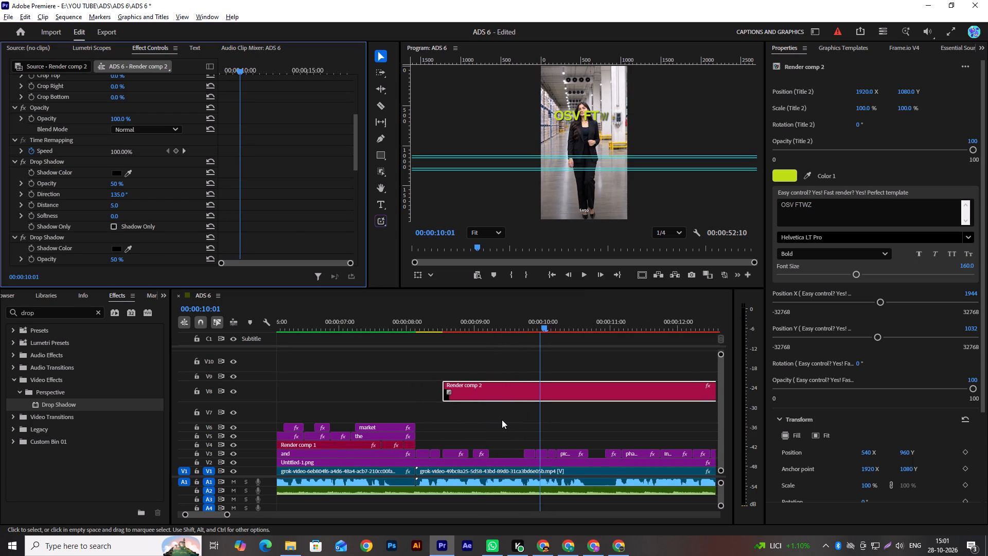
{"action": "scroll", "coordinate": [502, 420], "scroll_direction": "up", "scroll_amount": 8, "text": "alt"}
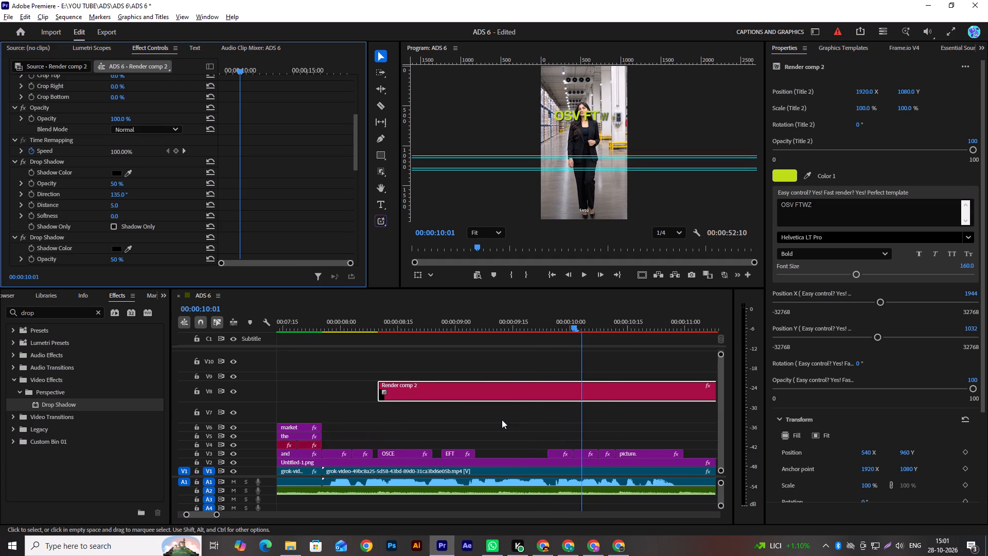
{"action": "scroll", "coordinate": [502, 420], "scroll_direction": "up", "scroll_amount": 3, "text": "alt"}
{"action": "scroll", "coordinate": [420, 413], "scroll_direction": "down", "scroll_amount": 1, "text": "alt"}
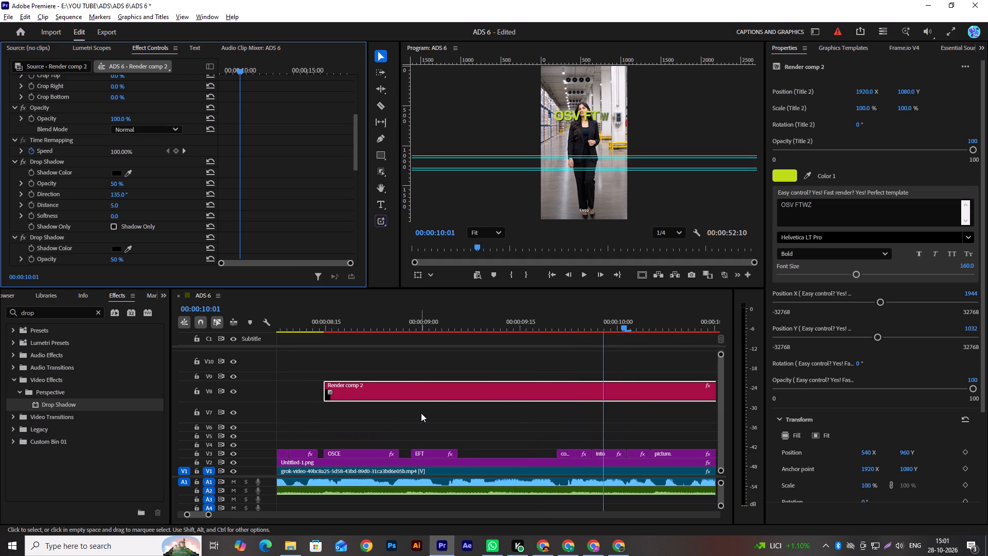
{"action": "scroll", "coordinate": [421, 413], "scroll_direction": "down", "scroll_amount": 1, "text": "alt"}
{"action": "left_click_drag", "start_coordinate": [414, 396], "coordinate": [410, 447]}
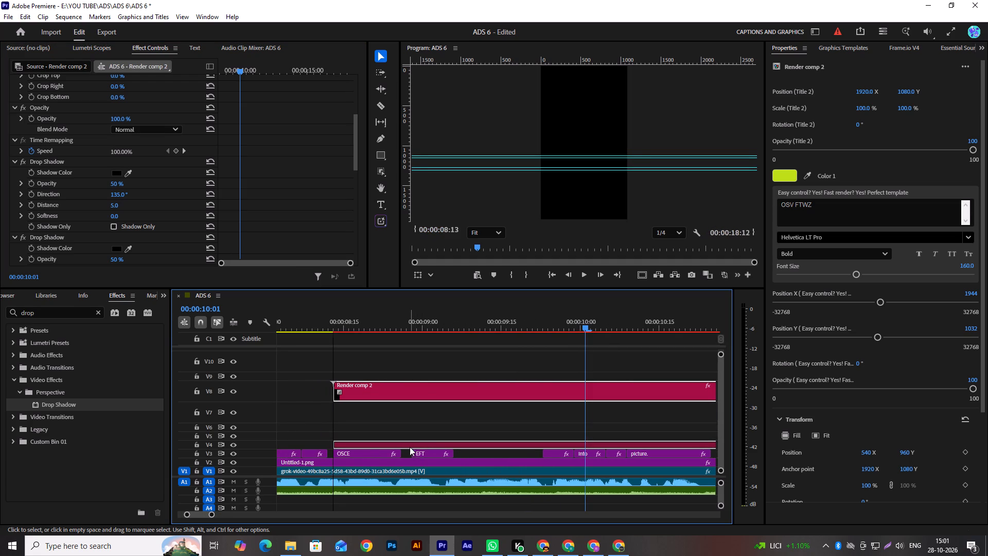
Scrub through the "OSV FTWZ" title on V4 up to 00:00:12:05 to check how its letters animate in.
{"action": "scroll", "coordinate": [387, 425], "scroll_direction": "up", "scroll_amount": 6}
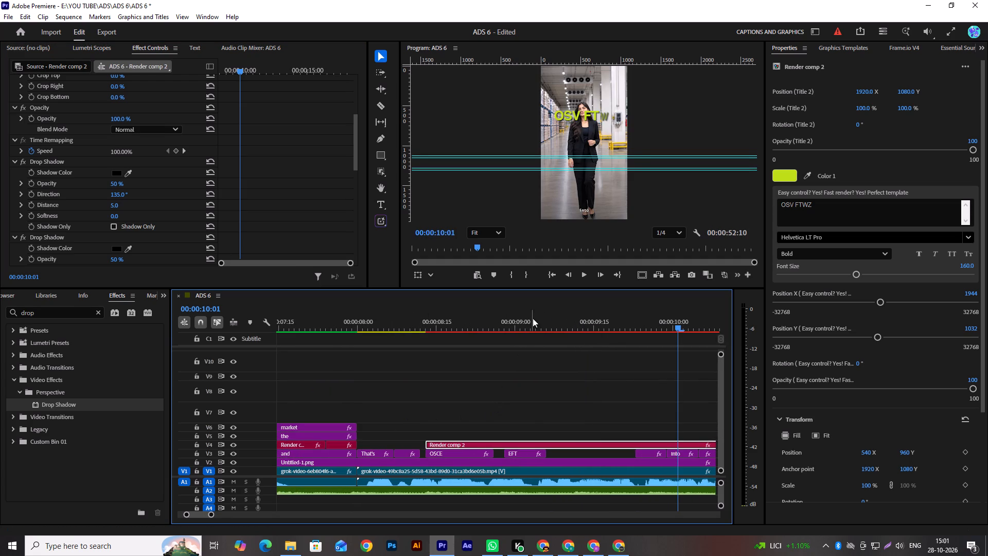
{"action": "left_click_drag", "start_coordinate": [491, 328], "coordinate": [642, 341]}
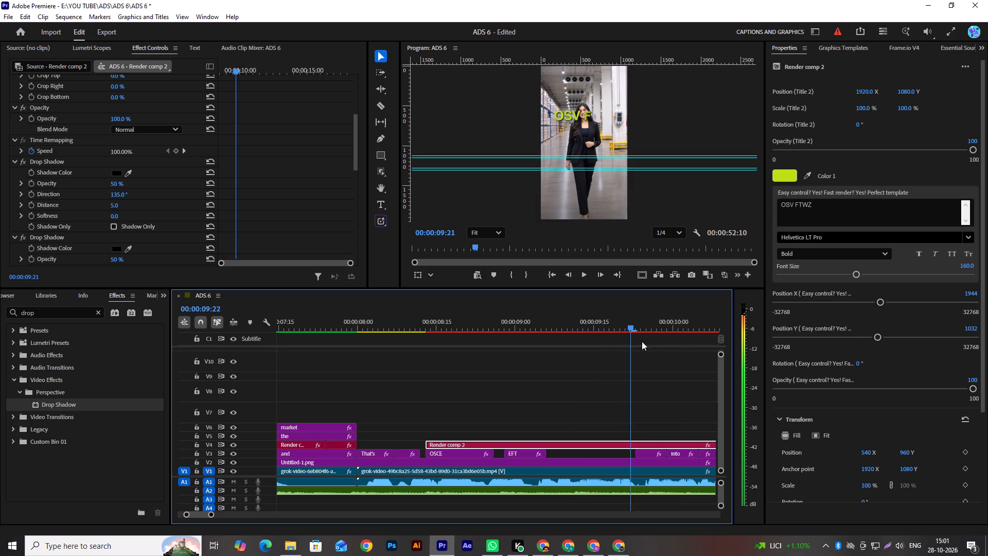
{"action": "left_click_drag", "start_coordinate": [642, 341], "coordinate": [709, 349]}
{"action": "scroll", "coordinate": [423, 352], "scroll_direction": "down", "scroll_amount": 15, "text": "alt"}
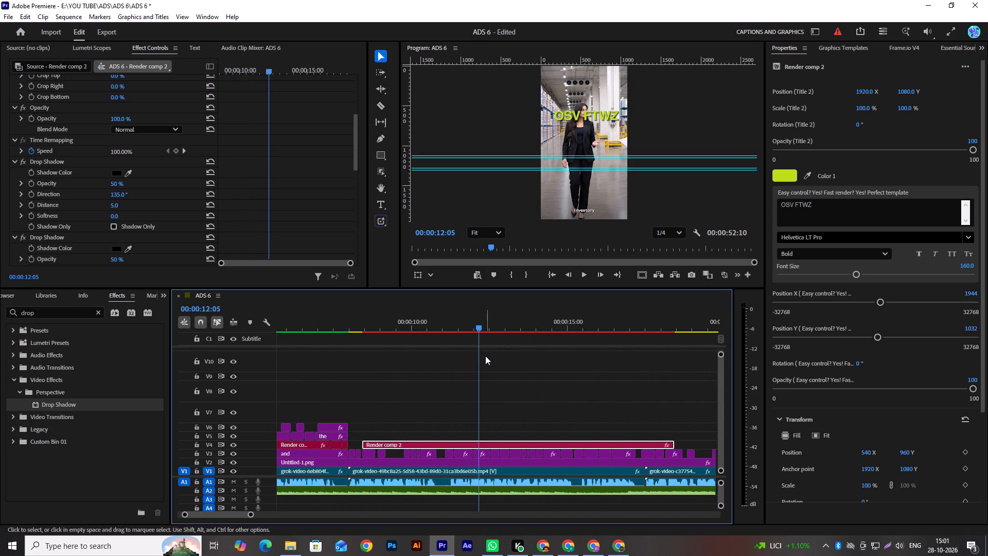
{"action": "scroll", "coordinate": [409, 374], "scroll_direction": "up", "scroll_amount": 10}
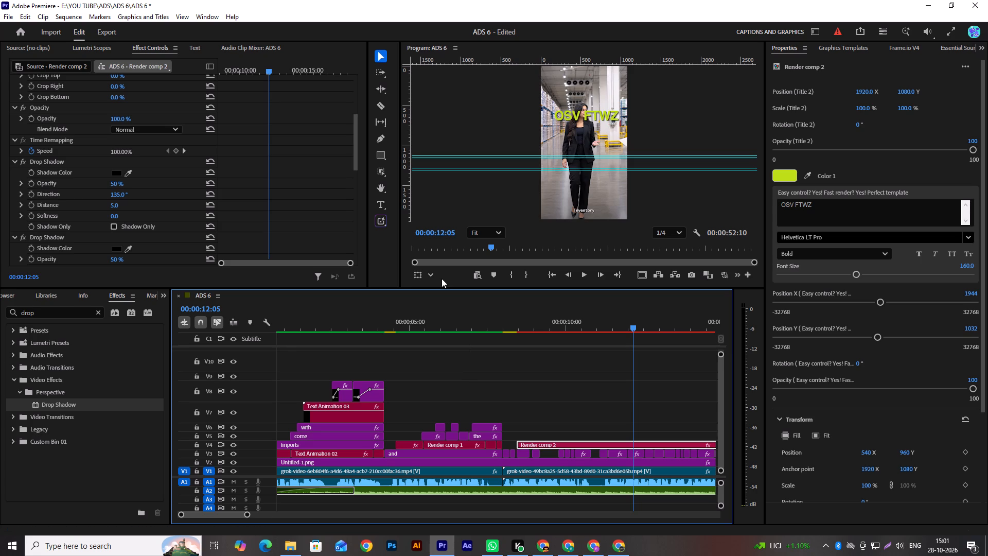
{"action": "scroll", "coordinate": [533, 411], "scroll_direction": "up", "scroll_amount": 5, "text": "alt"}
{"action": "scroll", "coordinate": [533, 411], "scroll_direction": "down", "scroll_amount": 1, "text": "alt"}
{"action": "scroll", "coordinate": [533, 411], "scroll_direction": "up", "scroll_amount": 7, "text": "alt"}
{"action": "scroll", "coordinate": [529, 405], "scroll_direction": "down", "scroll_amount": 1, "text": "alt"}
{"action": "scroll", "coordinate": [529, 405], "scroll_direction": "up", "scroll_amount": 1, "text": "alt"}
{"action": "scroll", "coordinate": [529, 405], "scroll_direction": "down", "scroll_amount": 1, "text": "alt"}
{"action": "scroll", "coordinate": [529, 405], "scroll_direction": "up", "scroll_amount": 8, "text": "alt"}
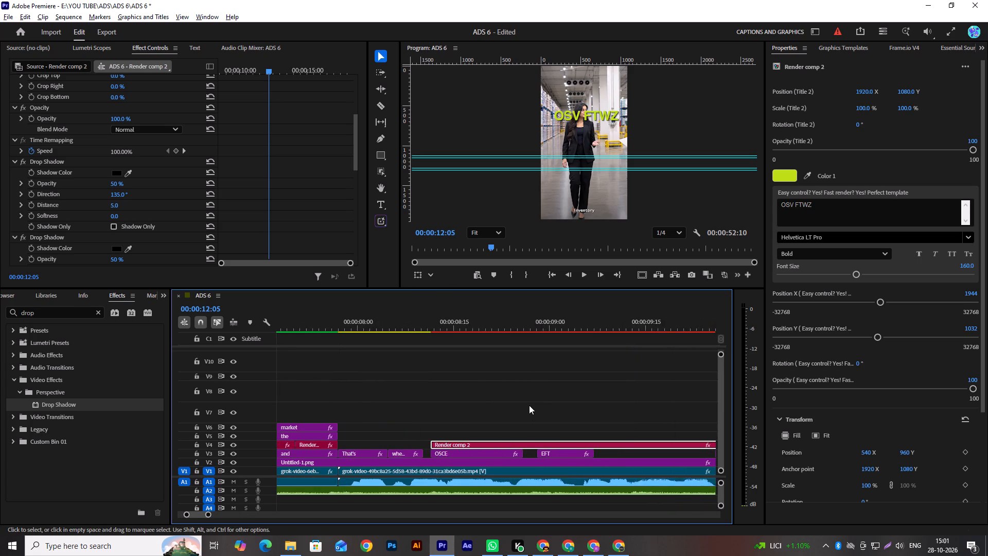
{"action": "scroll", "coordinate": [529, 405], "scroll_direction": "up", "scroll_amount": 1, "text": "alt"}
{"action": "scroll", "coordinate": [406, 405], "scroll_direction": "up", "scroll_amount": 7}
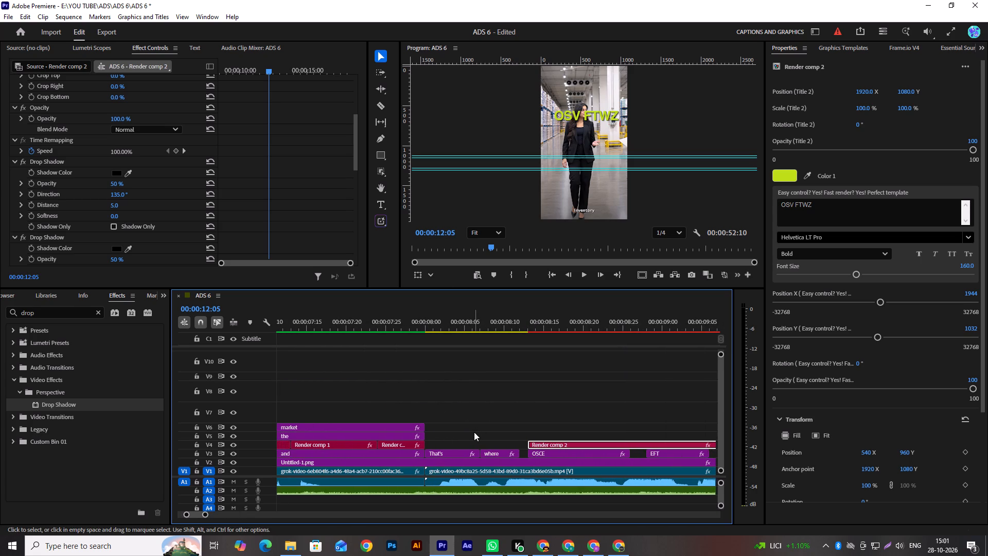
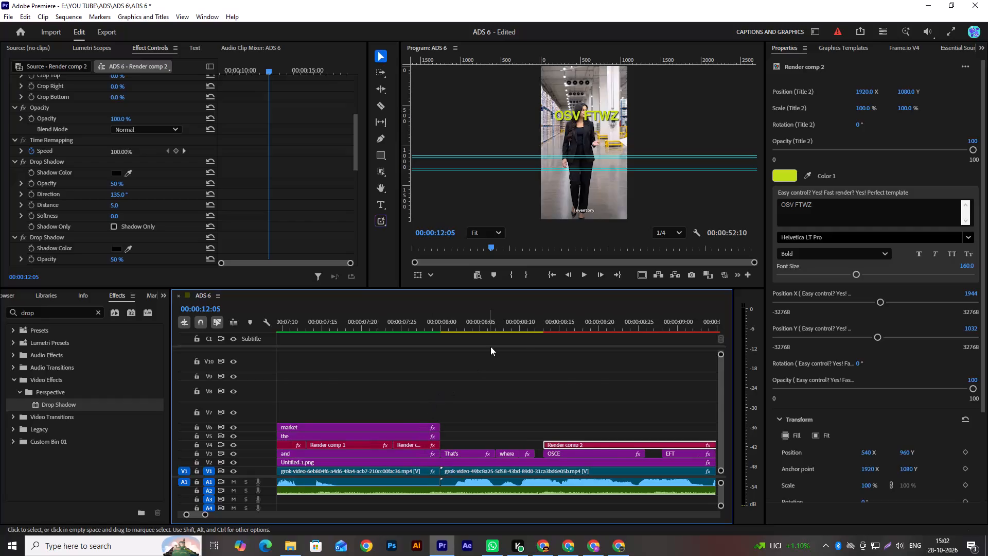
Check the captions beneath the Render comp 2 title between "picture." and "Your pharmaceutical", playing and scrubbing around 00:00:11:02.
{"action": "scroll", "coordinate": [527, 357], "scroll_direction": "down", "scroll_amount": 19}
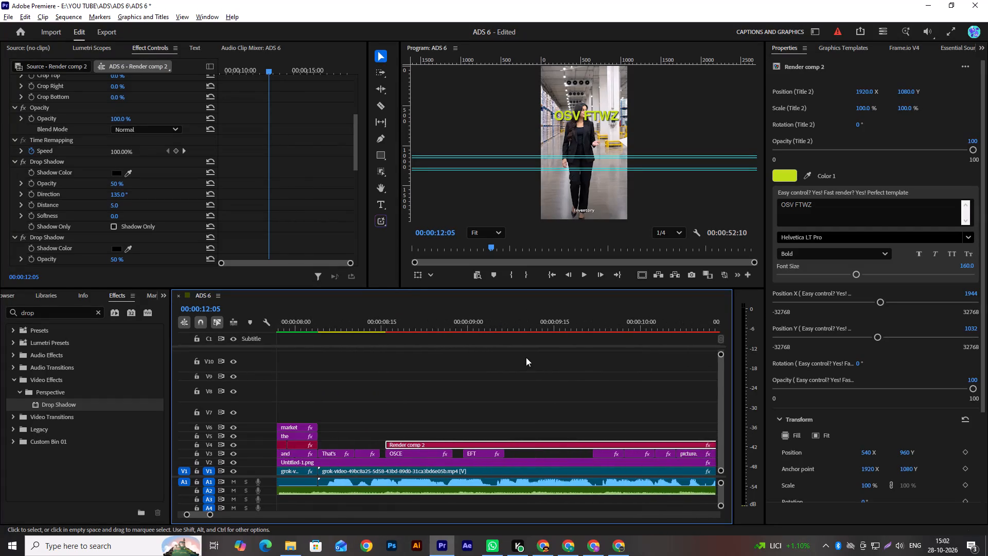
{"action": "scroll", "coordinate": [580, 373], "scroll_direction": "down", "scroll_amount": 7}
{"action": "scroll", "coordinate": [543, 388], "scroll_direction": "up", "scroll_amount": 8, "text": "alt"}
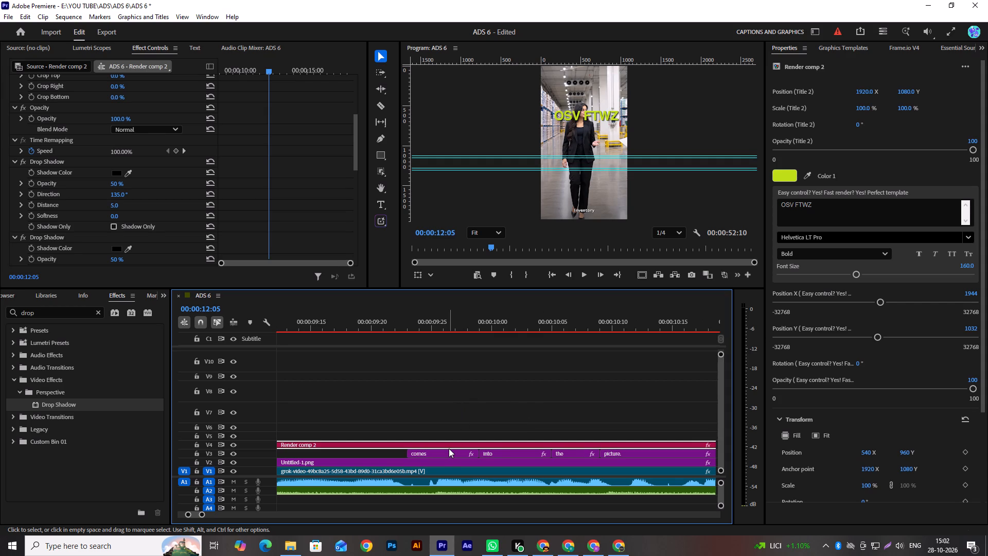
{"action": "scroll", "coordinate": [513, 427], "scroll_direction": "down", "scroll_amount": 6}
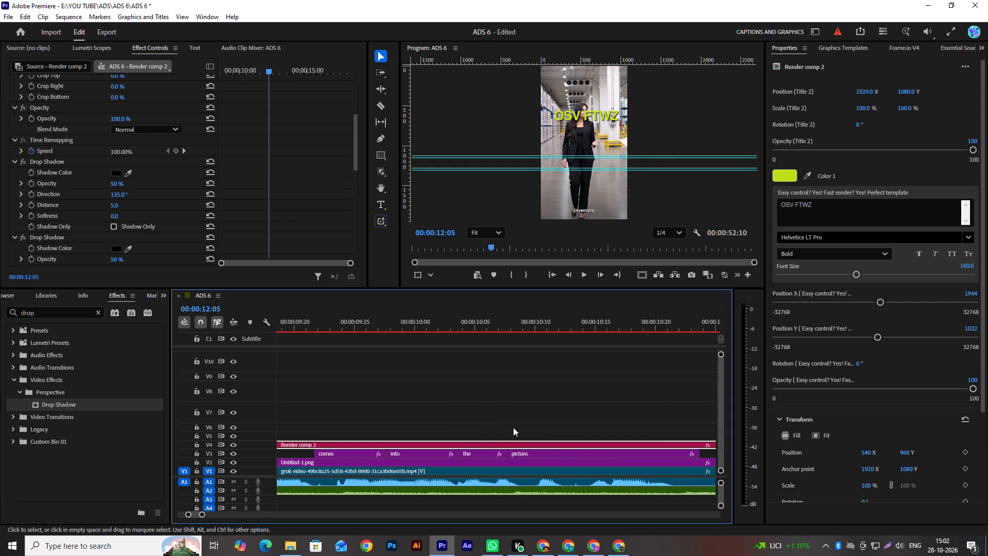
{"action": "scroll", "coordinate": [513, 427], "scroll_direction": "up", "scroll_amount": 2}
{"action": "scroll", "coordinate": [513, 427], "scroll_direction": "down", "scroll_amount": 15, "text": "alt"}
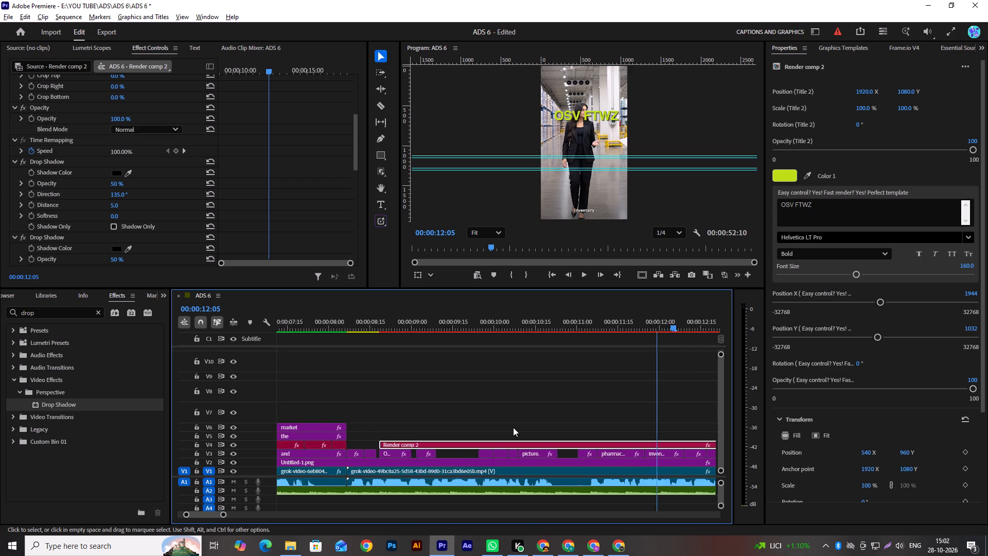
{"action": "scroll", "coordinate": [513, 427], "scroll_direction": "down", "scroll_amount": 4, "text": "alt"}
{"action": "scroll", "coordinate": [636, 431], "scroll_direction": "up", "scroll_amount": 6, "text": "alt"}
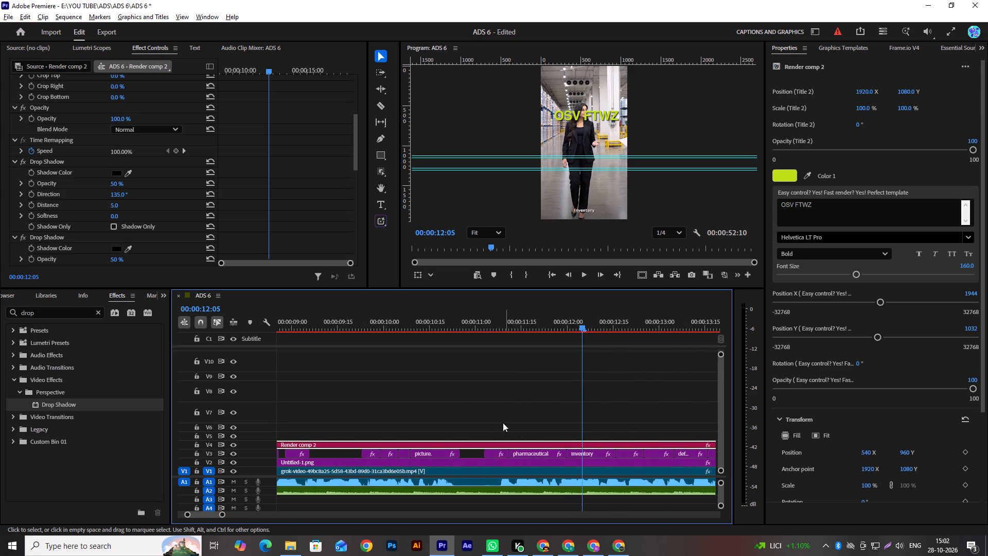
{"action": "scroll", "coordinate": [503, 423], "scroll_direction": "up", "scroll_amount": 7, "text": "alt"}
{"action": "scroll", "coordinate": [472, 409], "scroll_direction": "down", "scroll_amount": 1, "text": "alt"}
{"action": "scroll", "coordinate": [472, 409], "scroll_direction": "up", "scroll_amount": 4, "text": "alt"}
{"action": "scroll", "coordinate": [472, 409], "scroll_direction": "up", "scroll_amount": 1}
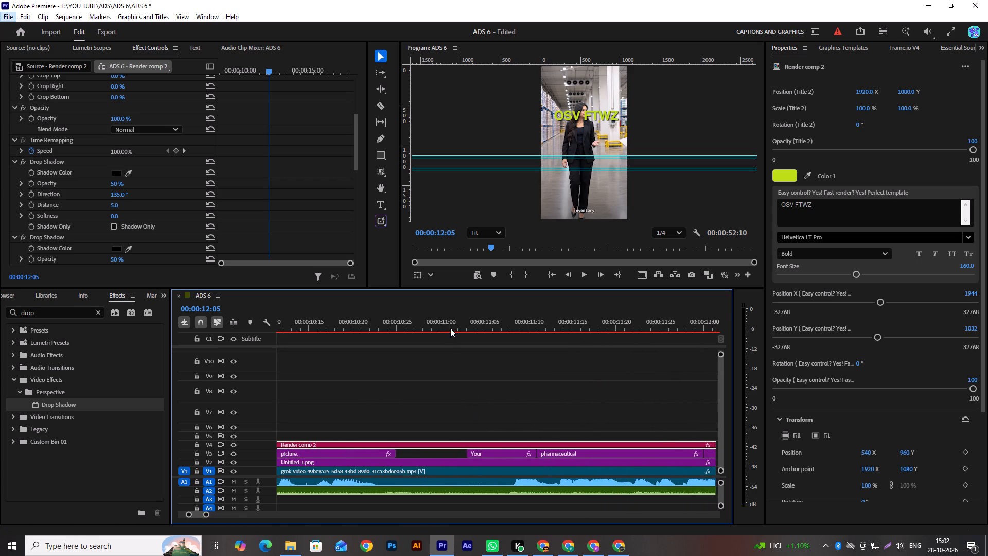
{"action": "left_click", "coordinate": [453, 328]}
{"action": "key", "text": "space"}
{"action": "key", "text": "space"}
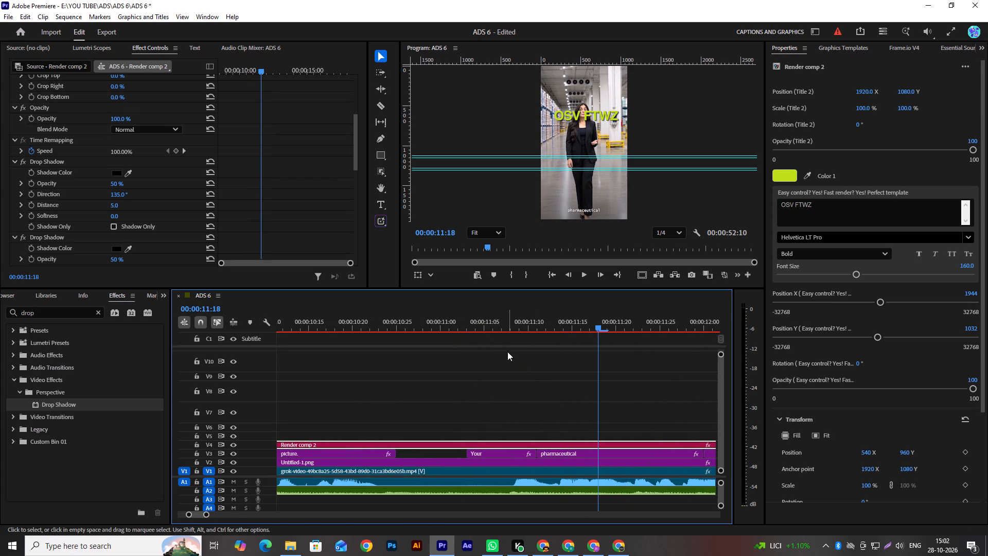
{"action": "left_click_drag", "start_coordinate": [493, 330], "coordinate": [499, 335]}
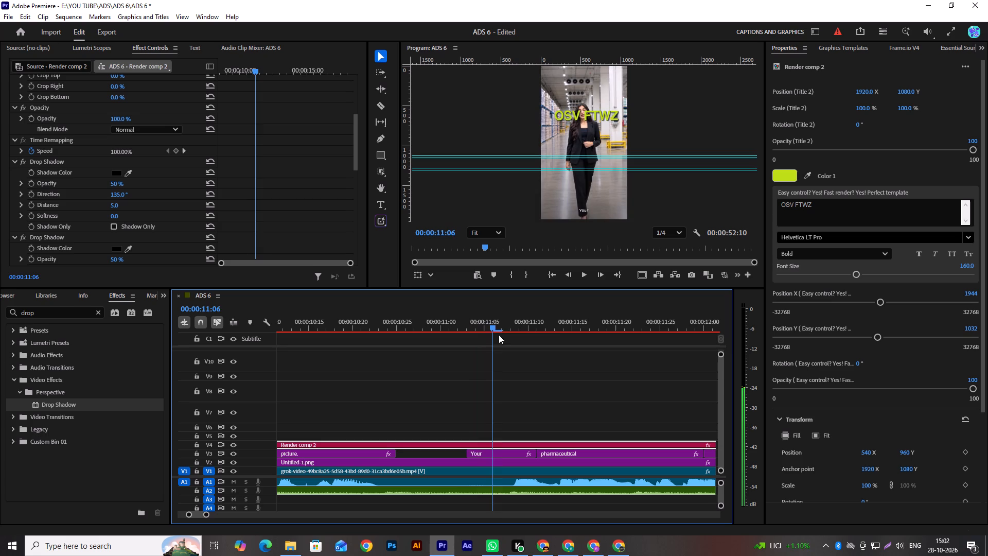
{"action": "left_click_drag", "start_coordinate": [499, 335], "coordinate": [470, 389]}
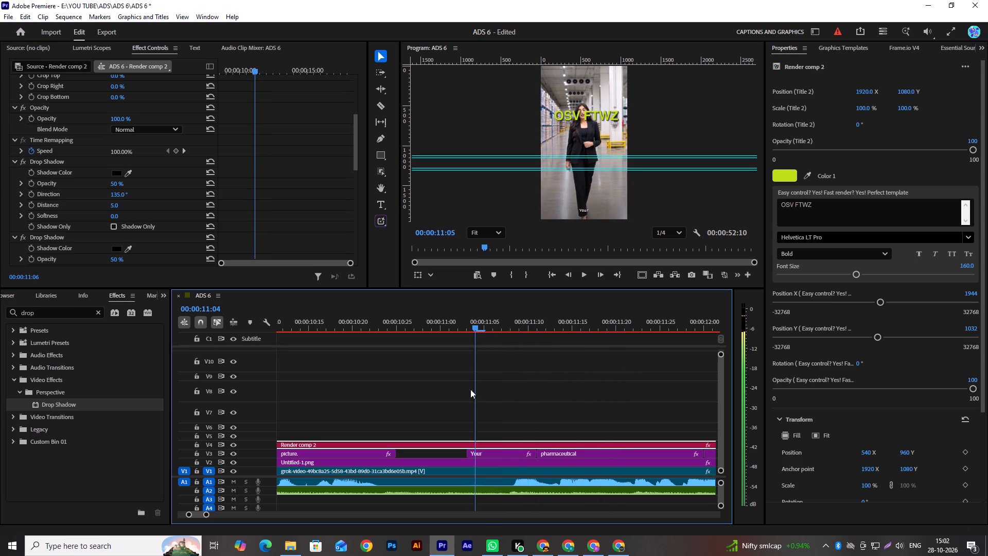
{"action": "left_click_drag", "start_coordinate": [470, 389], "coordinate": [462, 391]}
Review the earlier animated titles in the sequence, scrubbing from about 00:00:03:05 and playing from 00:00:04:10 to 00:00:05:11.
{"action": "scroll", "coordinate": [523, 407], "scroll_direction": "down", "scroll_amount": 8, "text": "alt"}
{"action": "scroll", "coordinate": [523, 407], "scroll_direction": "down", "scroll_amount": 3}
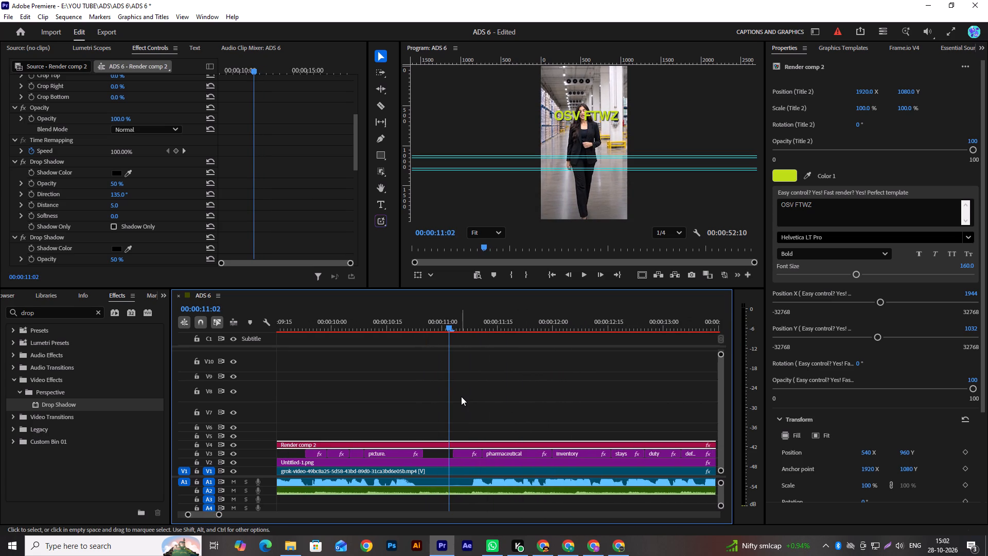
{"action": "scroll", "coordinate": [461, 396], "scroll_direction": "down", "scroll_amount": 12, "text": "alt"}
{"action": "scroll", "coordinate": [461, 396], "scroll_direction": "up", "scroll_amount": 10}
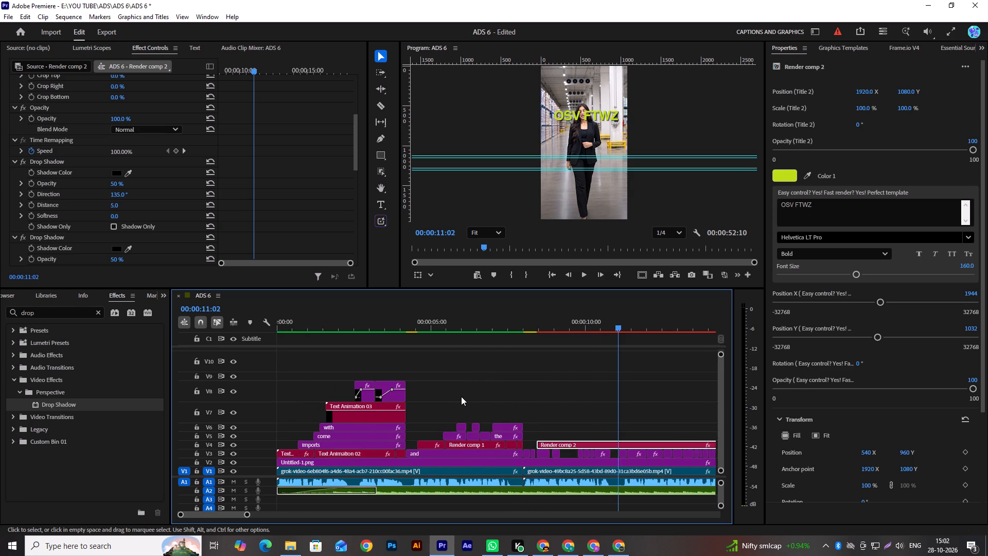
{"action": "scroll", "coordinate": [461, 396], "scroll_direction": "up", "scroll_amount": 4}
{"action": "scroll", "coordinate": [461, 396], "scroll_direction": "down", "scroll_amount": 12}
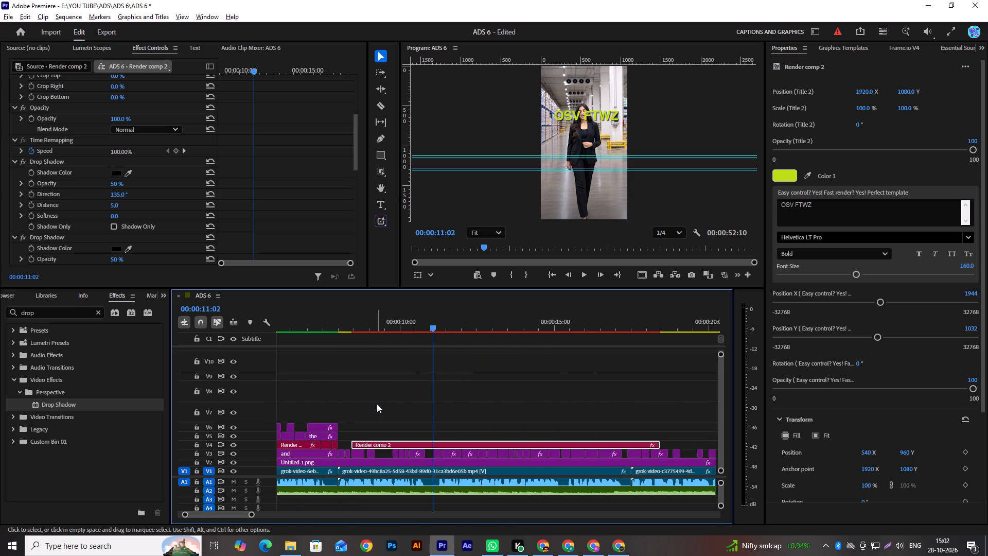
{"action": "scroll", "coordinate": [377, 404], "scroll_direction": "down", "scroll_amount": 6, "text": "alt"}
{"action": "scroll", "coordinate": [500, 408], "scroll_direction": "down", "scroll_amount": 7, "text": "alt"}
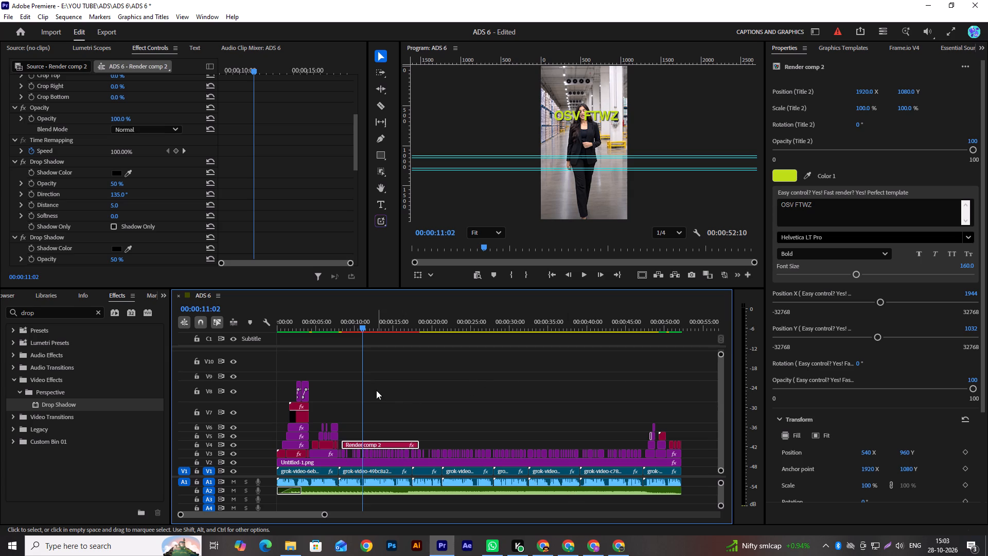
{"action": "scroll", "coordinate": [349, 392], "scroll_direction": "up", "scroll_amount": 11}
{"action": "scroll", "coordinate": [339, 380], "scroll_direction": "up", "scroll_amount": 2, "text": "alt"}
{"action": "scroll", "coordinate": [344, 402], "scroll_direction": "down", "scroll_amount": 5, "text": "alt"}
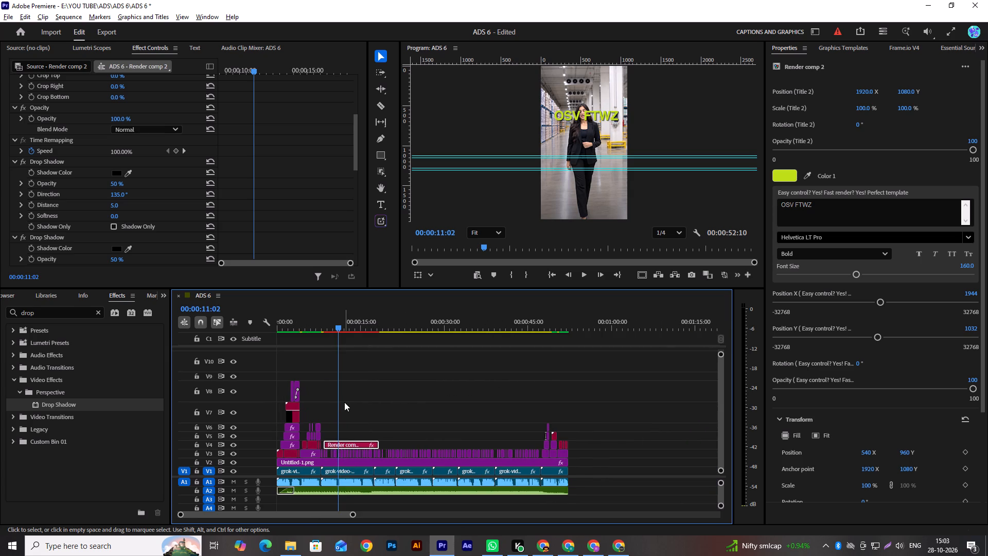
{"action": "scroll", "coordinate": [346, 400], "scroll_direction": "up", "scroll_amount": 5}
{"action": "left_click_drag", "start_coordinate": [352, 513], "coordinate": [341, 513]}
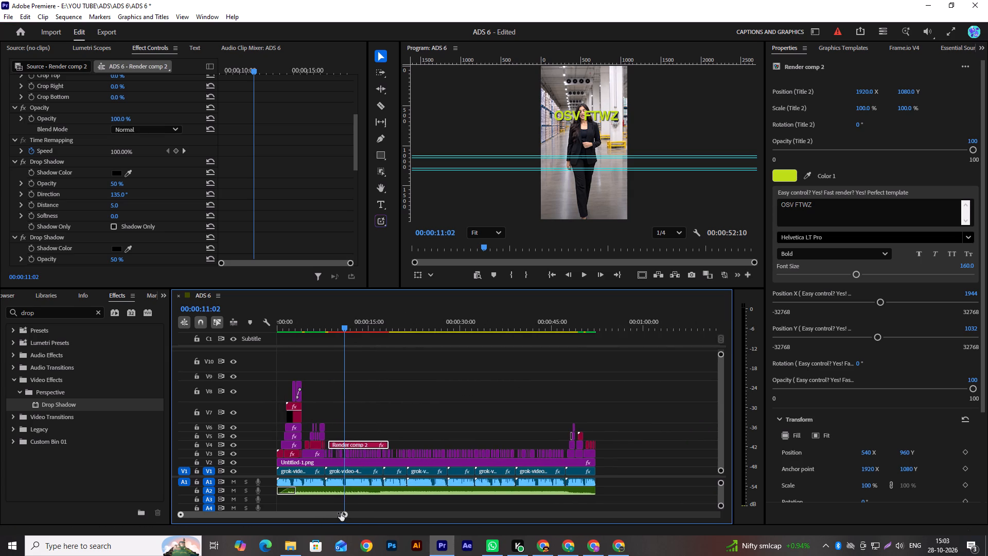
{"action": "left_click_drag", "start_coordinate": [341, 513], "coordinate": [313, 515]}
{"action": "left_click_drag", "start_coordinate": [309, 331], "coordinate": [310, 331]}
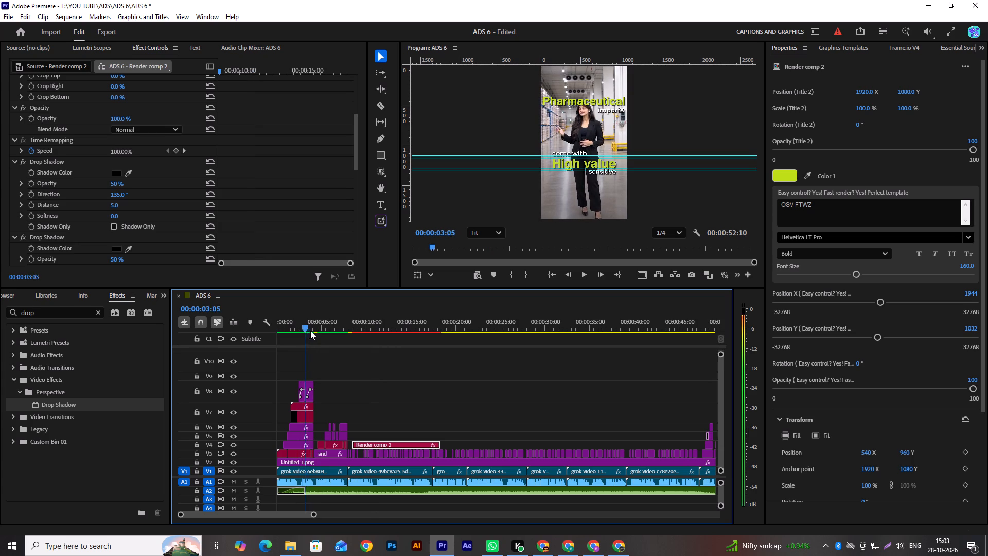
{"action": "left_click_drag", "start_coordinate": [310, 331], "coordinate": [316, 332]}
{"action": "left_click_drag", "start_coordinate": [319, 332], "coordinate": [366, 344]}
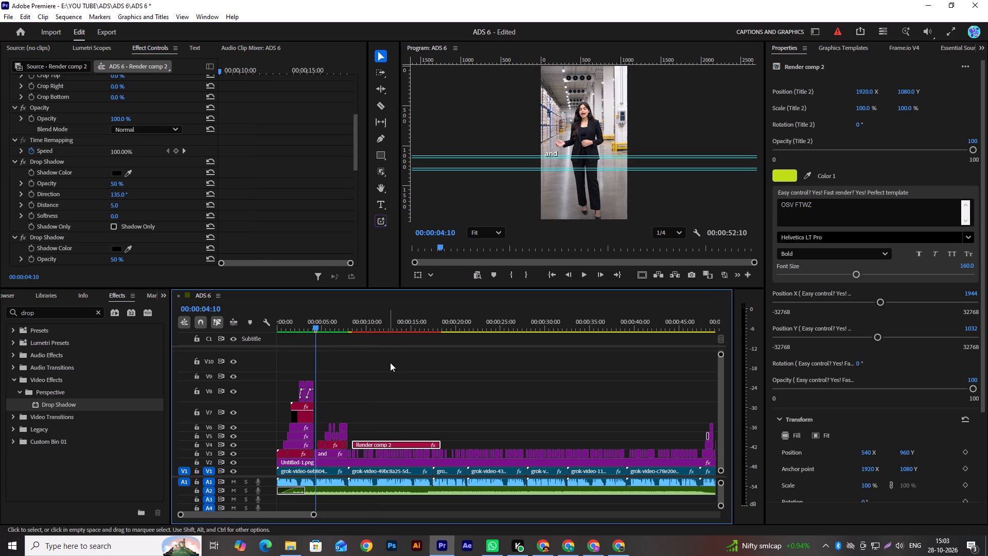
{"action": "key", "text": "space"}
{"action": "key", "text": "space"}
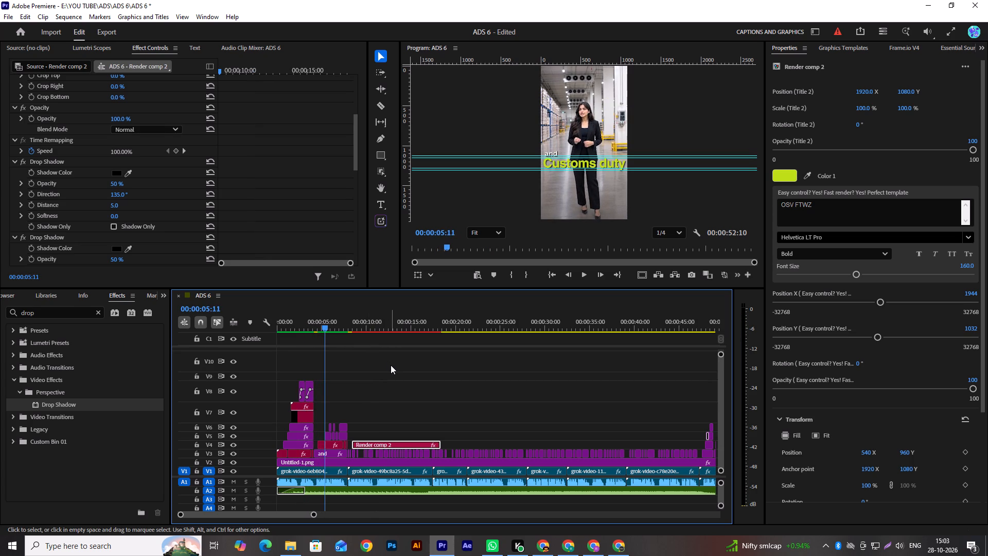